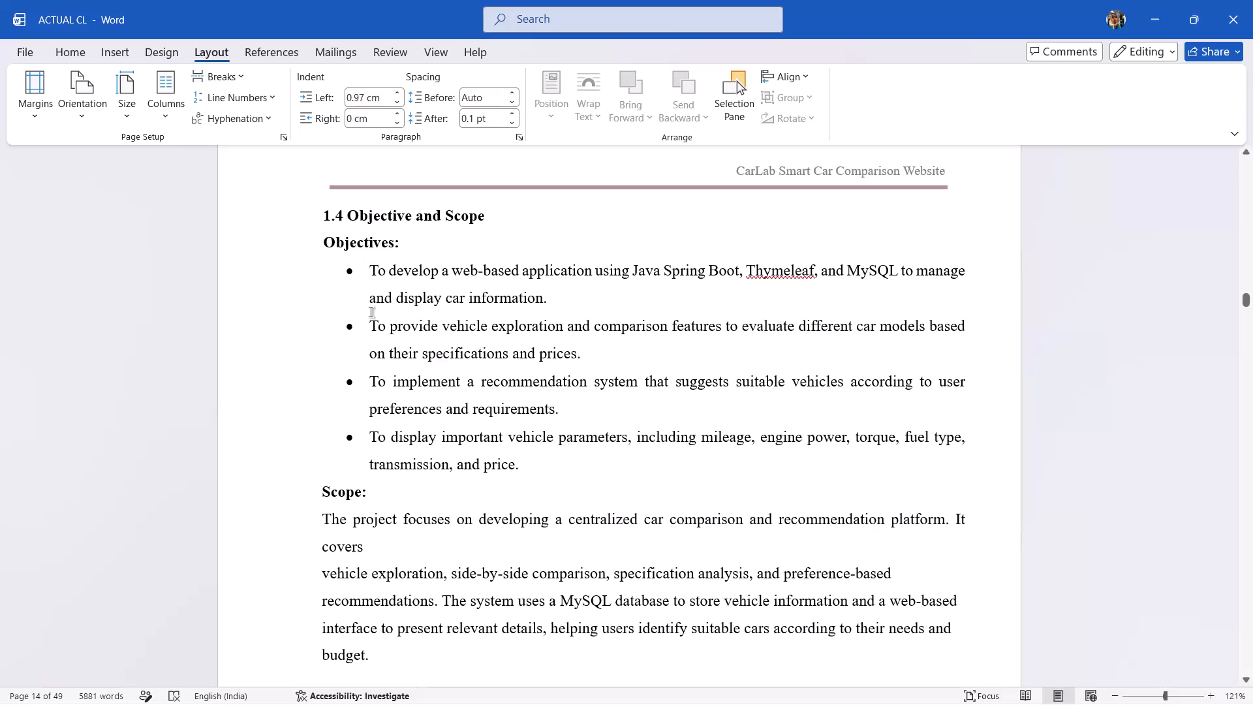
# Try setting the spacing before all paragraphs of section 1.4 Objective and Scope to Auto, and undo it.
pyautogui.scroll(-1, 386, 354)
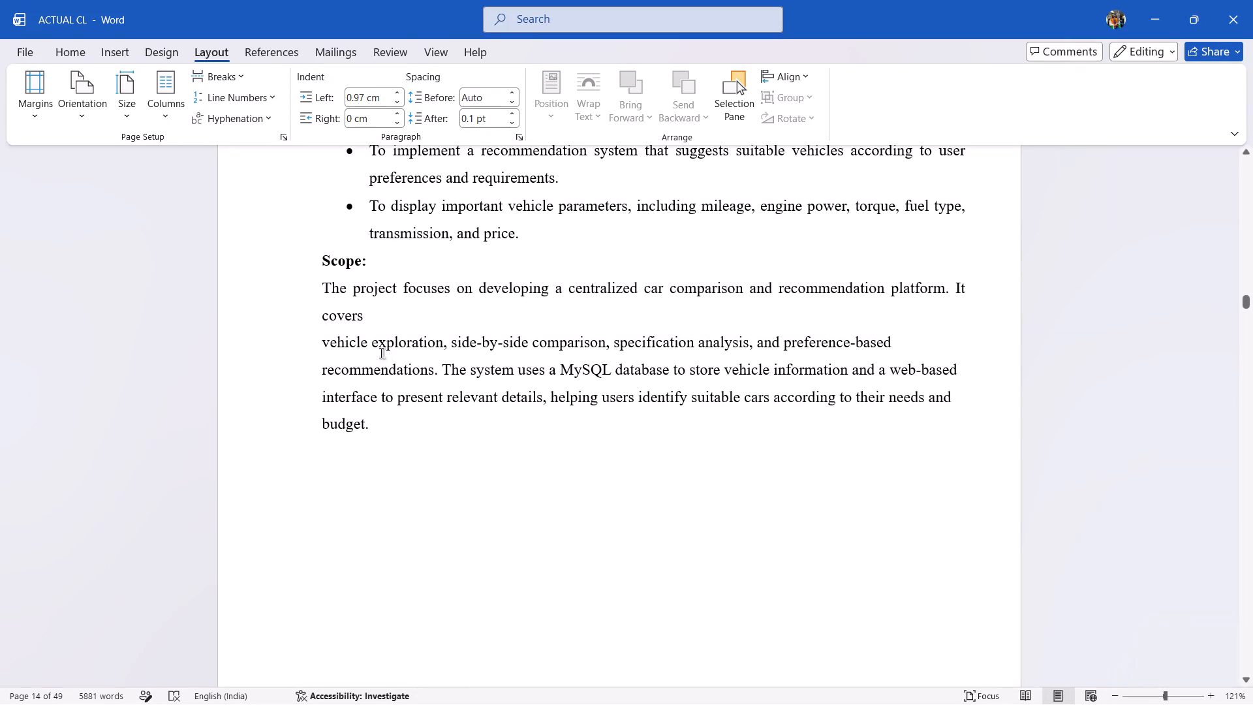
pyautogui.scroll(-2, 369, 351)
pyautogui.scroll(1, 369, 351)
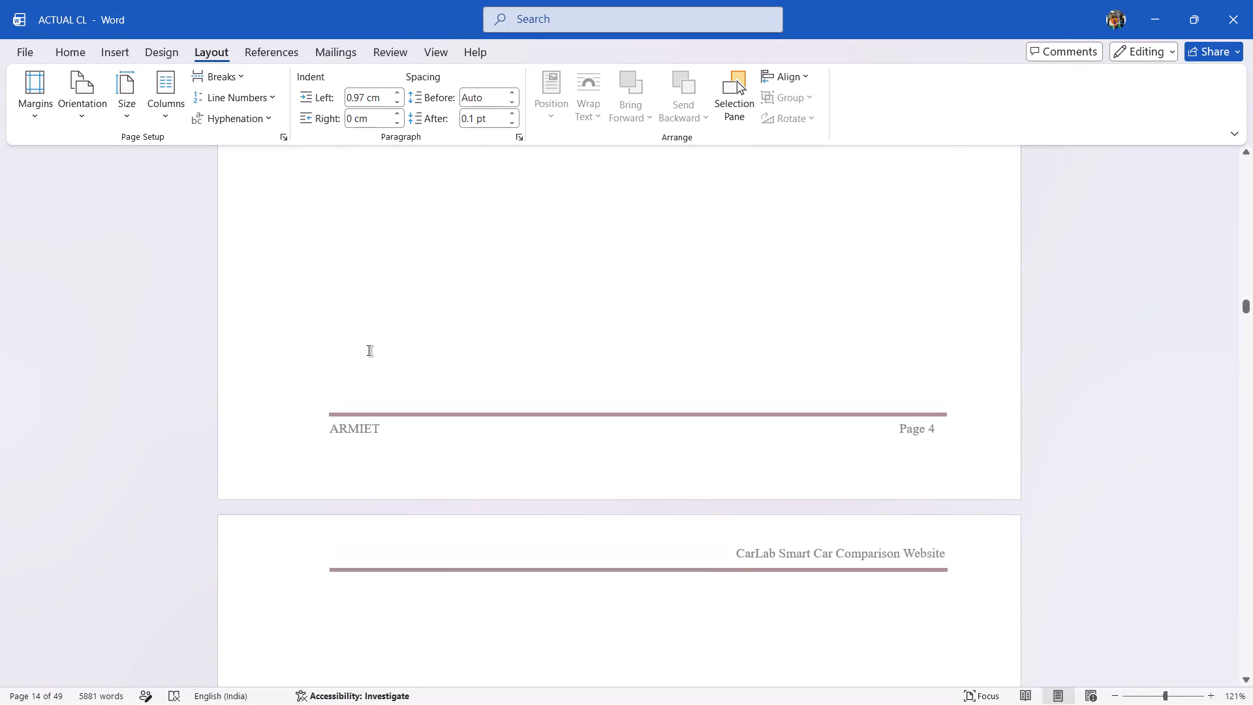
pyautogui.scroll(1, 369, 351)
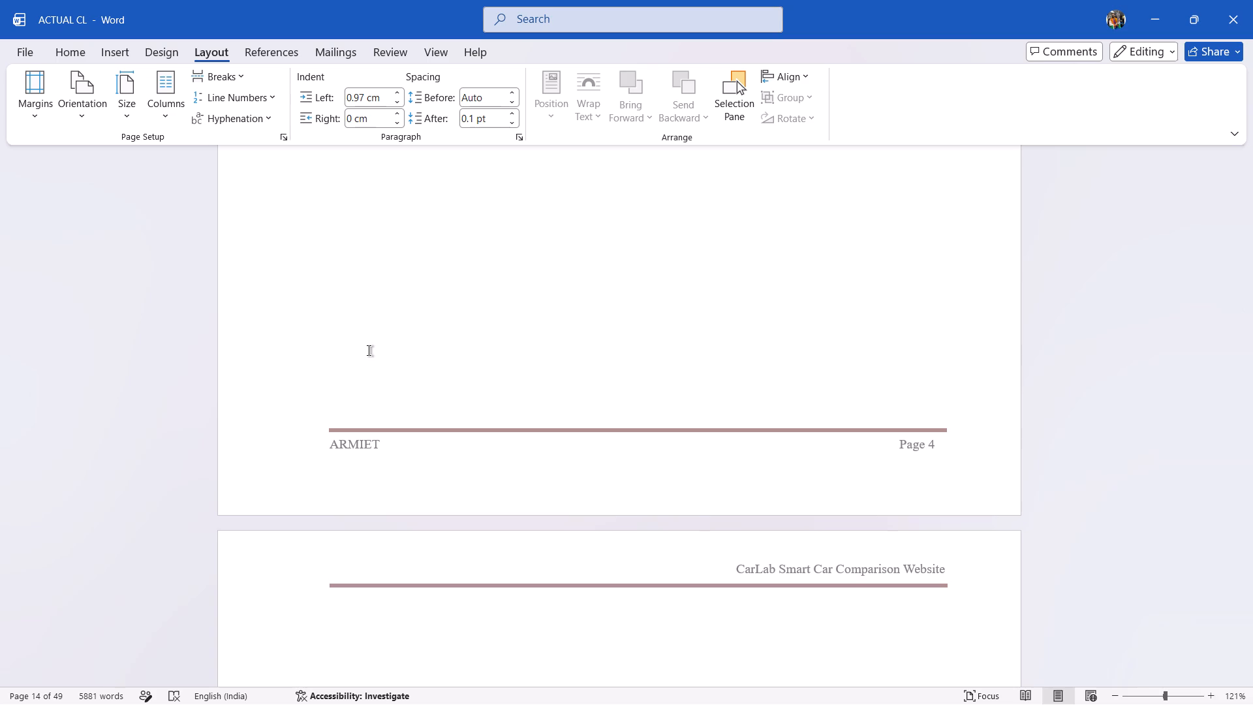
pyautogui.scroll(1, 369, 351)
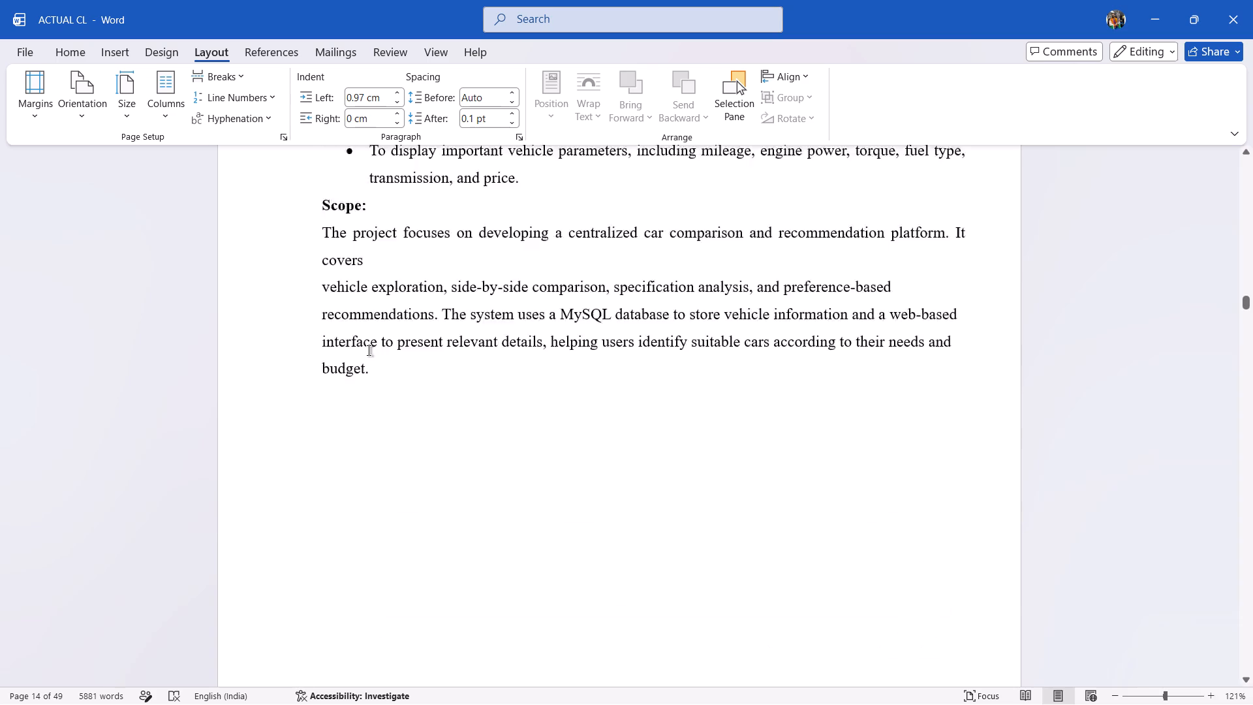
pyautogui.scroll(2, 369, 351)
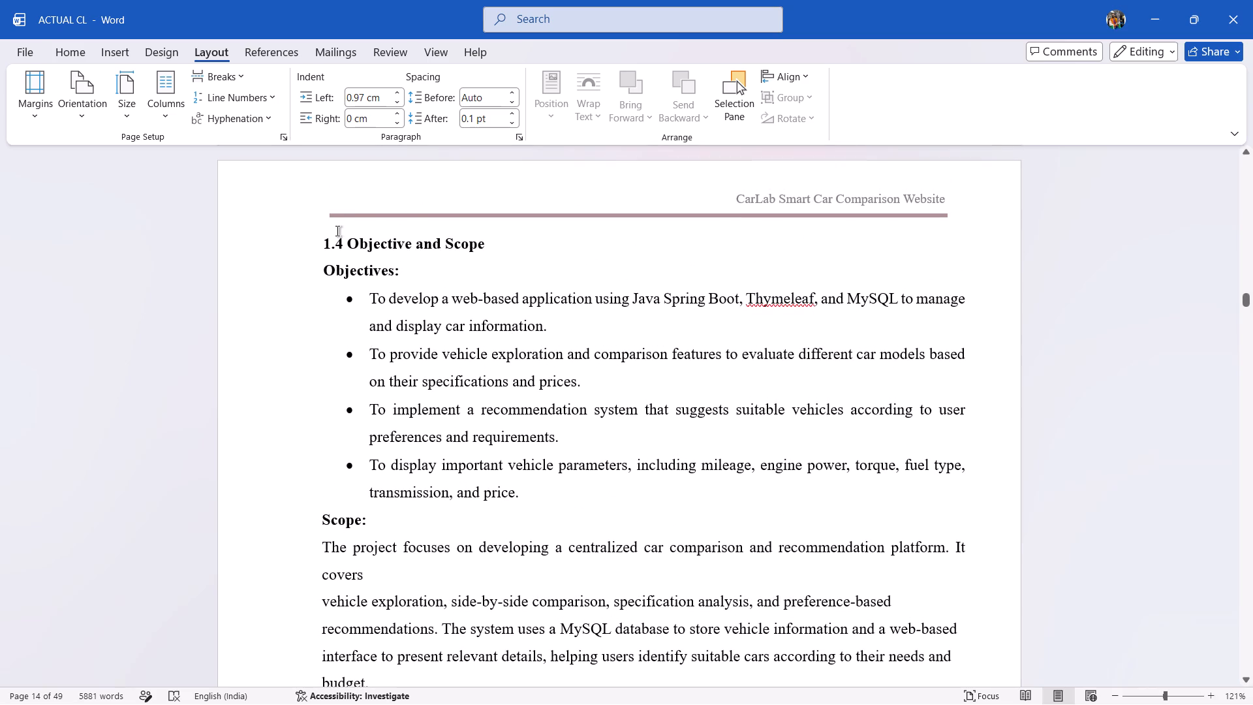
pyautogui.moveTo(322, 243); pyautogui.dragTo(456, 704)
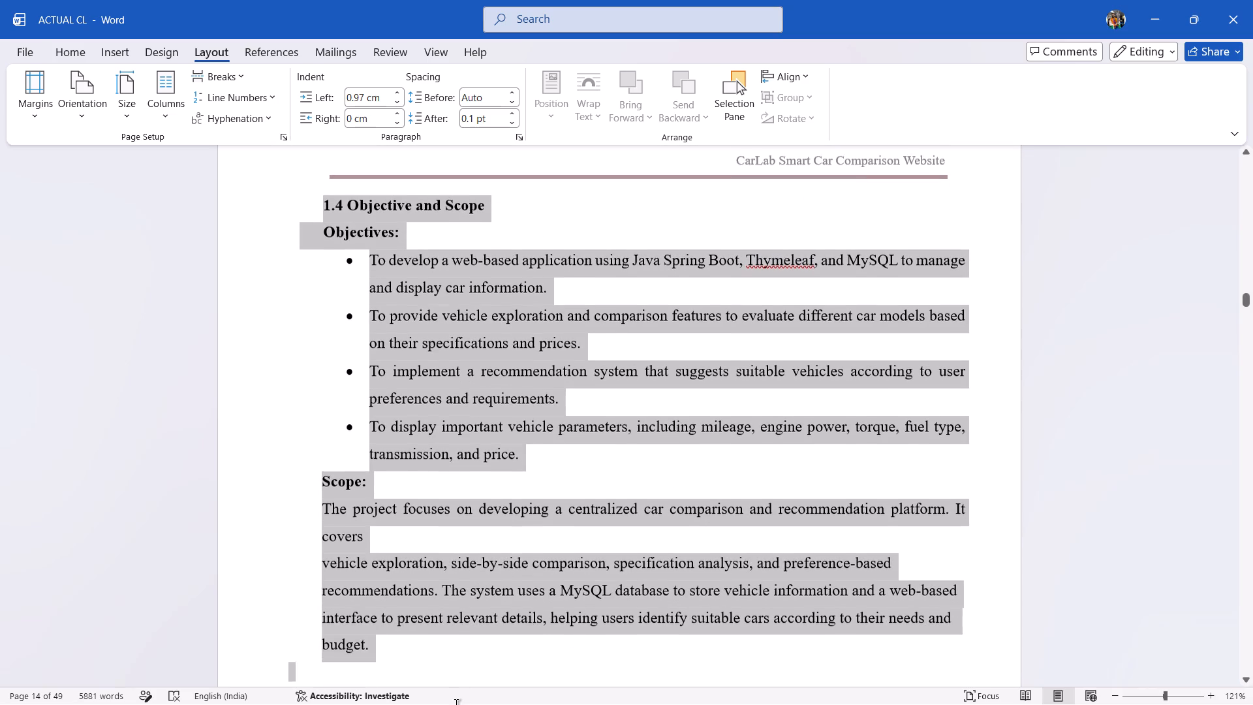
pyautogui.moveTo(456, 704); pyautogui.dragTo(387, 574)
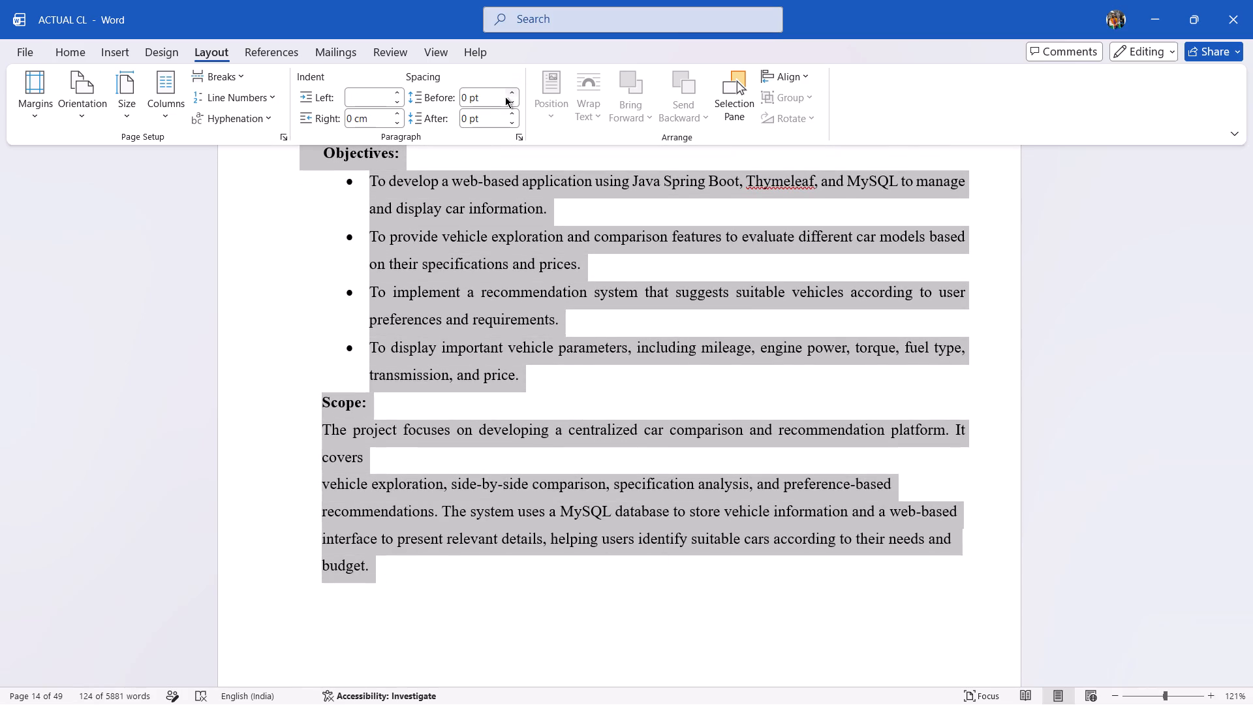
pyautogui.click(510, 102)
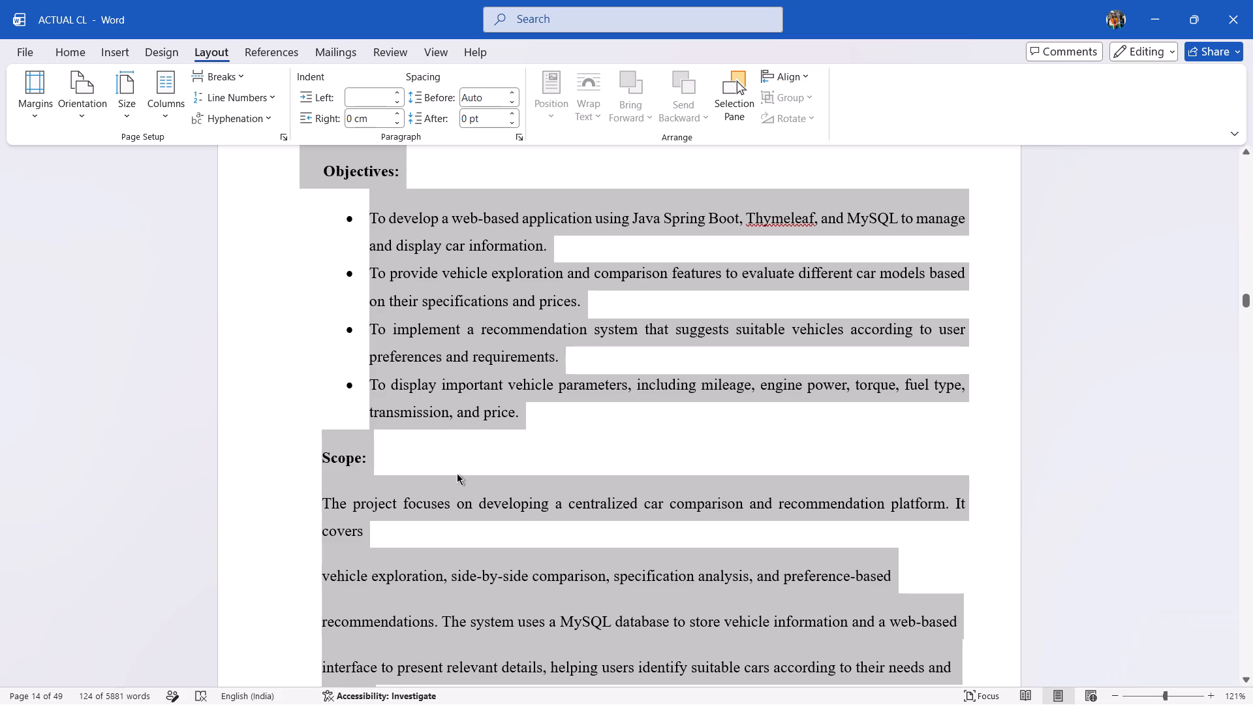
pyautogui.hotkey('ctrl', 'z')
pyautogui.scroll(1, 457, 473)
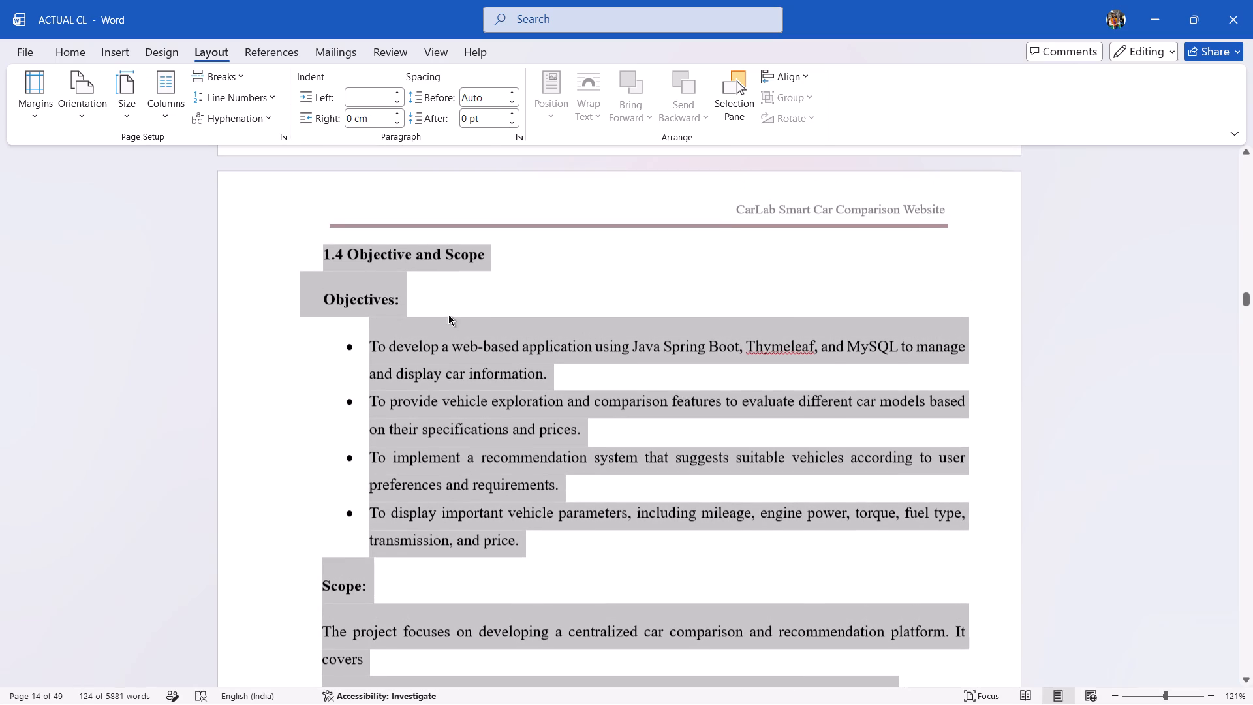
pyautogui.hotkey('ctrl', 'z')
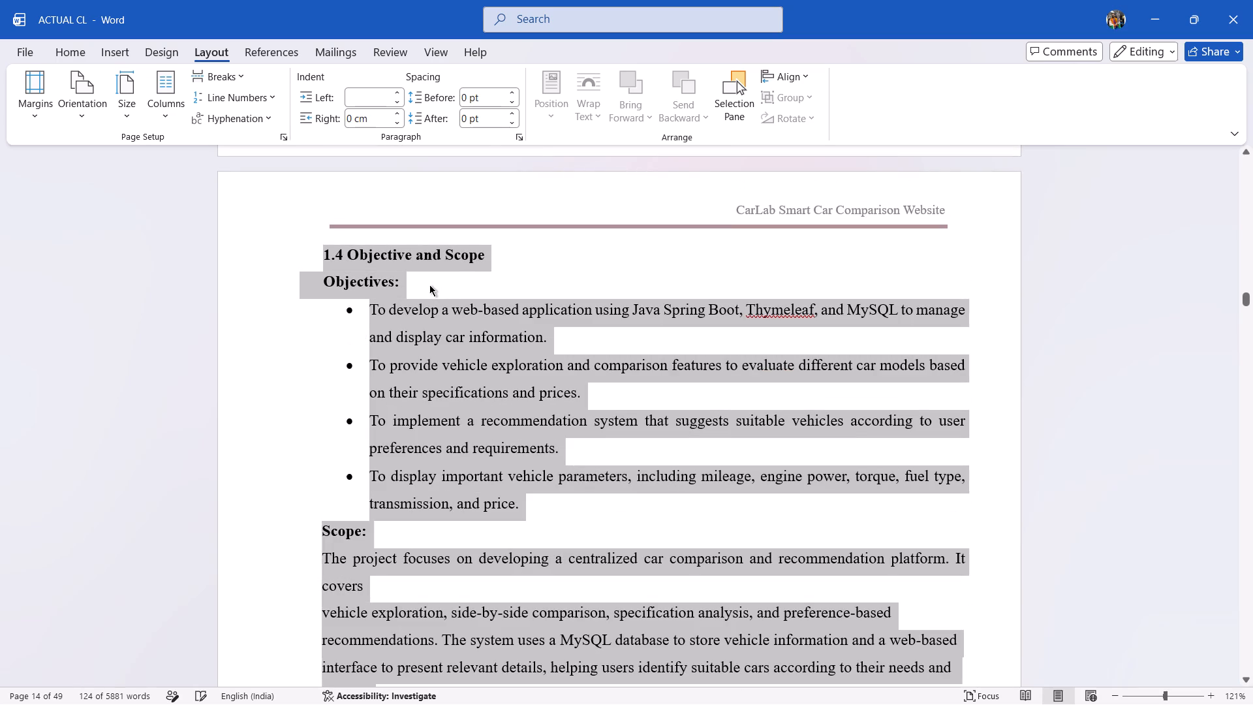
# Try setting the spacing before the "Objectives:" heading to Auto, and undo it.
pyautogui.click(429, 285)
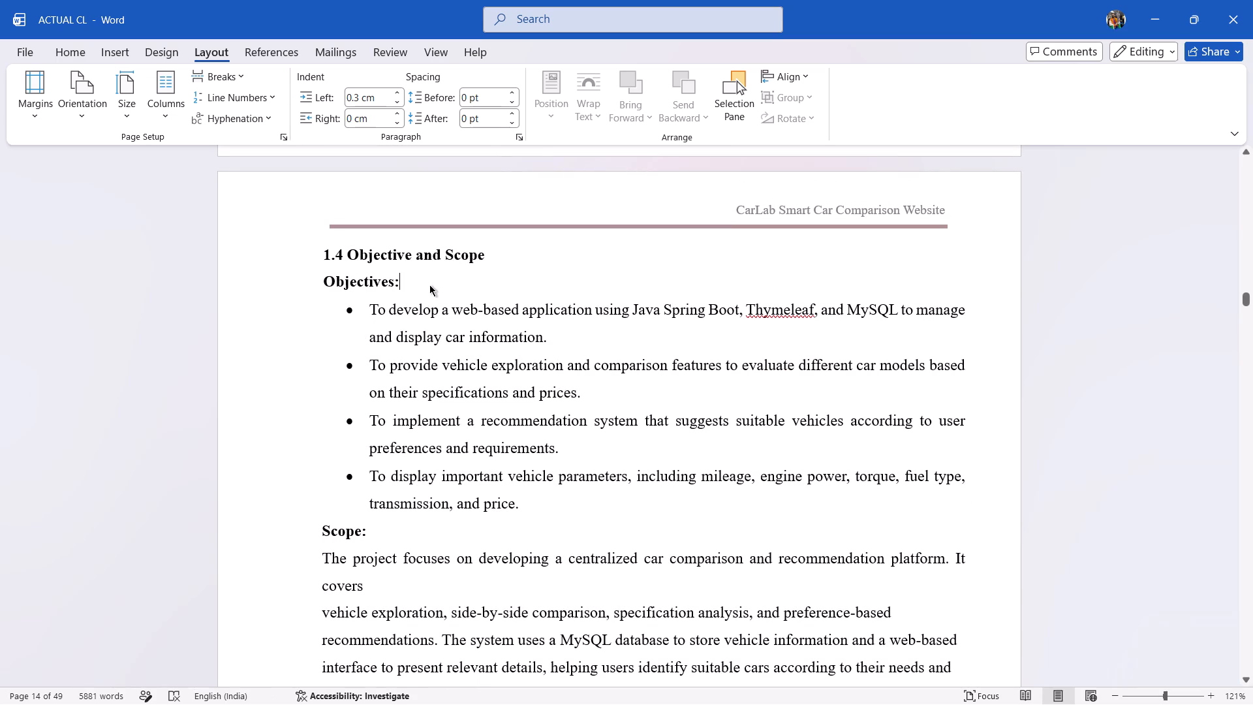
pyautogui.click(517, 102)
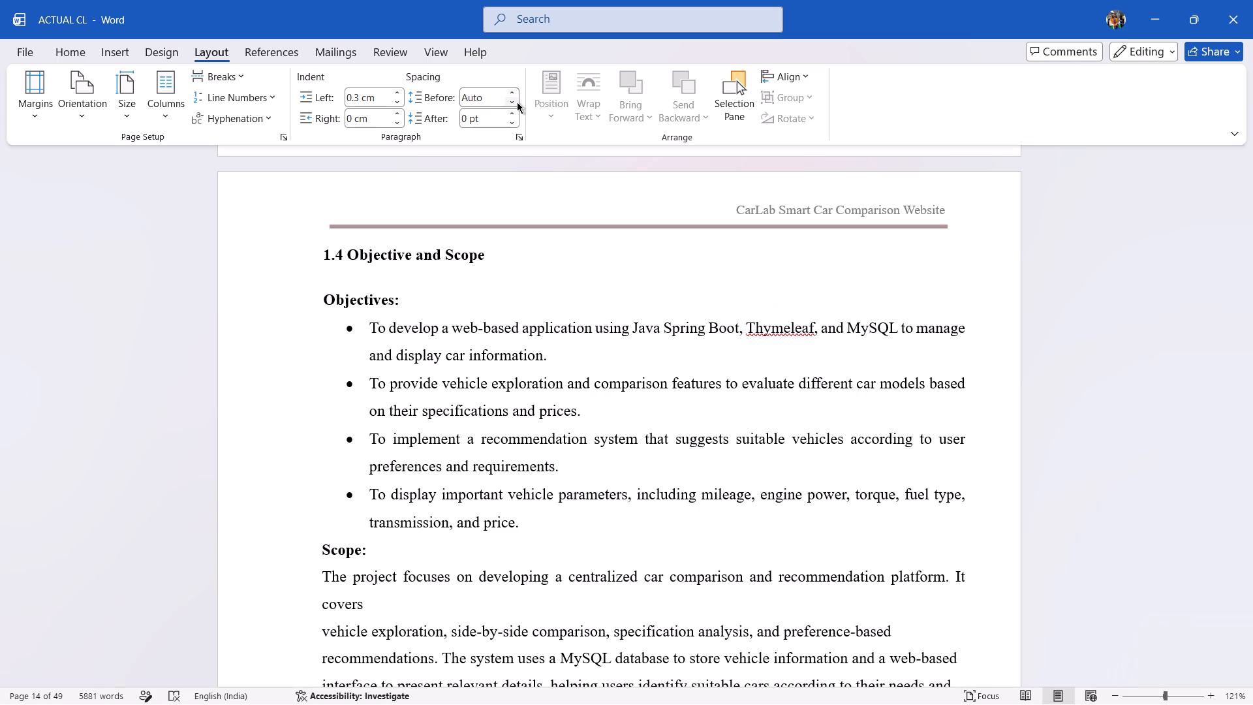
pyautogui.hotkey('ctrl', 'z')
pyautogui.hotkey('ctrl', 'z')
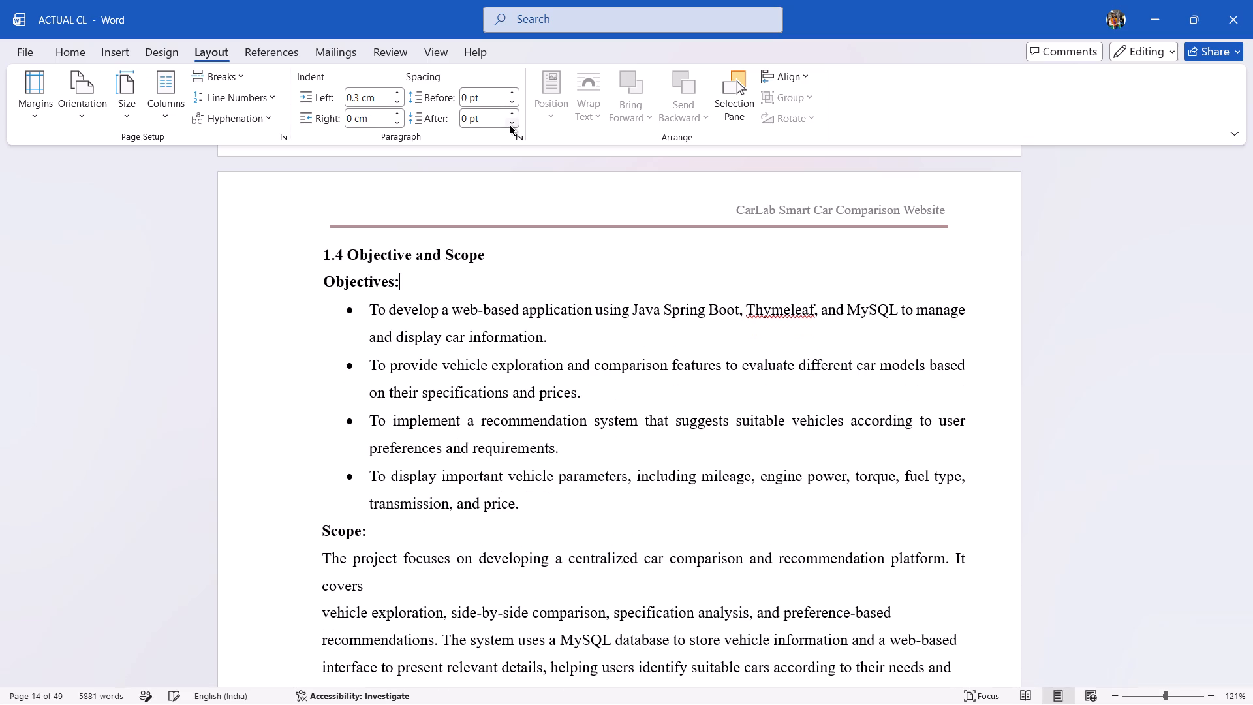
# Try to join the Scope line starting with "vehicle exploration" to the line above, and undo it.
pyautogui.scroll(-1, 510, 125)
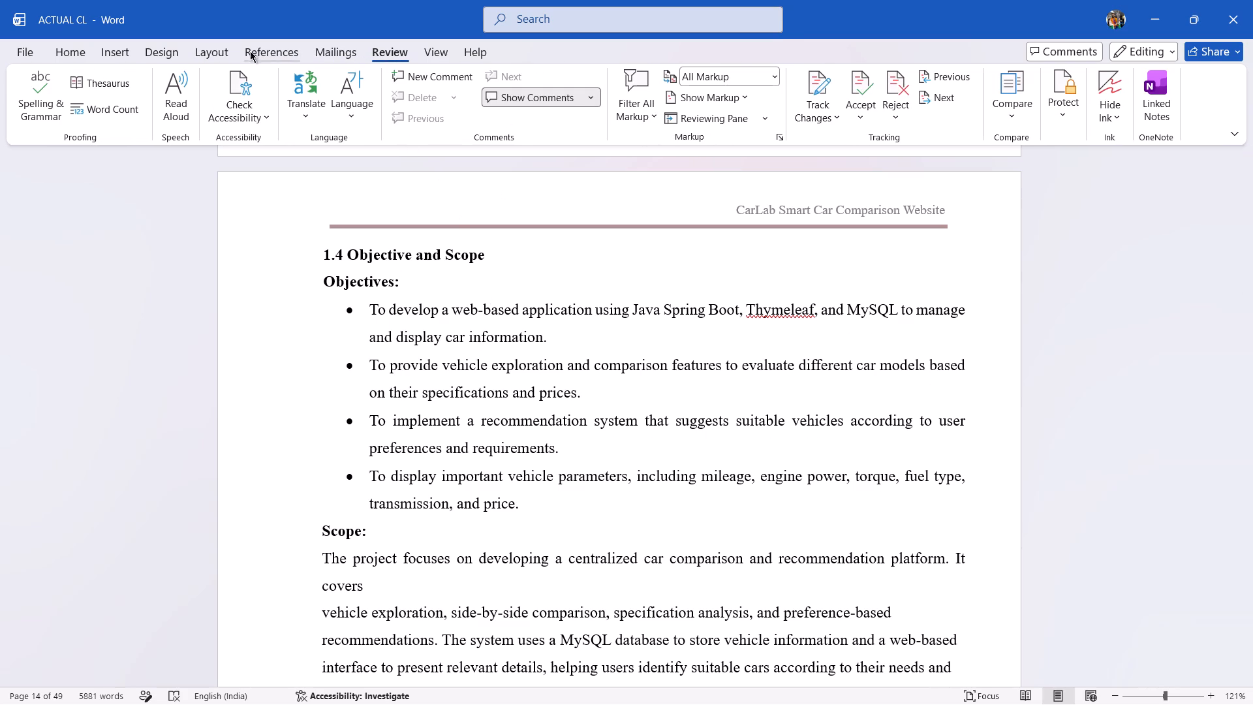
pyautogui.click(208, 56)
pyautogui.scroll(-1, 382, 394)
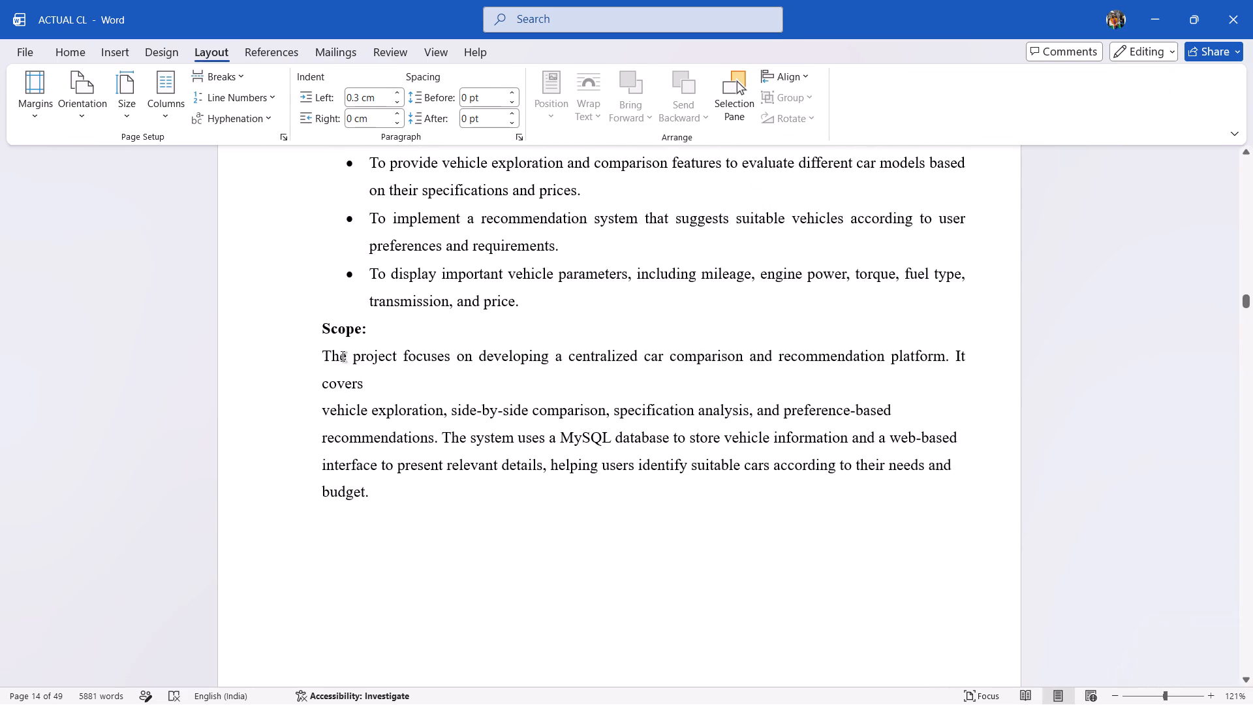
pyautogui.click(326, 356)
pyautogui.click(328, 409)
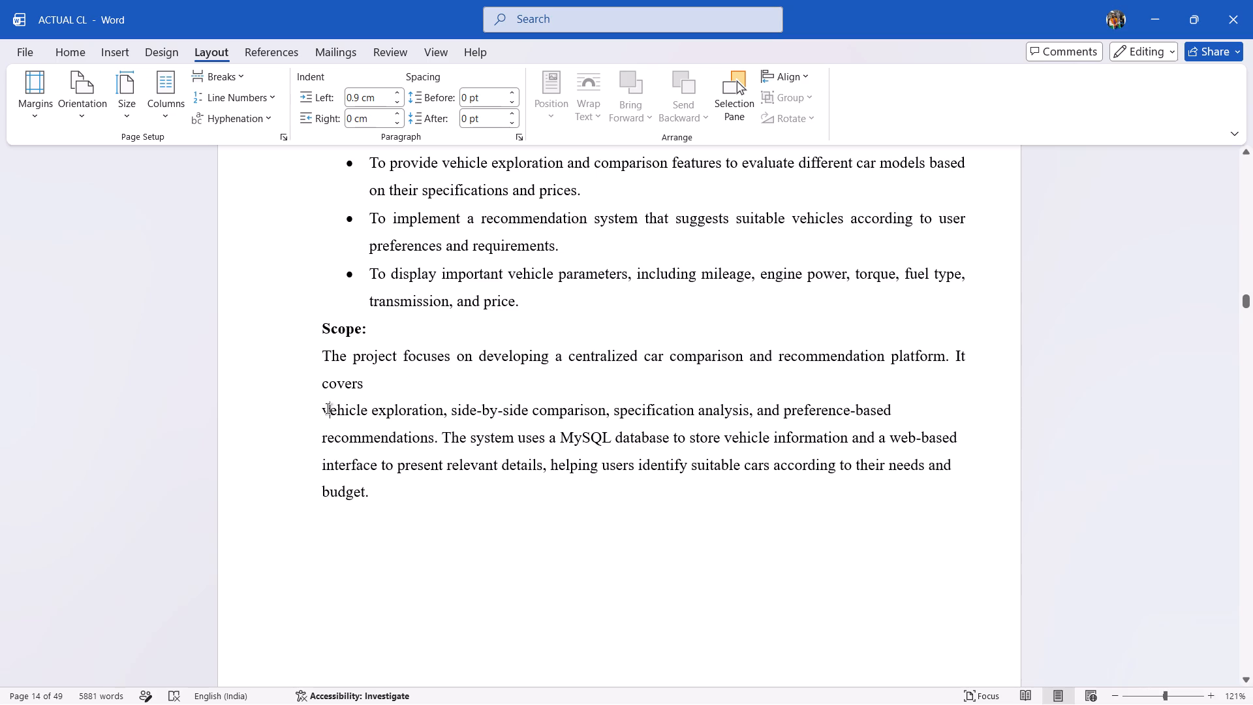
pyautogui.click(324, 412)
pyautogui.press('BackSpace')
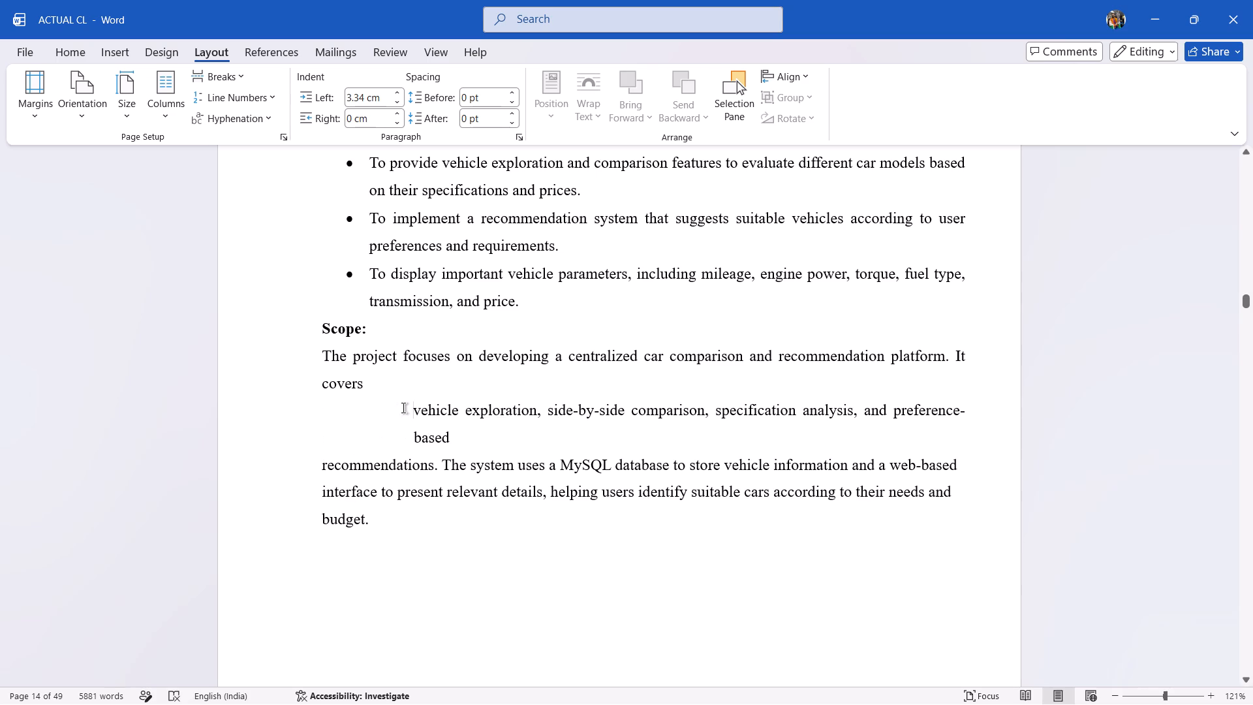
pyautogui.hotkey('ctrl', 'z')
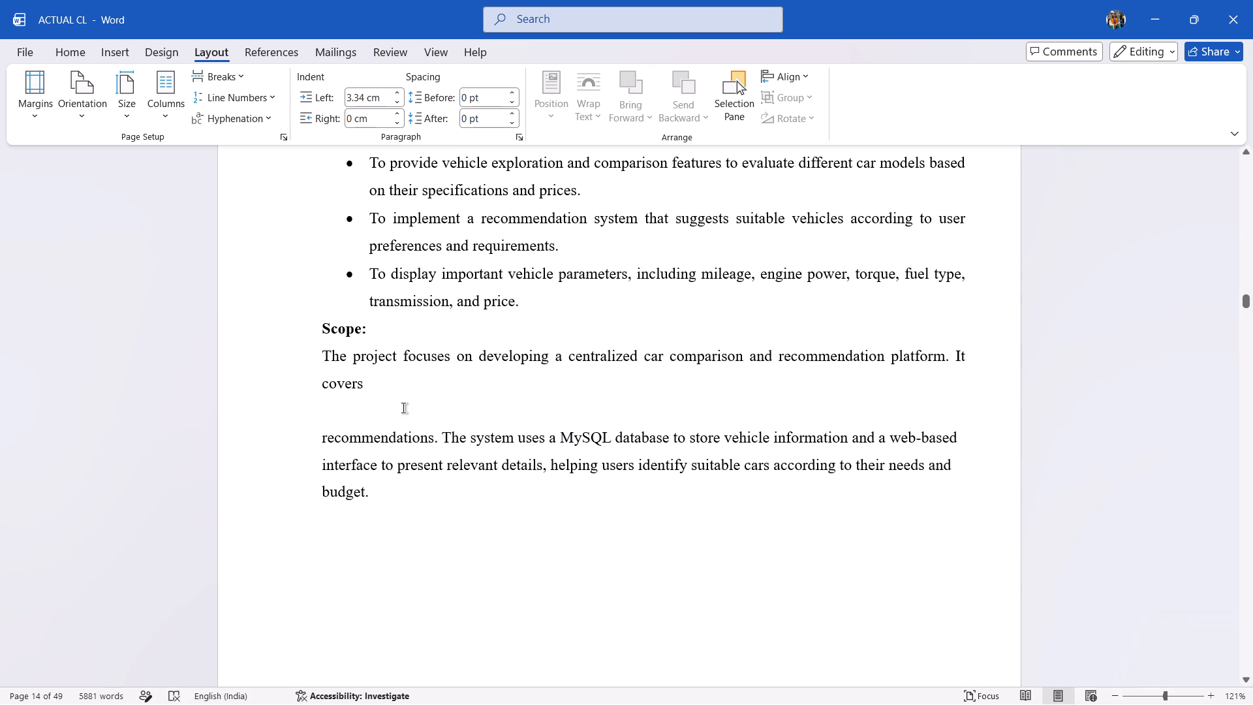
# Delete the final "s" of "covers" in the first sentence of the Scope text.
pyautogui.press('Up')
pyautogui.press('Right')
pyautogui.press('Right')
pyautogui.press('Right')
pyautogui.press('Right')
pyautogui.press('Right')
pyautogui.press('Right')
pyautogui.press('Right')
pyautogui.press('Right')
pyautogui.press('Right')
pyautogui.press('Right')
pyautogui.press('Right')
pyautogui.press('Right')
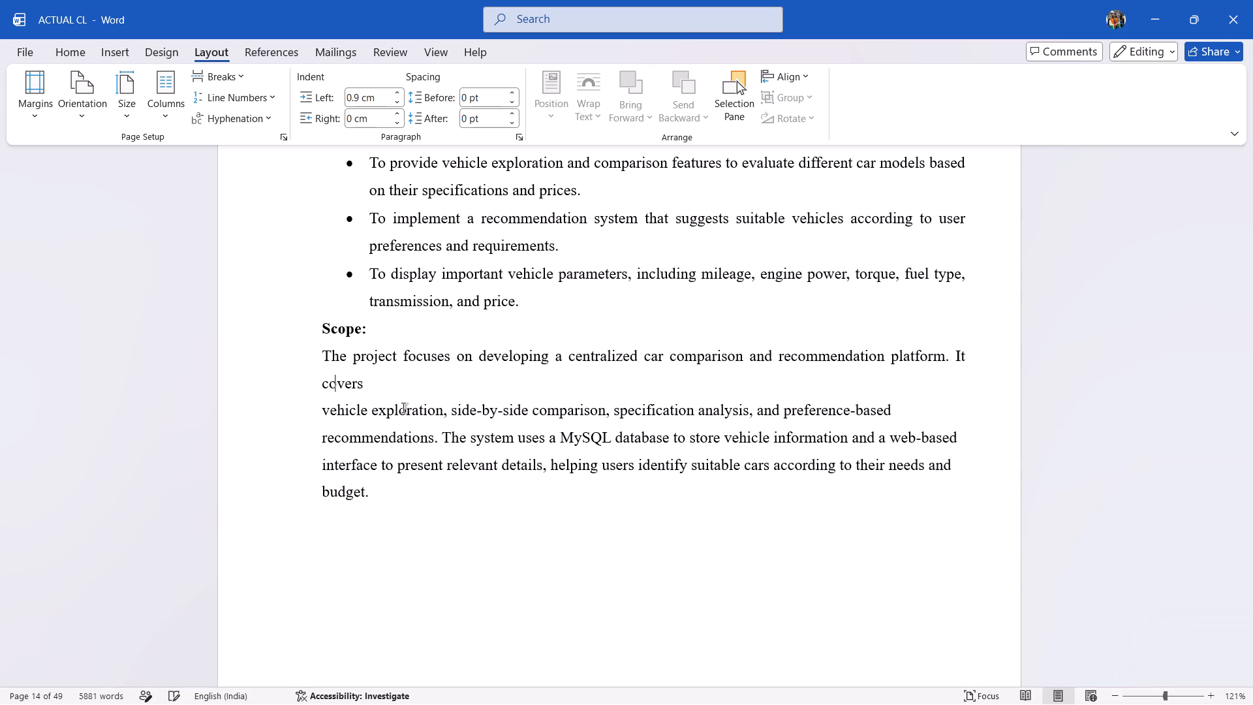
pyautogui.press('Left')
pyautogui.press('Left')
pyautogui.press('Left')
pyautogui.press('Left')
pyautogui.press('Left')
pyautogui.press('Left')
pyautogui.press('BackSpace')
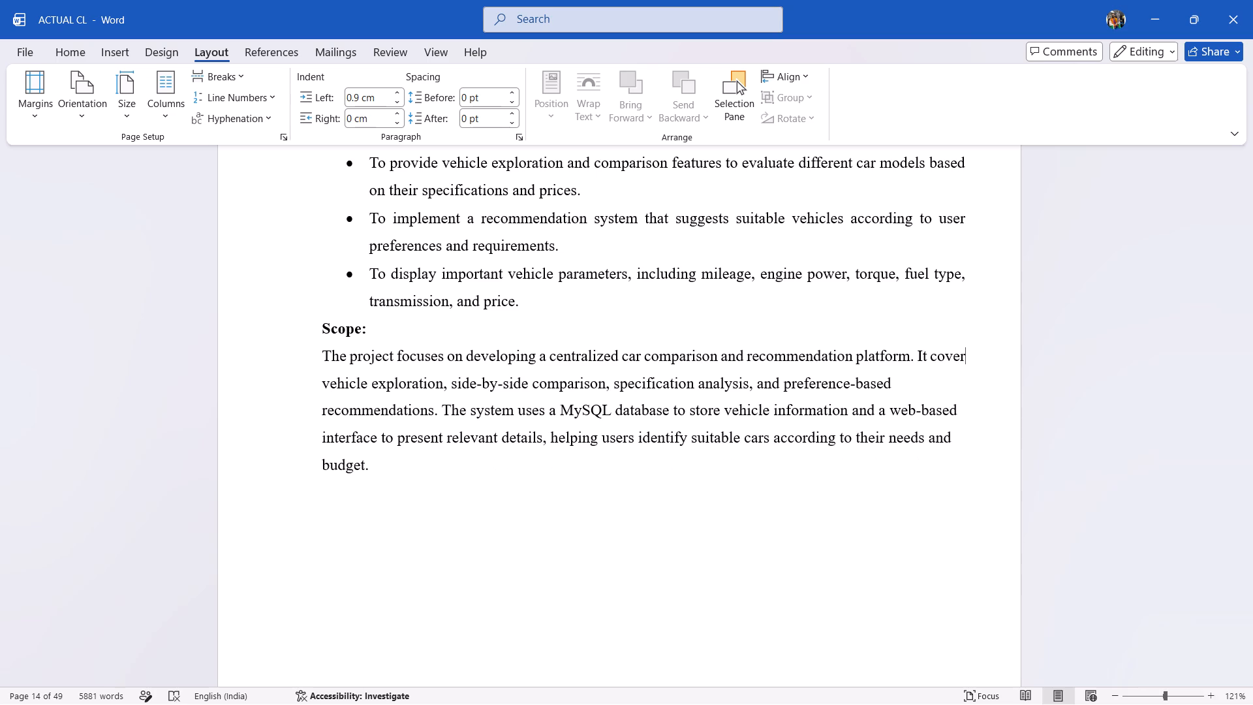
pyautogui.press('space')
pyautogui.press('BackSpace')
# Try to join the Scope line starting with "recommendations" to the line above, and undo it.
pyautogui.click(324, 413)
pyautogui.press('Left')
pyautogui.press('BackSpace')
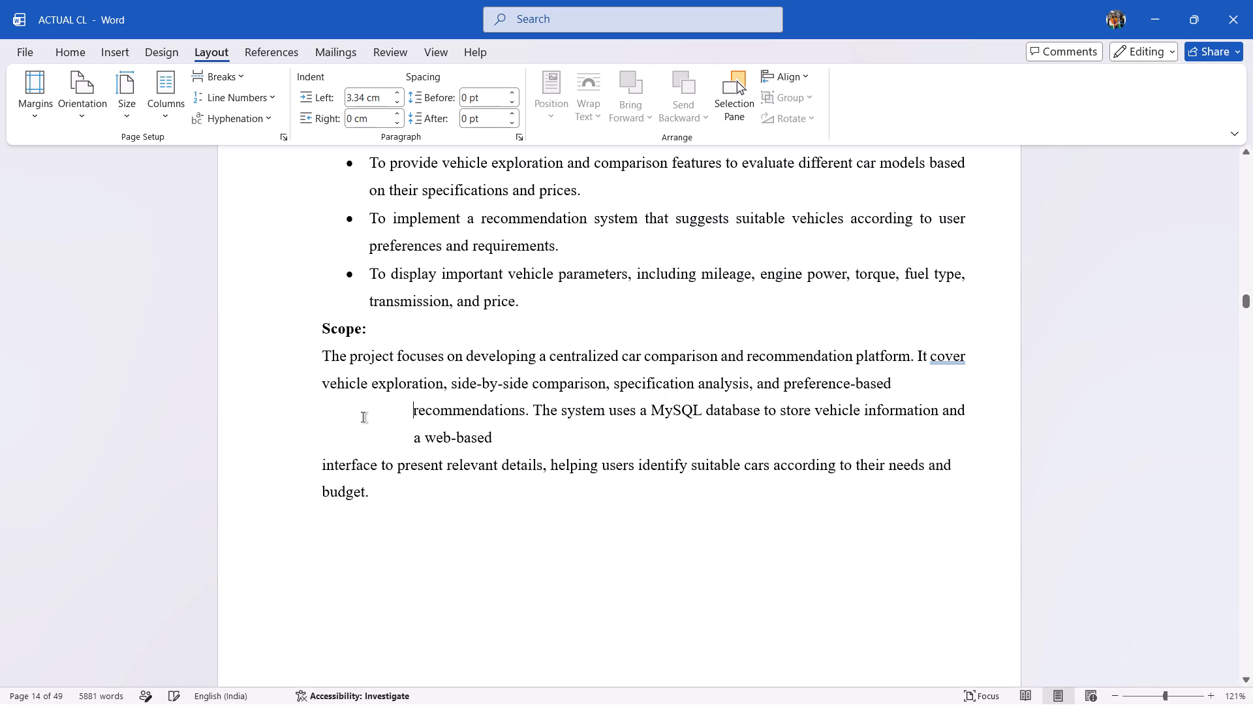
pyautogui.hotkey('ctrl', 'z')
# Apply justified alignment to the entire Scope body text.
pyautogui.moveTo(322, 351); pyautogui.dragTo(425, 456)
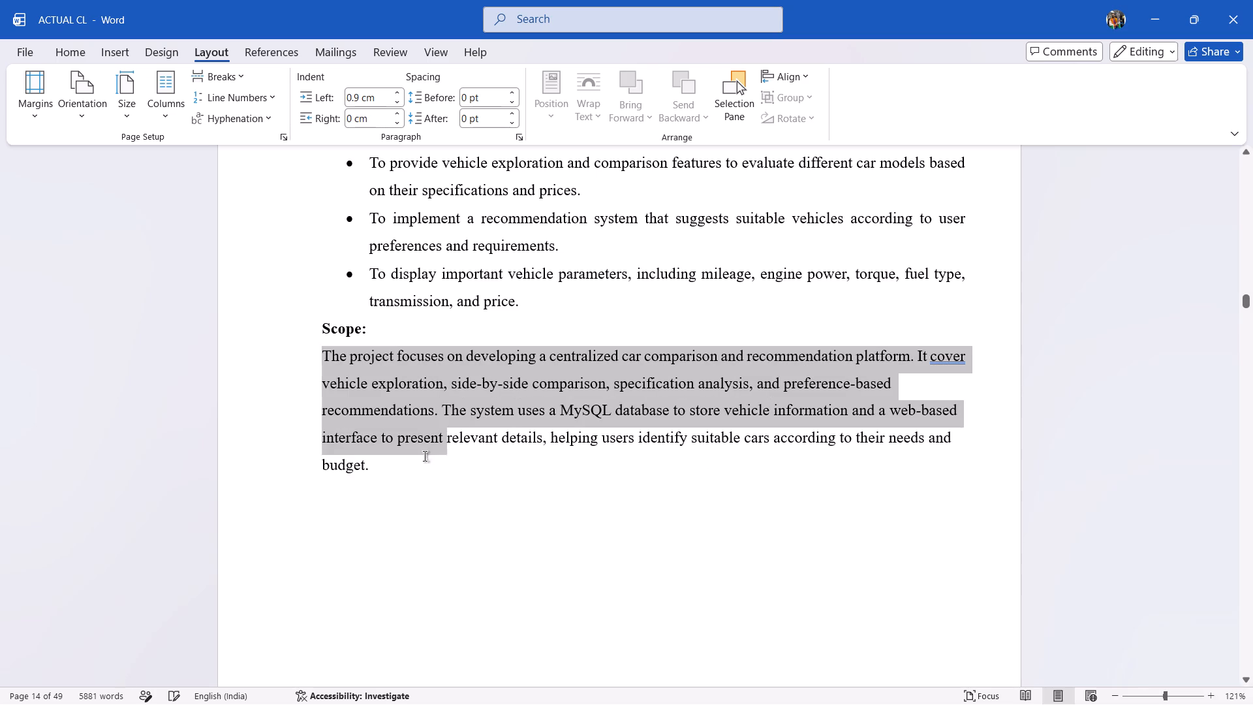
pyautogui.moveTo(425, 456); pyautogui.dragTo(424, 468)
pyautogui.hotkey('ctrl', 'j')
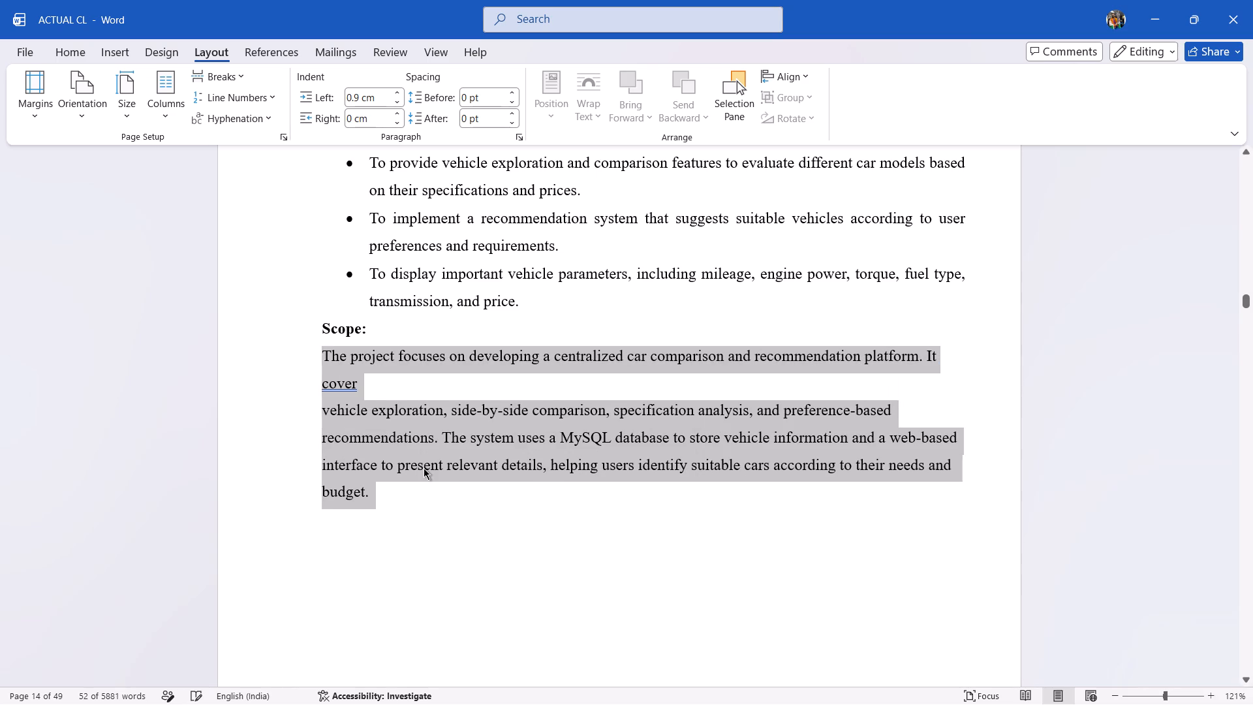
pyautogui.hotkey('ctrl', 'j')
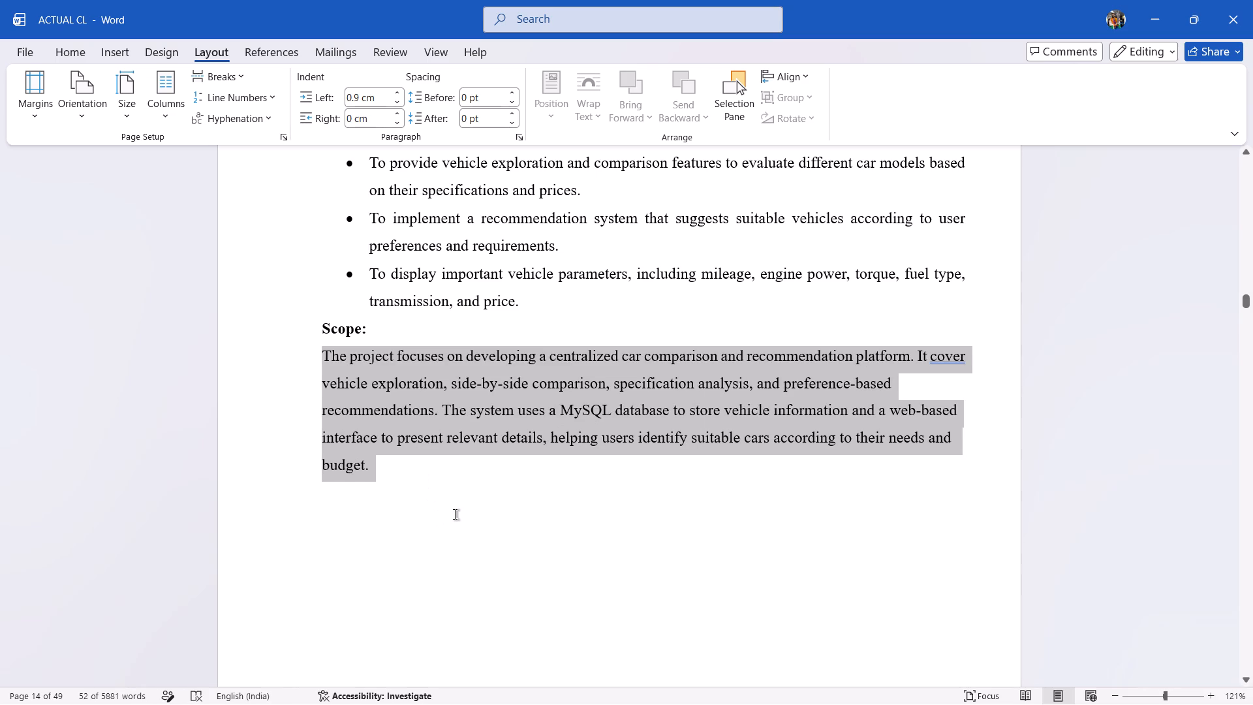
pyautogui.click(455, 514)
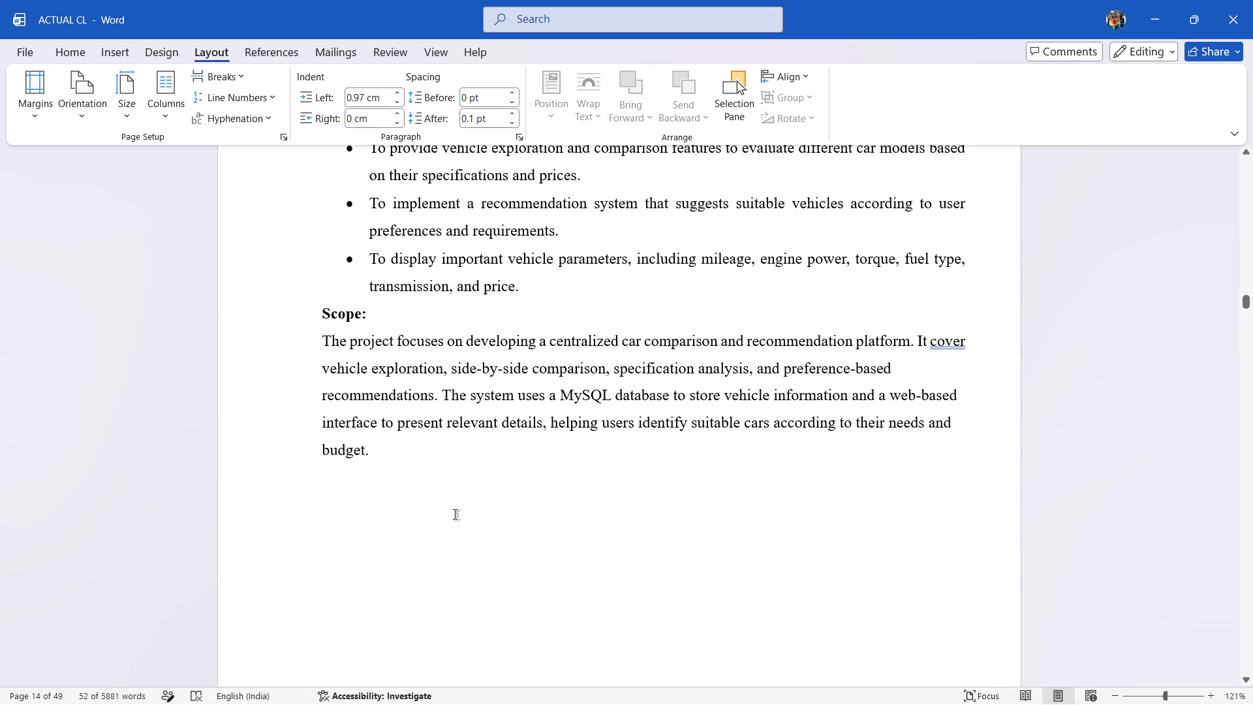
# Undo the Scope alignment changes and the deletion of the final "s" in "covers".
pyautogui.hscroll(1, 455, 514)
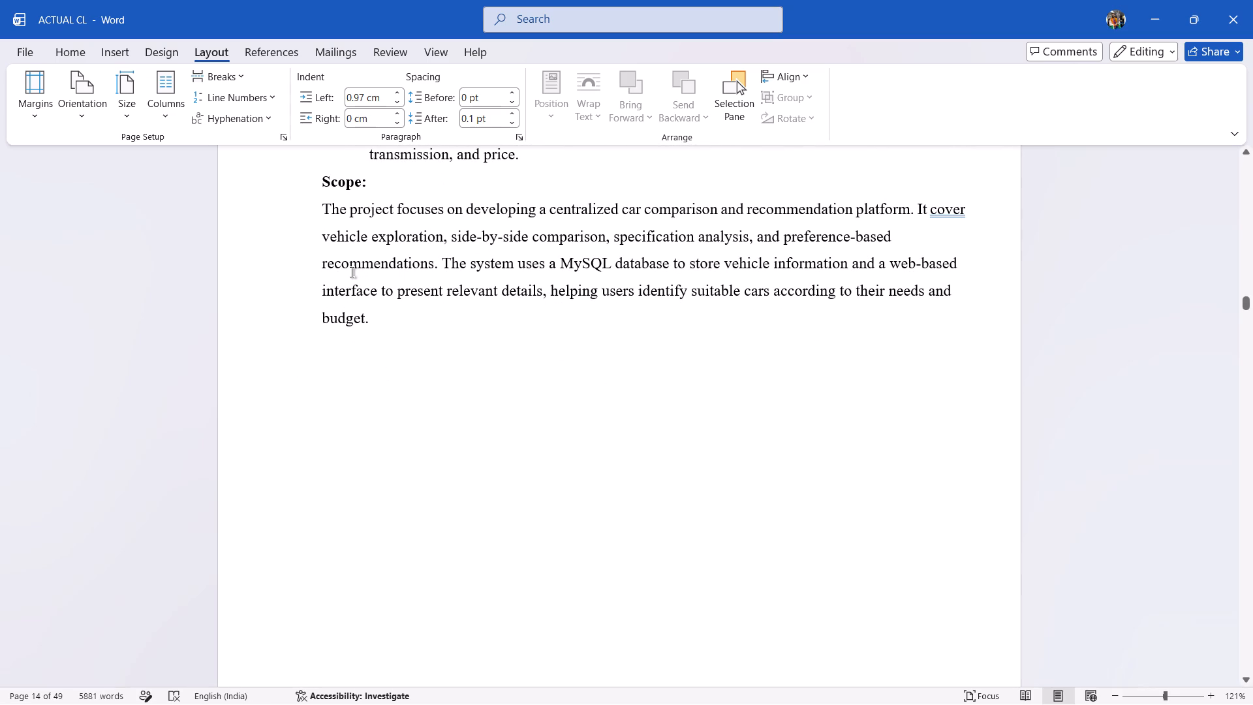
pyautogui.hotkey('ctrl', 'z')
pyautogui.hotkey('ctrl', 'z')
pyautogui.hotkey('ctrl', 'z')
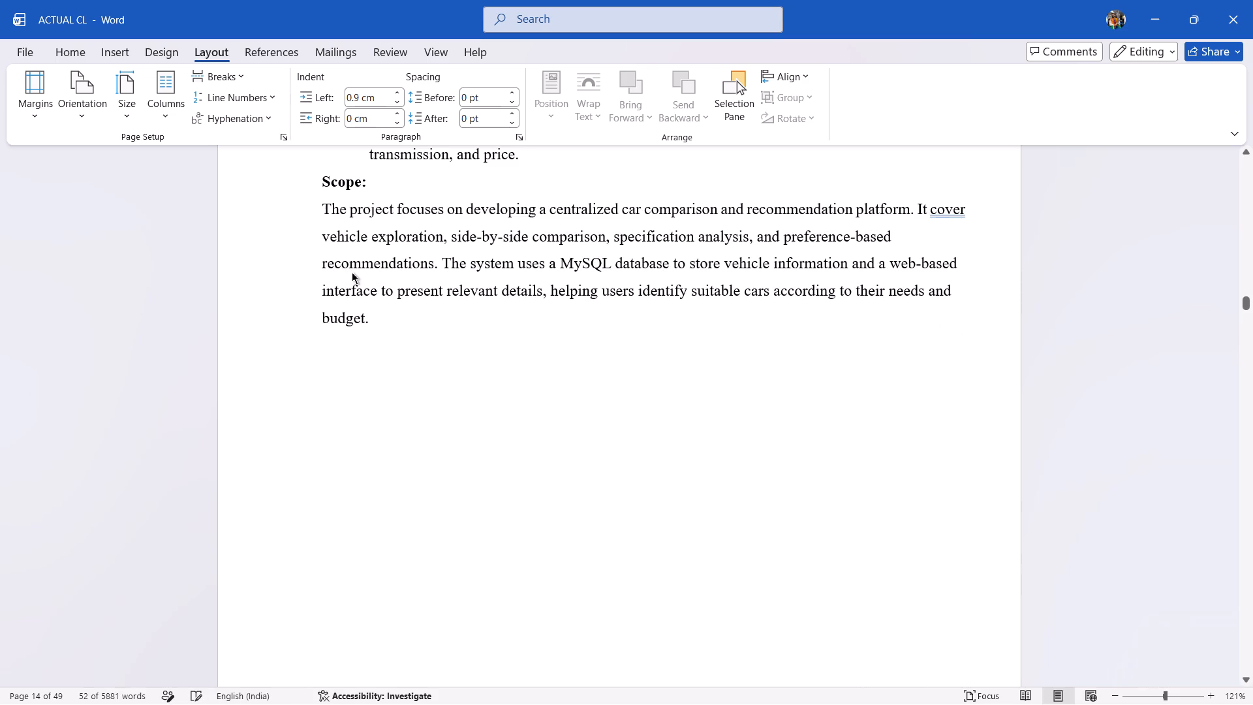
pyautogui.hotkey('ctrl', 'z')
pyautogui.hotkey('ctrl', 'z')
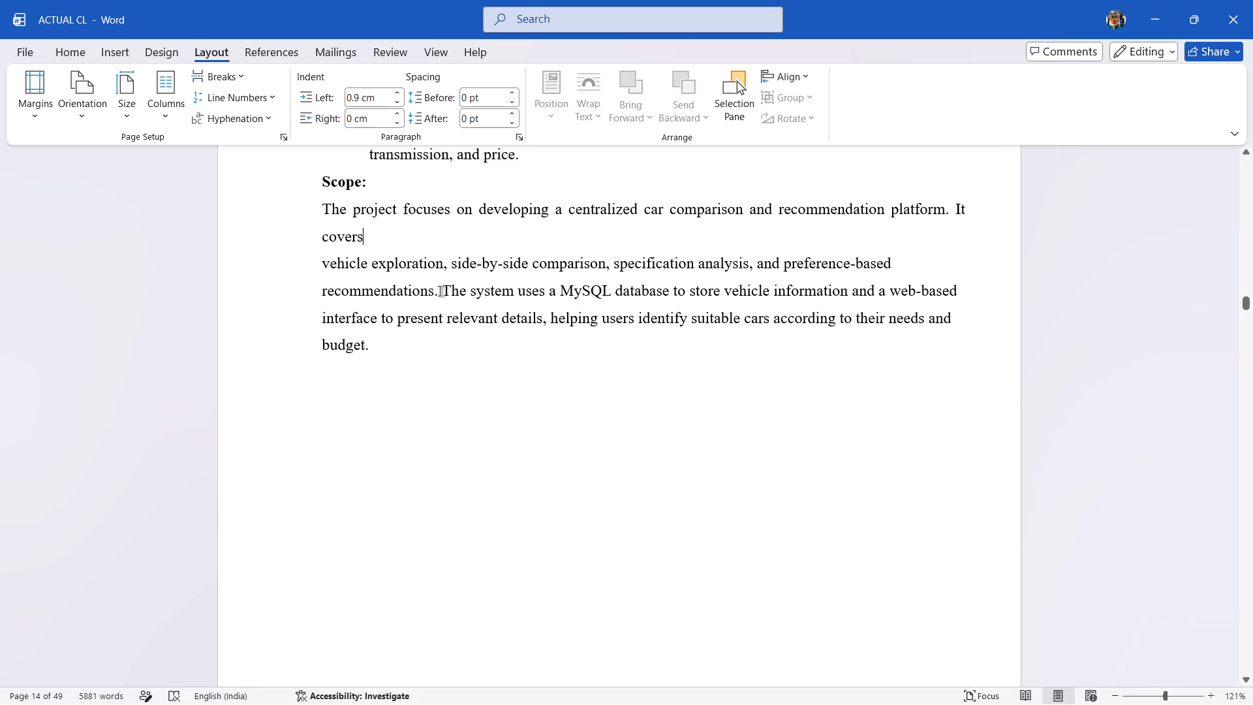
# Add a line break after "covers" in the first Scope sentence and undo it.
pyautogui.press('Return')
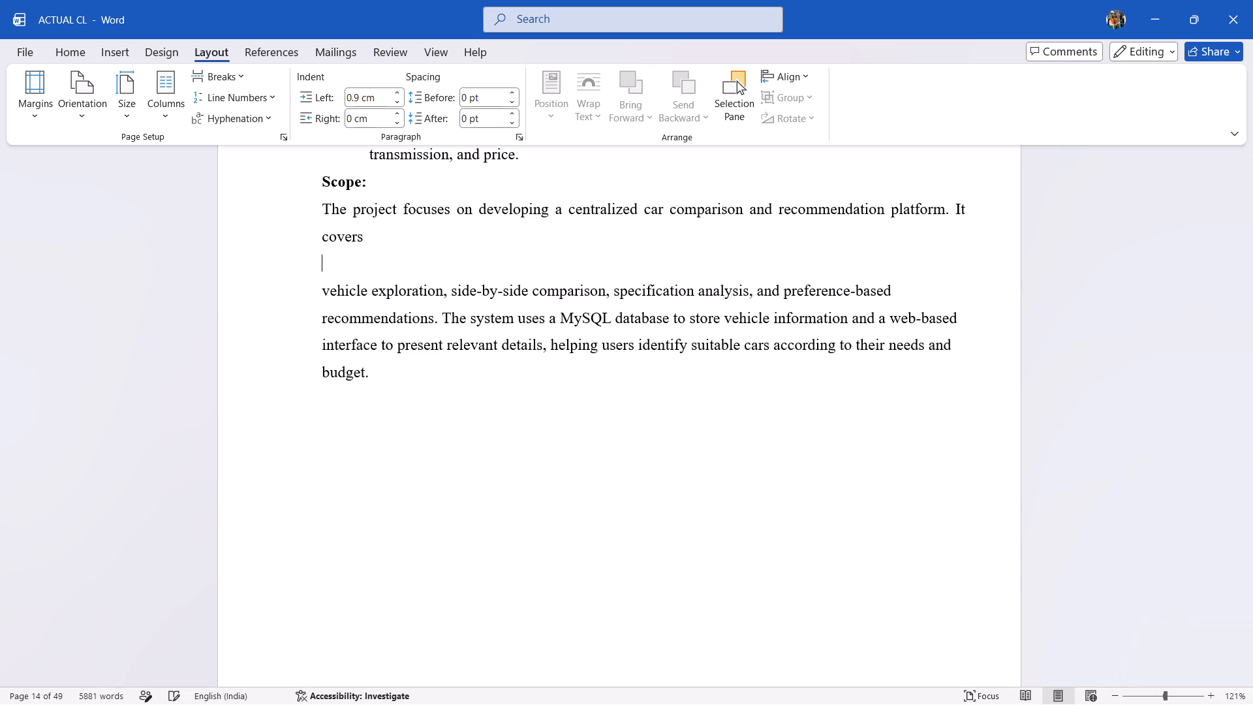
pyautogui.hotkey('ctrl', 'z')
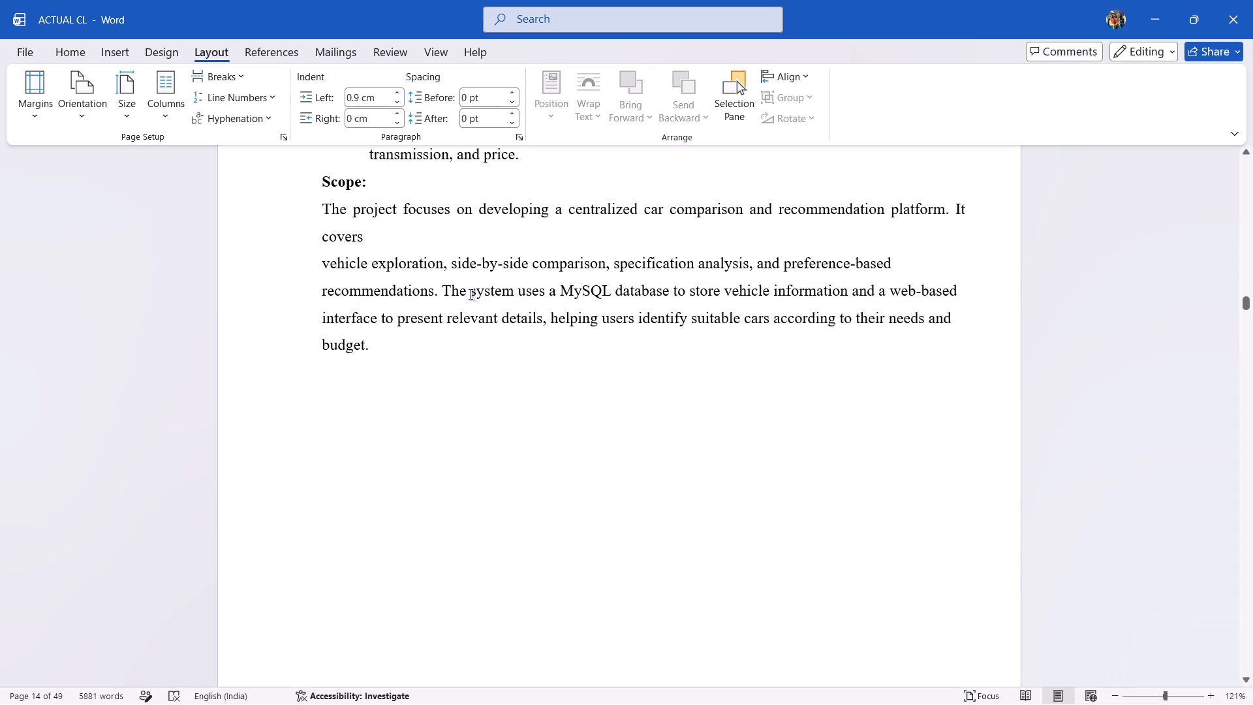
# Start a new paragraph at "The system uses a MySQL database" in the Scope text.
pyautogui.click(444, 291)
pyautogui.press('Return')
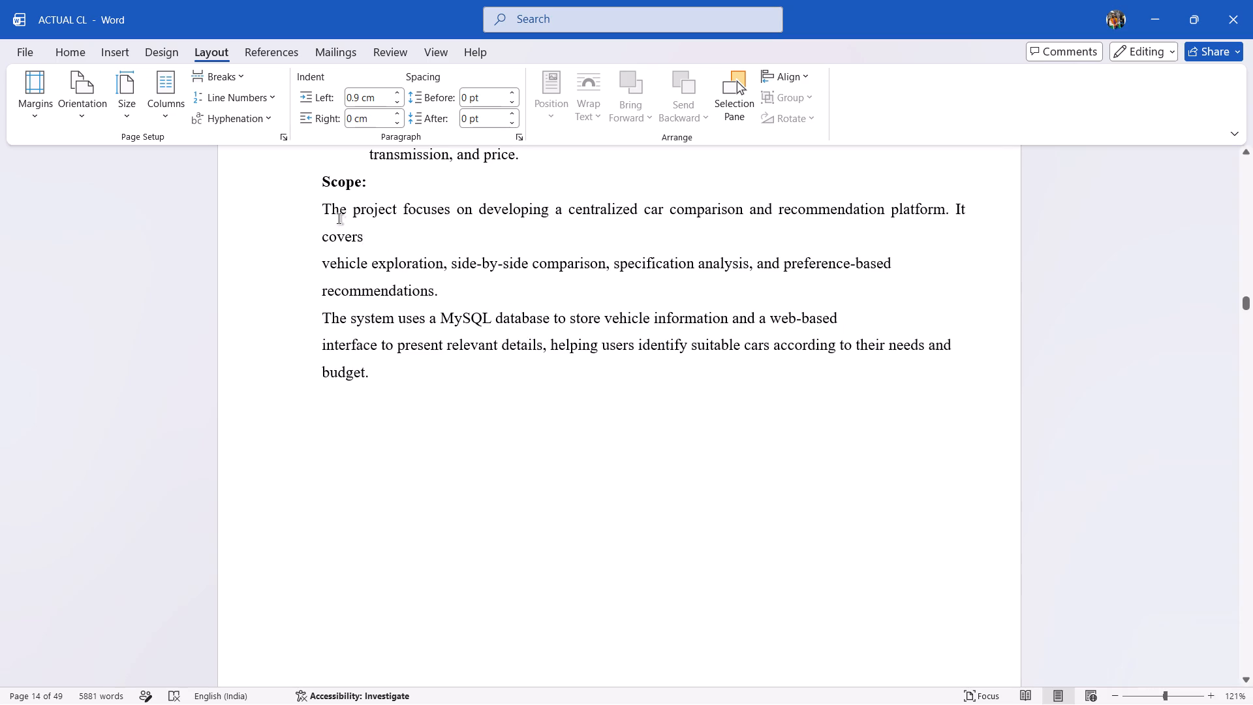
# Apply bullets to the Scope lines starting "The project focuses", "vehicle exploration" and "The system uses".
pyautogui.click(322, 209)
pyautogui.click(122, 51)
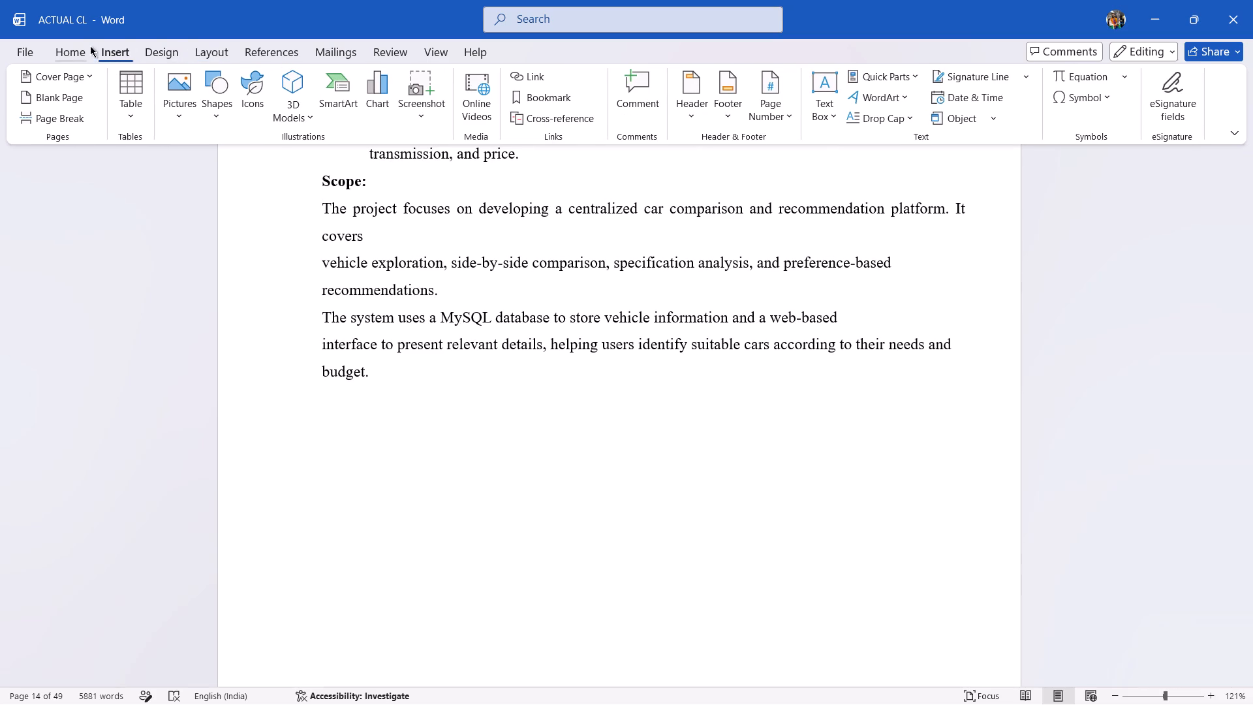
pyautogui.moveTo(81, 50); pyautogui.dragTo(469, 140)
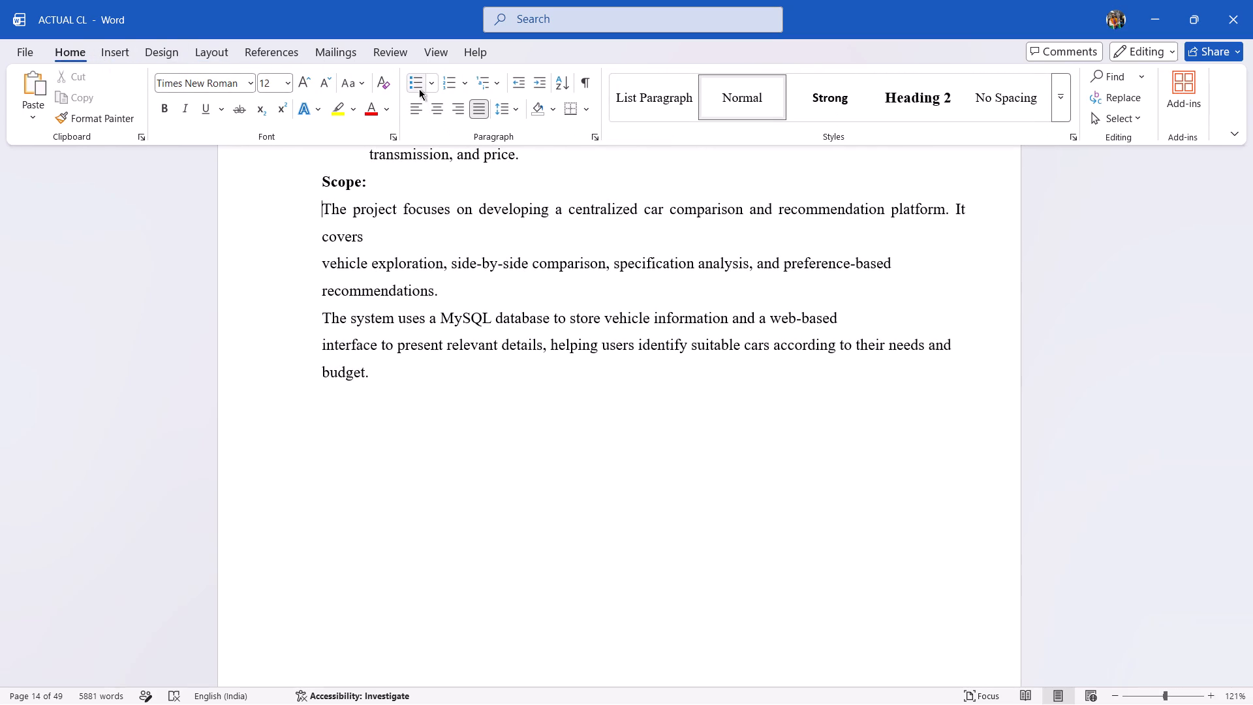
pyautogui.click(419, 89)
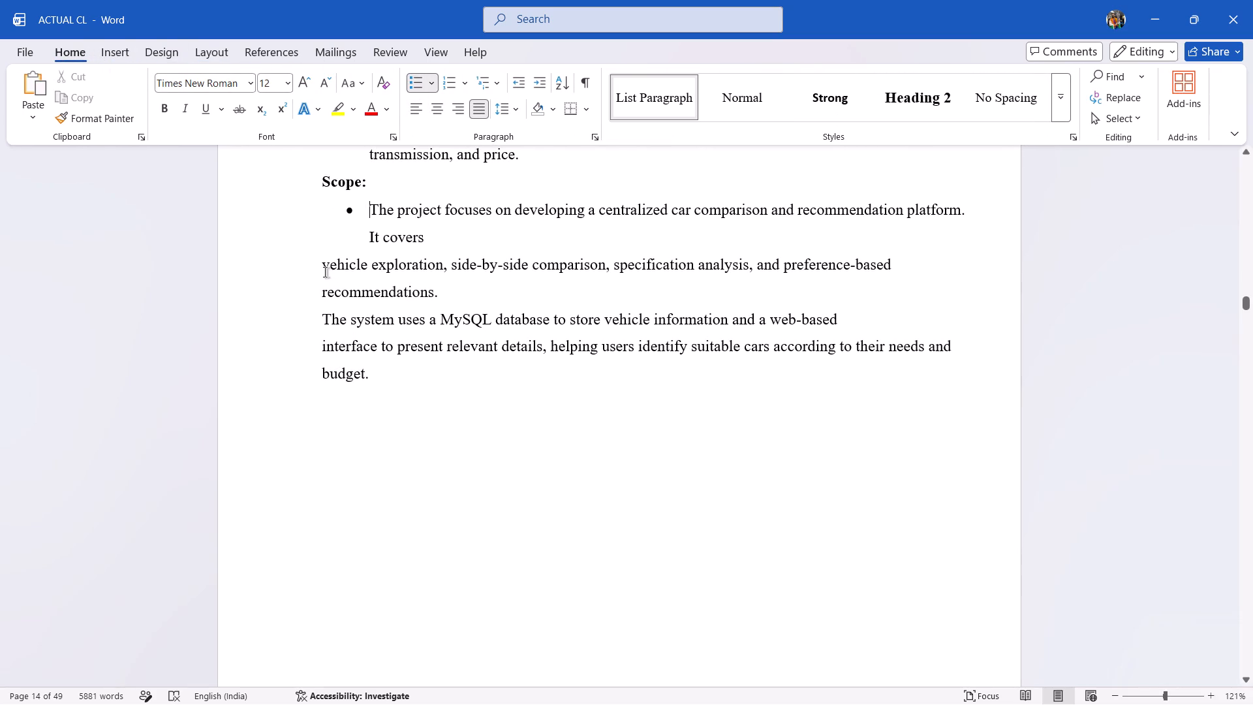
pyautogui.click(324, 272)
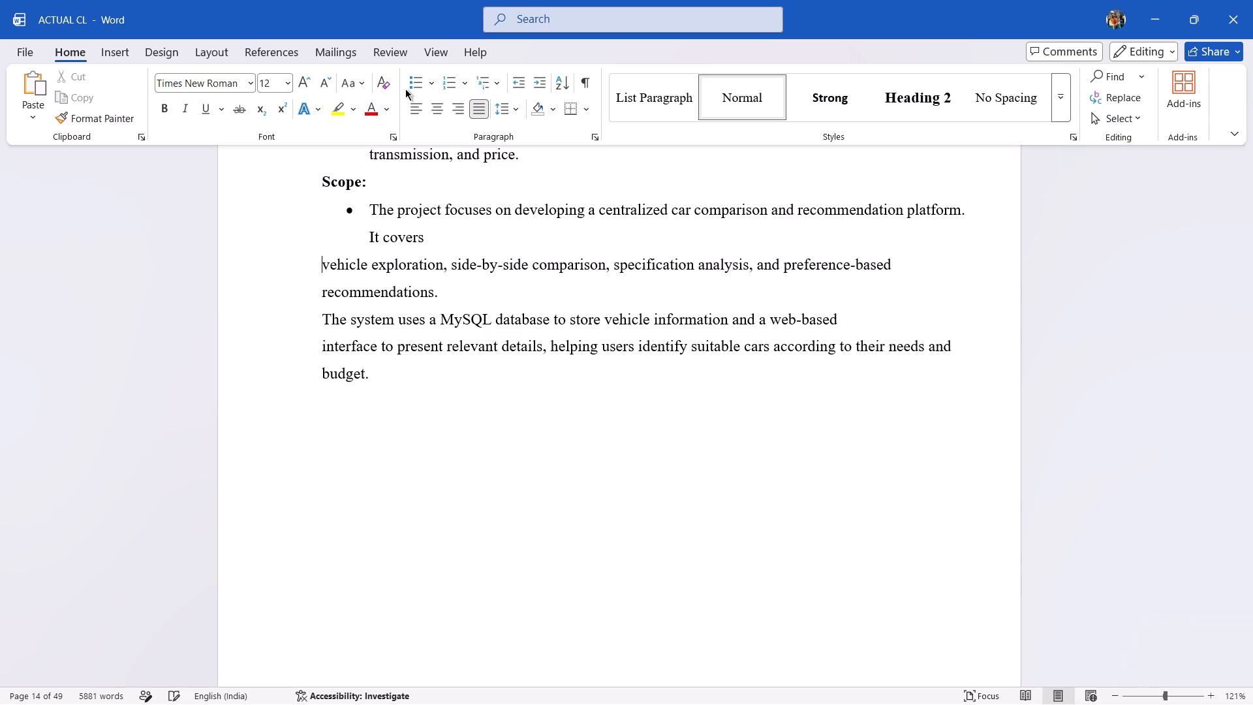
pyautogui.click(410, 85)
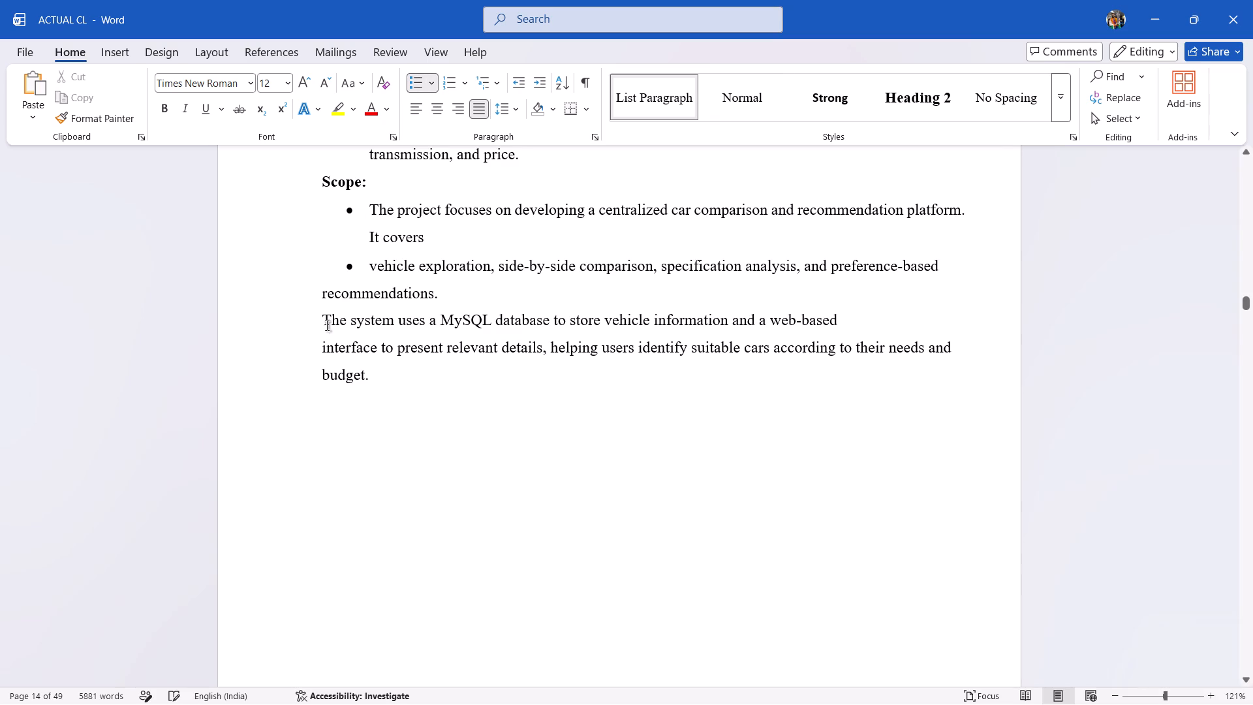
pyautogui.click(322, 317)
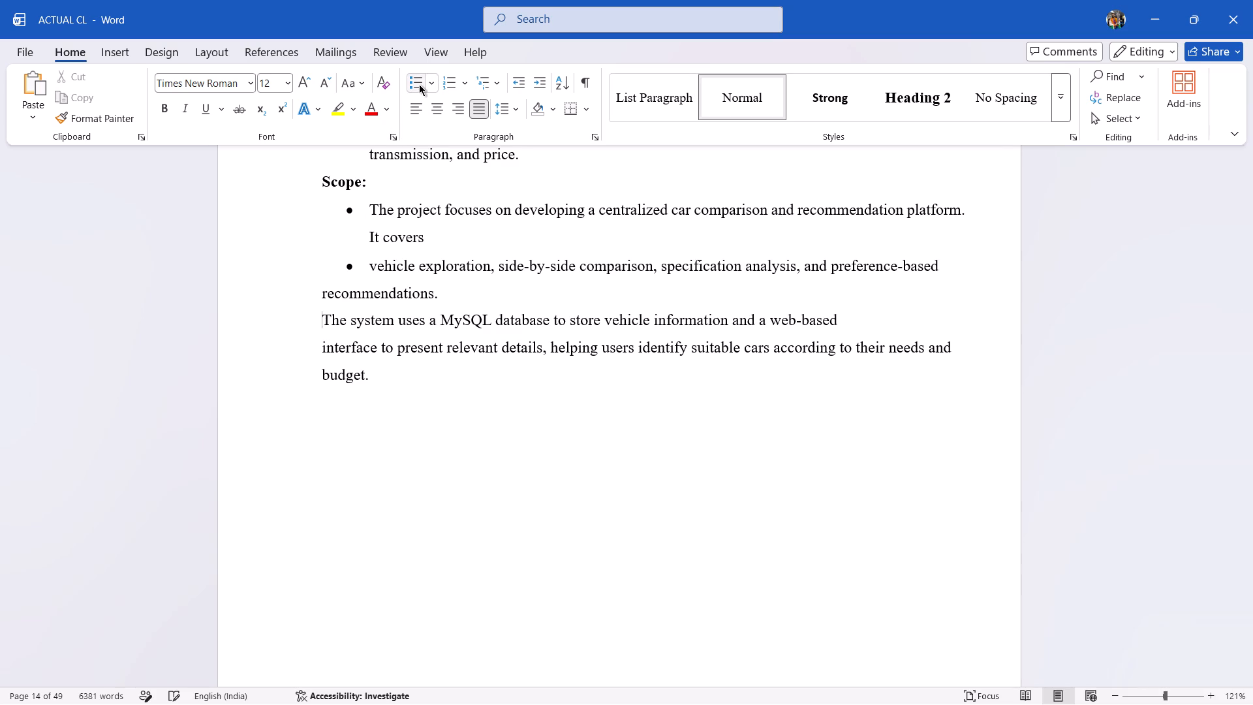
pyautogui.click(419, 84)
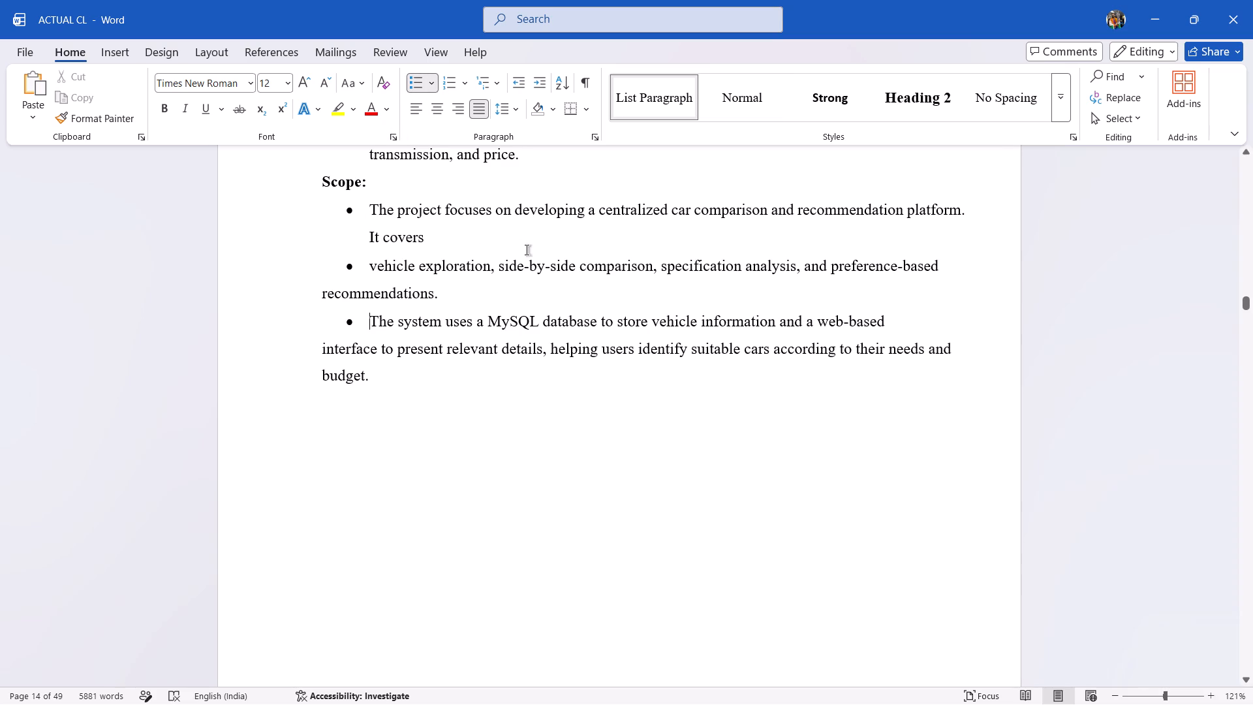
# Join the "recommendations." line to the end of the "vehicle exploration" bullet, separated by a space.
pyautogui.click(331, 292)
pyautogui.click(325, 293)
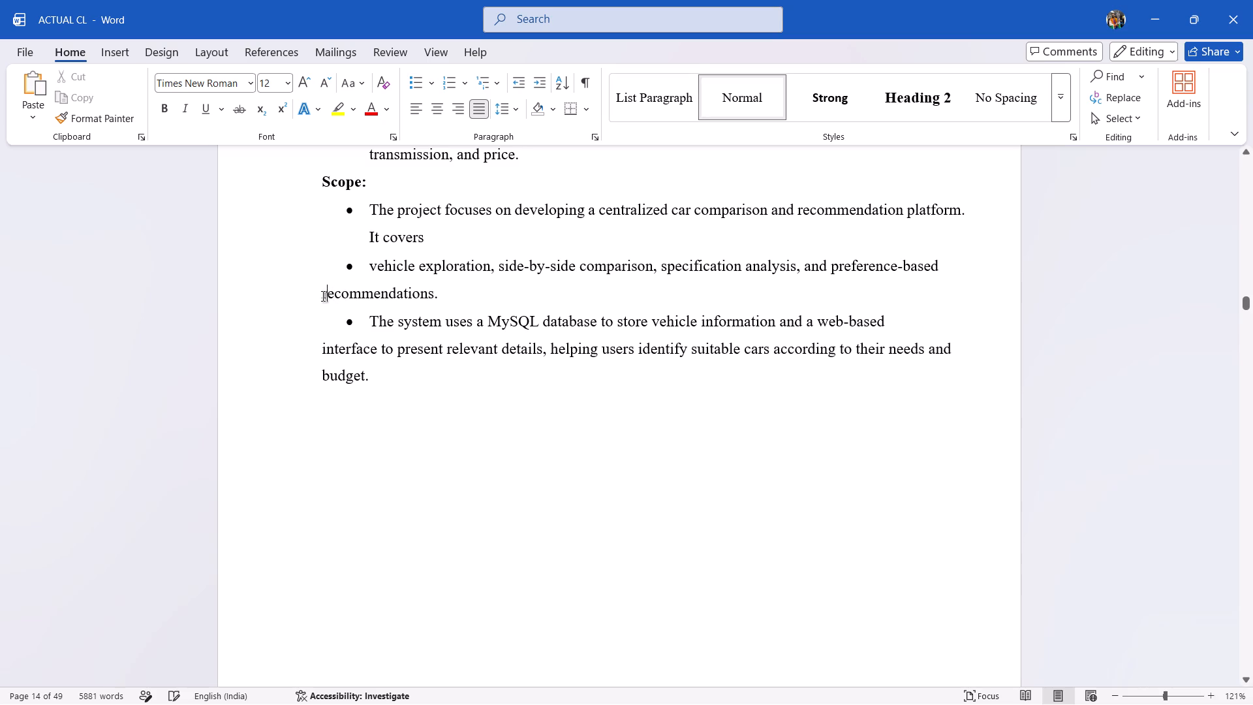
pyautogui.click(322, 296)
pyautogui.press('BackSpace')
pyautogui.press('BackSpace')
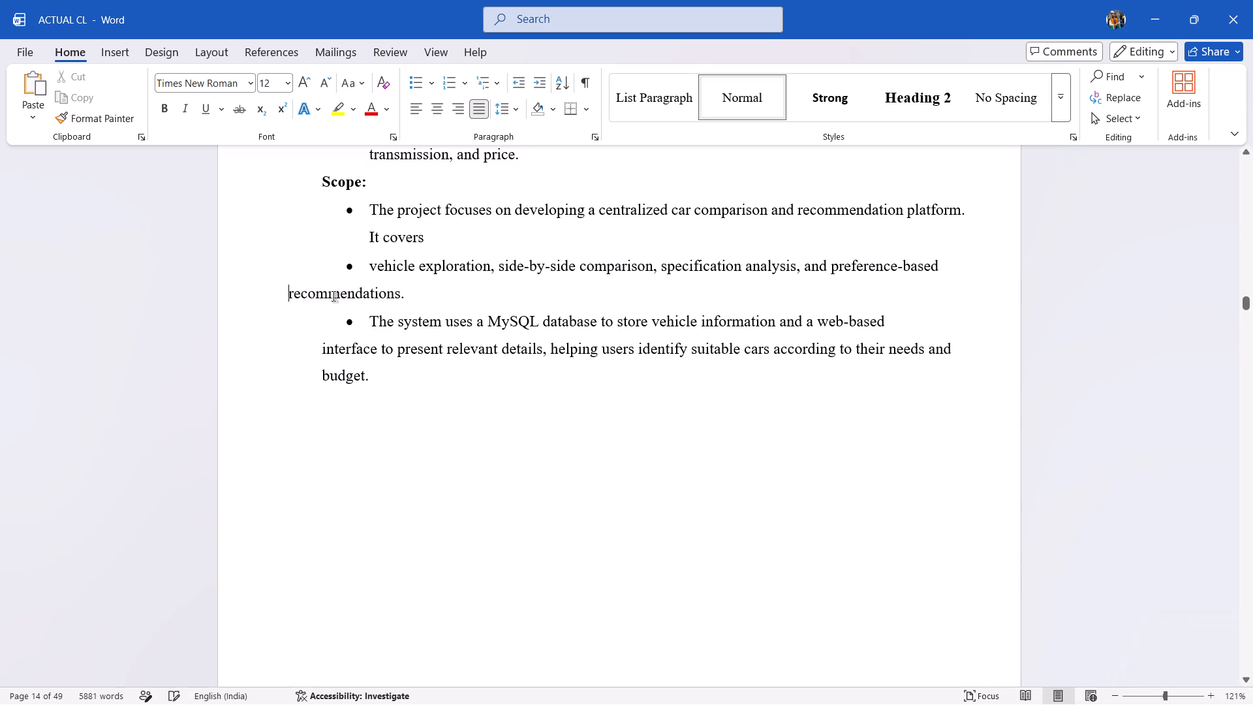
pyautogui.press('BackSpace')
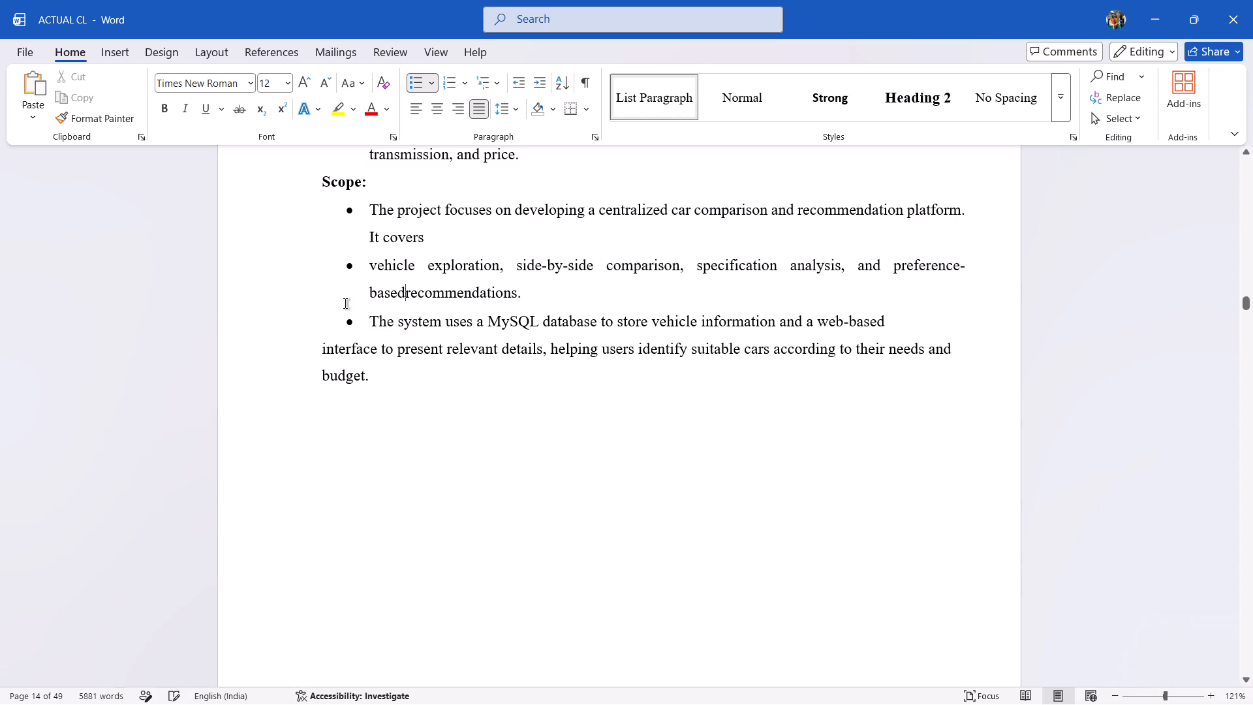
pyautogui.press('space')
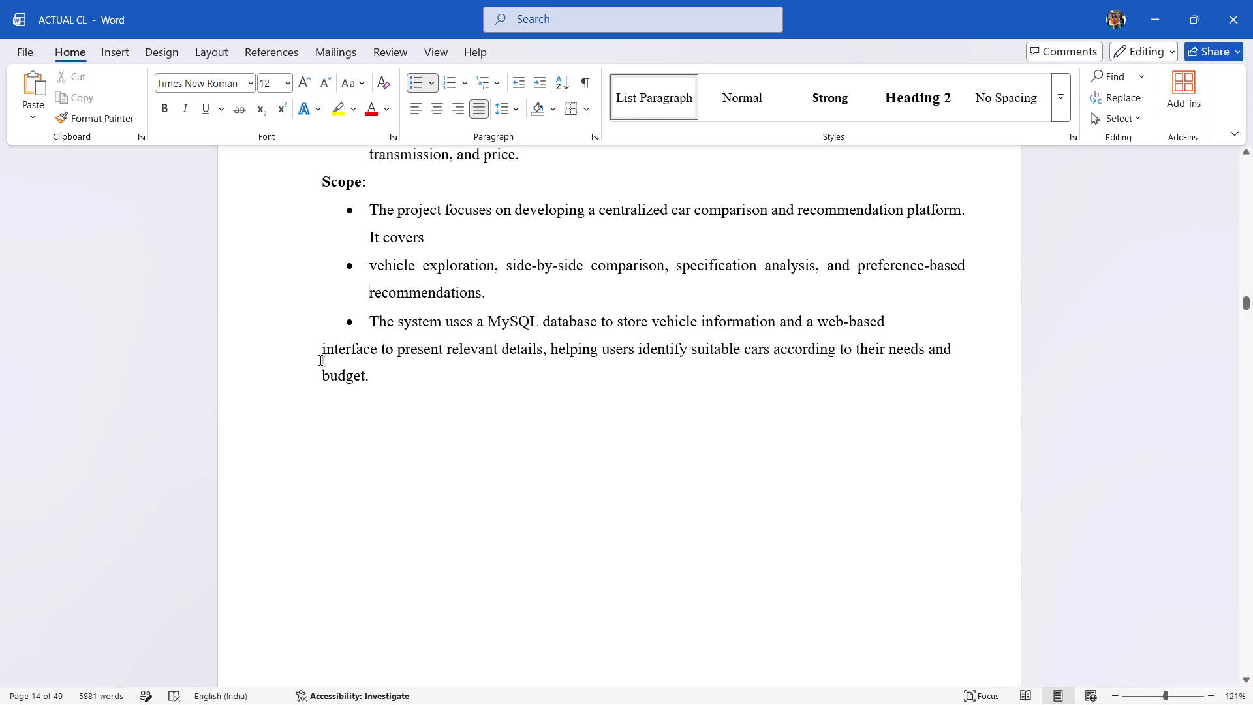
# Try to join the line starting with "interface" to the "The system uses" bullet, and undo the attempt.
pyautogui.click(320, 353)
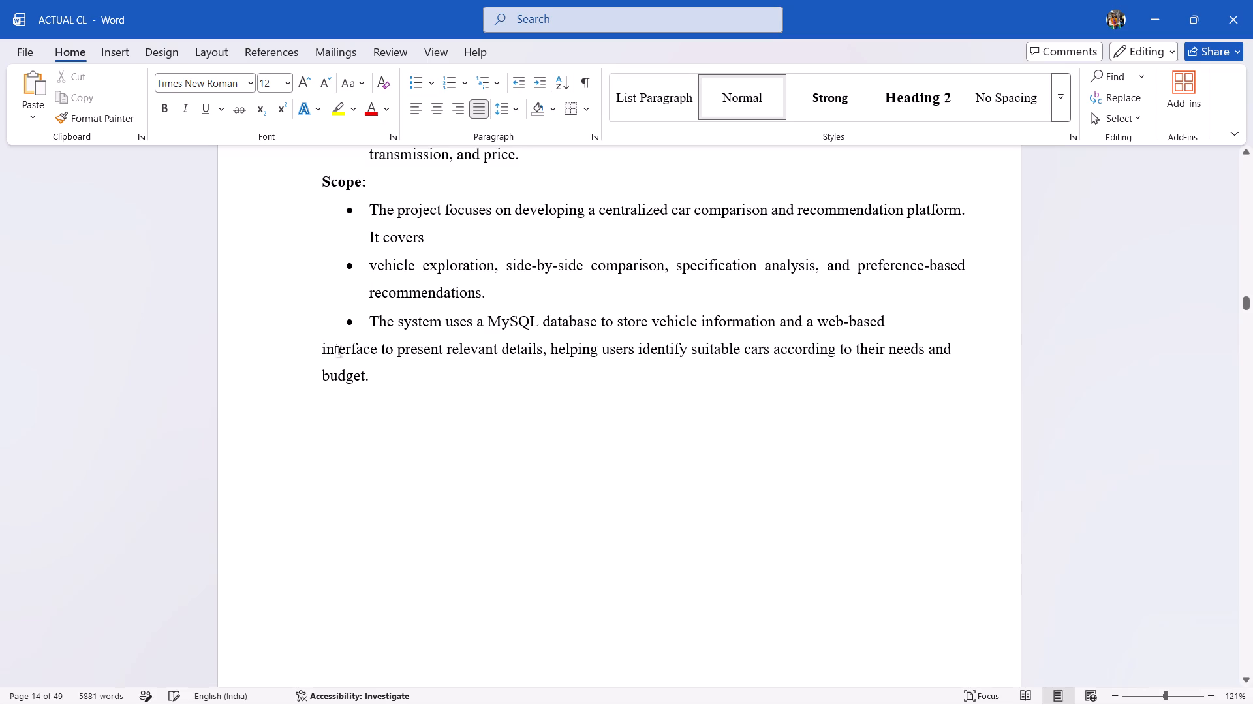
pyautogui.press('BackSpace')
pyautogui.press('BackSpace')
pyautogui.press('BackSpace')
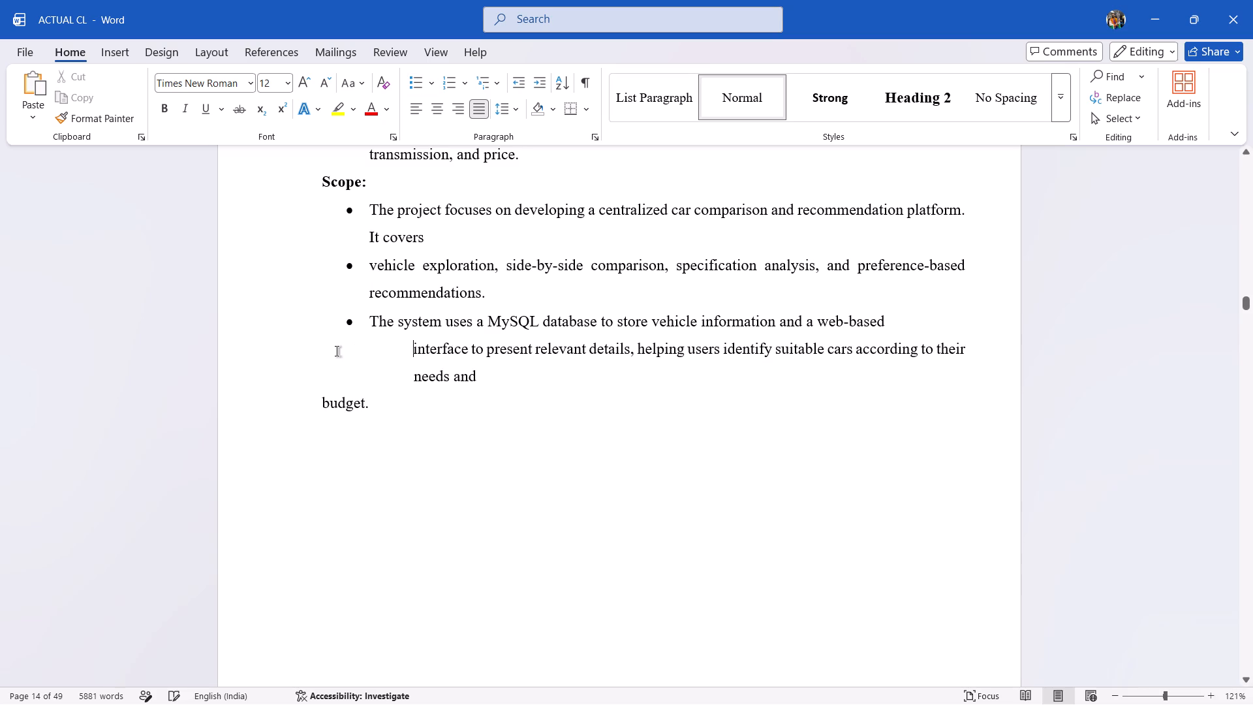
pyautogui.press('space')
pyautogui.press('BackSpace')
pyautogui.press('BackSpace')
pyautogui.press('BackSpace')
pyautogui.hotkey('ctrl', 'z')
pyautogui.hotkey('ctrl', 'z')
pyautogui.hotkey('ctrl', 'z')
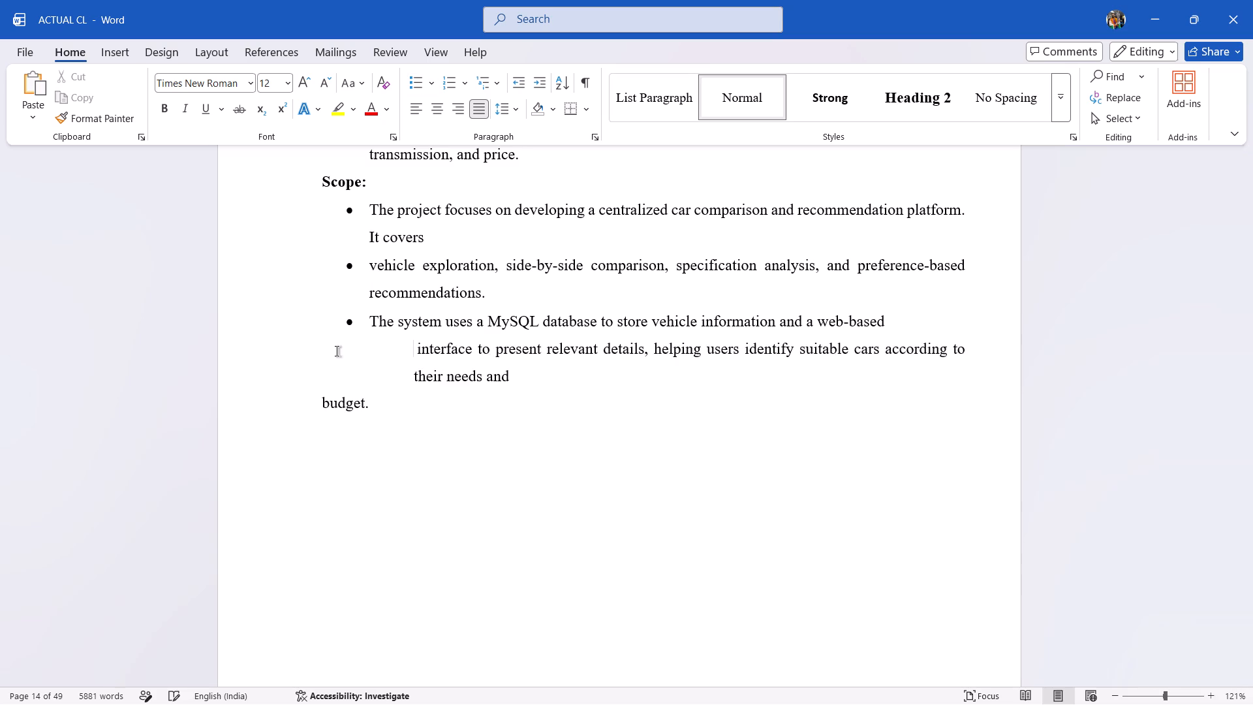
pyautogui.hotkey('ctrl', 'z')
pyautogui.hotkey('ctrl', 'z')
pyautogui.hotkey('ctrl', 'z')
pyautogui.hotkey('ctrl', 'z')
# Join the line starting with "interface" to the end of the "The system uses" bullet, separated by a space.
pyautogui.hotkey('ctrl', 'BackSpace')
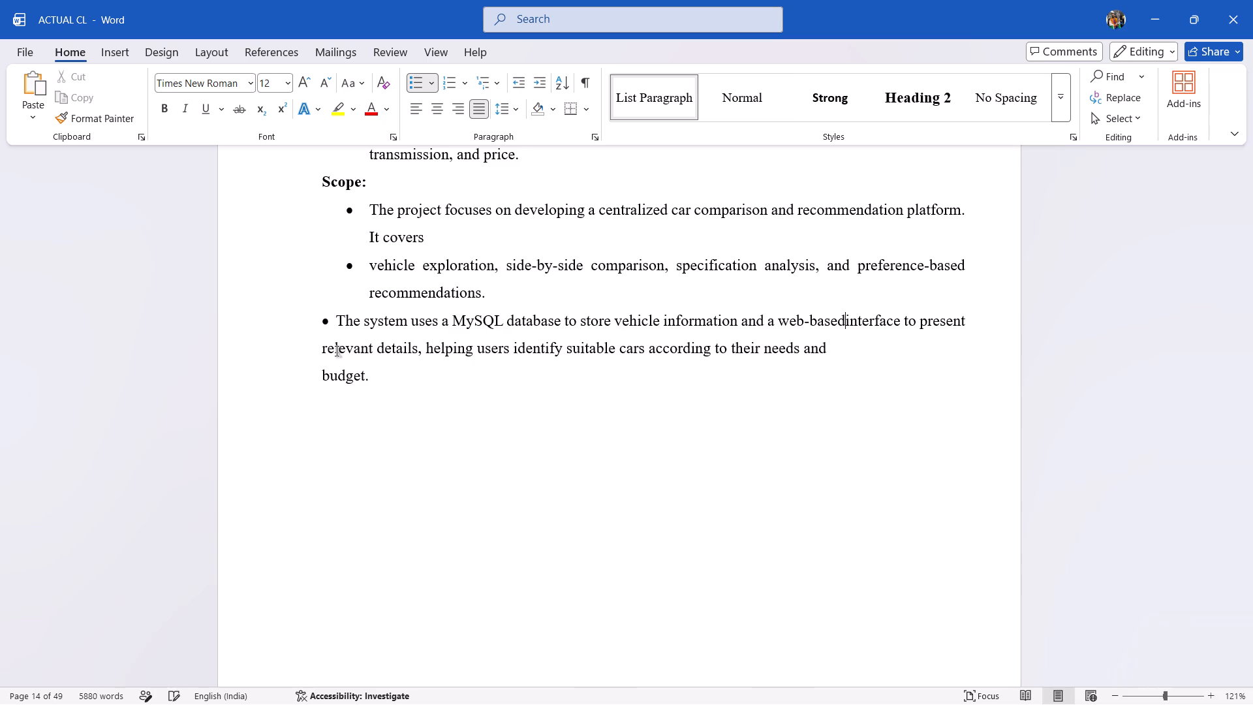
pyautogui.press('space')
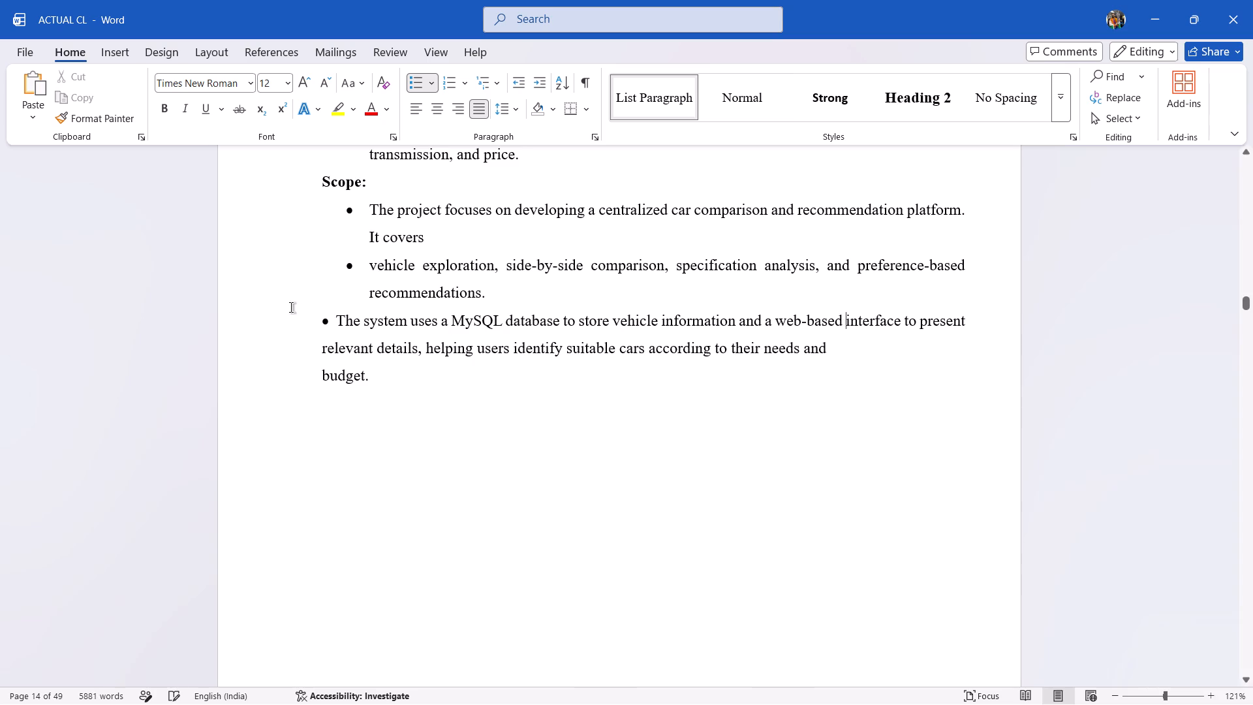
# Align all of the text below the Scope heading to the left margin.
pyautogui.click(320, 322)
pyautogui.moveTo(345, 210); pyautogui.dragTo(419, 398)
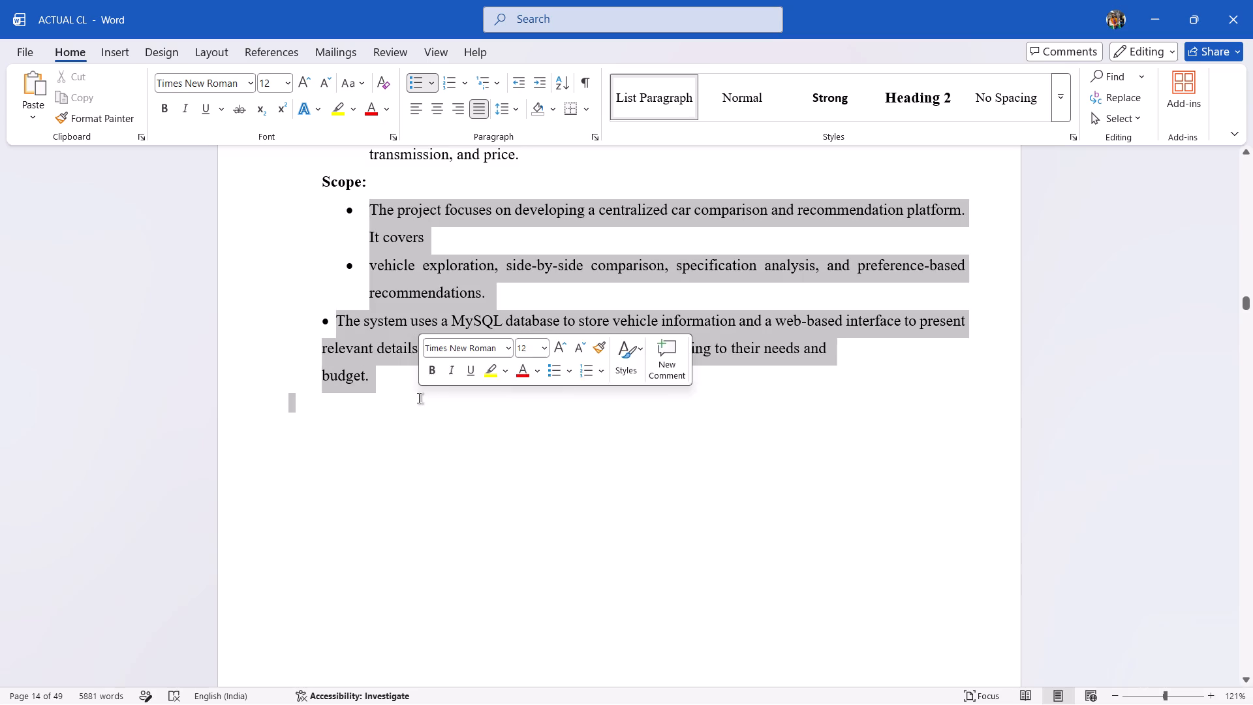
pyautogui.hotkey('ctrl', 'j')
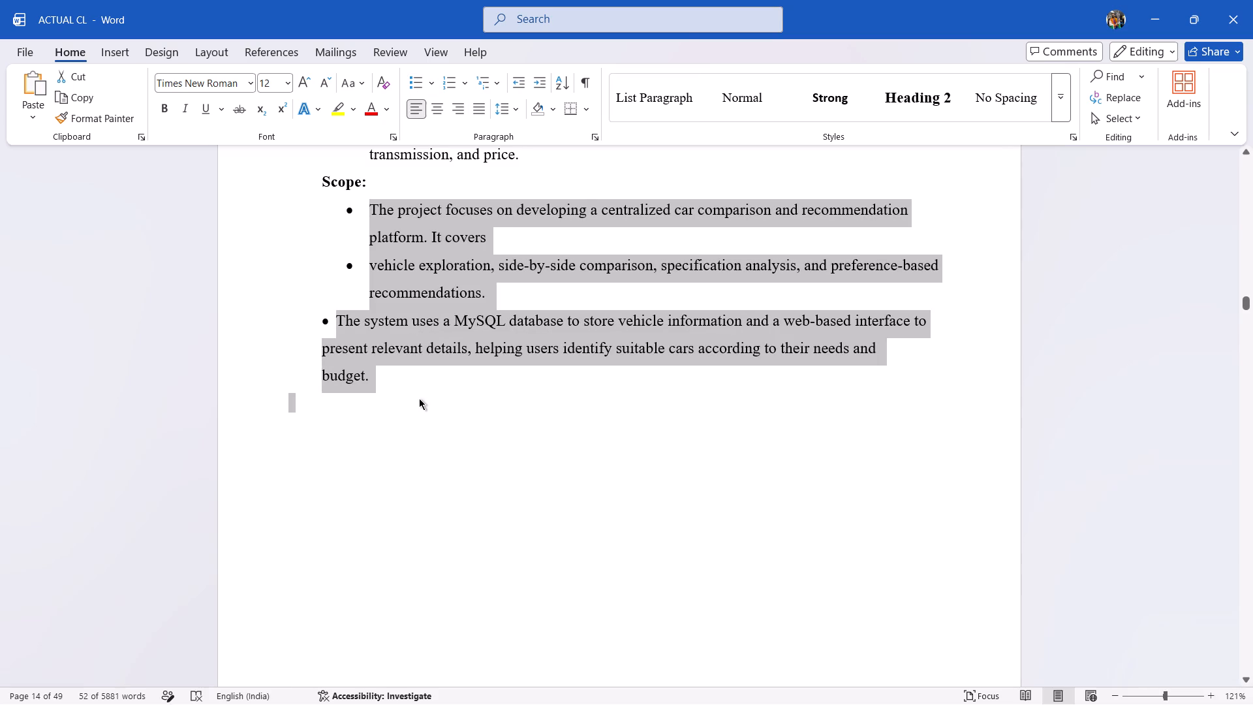
pyautogui.click(438, 114)
pyautogui.click(422, 110)
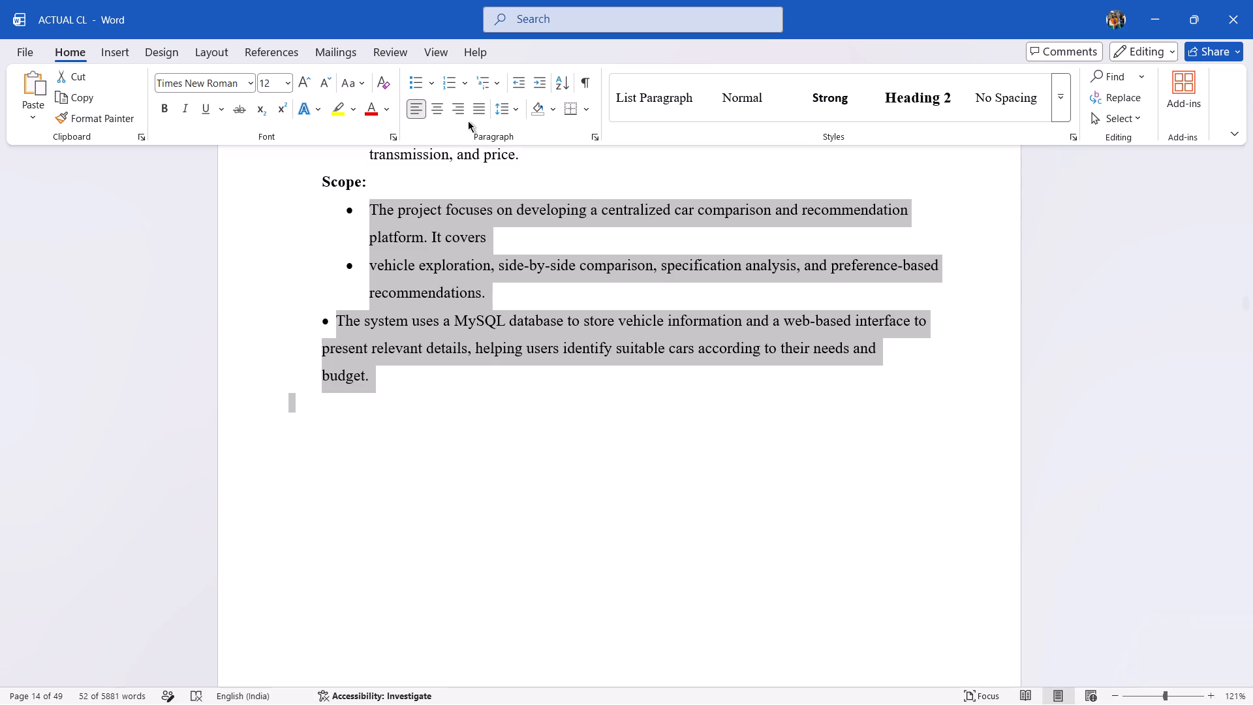
# Set the left indent of the "The system uses" bullet and the "budget." line below it to 1.2 cm.
pyautogui.click(298, 253)
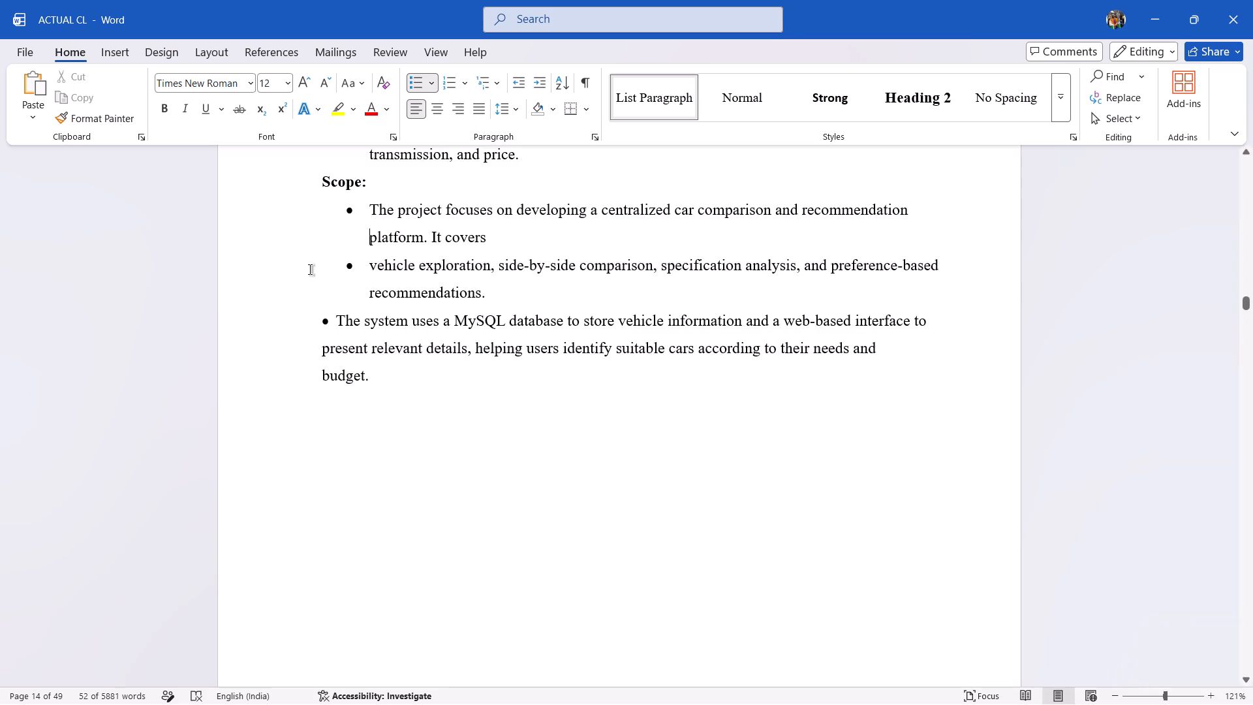
pyautogui.moveTo(309, 321); pyautogui.dragTo(320, 319)
pyautogui.moveTo(320, 319); pyautogui.dragTo(389, 349)
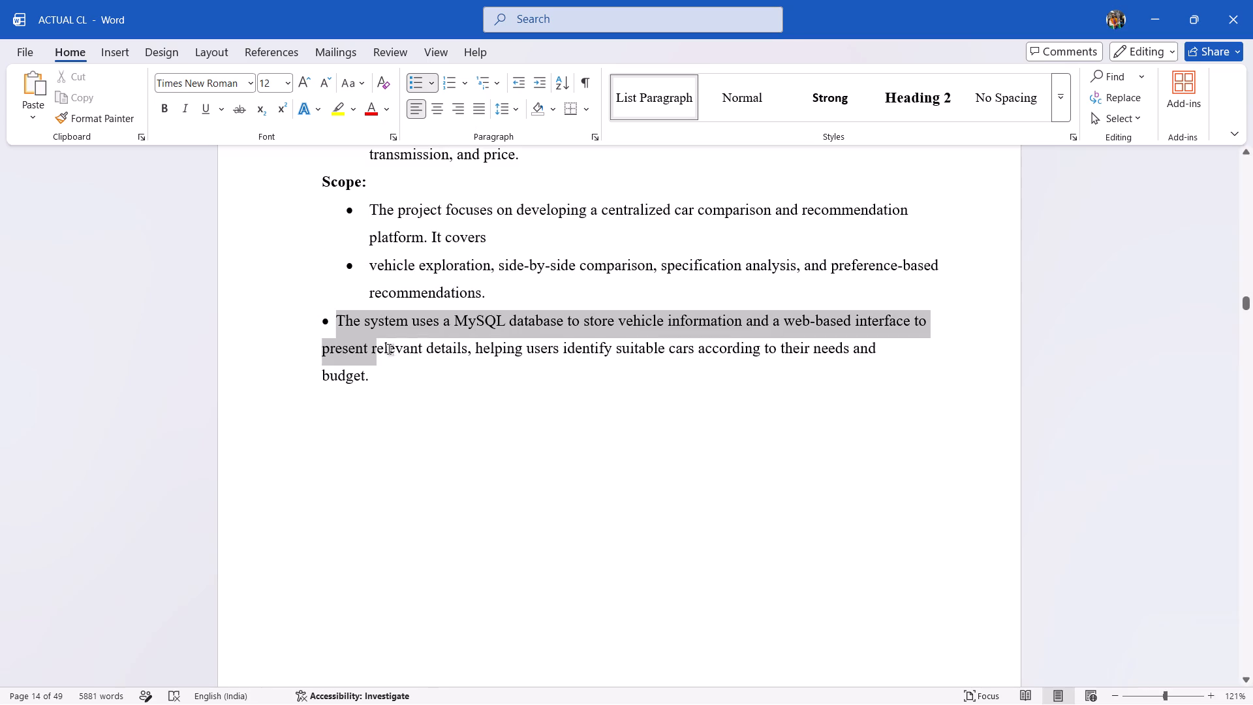
pyautogui.moveTo(389, 349); pyautogui.dragTo(407, 369)
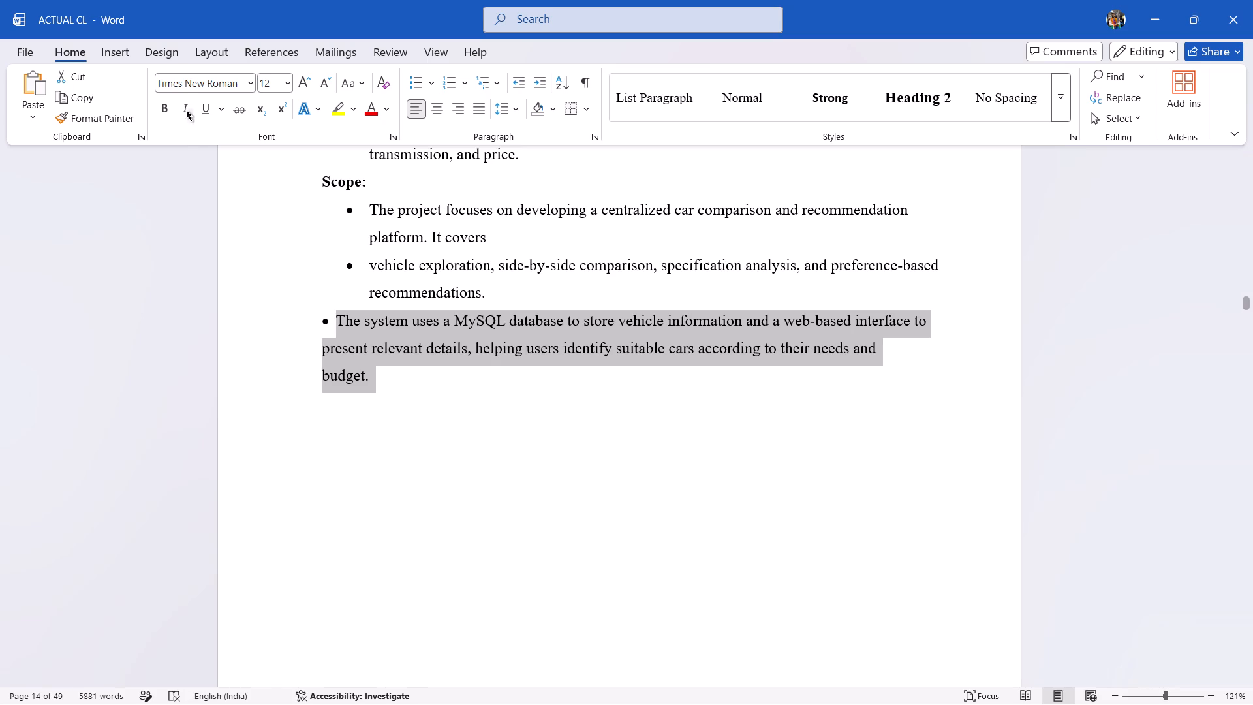
pyautogui.click(211, 58)
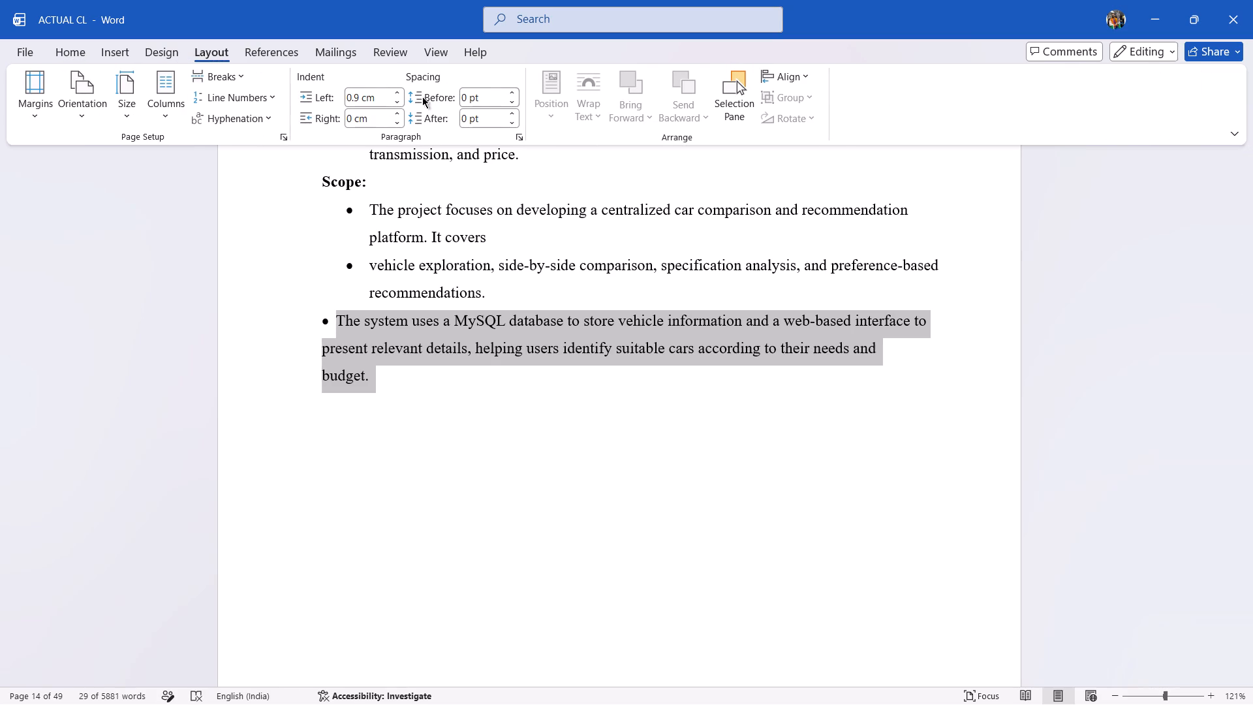
pyautogui.click(397, 97)
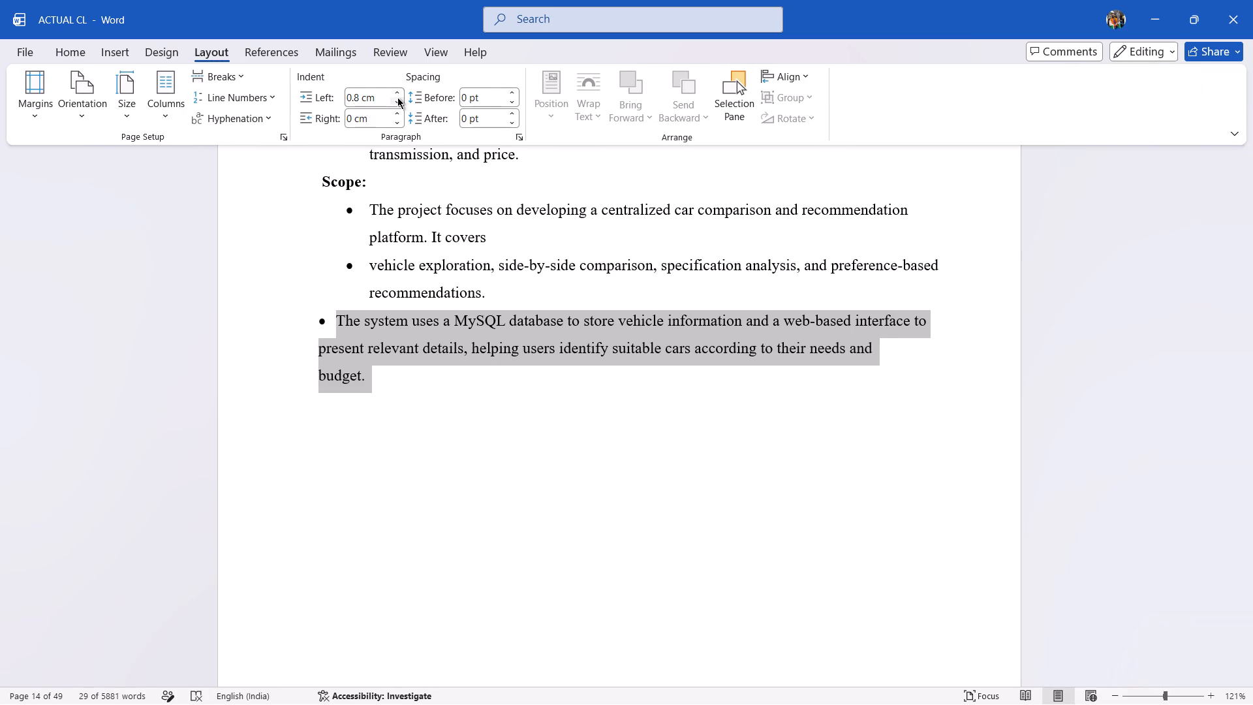
pyautogui.doubleClick(400, 93)
pyautogui.click(400, 93)
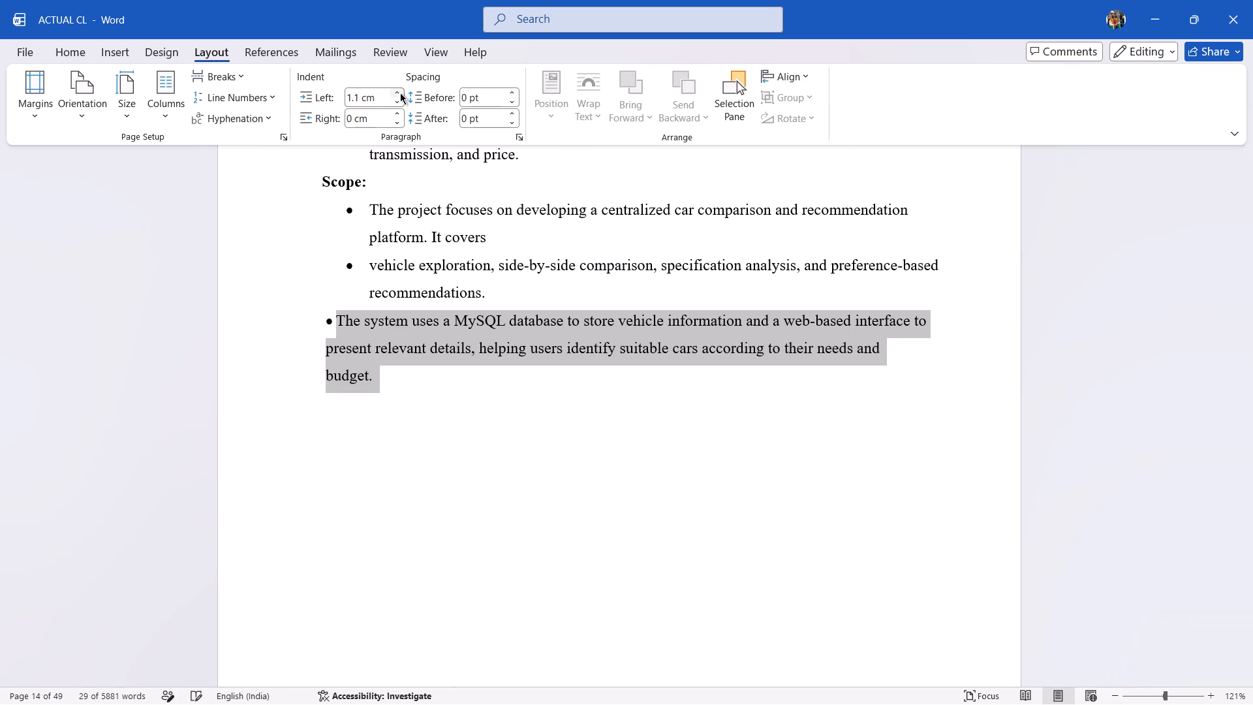
pyautogui.click(400, 93)
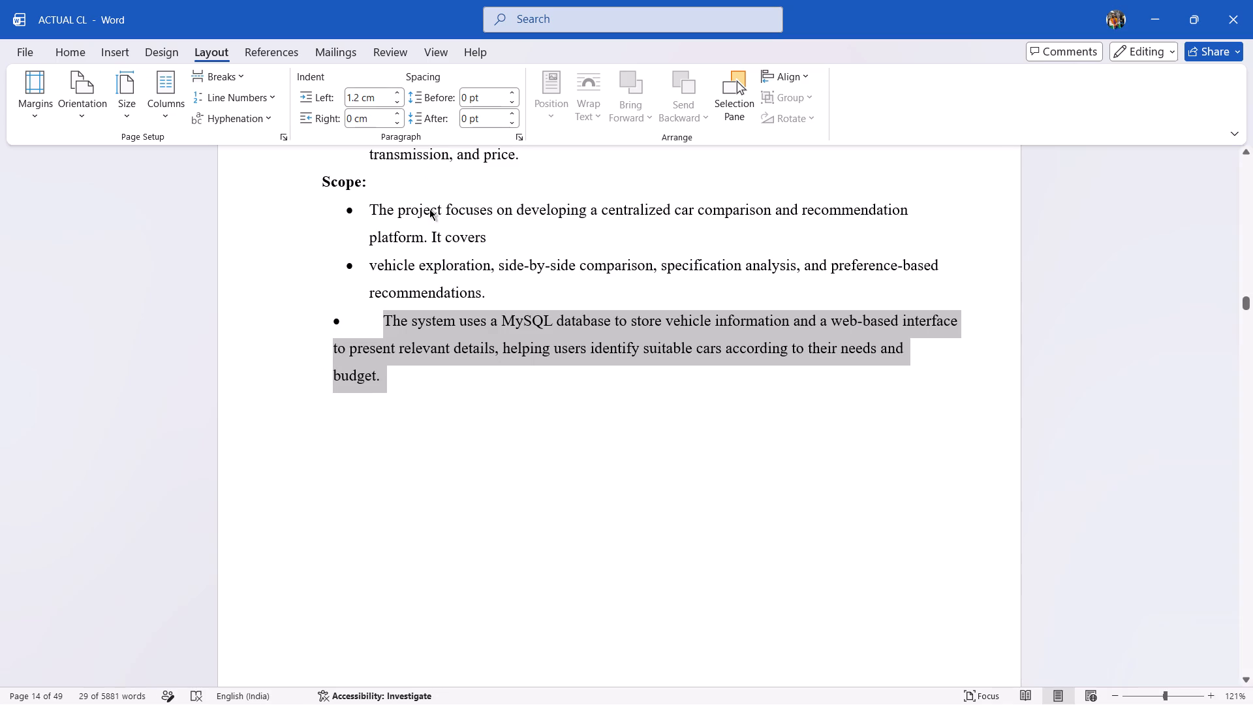
# Remove the bullet from the "The system uses" paragraph and undo the excess indent change.
pyautogui.click(375, 319)
pyautogui.press('BackSpace')
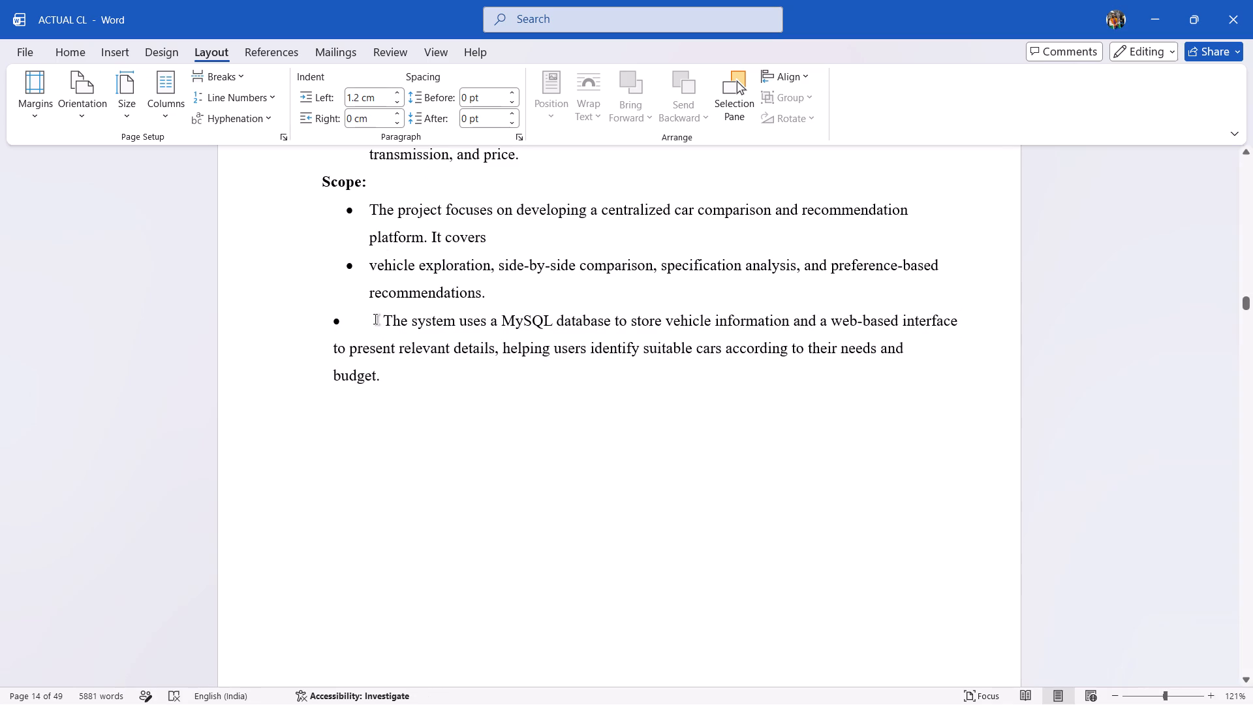
pyautogui.press('BackSpace')
pyautogui.press('BackSpace')
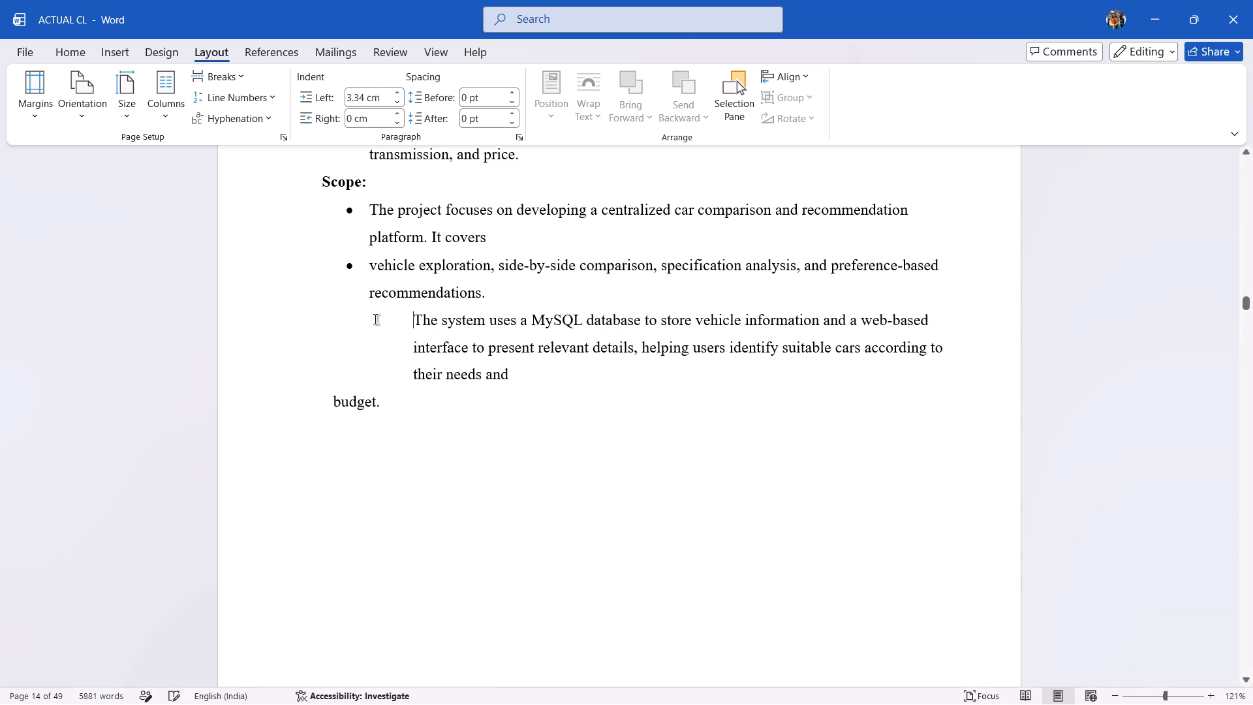
pyautogui.hotkey('ctrl', 'z')
pyautogui.hotkey('ctrl', 'z')
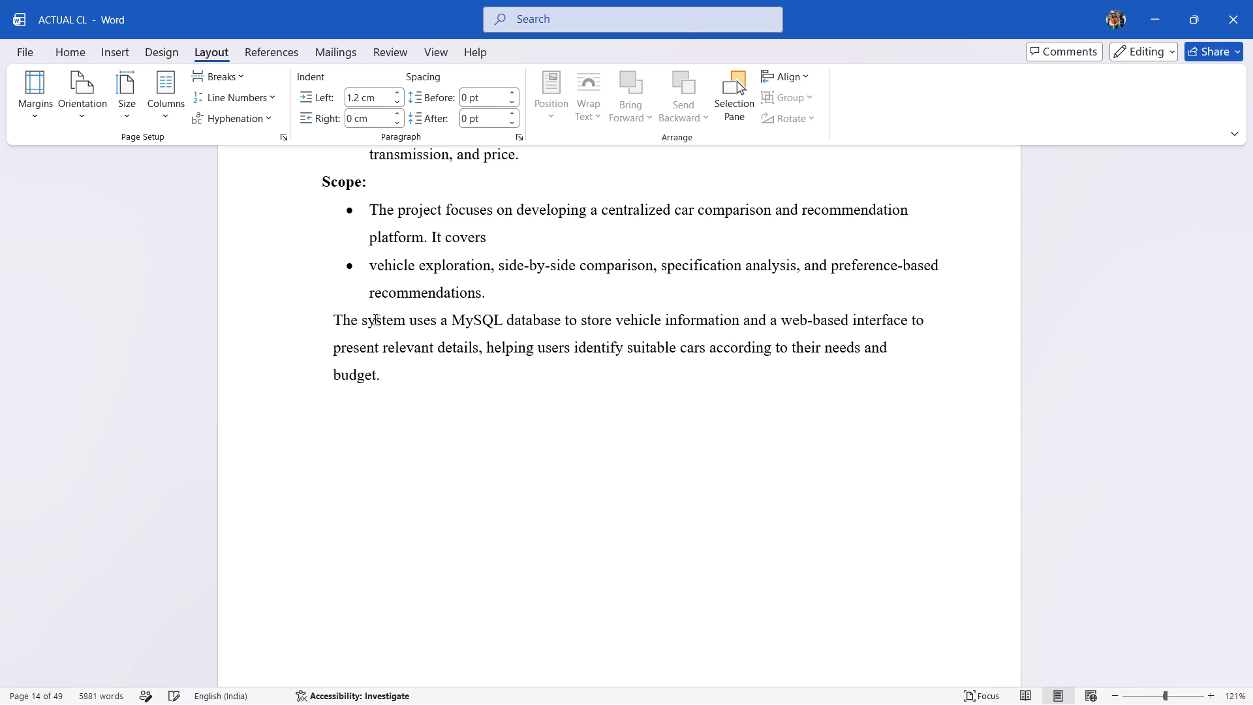
# Set the left indent of the "The system uses" and "budget." lines to 1.6 cm and turn them into bullets.
pyautogui.moveTo(331, 313); pyautogui.dragTo(373, 372)
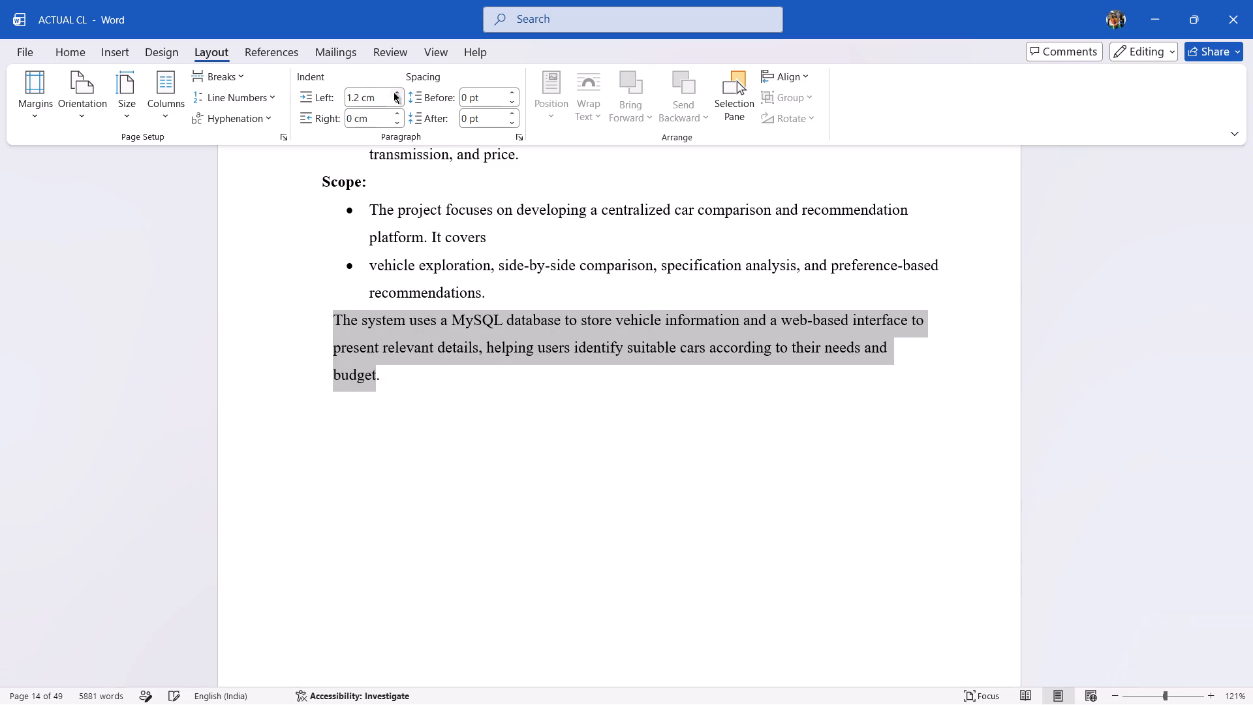
pyautogui.click(396, 92)
pyautogui.tripleClick(396, 92)
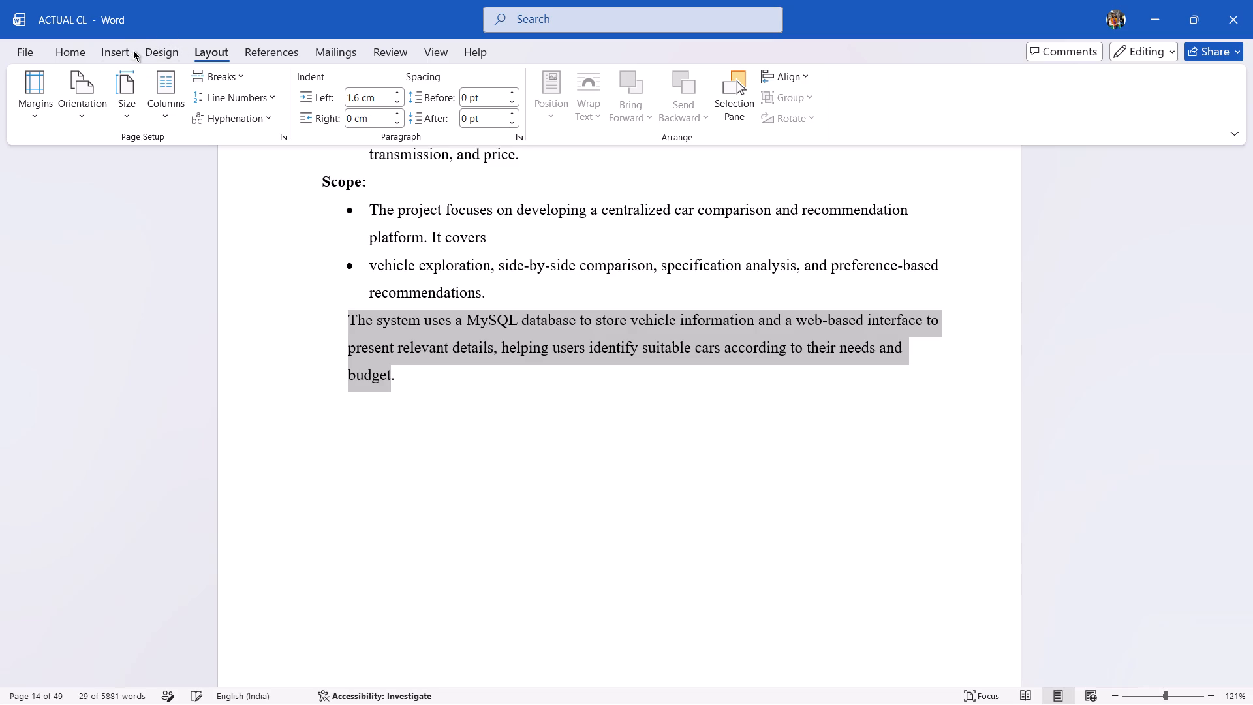
pyautogui.click(65, 59)
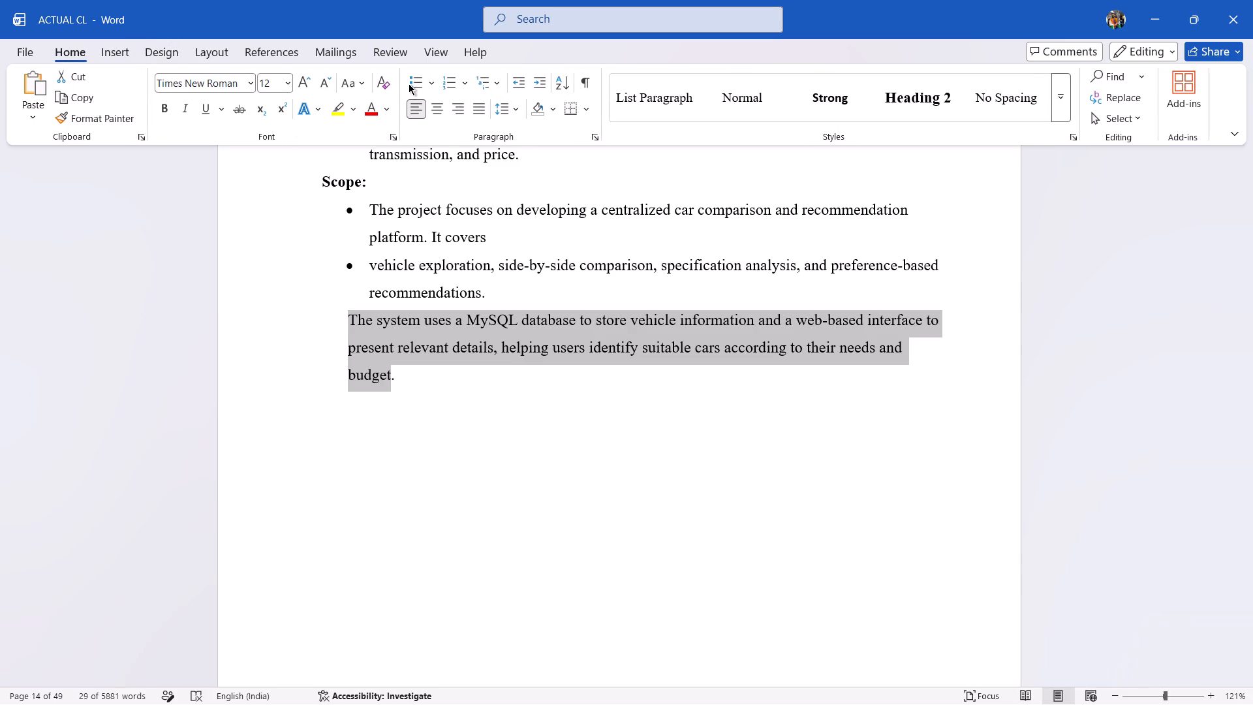
pyautogui.click(409, 84)
pyautogui.click(531, 445)
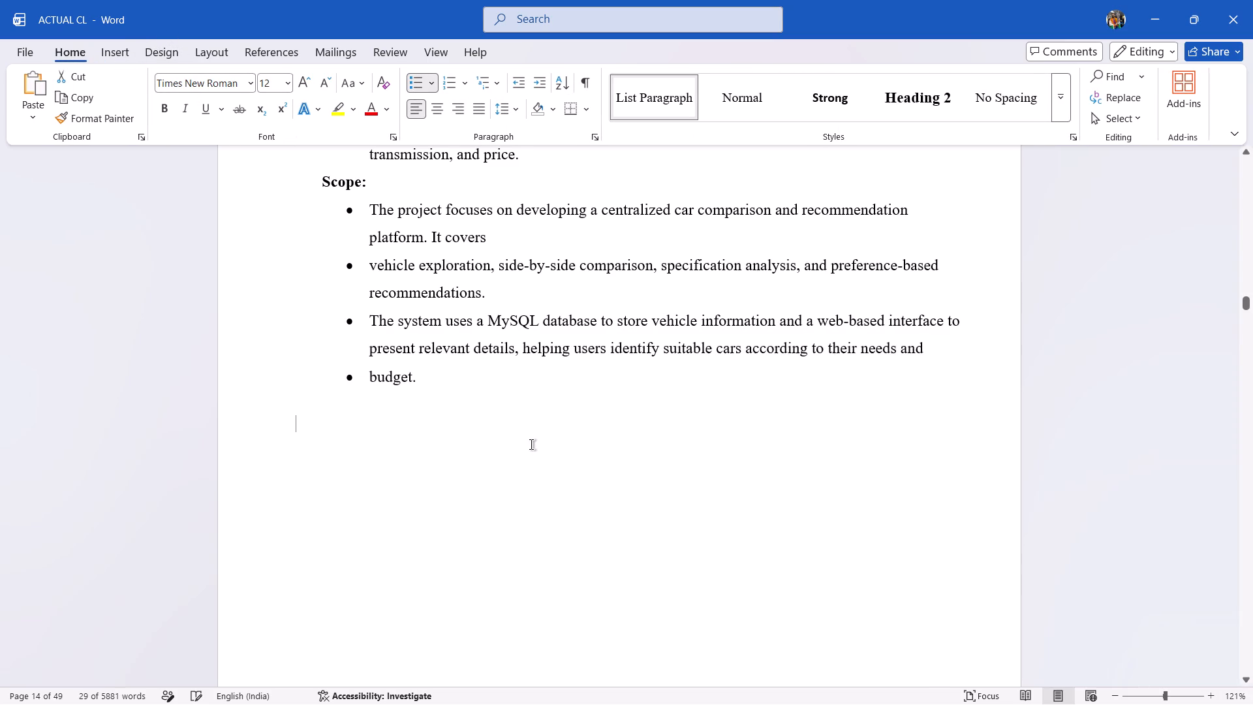
# Delete the separate "budget." bullet and add "budget" to the end of the "The system uses" bullet.
pyautogui.click(420, 378)
pyautogui.press('BackSpace')
pyautogui.press('BackSpace')
pyautogui.press('BackSpace')
pyautogui.press('BackSpace')
pyautogui.press('BackSpace')
pyautogui.press('BackSpace')
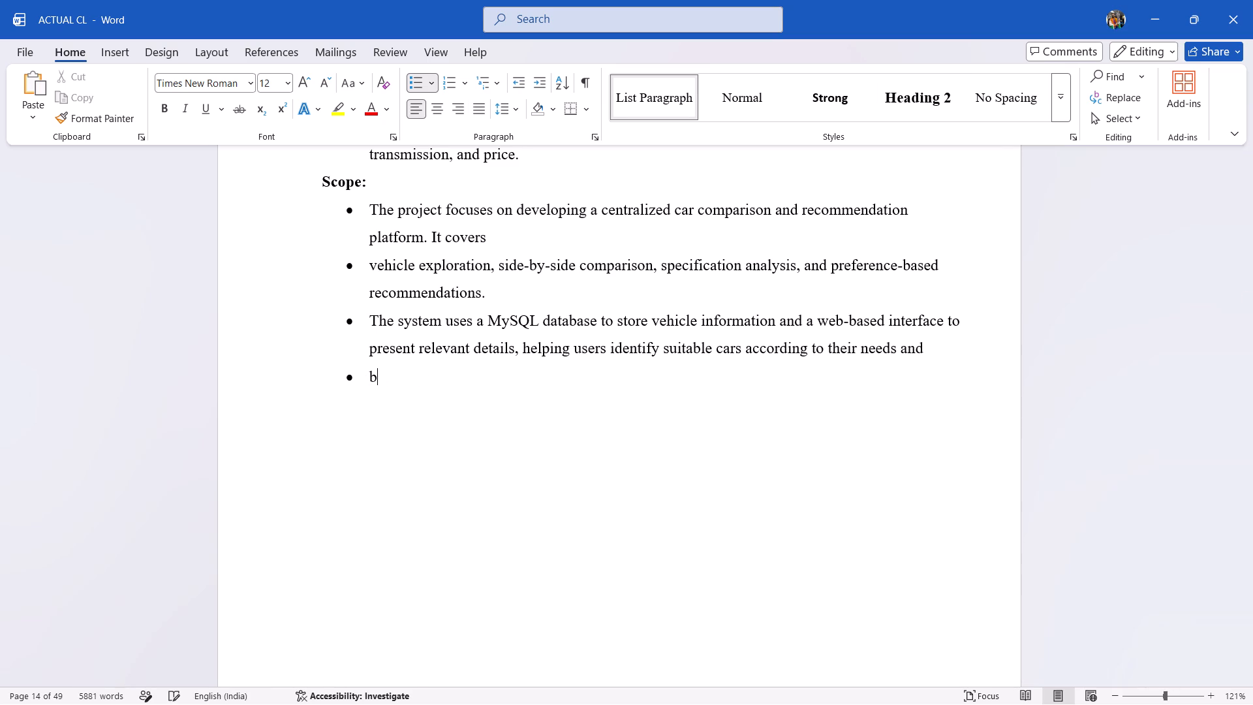
pyautogui.press('BackSpace')
pyautogui.press('BackSpace')
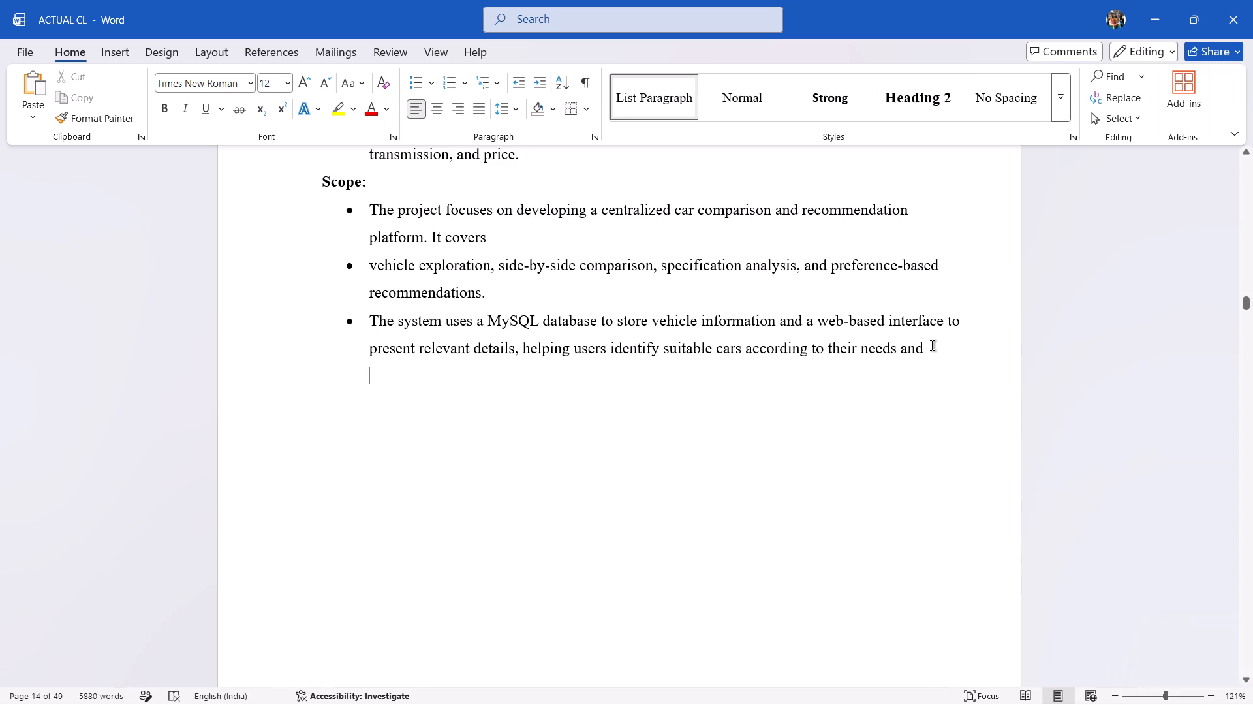
pyautogui.click(931, 346)
pyautogui.press('space')
pyautogui.write('b')
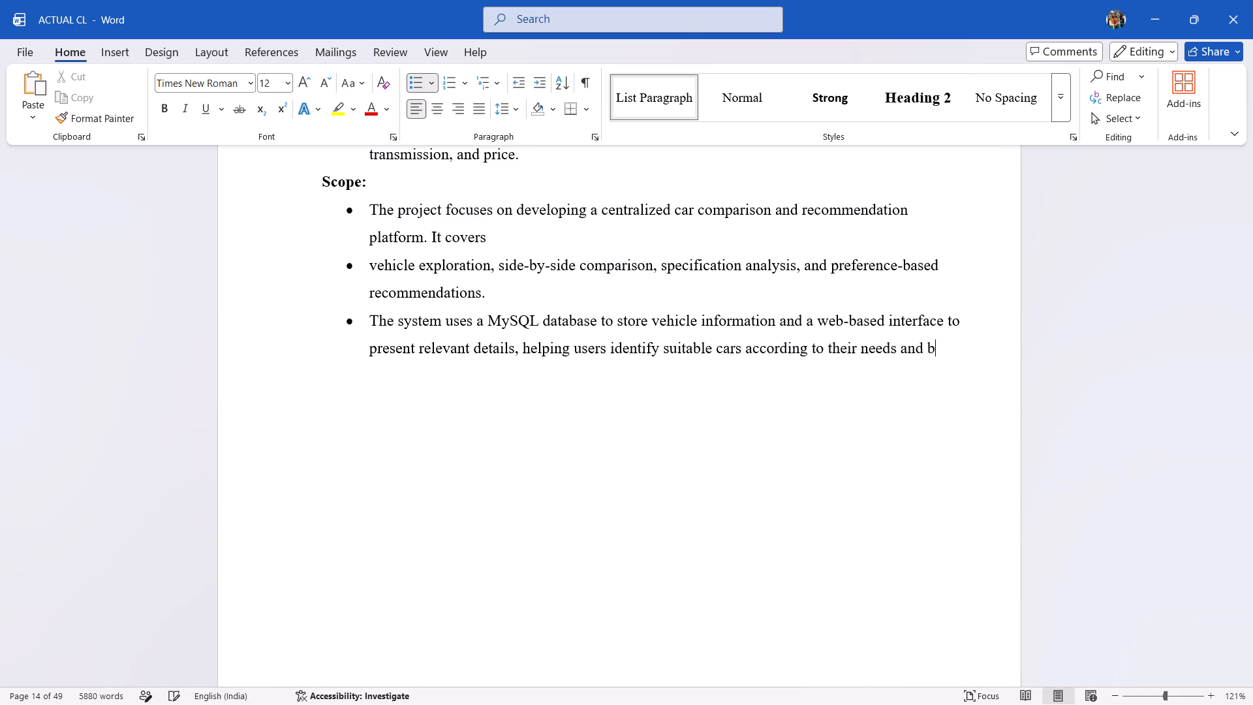
pyautogui.write('udget')
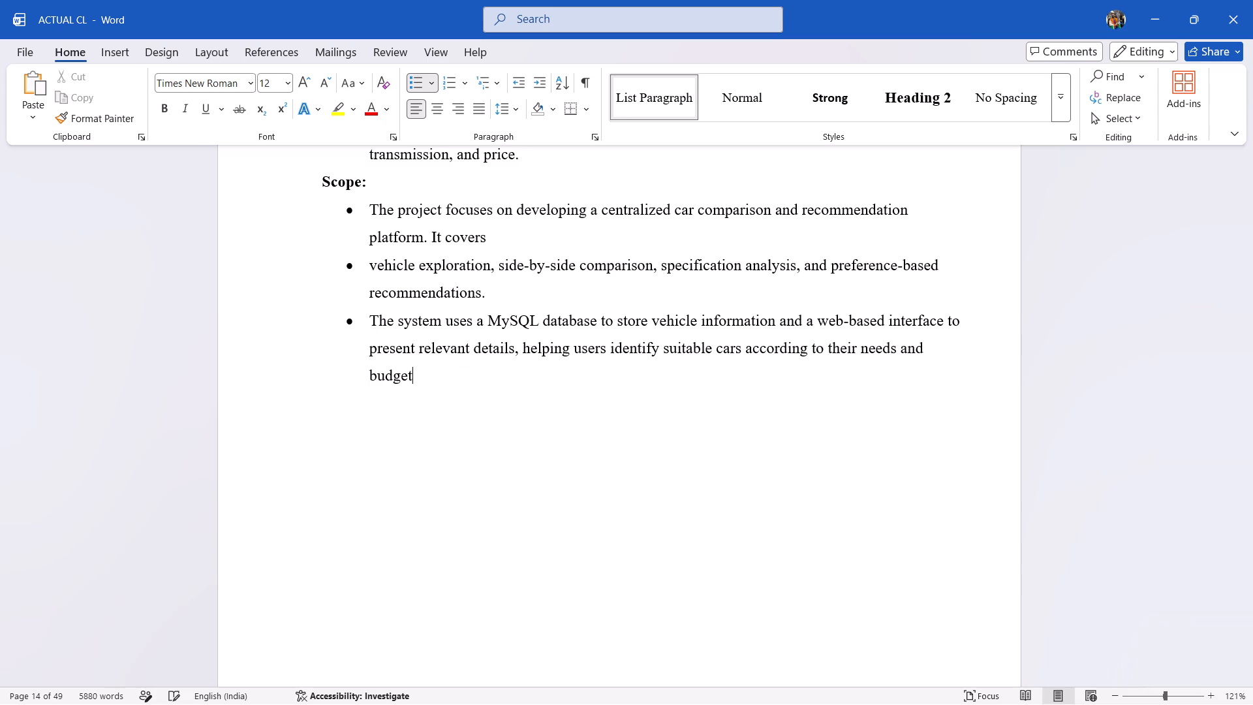
pyautogui.click(833, 450)
# Save the document.
pyautogui.hotkey('ctrl', 's')
pyautogui.scroll(-1, 833, 450)
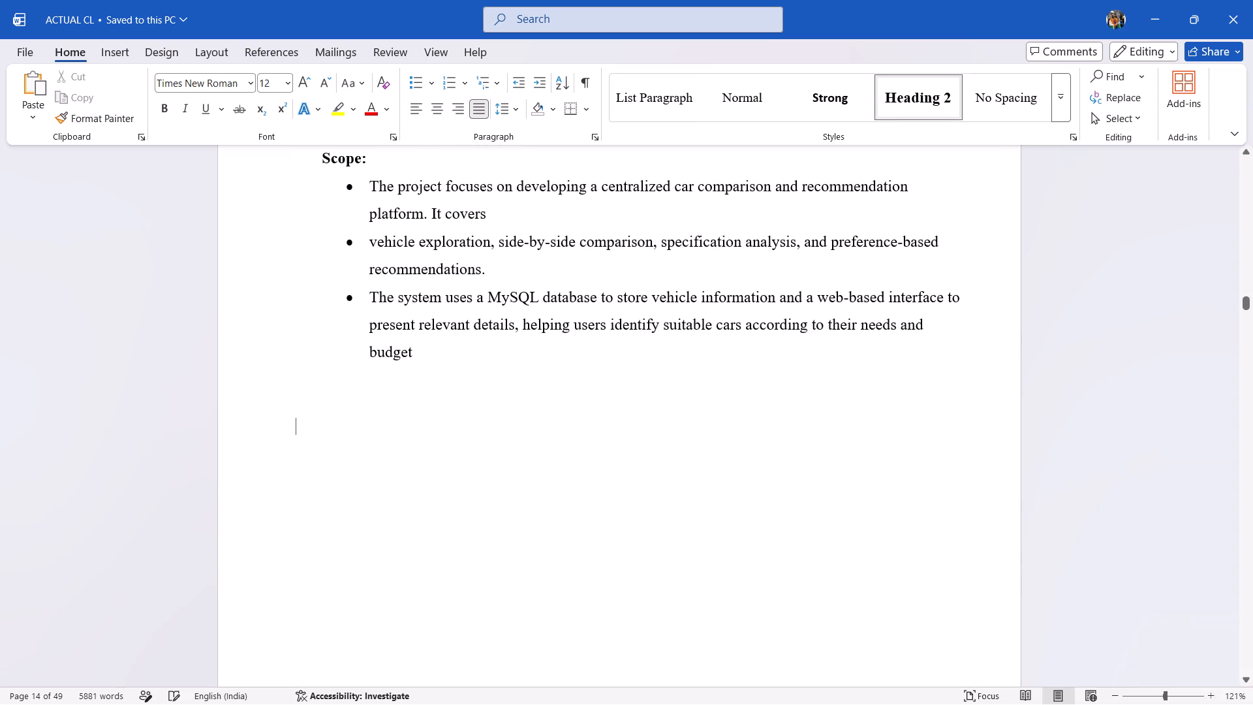
pyautogui.hotkey('ctrl', 's')
# Justify the text of section 1.4 from the first Objectives bullet through the last Scope bullet.
pyautogui.scroll(1, 833, 450)
pyautogui.scroll(2, 497, 271)
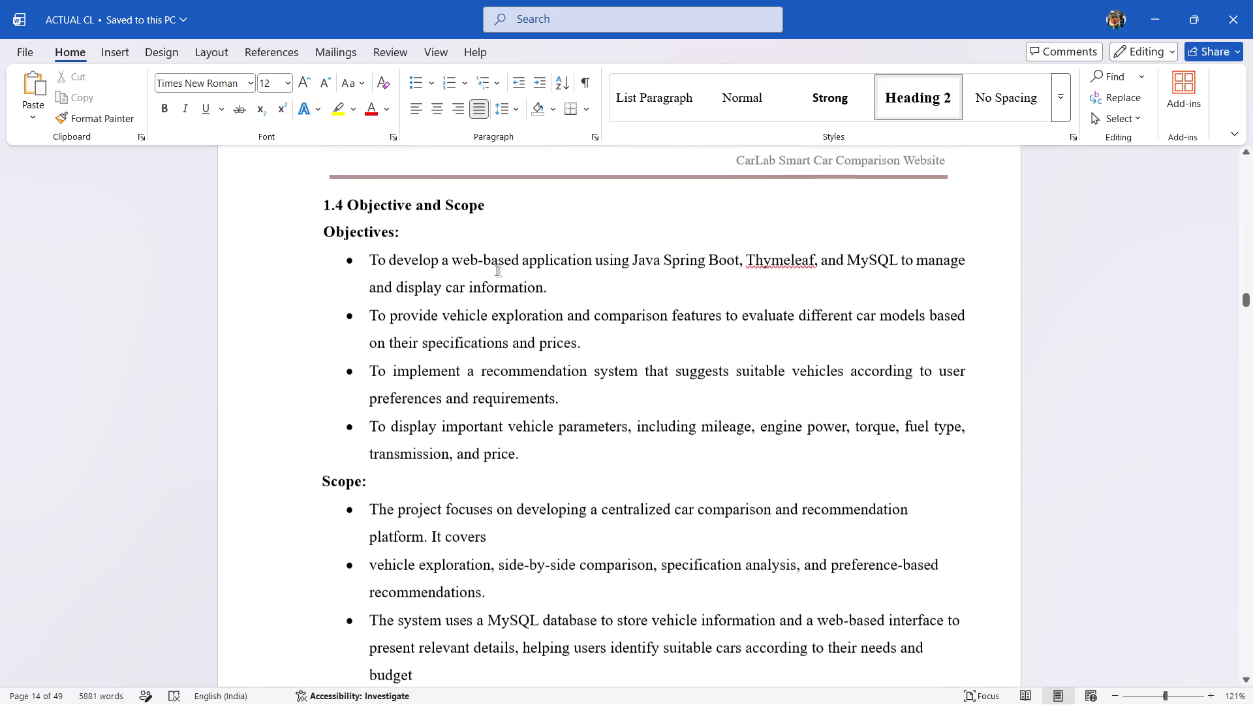
pyautogui.moveTo(366, 259); pyautogui.dragTo(646, 610)
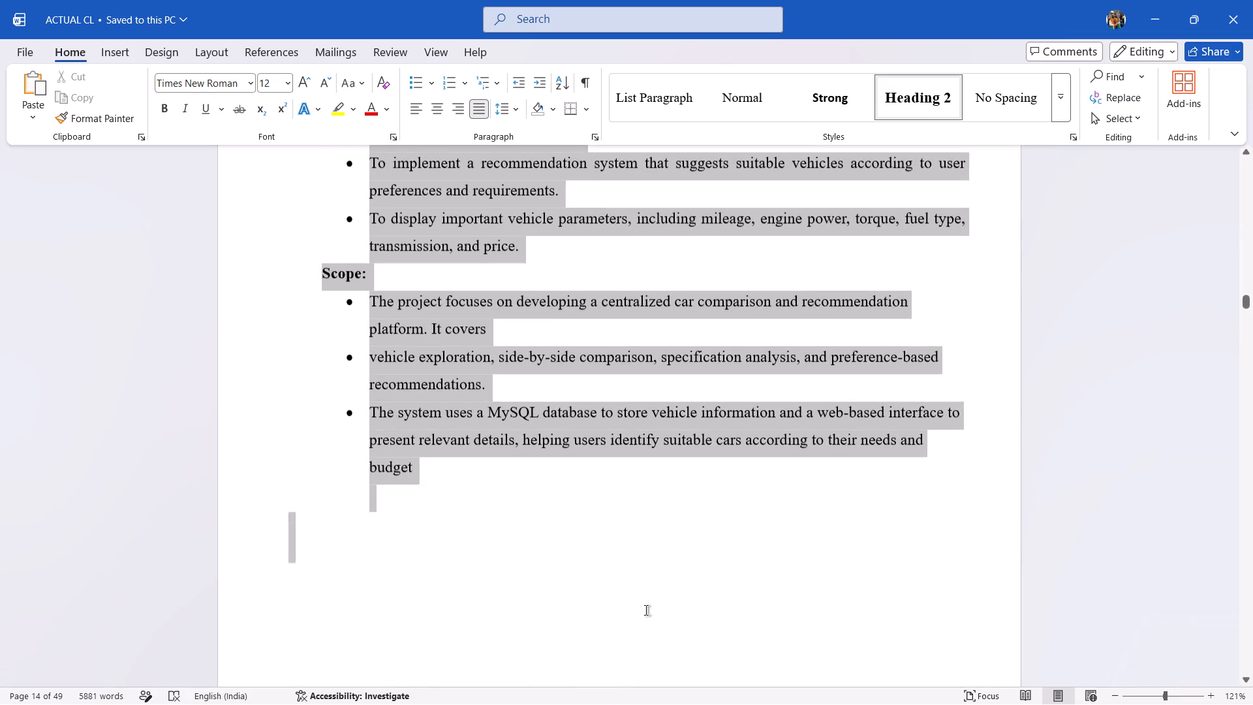
pyautogui.moveTo(646, 610); pyautogui.dragTo(482, 497)
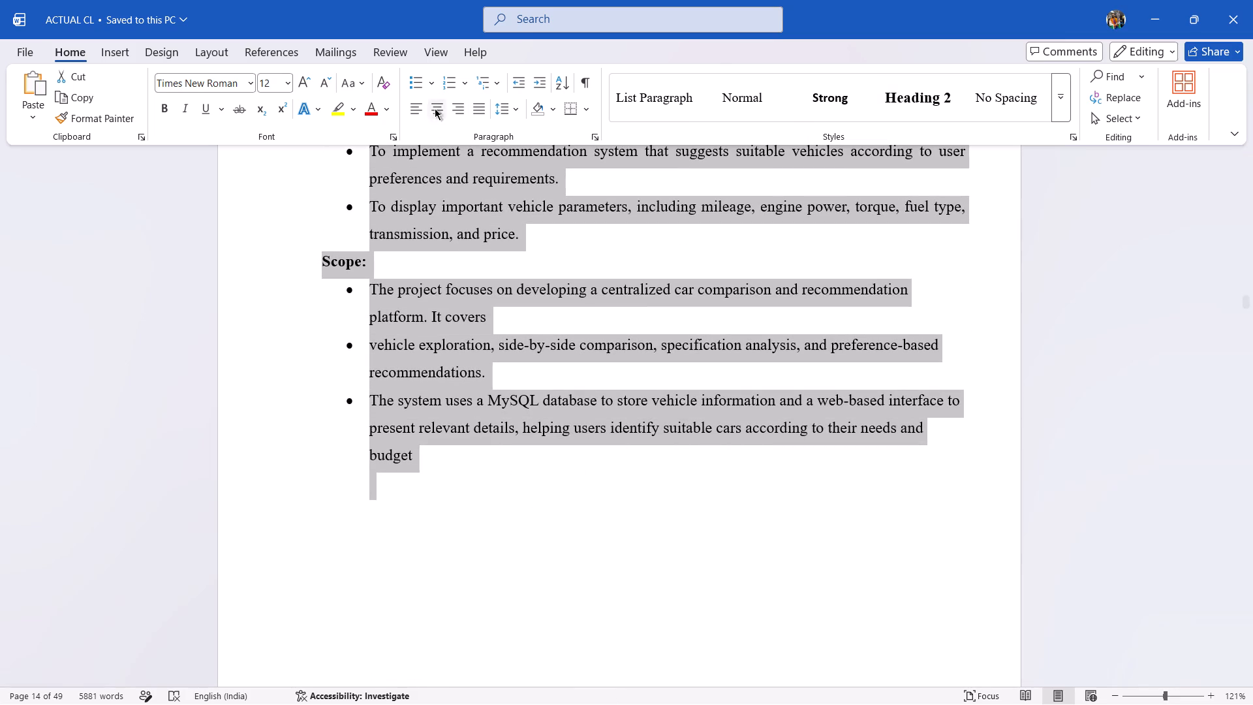
pyautogui.click(476, 104)
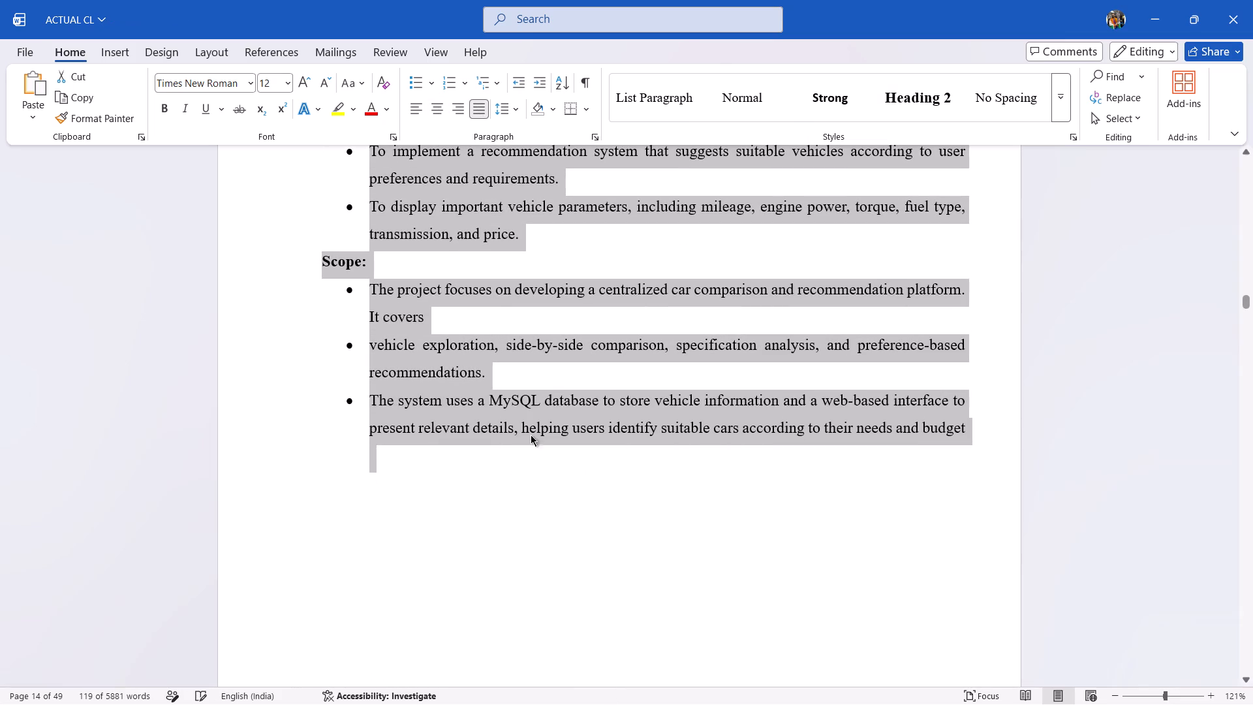
pyautogui.click(539, 459)
# Replace the misspelled "submillisecond" in the Chapter 02 literature review with "sub millisecond", adding the correction to AutoCorrect.
pyautogui.hscroll(1, 539, 459)
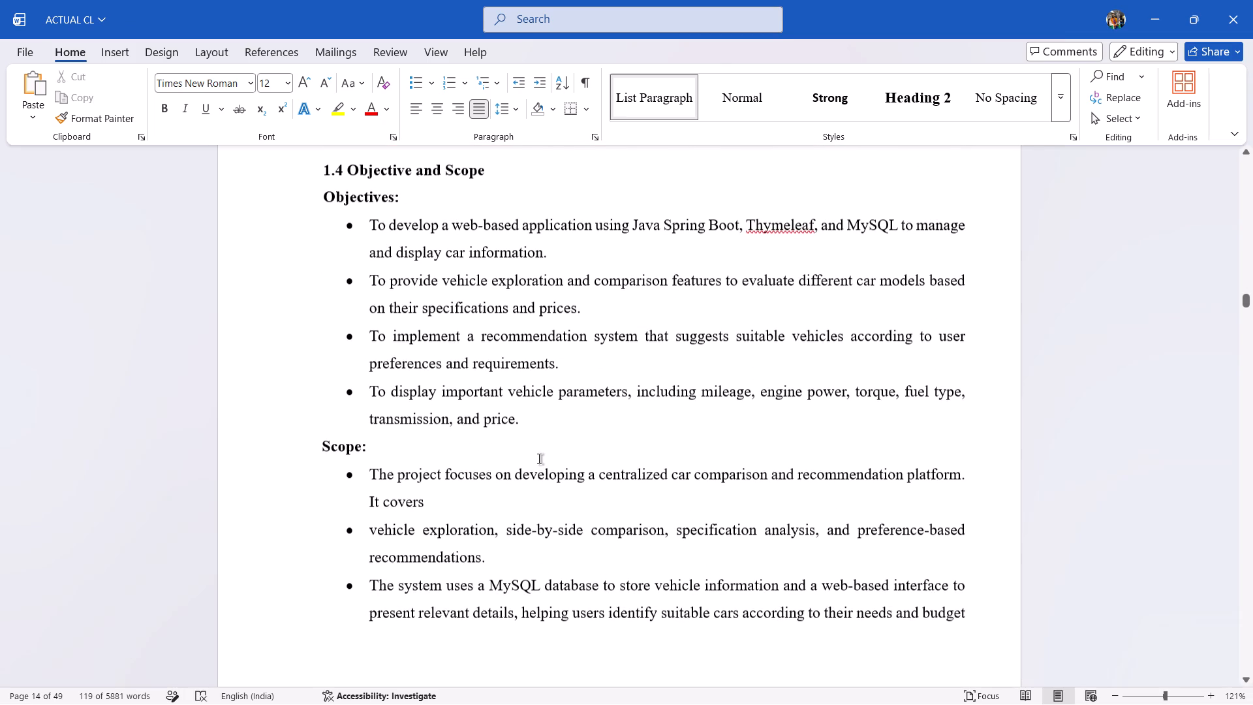
pyautogui.hscroll(1, 539, 459)
pyautogui.scroll(-2, 539, 459)
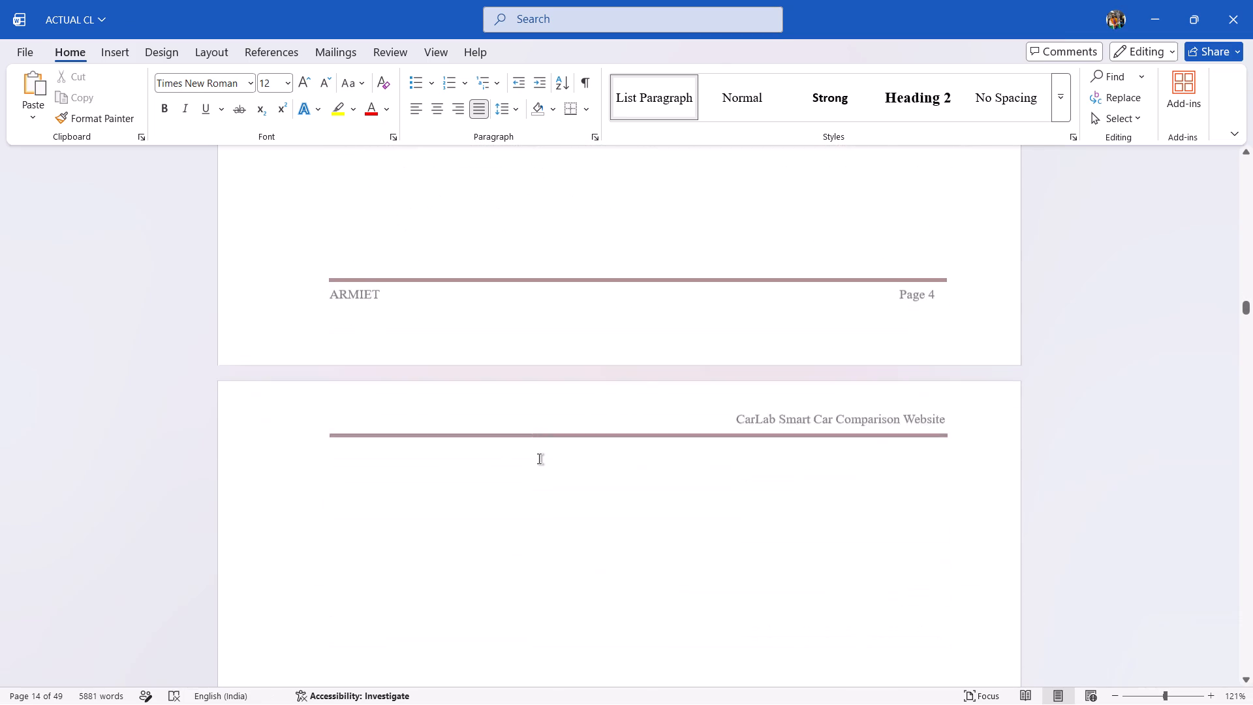
pyautogui.scroll(-3, 539, 459)
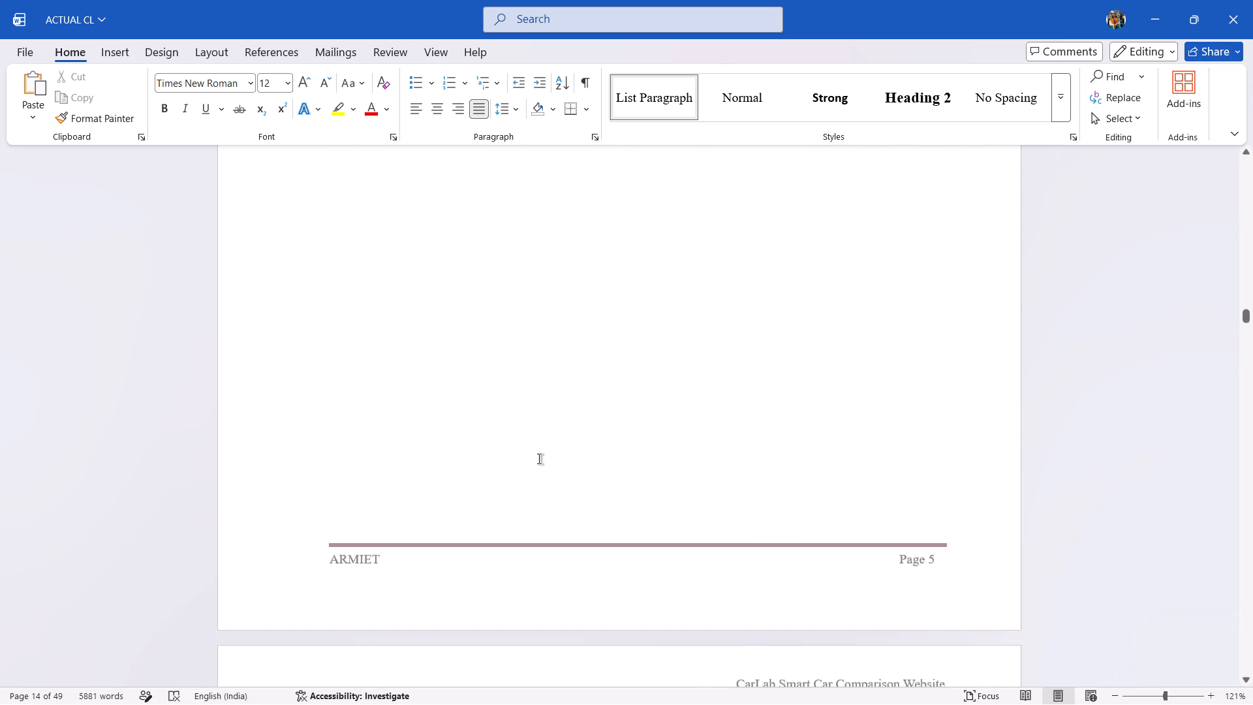
pyautogui.scroll(-1, 539, 459)
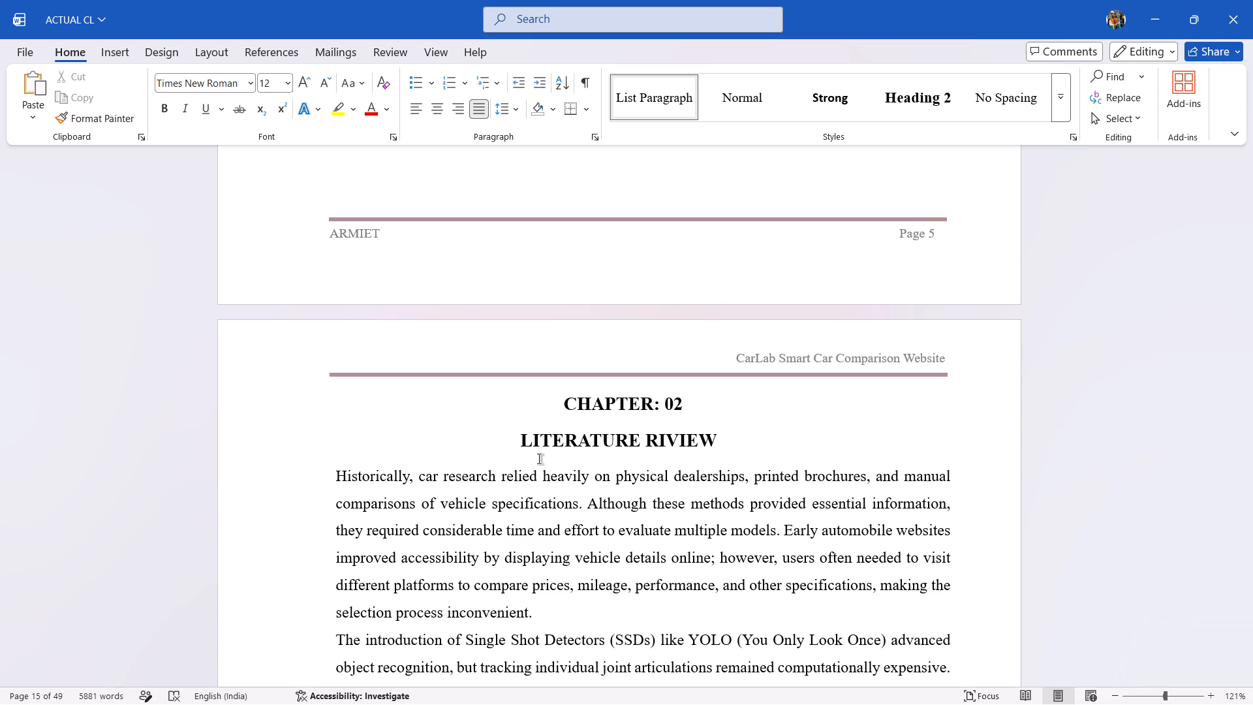
pyautogui.scroll(-1, 602, 460)
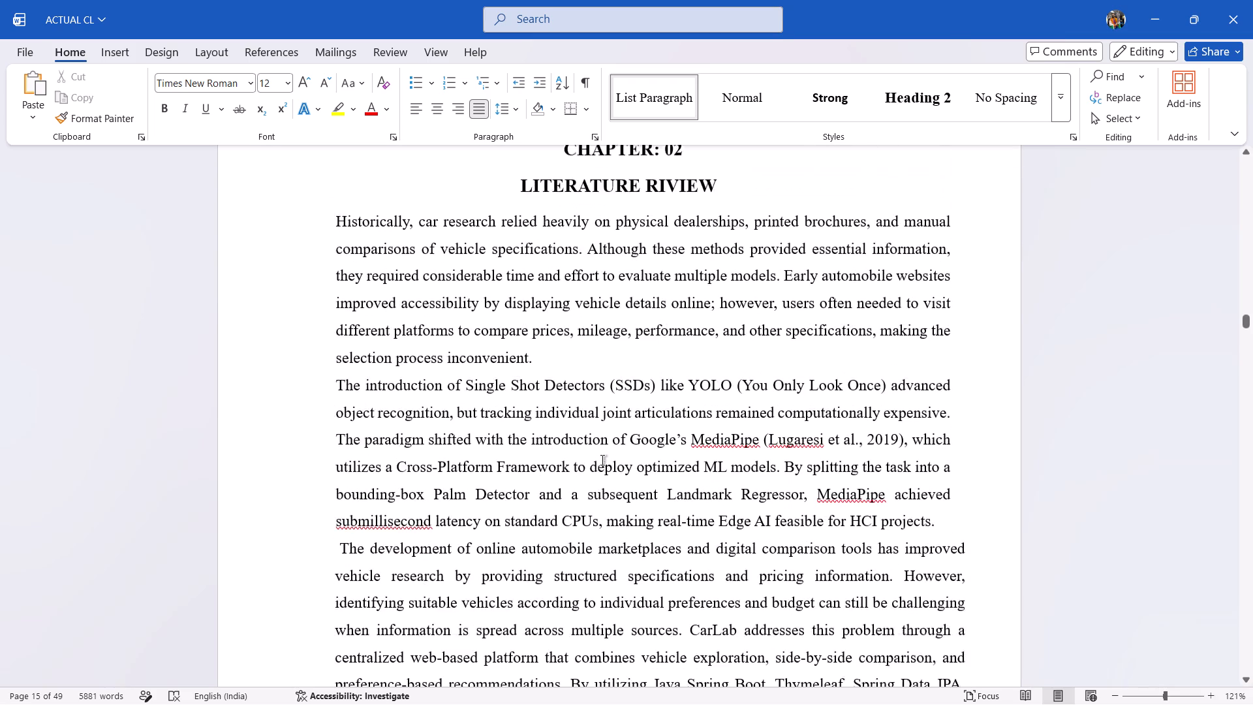
pyautogui.scroll(-1, 602, 460)
pyautogui.click(425, 455)
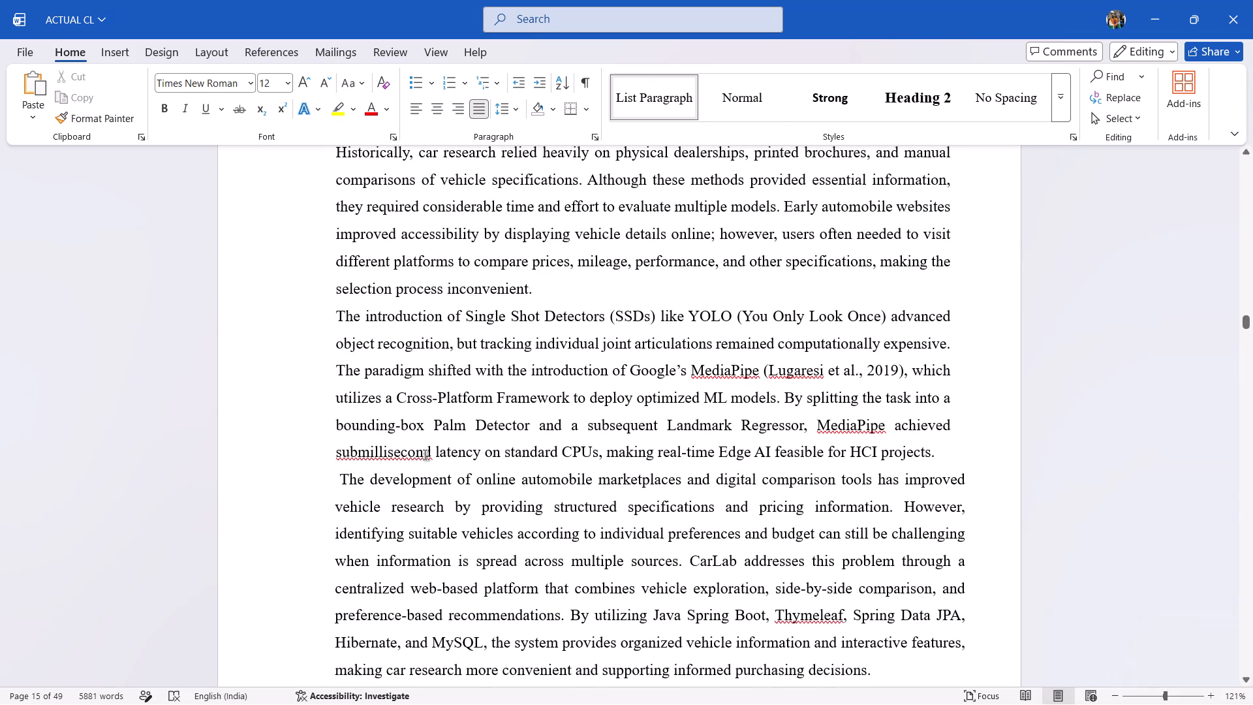
pyautogui.rightClick(425, 455)
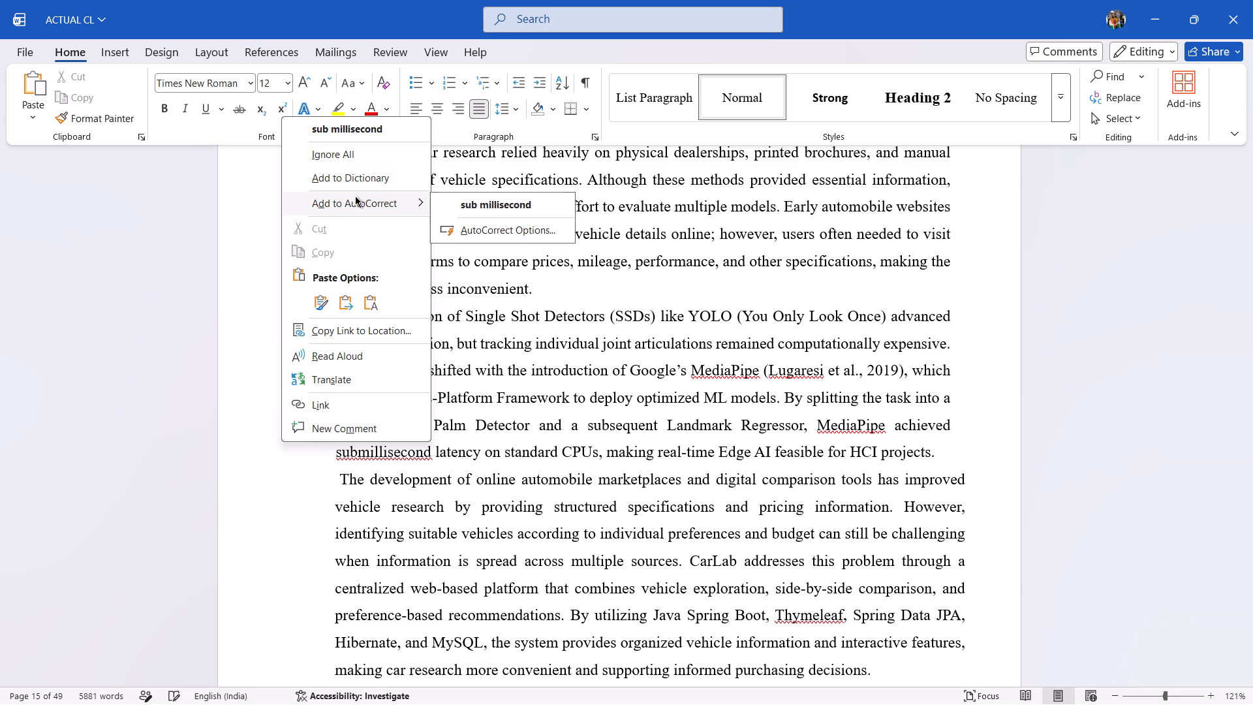
pyautogui.click(481, 203)
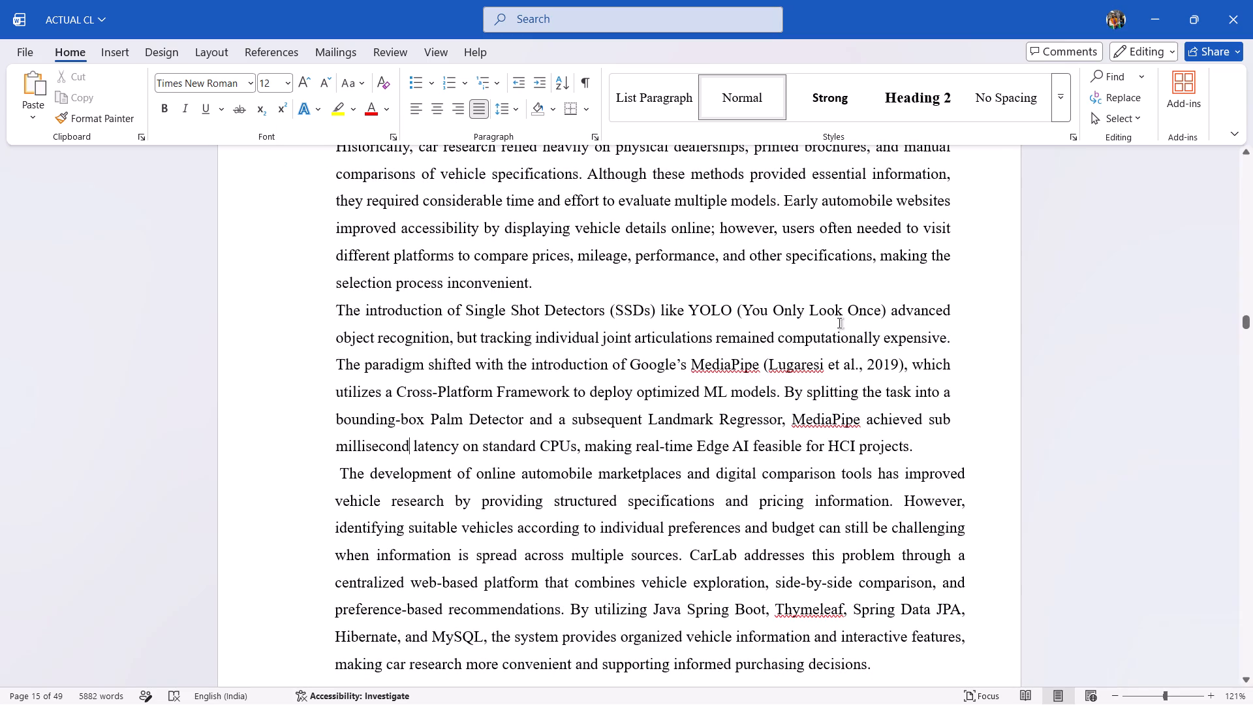
# Correct "MediaPipe" after "Google's" to "Media Pipe", adding the correction to AutoCorrect.
pyautogui.click(737, 362)
pyautogui.rightClick(737, 362)
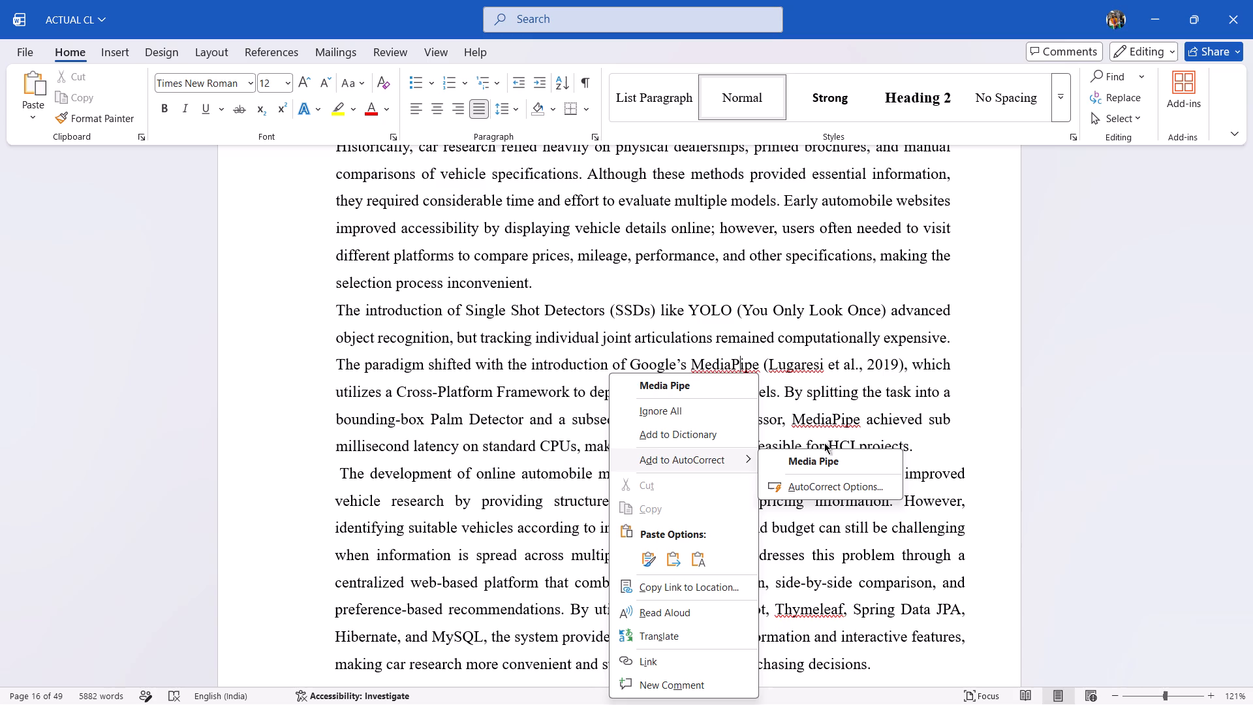
pyautogui.click(826, 457)
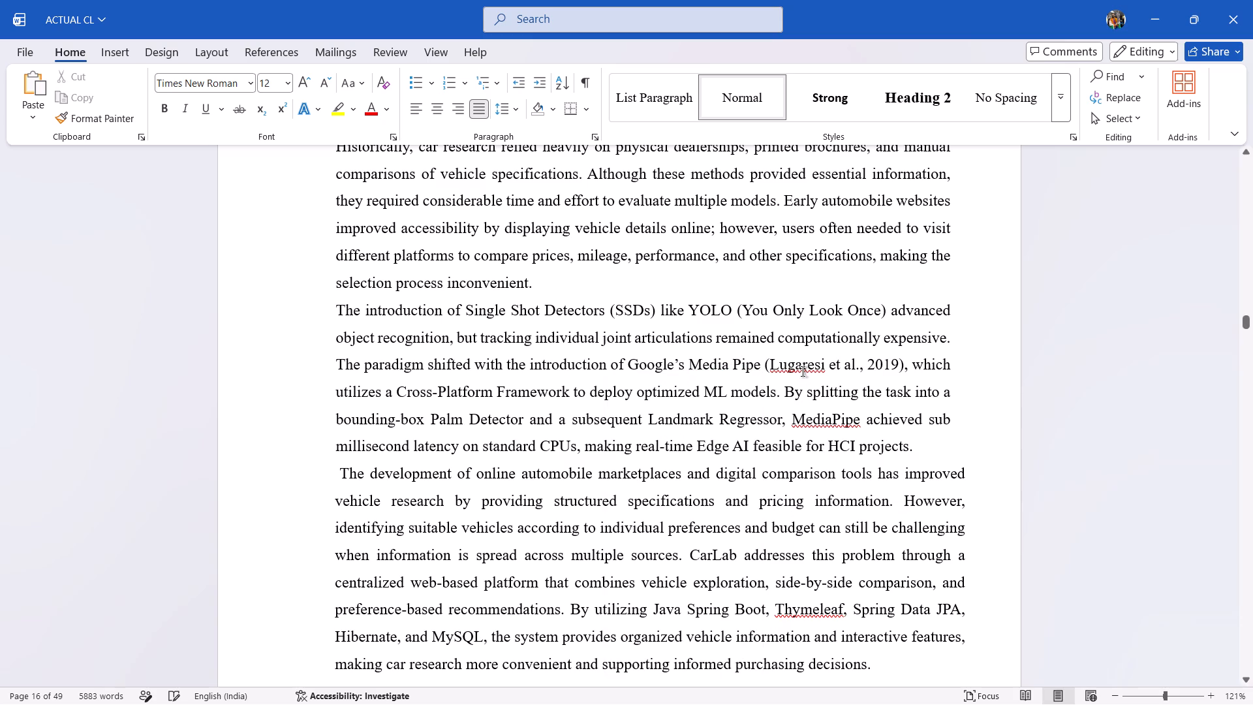
# Replace the flagged name "Lugaresi" in the 2019 citation with the spelling suggestion "Lugar Esi".
pyautogui.click(803, 371)
pyautogui.rightClick(803, 371)
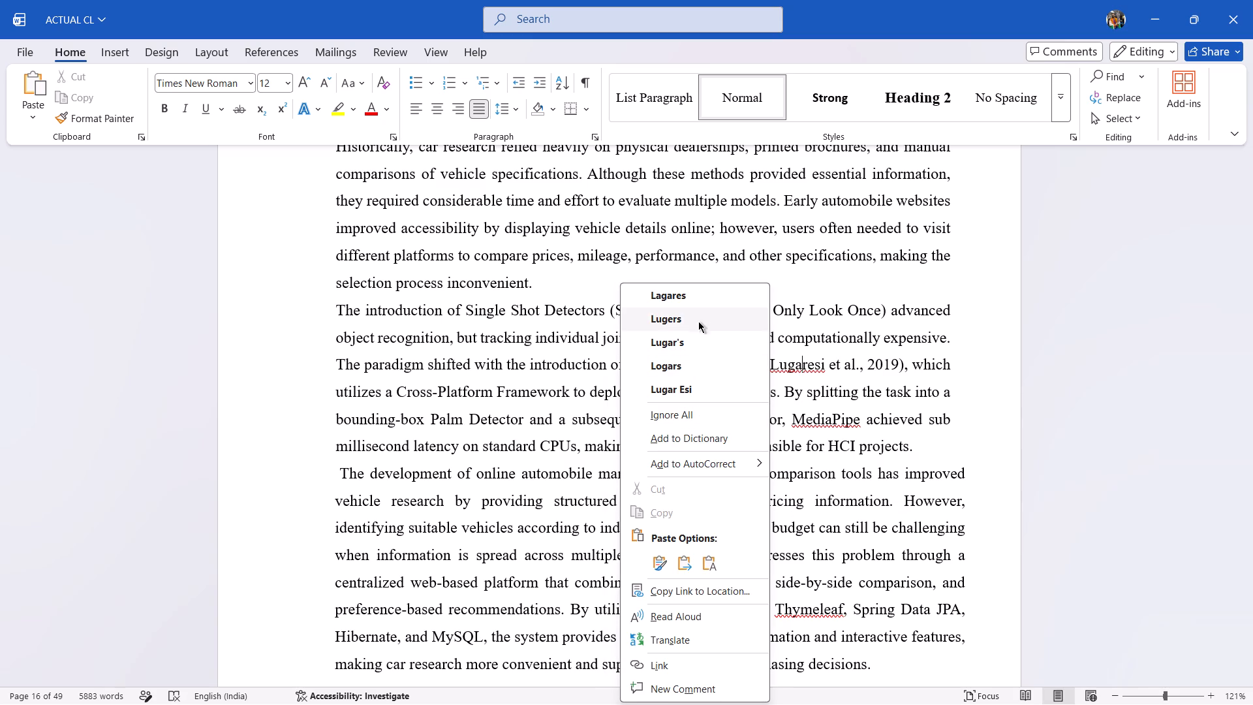
pyautogui.click(682, 386)
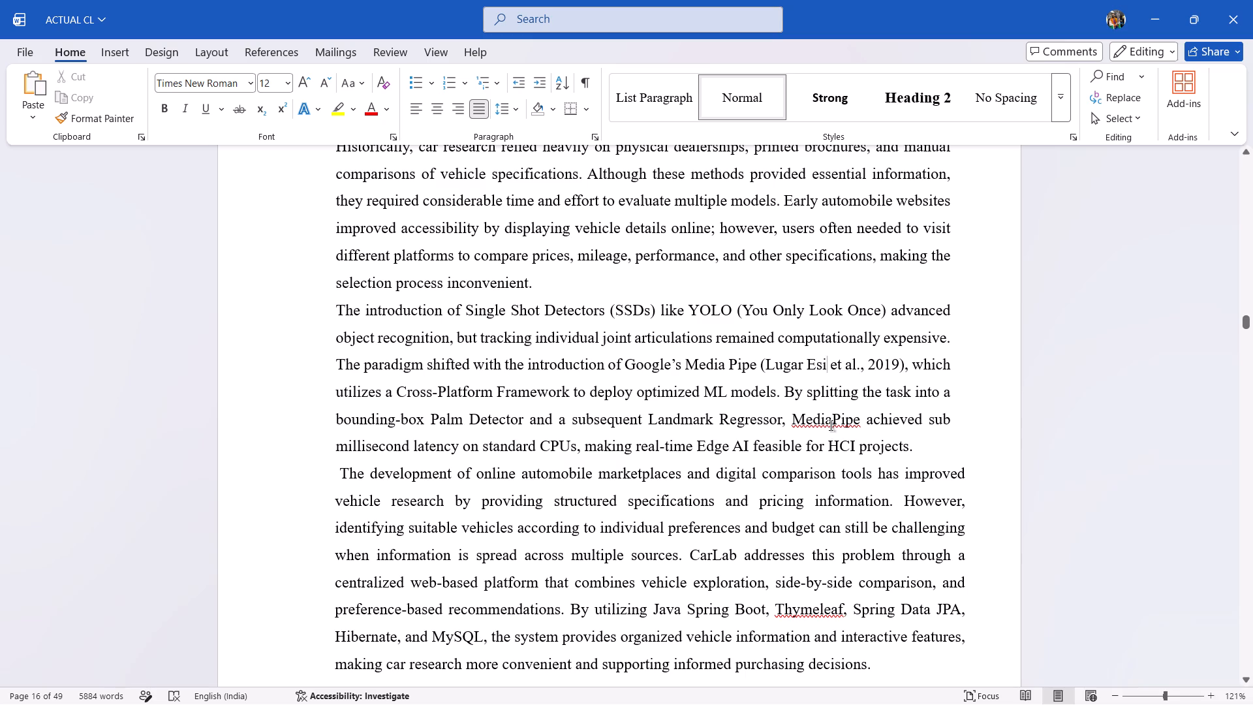
# Correct "MediaPipe" before "achieved" to "Media Pipe" through AutoCorrect, redefining the existing entry.
pyautogui.rightClick(831, 426)
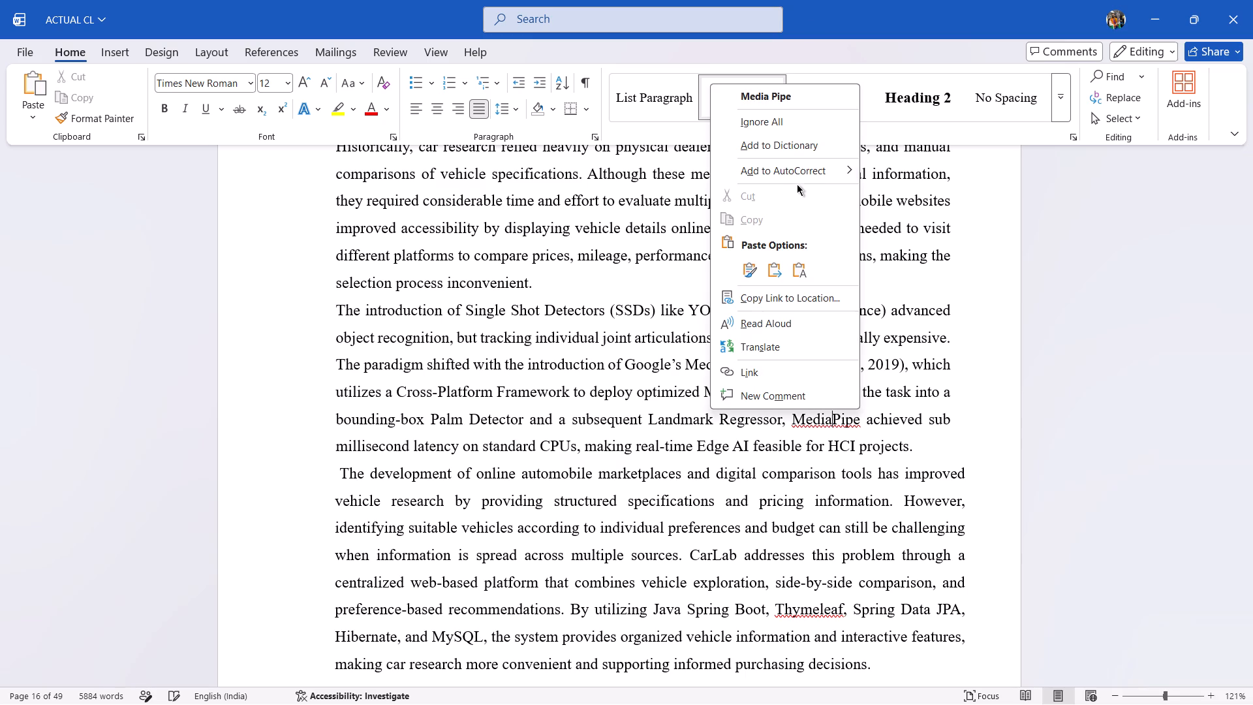
pyautogui.click(927, 175)
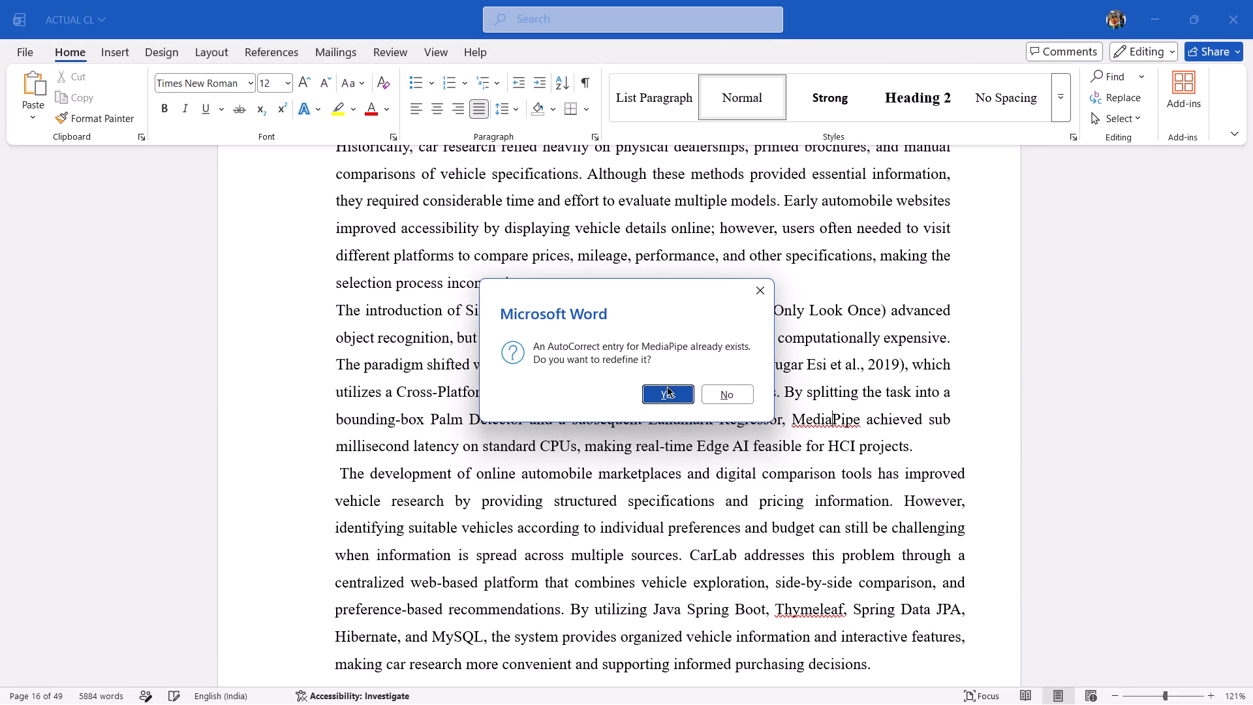
pyautogui.click(666, 388)
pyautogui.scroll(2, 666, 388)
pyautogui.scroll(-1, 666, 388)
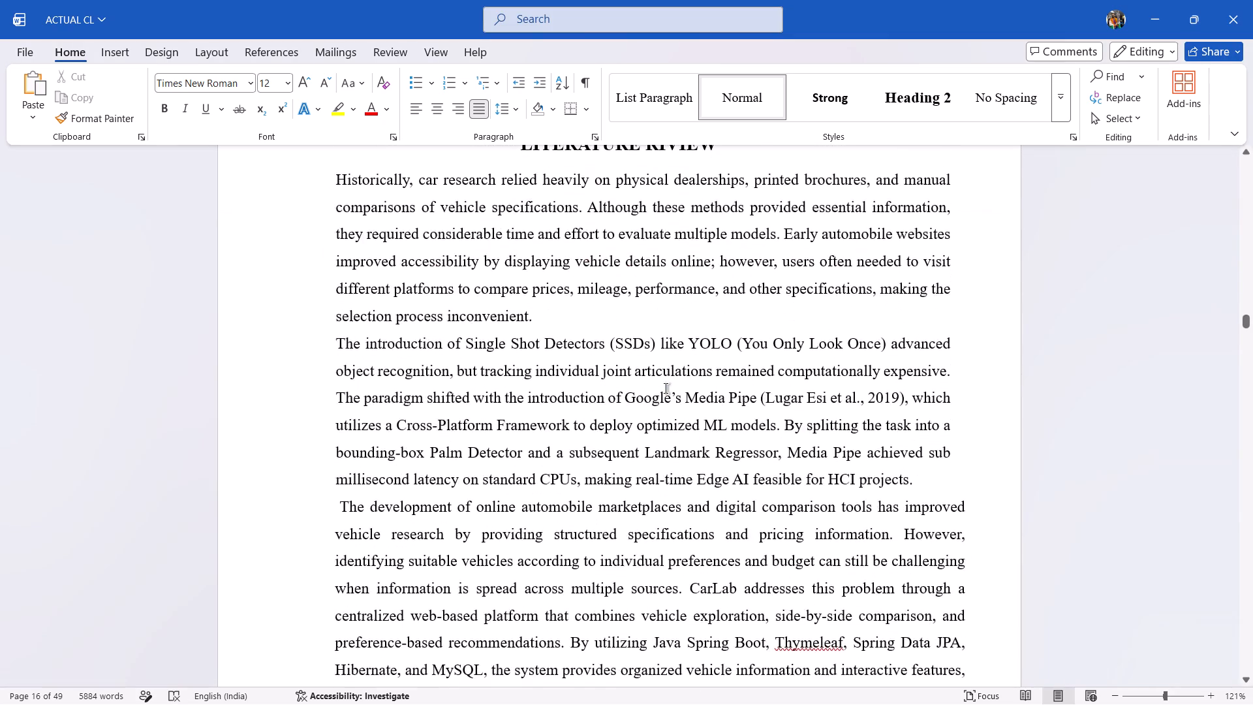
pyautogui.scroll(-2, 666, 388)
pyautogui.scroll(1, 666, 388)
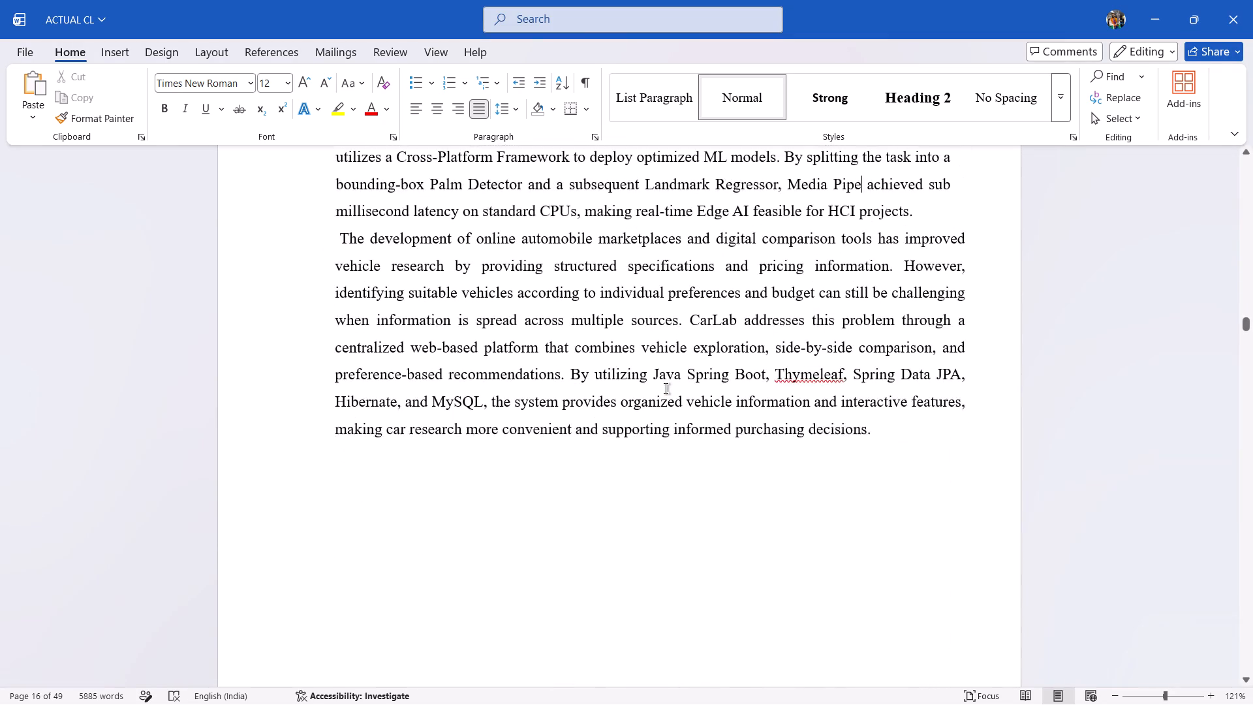
# Correct "Thymeleaf" in the CarLab paragraph of the literature review to "Thyme leaf", adding the correction to AutoCorrect.
pyautogui.scroll(2, 666, 388)
pyautogui.click(817, 422)
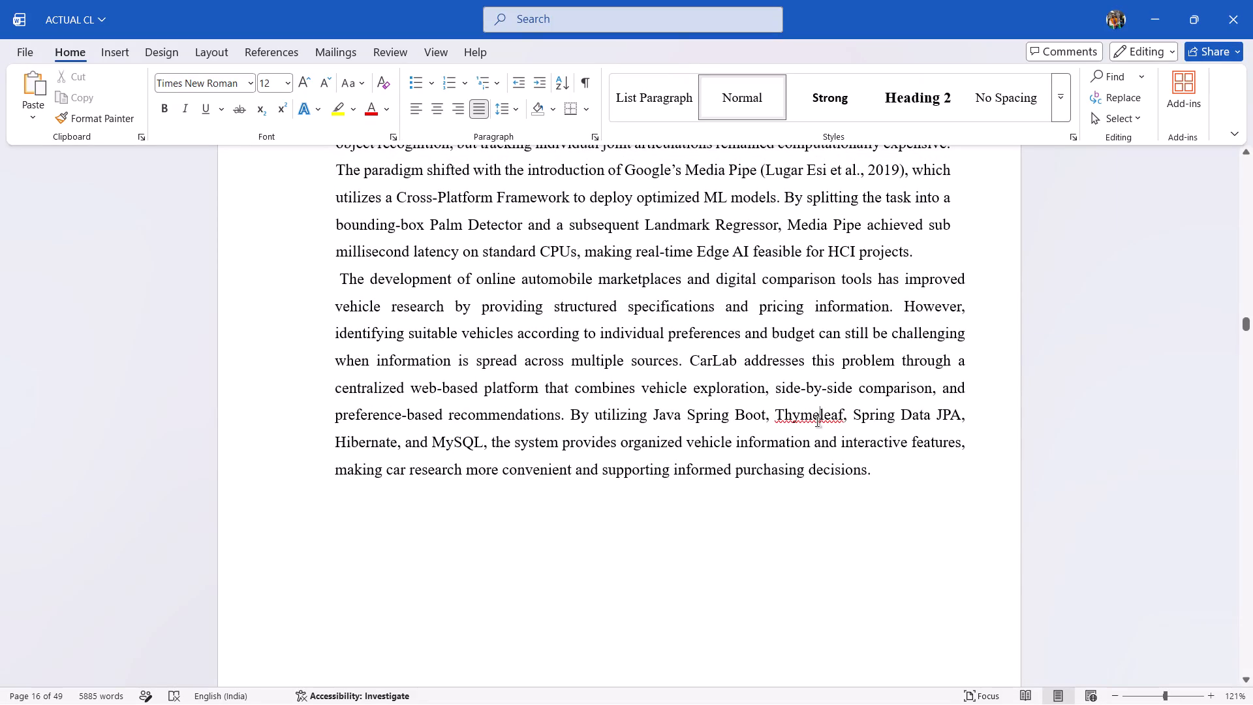
pyautogui.rightClick(808, 416)
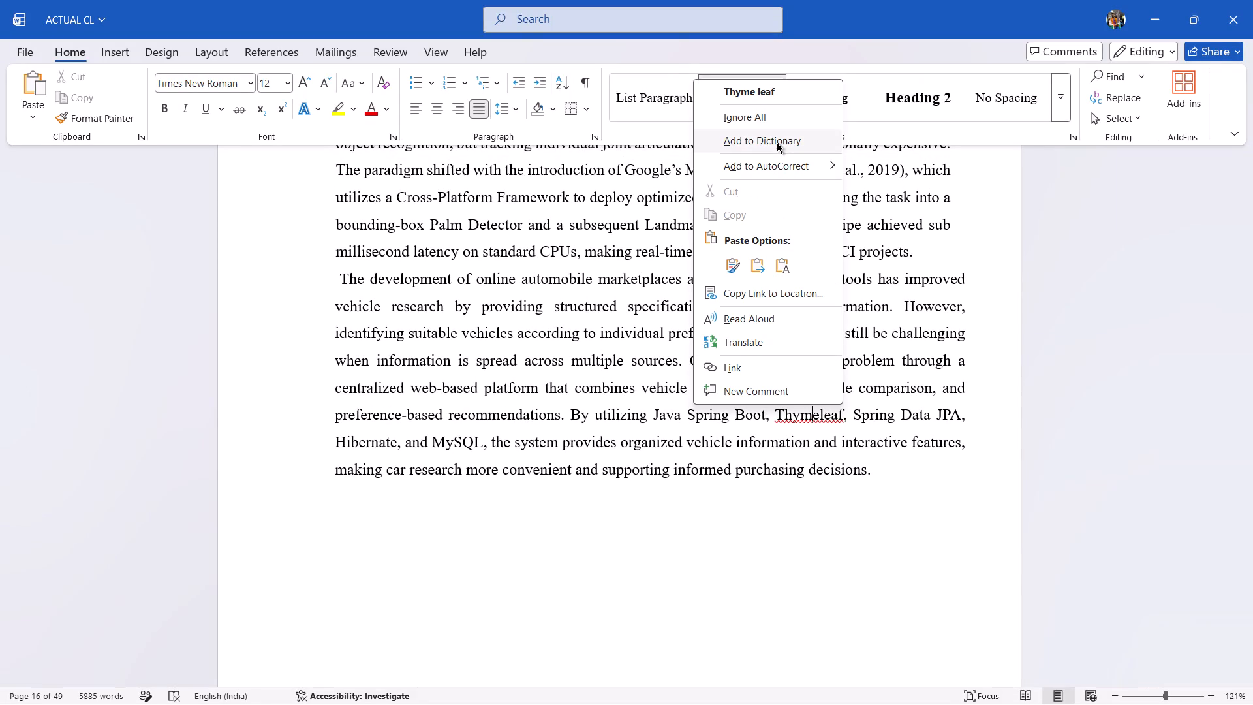
pyautogui.click(878, 174)
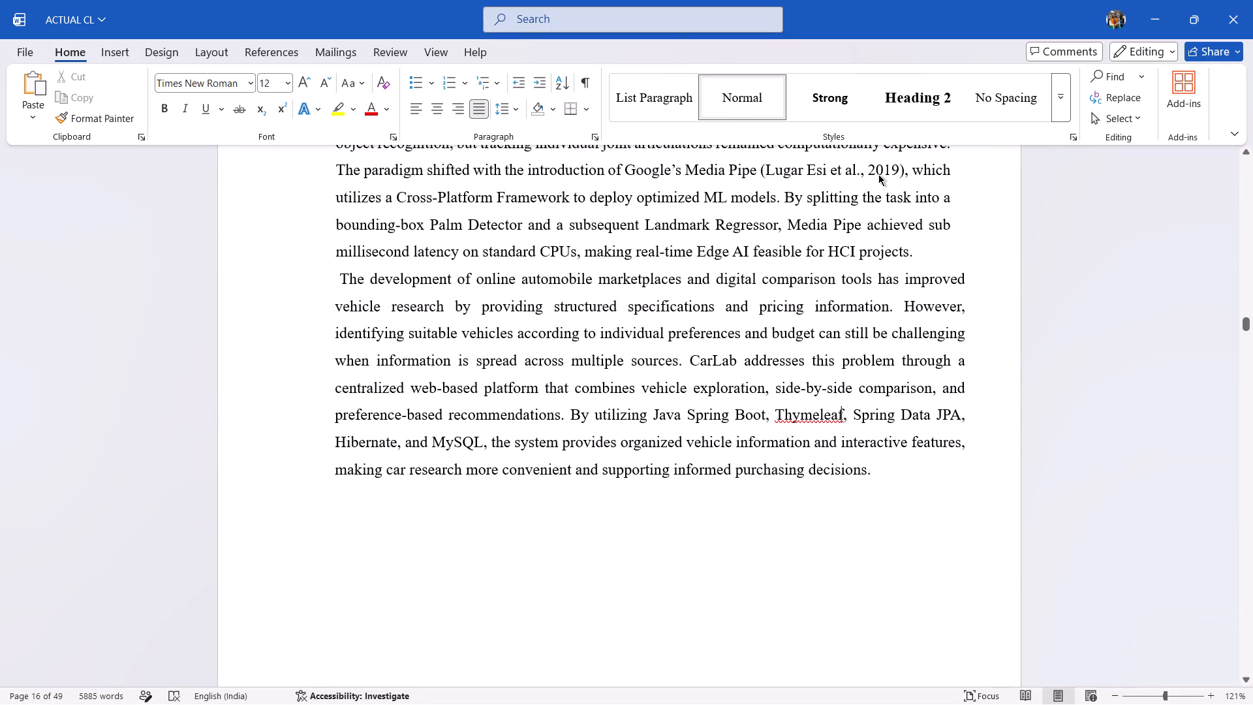
# Correct the flagged author name "Vaidhehi" in row [1] of Table 2.1 to "Vaidehi", adding the correction to AutoCorrect.
pyautogui.scroll(-2, 758, 492)
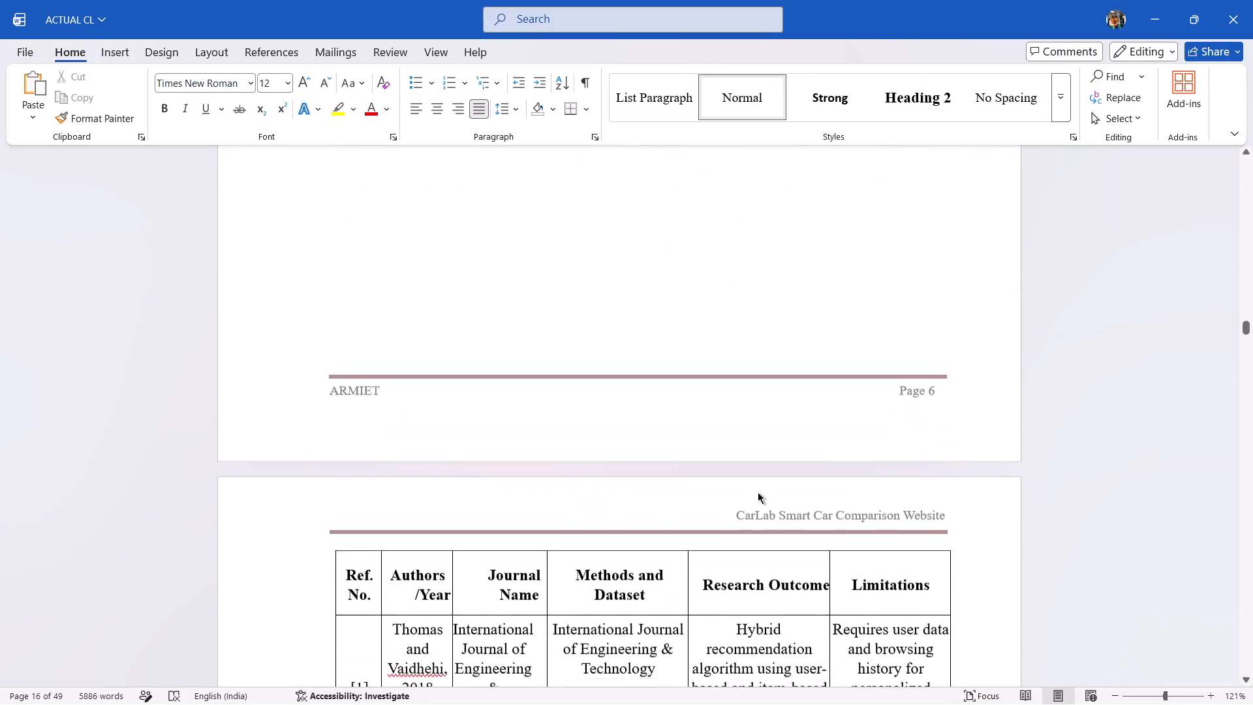
pyautogui.scroll(-2, 758, 492)
pyautogui.scroll(1, 758, 492)
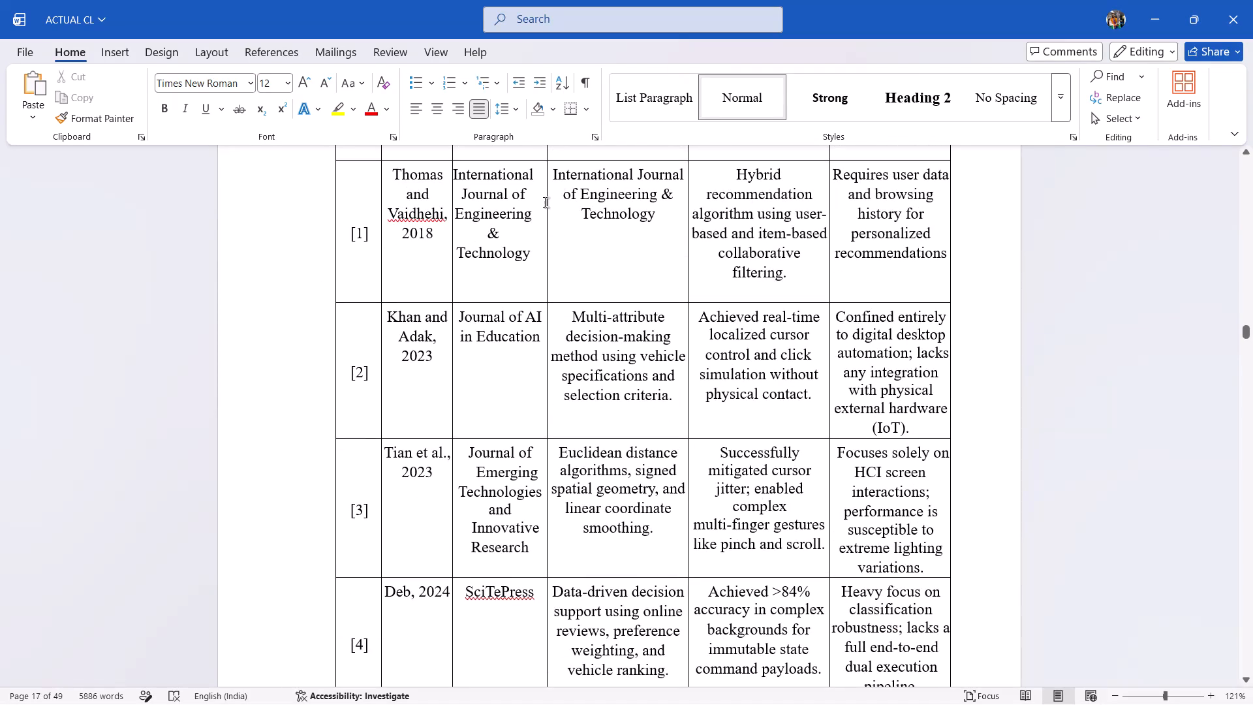
pyautogui.click(431, 215)
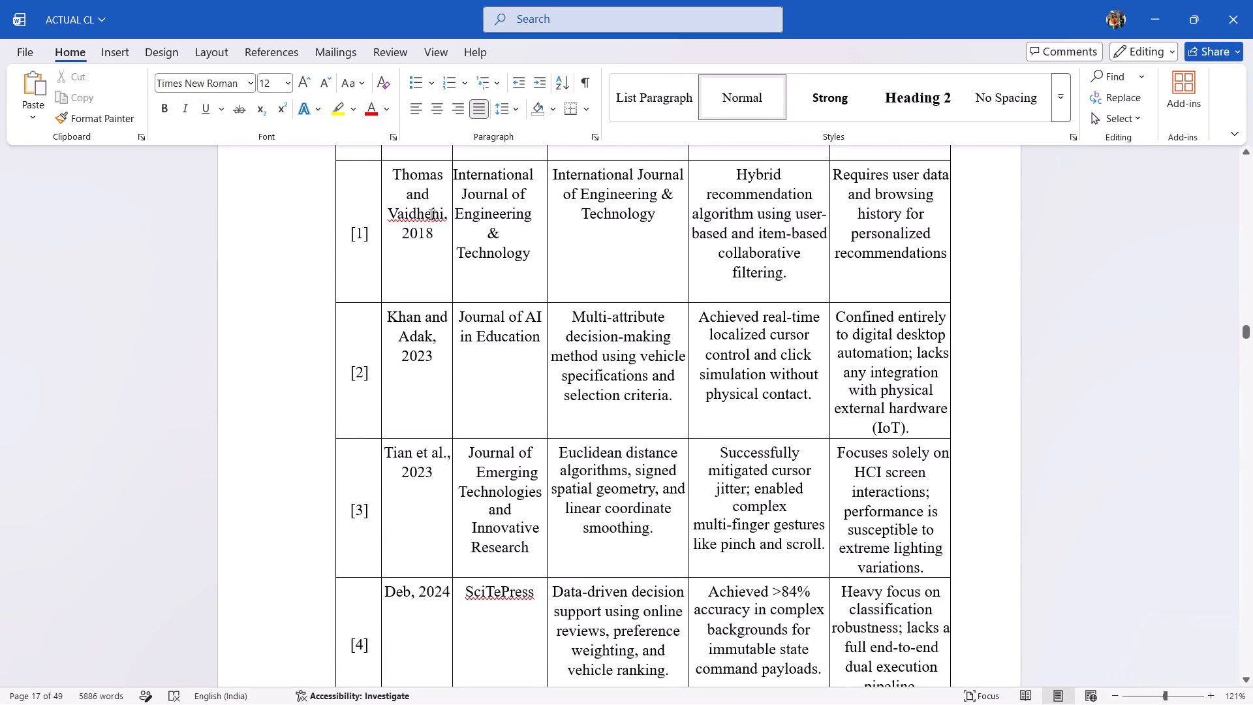
pyautogui.rightClick(431, 215)
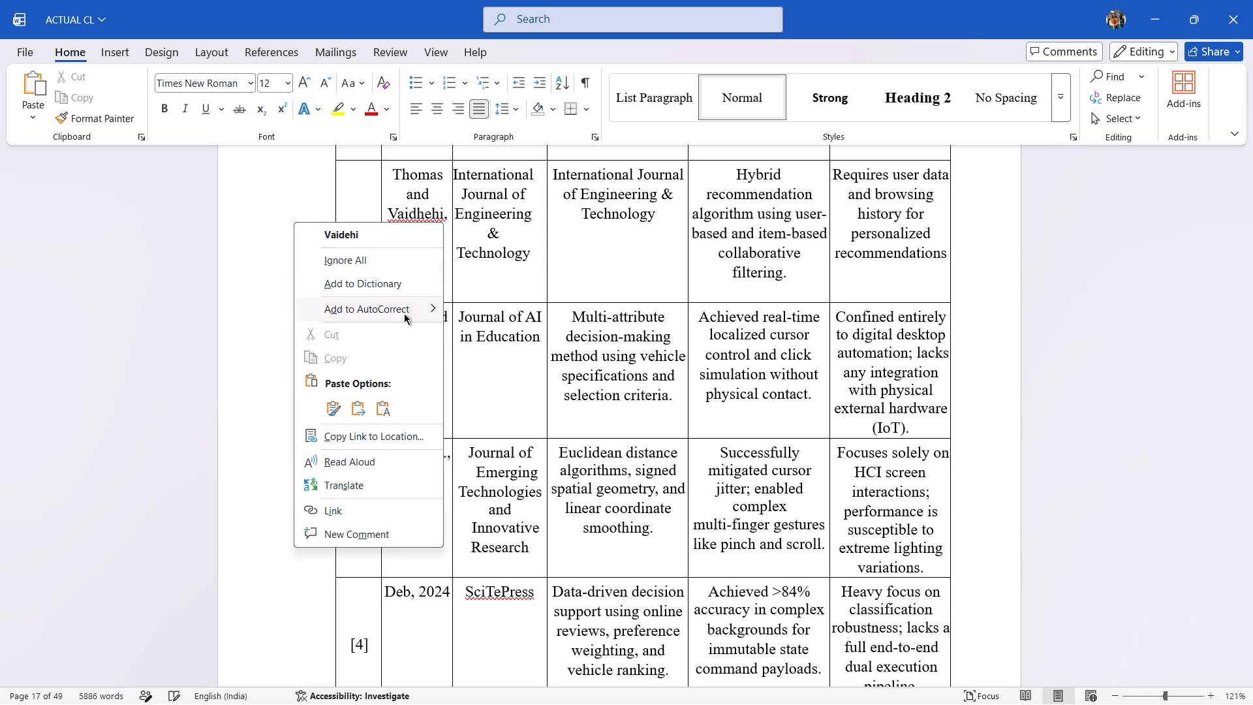
pyautogui.click(493, 309)
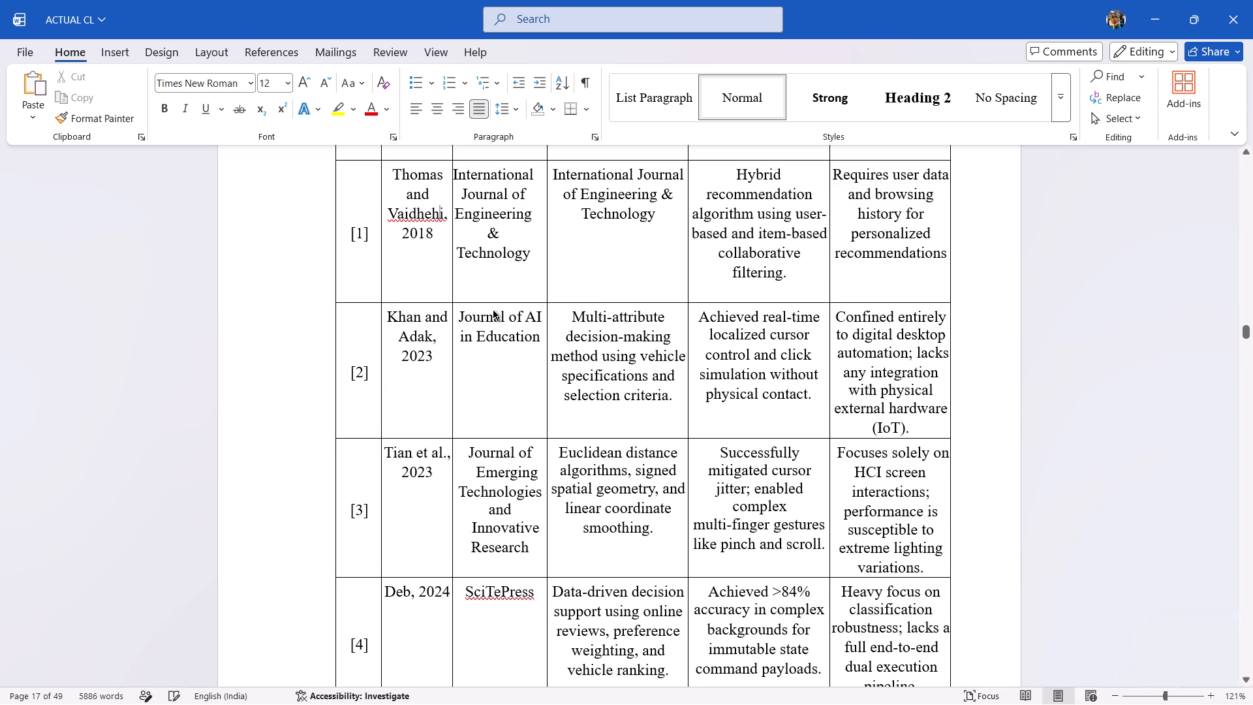
# Replace the flagged journal name "SciTePress" in row [4] of Table 2.1 with the spelling suggestion "Scatters".
pyautogui.scroll(-1, 472, 257)
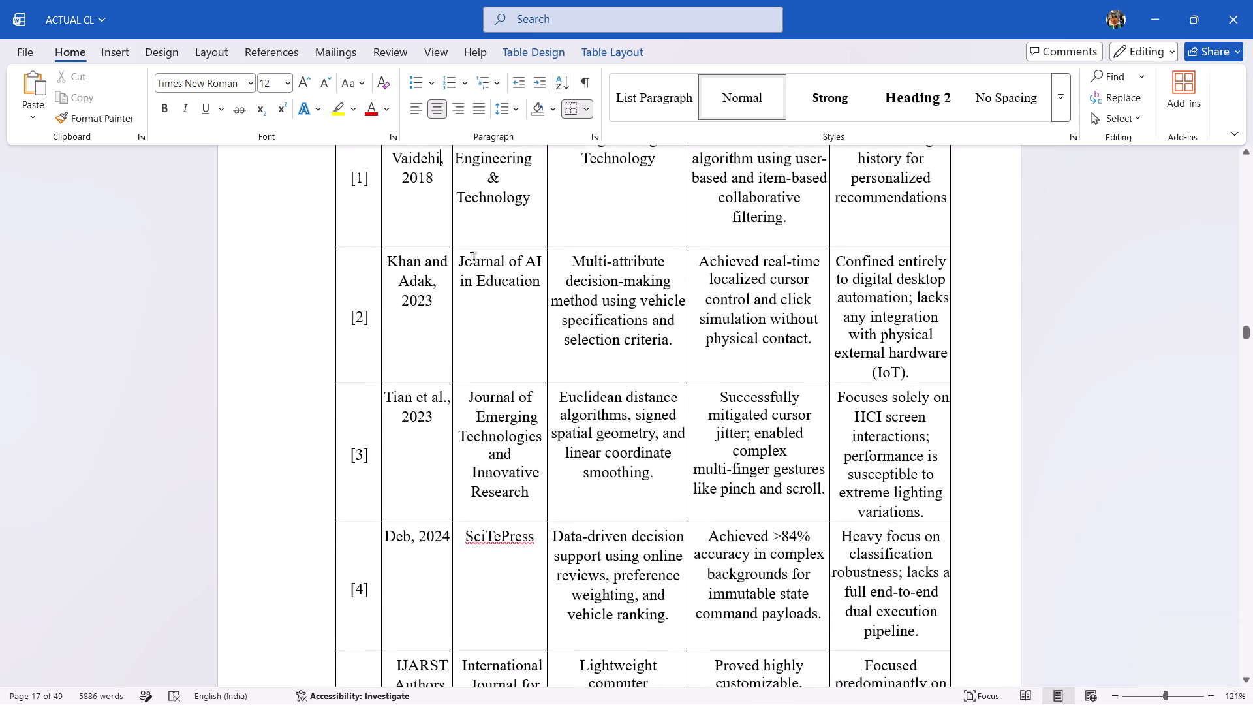
pyautogui.scroll(-1, 472, 257)
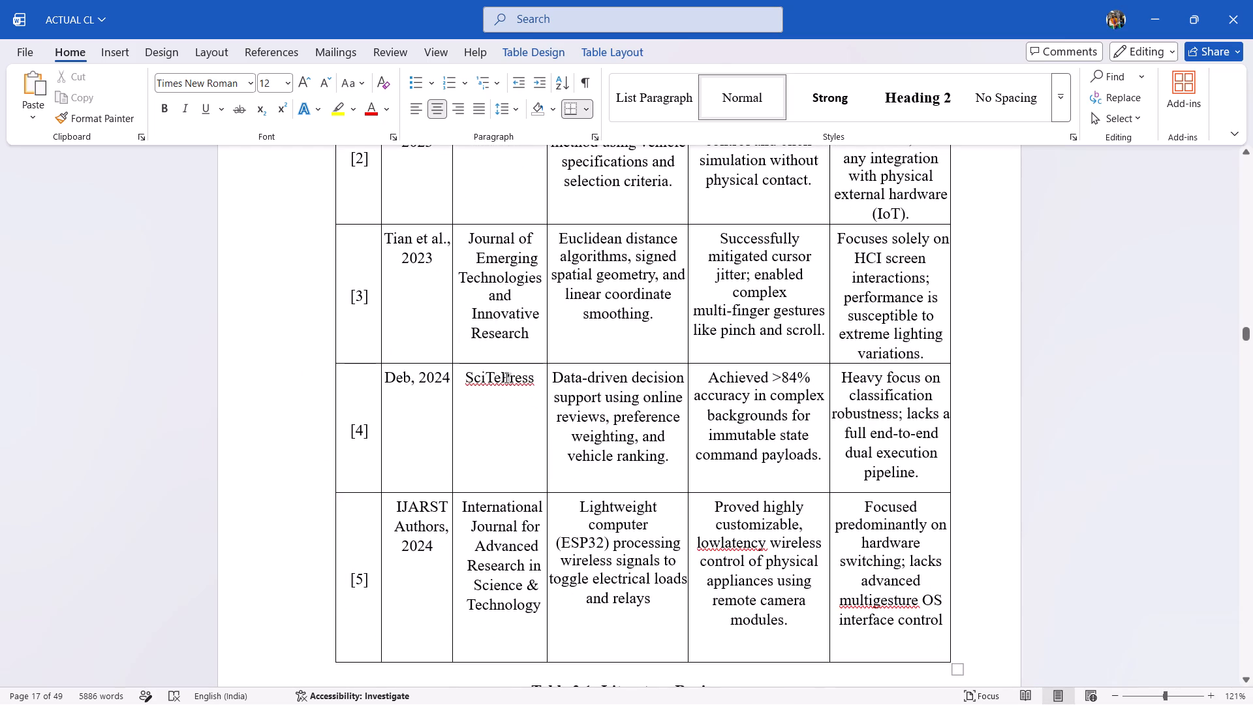
pyautogui.click(508, 380)
pyautogui.rightClick(508, 380)
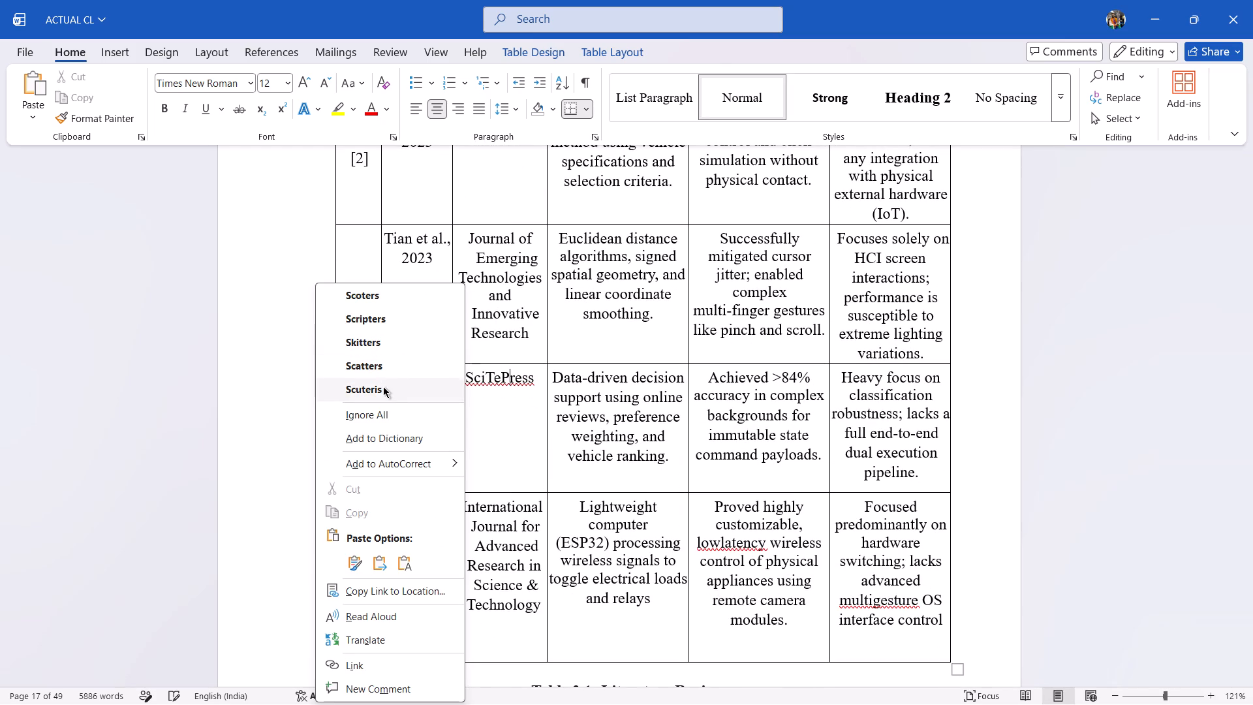
pyautogui.click(401, 364)
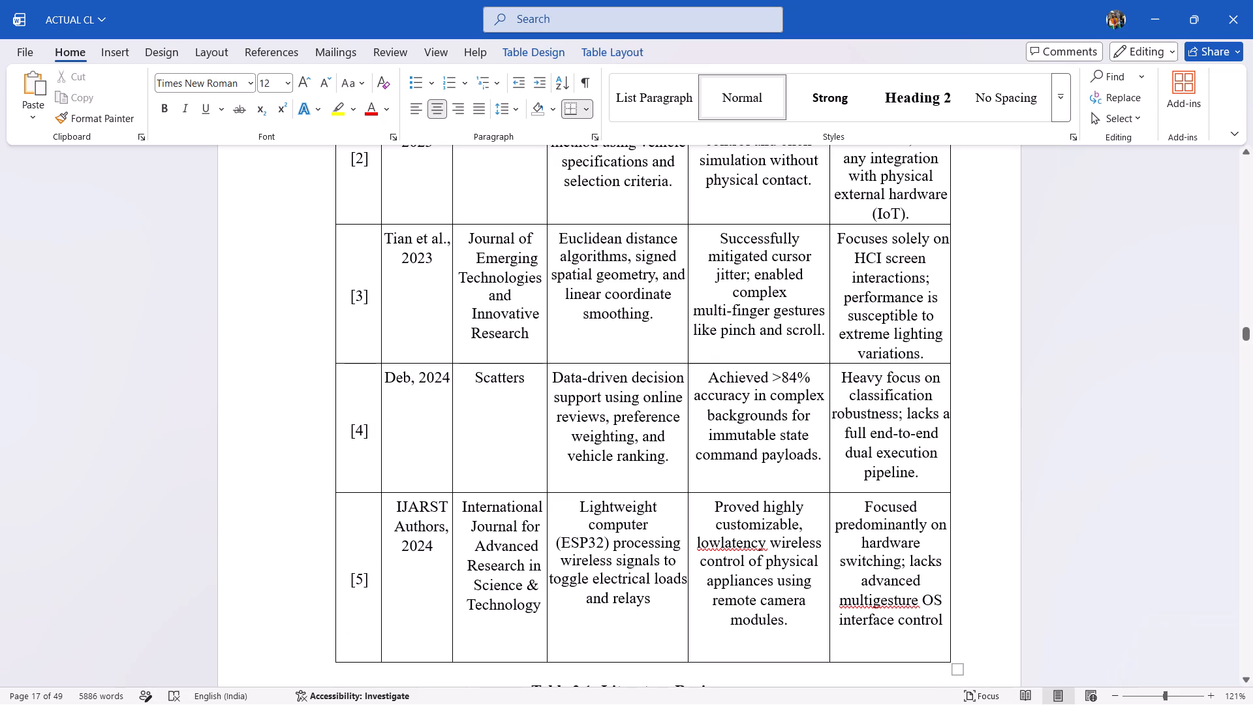
# Correct "lowlatency" in the research outcome of row [5] of Table 2.1 to "low latency", adding the correction to AutoCorrect.
pyautogui.scroll(-4, 531, 445)
pyautogui.scroll(1, 531, 445)
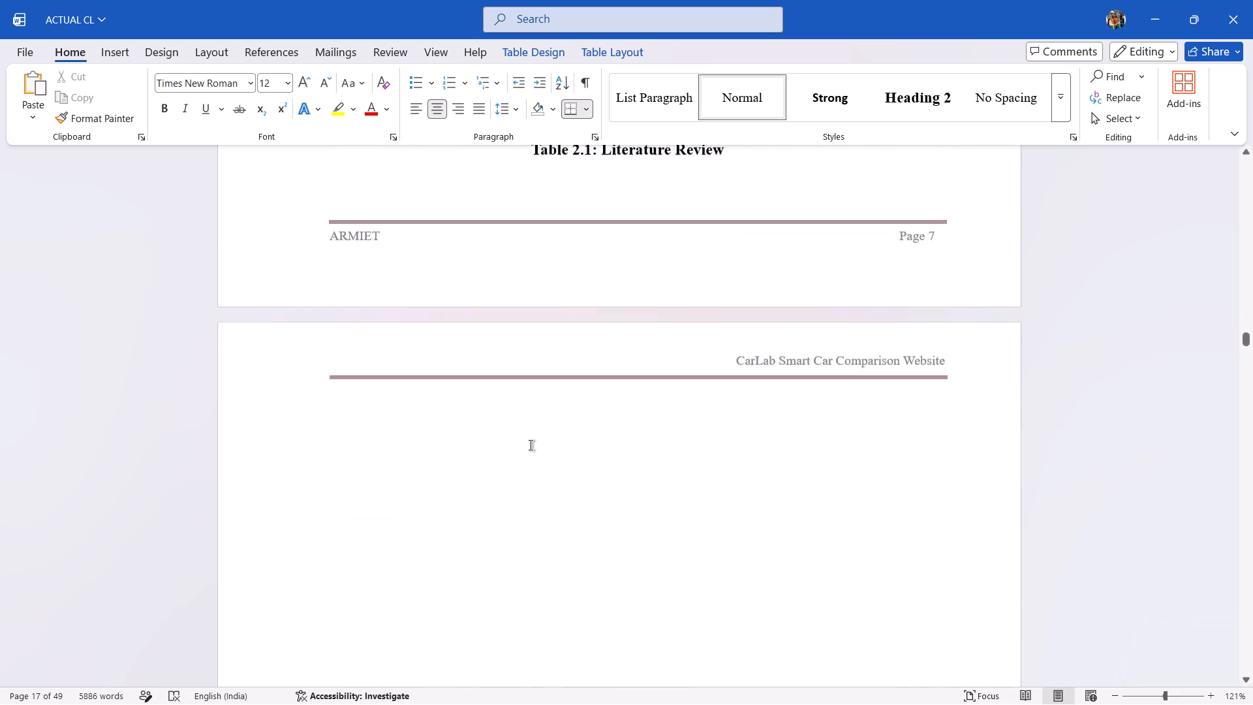
pyautogui.scroll(2, 531, 445)
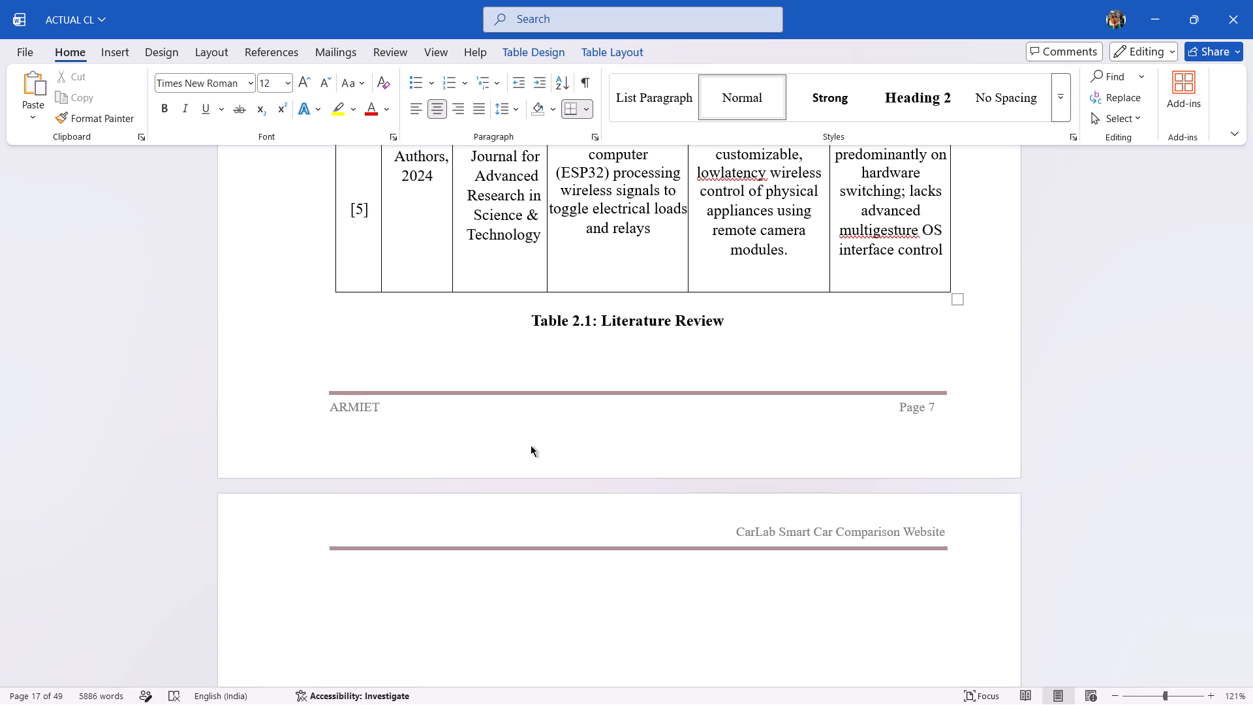
pyautogui.scroll(2, 531, 445)
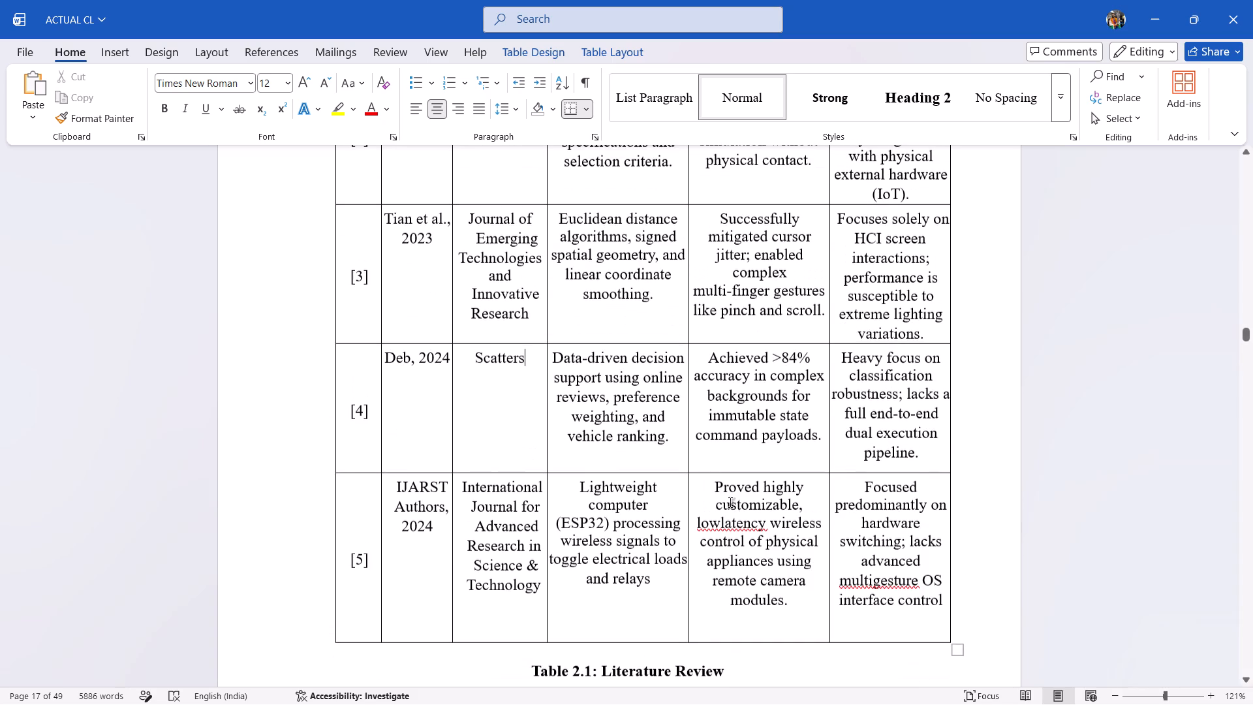
pyautogui.click(739, 524)
pyautogui.rightClick(739, 524)
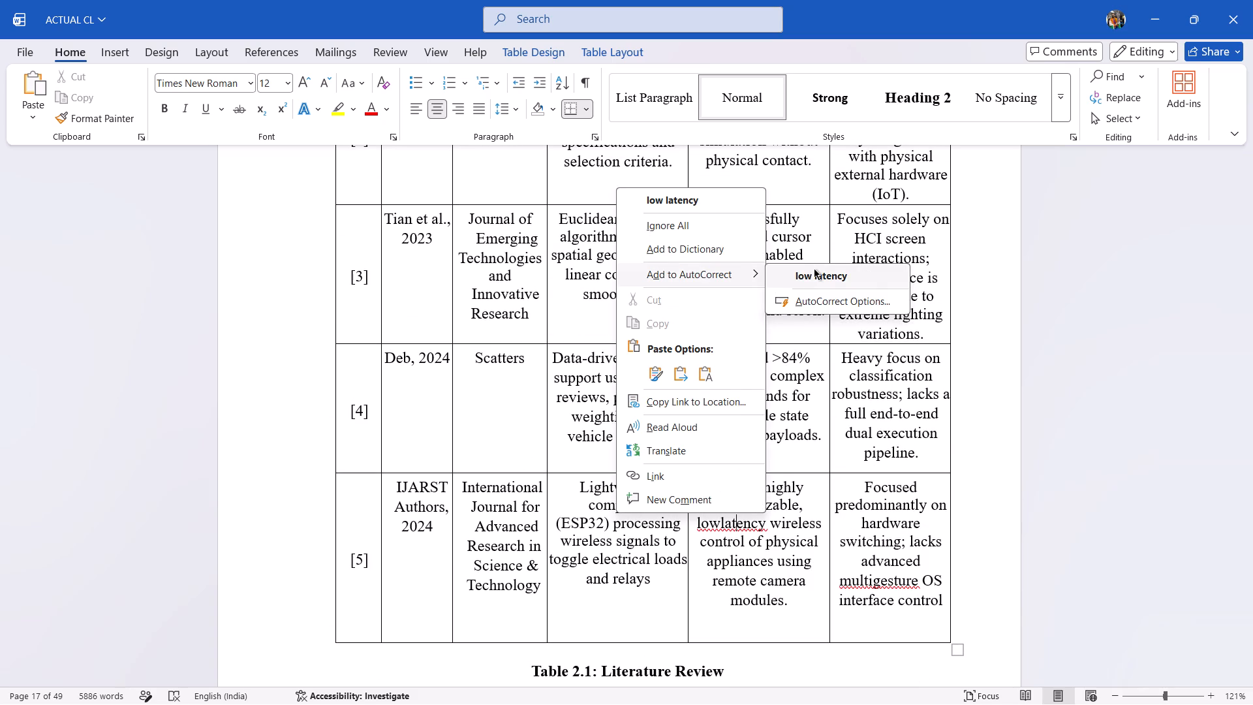
pyautogui.click(814, 268)
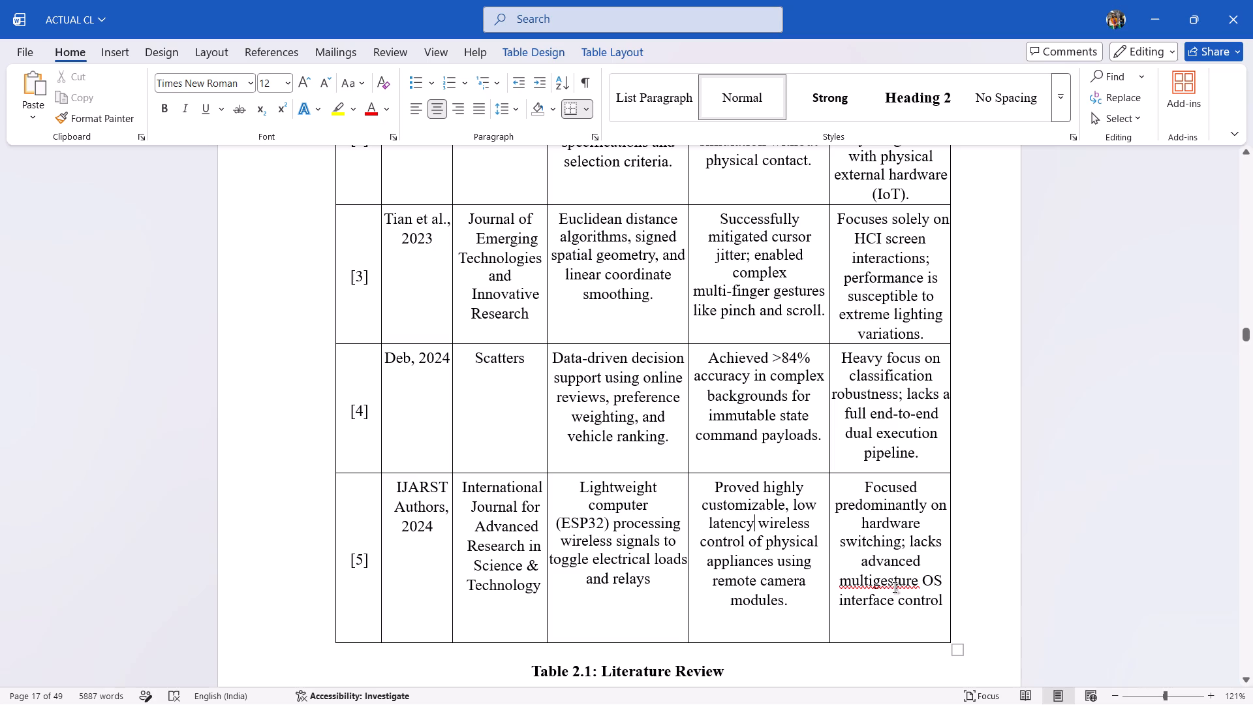
# Correct "multigesture" in the limitations of row [5] to the suggestion "multitexture", adding the correction to AutoCorrect.
pyautogui.click(895, 587)
pyautogui.rightClick(895, 587)
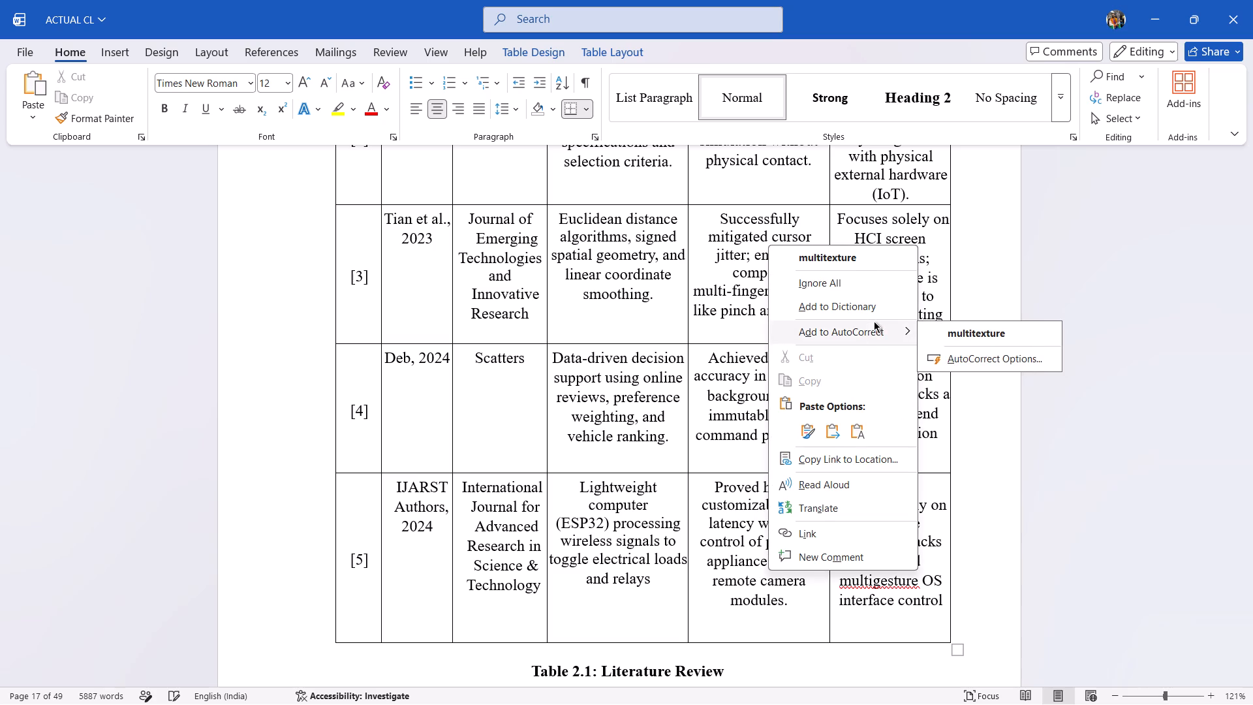
pyautogui.click(977, 336)
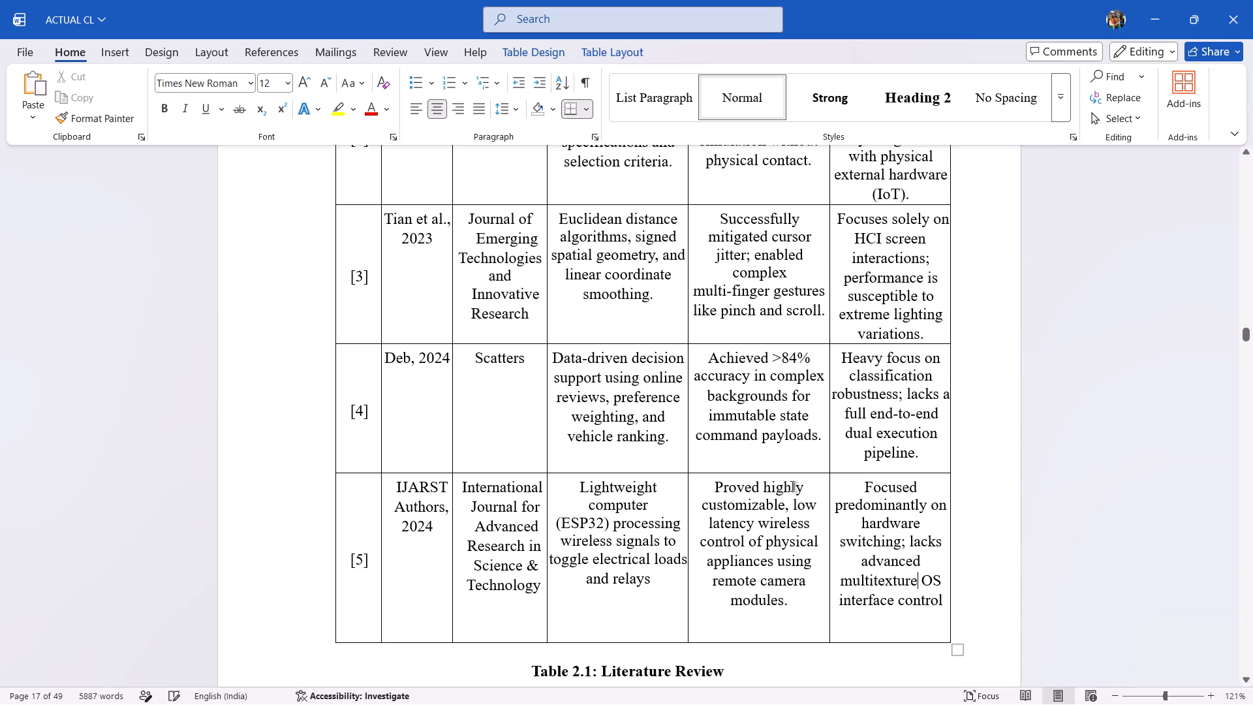
# Review the end of Table 2.1 and the Chapter 03 Research Gaps pages for remaining flagged spellings.
pyautogui.scroll(-2, 792, 486)
pyautogui.scroll(1, 792, 486)
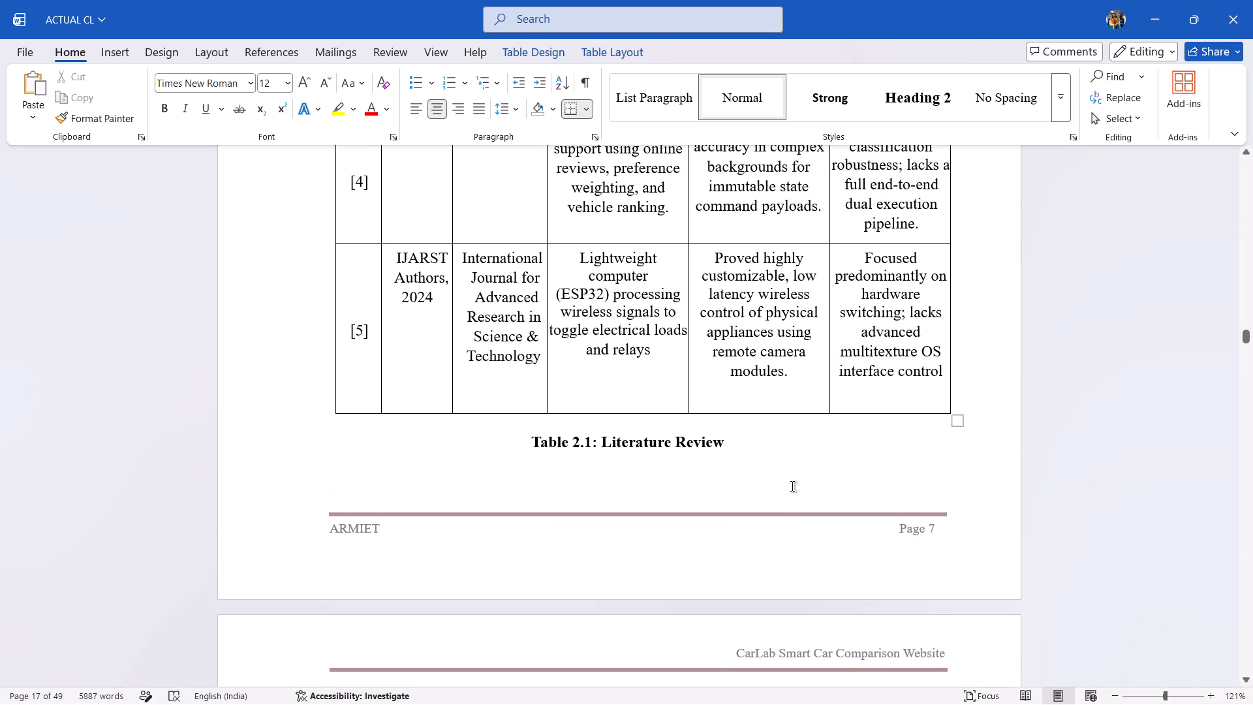
pyautogui.scroll(1, 792, 486)
pyautogui.scroll(-3, 792, 486)
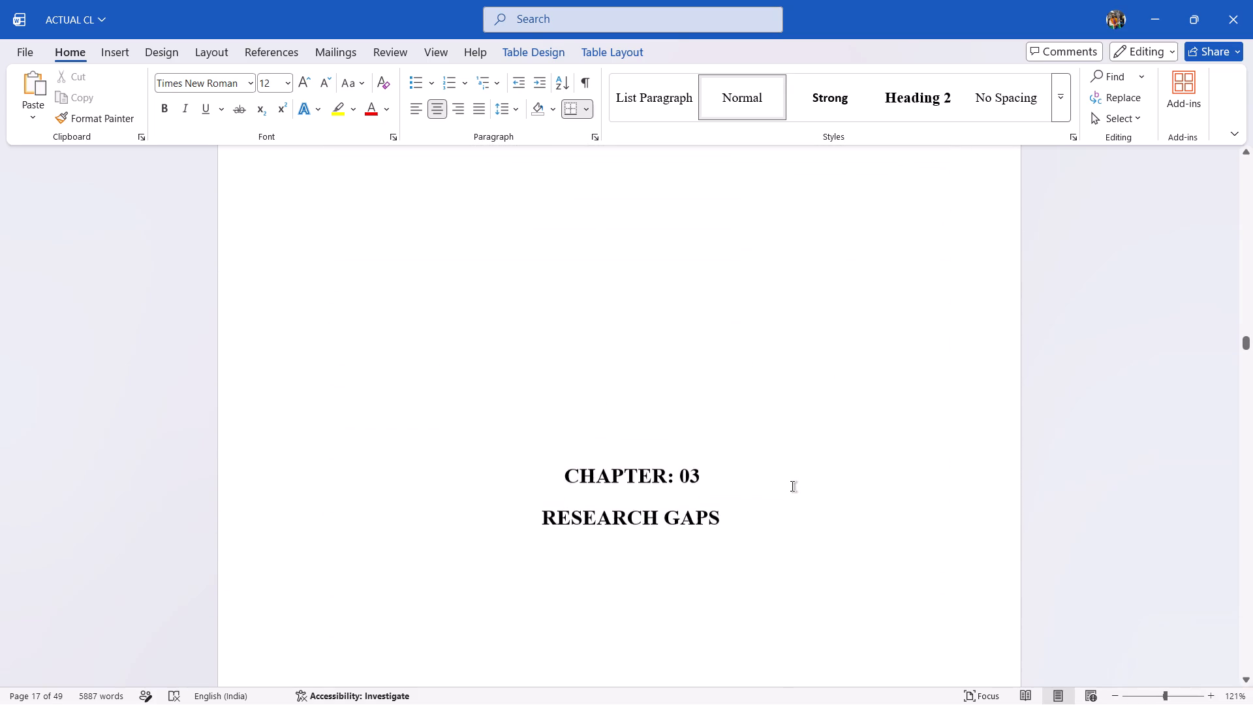
pyautogui.scroll(-1, 792, 486)
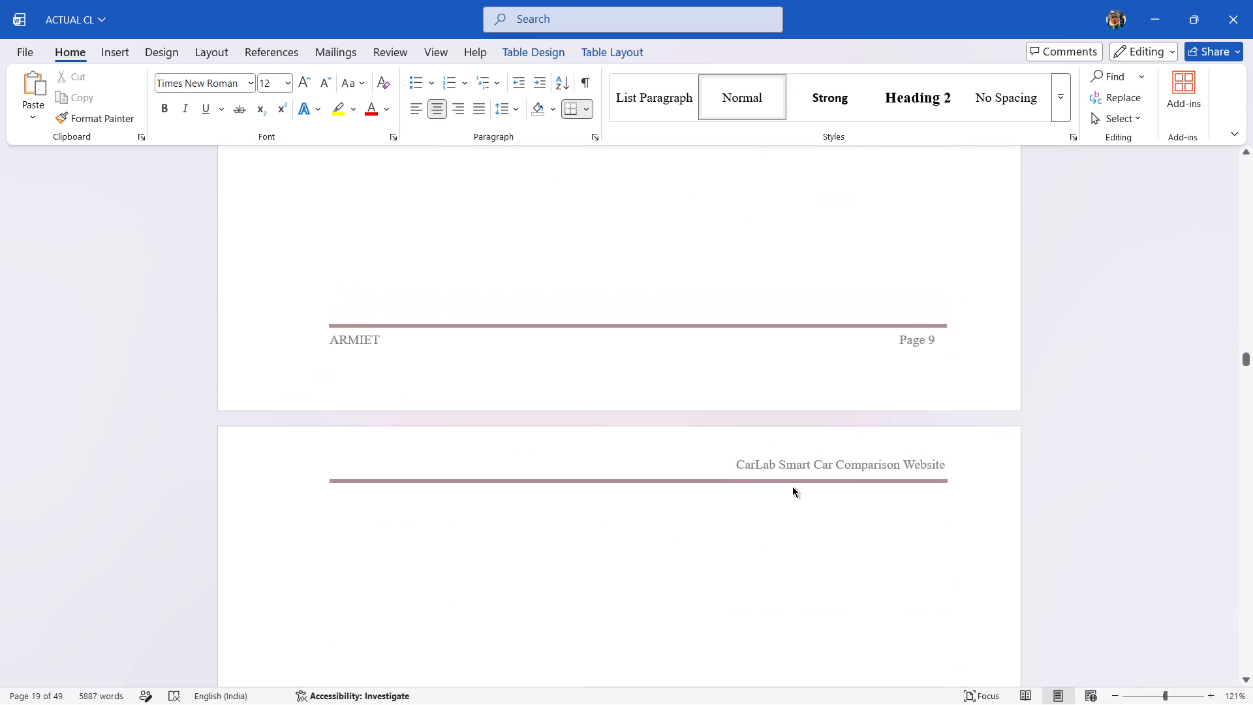
pyautogui.scroll(-1, 792, 486)
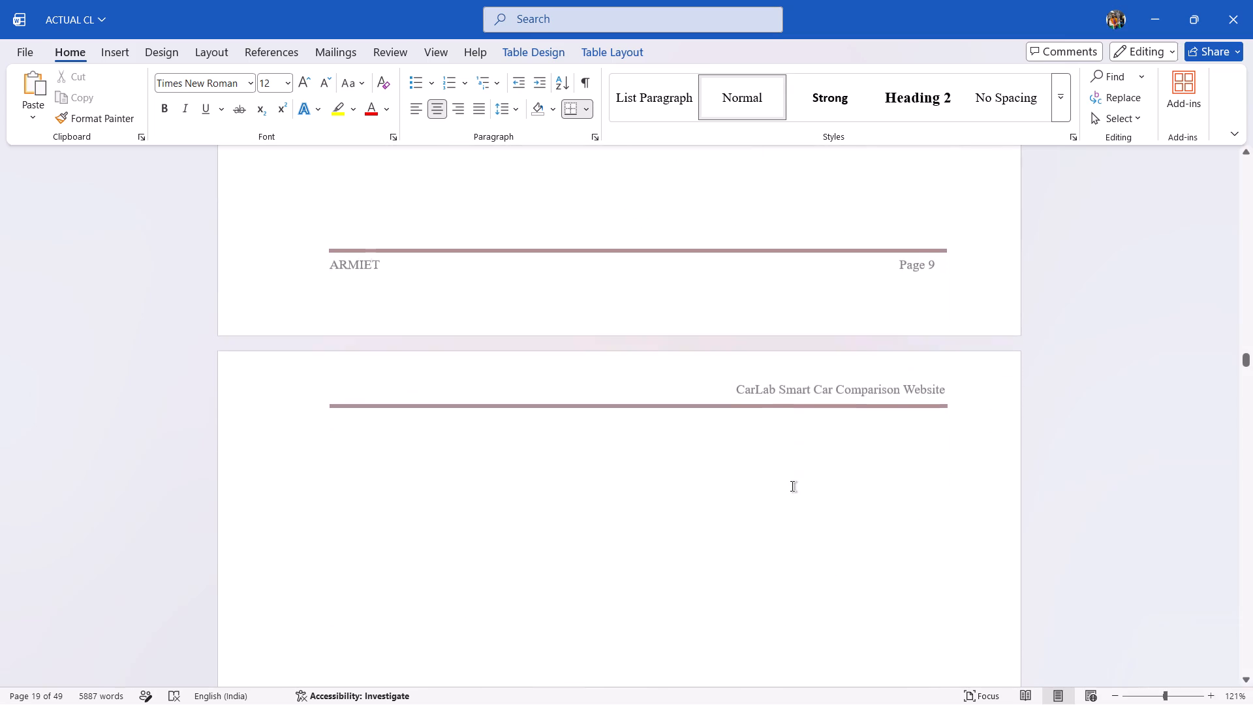
pyautogui.scroll(-2, 792, 486)
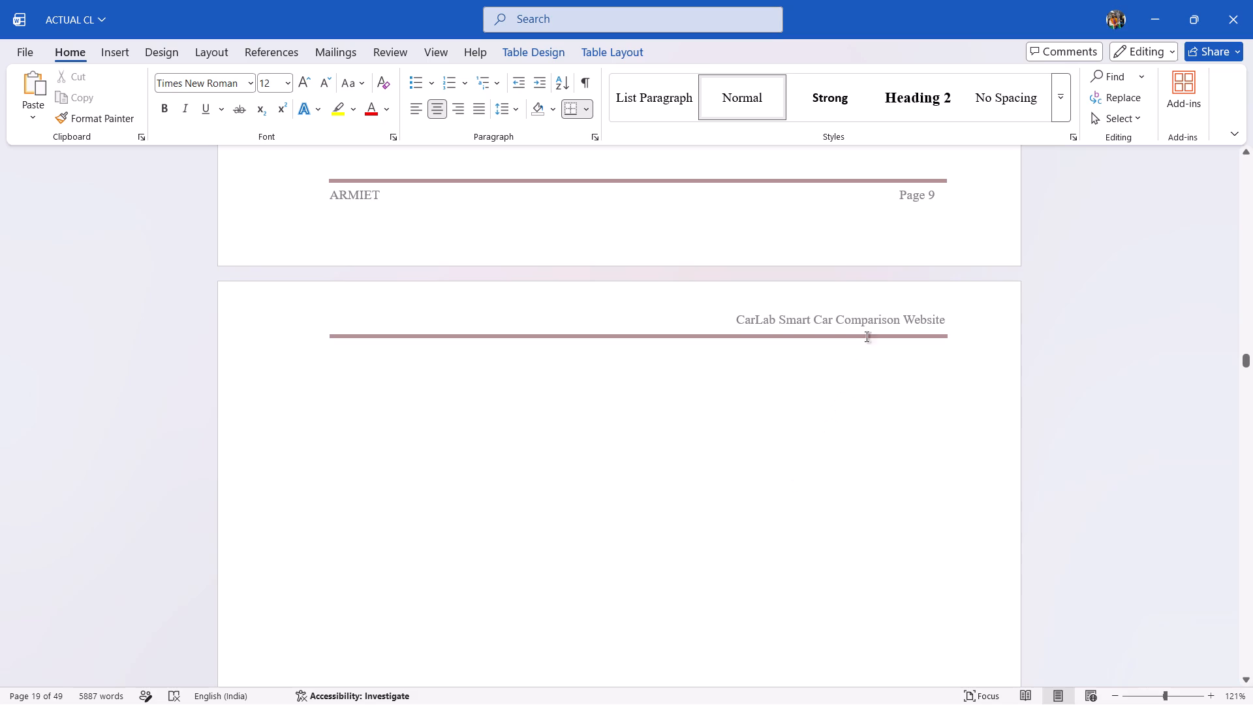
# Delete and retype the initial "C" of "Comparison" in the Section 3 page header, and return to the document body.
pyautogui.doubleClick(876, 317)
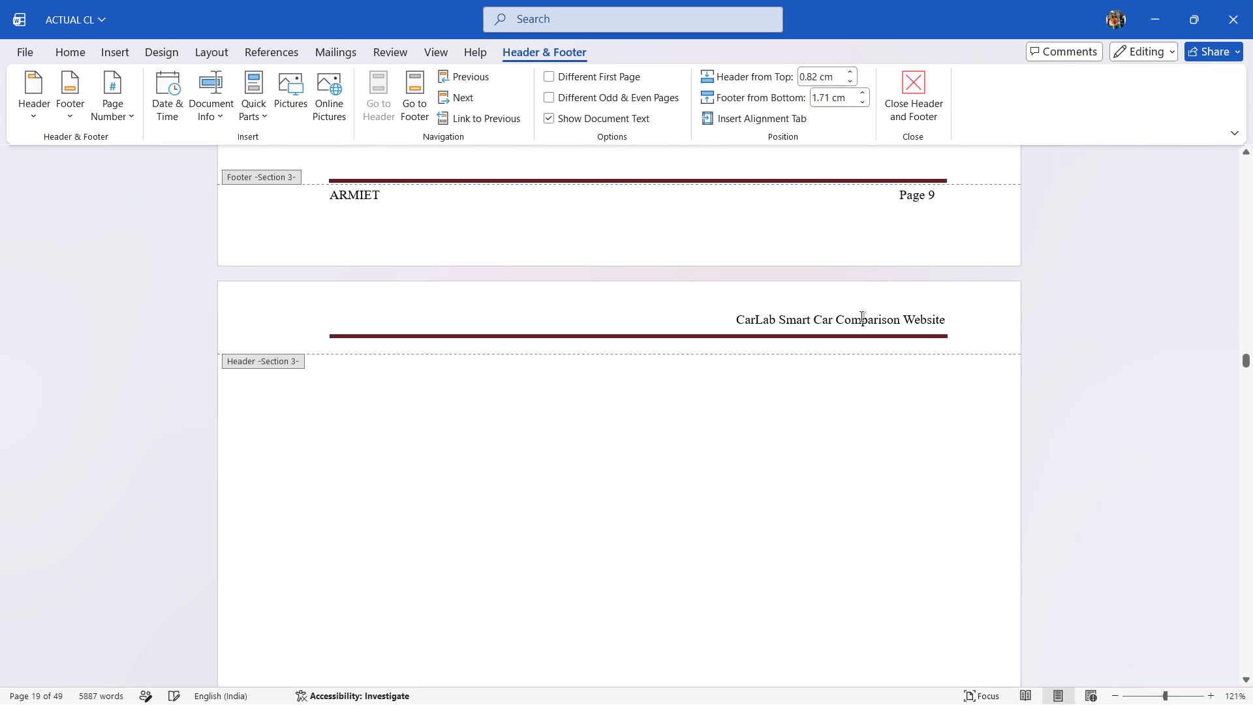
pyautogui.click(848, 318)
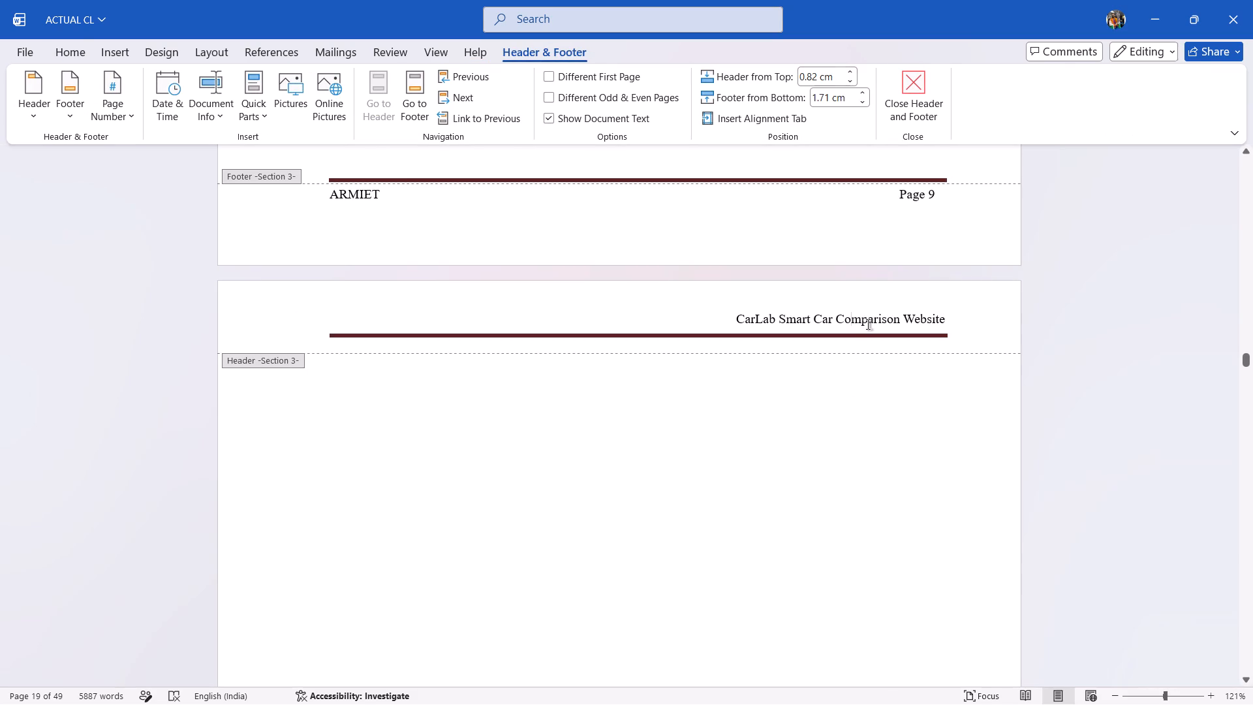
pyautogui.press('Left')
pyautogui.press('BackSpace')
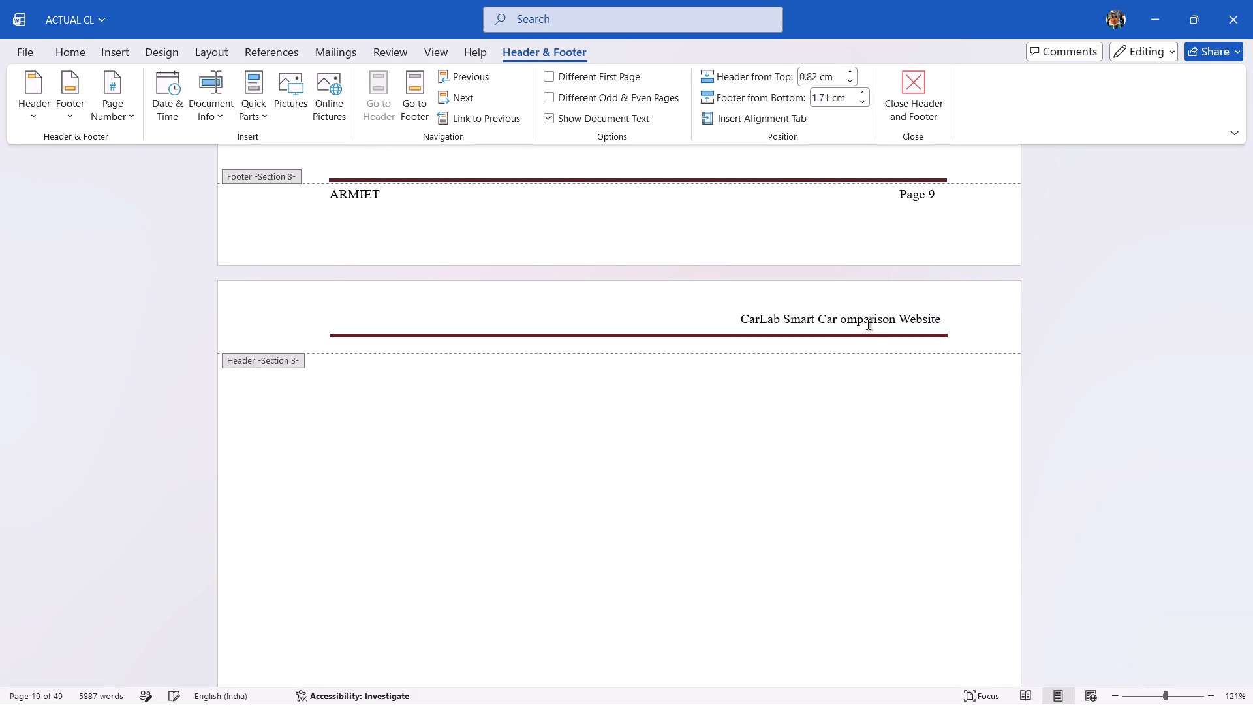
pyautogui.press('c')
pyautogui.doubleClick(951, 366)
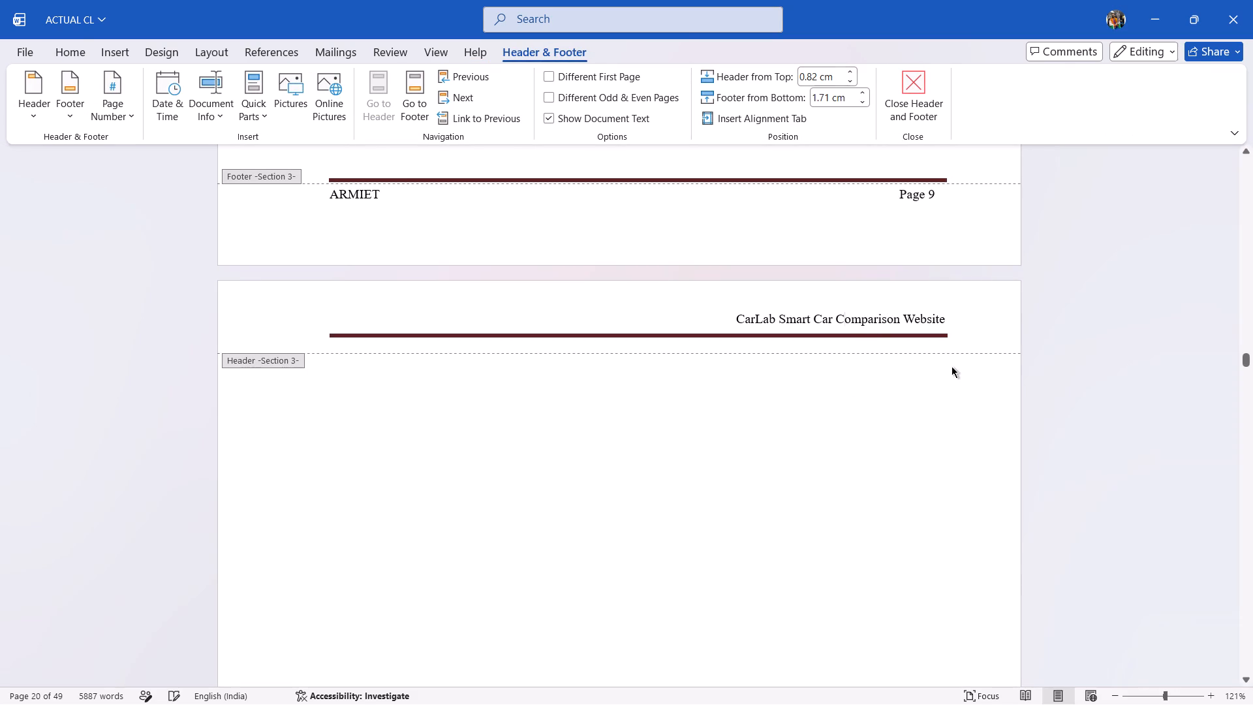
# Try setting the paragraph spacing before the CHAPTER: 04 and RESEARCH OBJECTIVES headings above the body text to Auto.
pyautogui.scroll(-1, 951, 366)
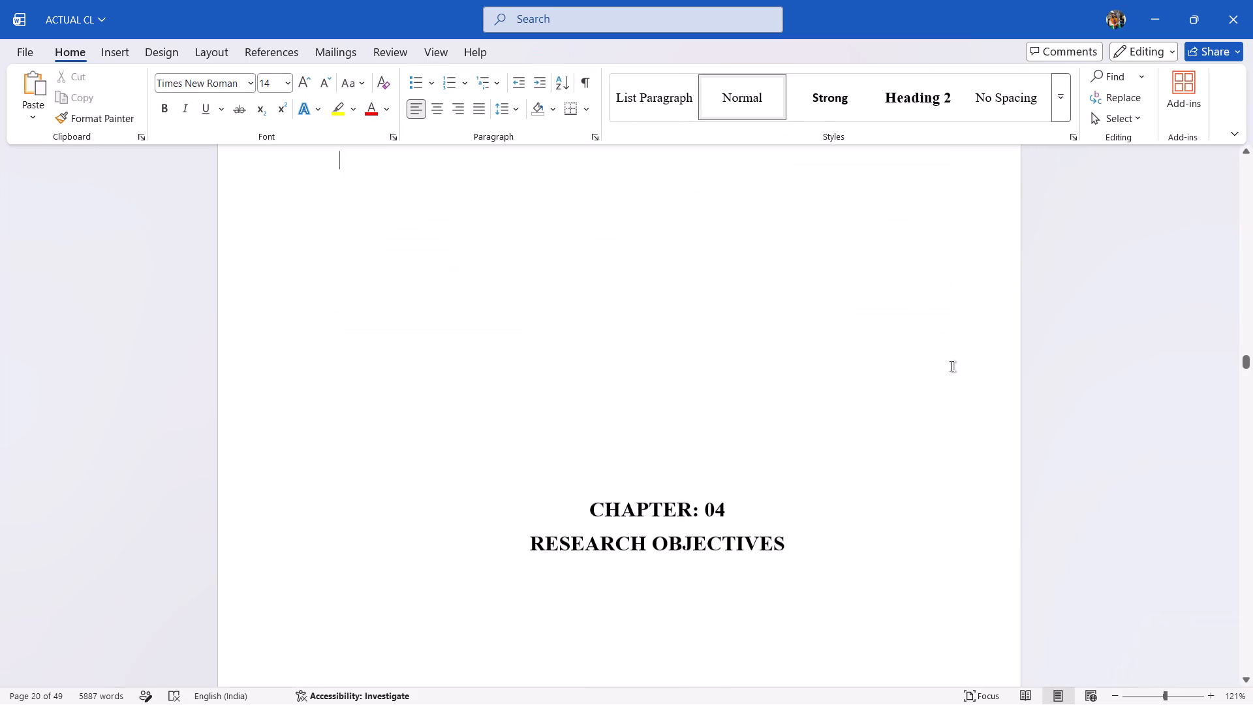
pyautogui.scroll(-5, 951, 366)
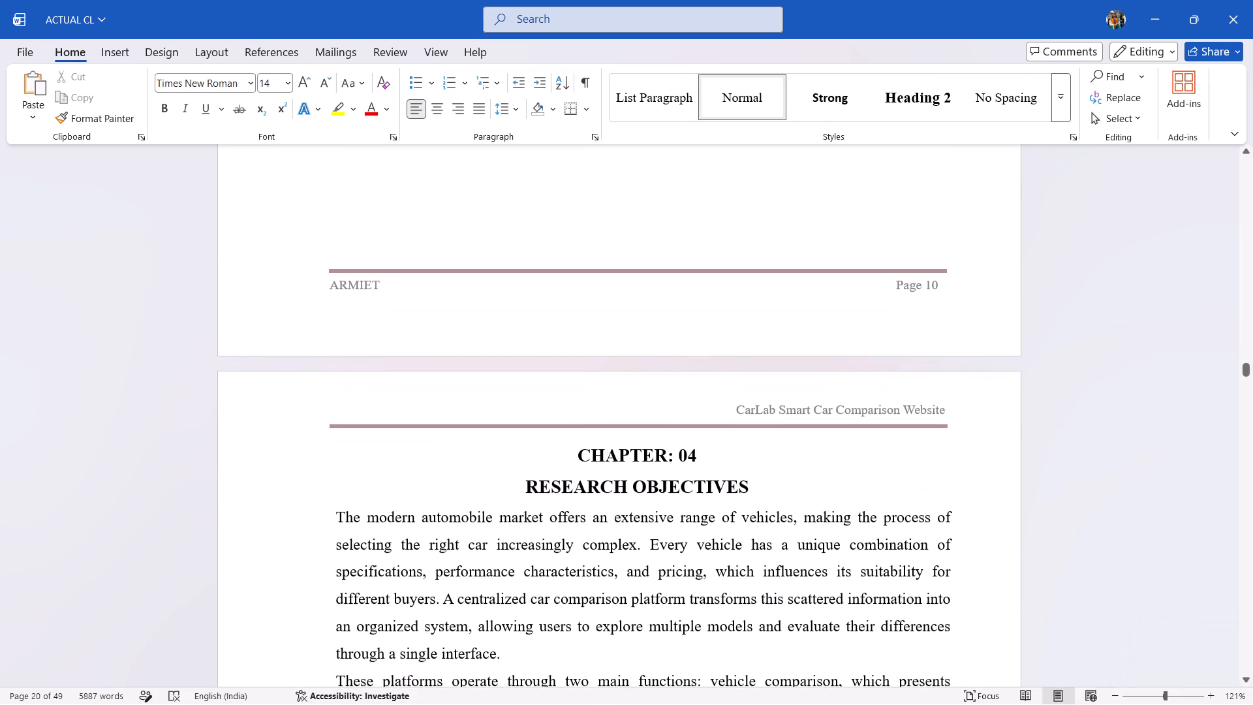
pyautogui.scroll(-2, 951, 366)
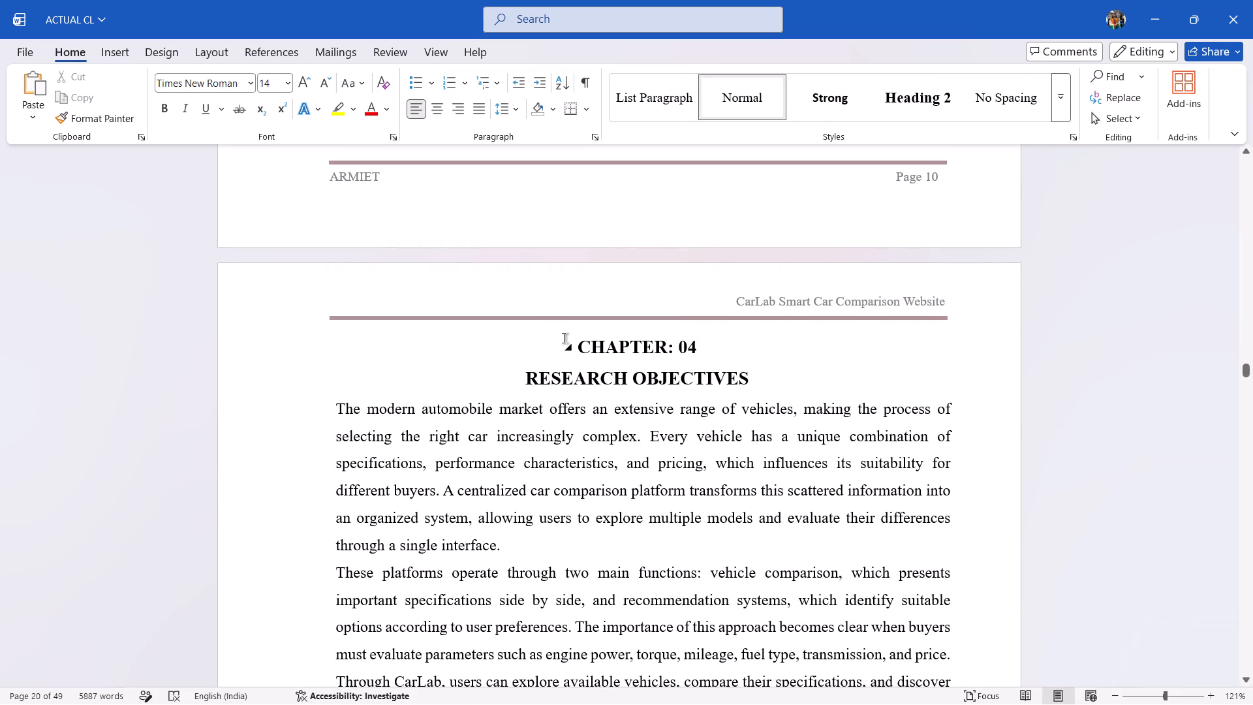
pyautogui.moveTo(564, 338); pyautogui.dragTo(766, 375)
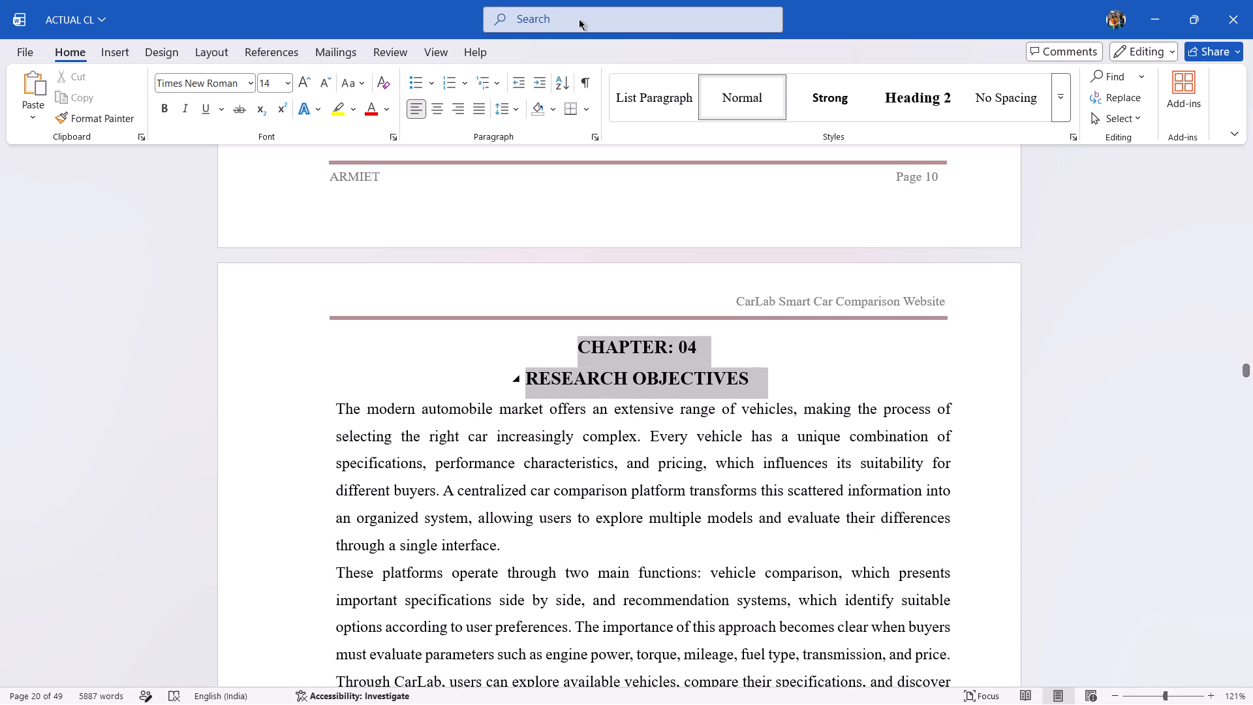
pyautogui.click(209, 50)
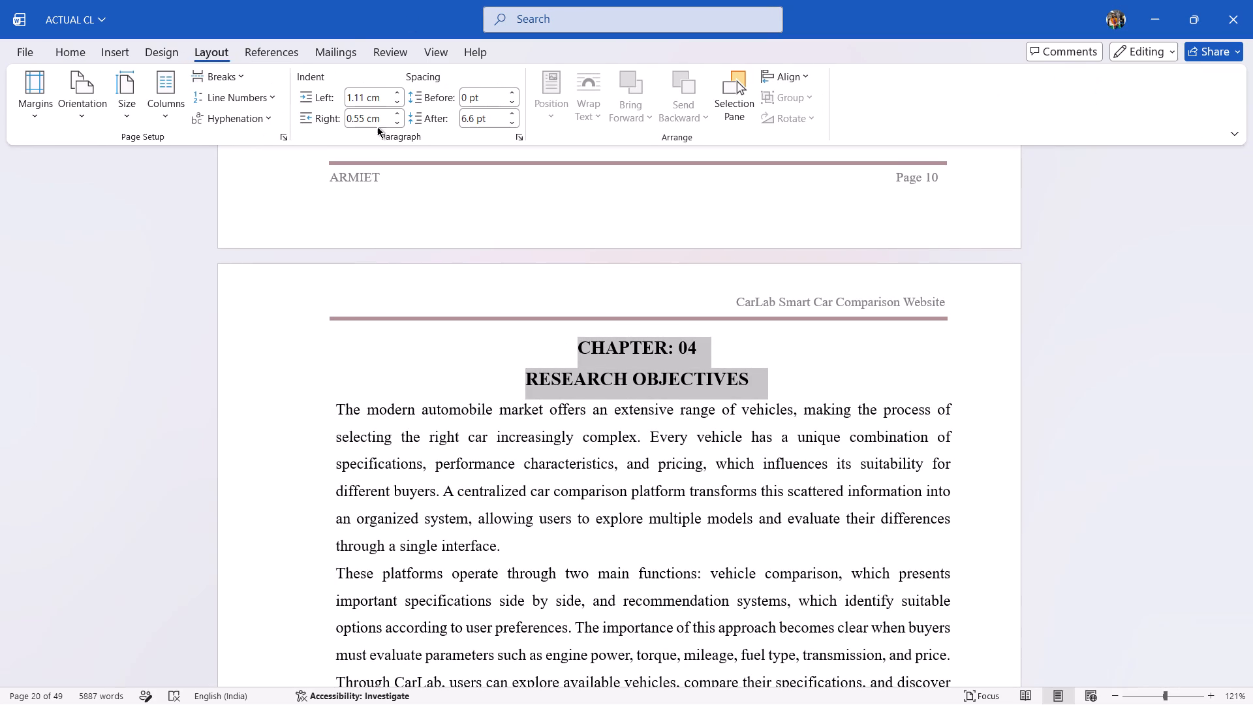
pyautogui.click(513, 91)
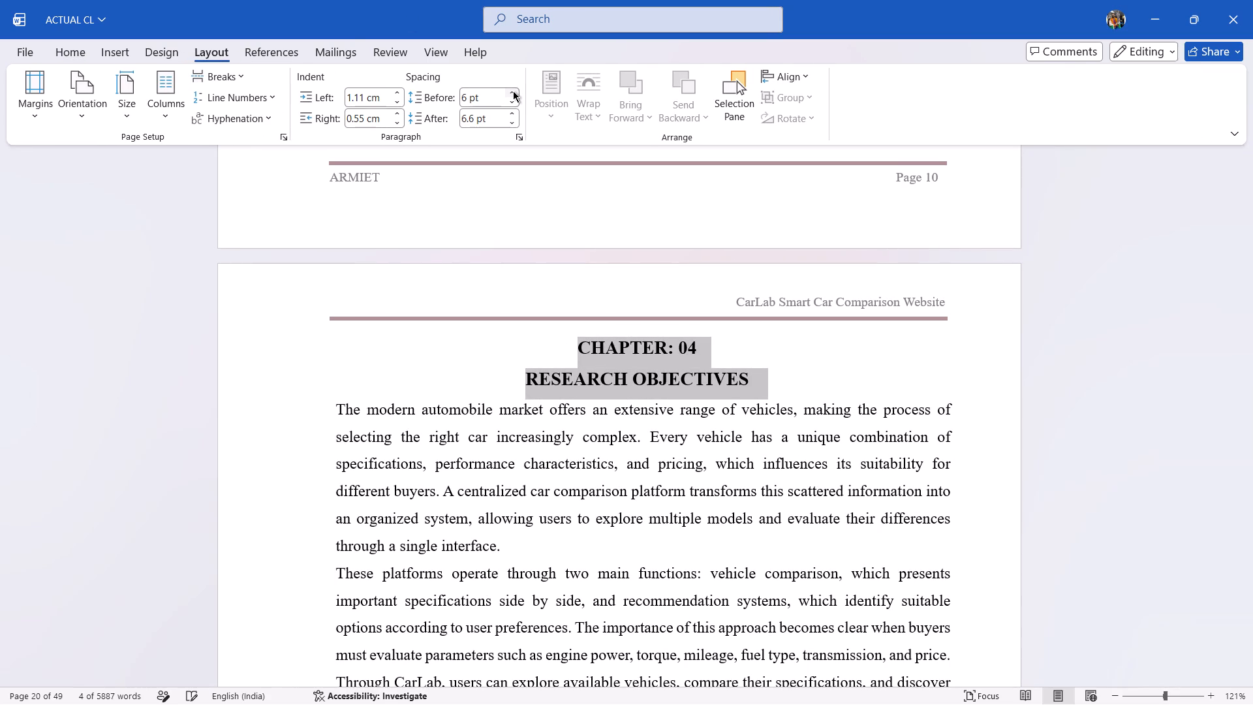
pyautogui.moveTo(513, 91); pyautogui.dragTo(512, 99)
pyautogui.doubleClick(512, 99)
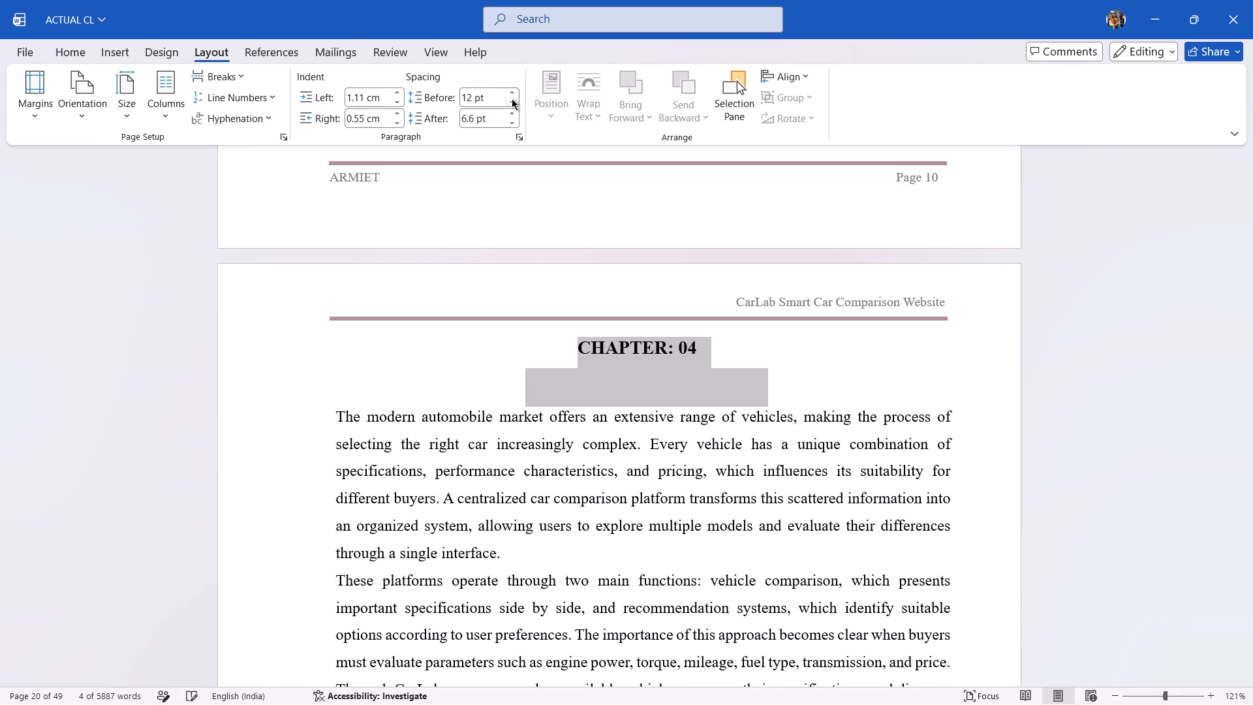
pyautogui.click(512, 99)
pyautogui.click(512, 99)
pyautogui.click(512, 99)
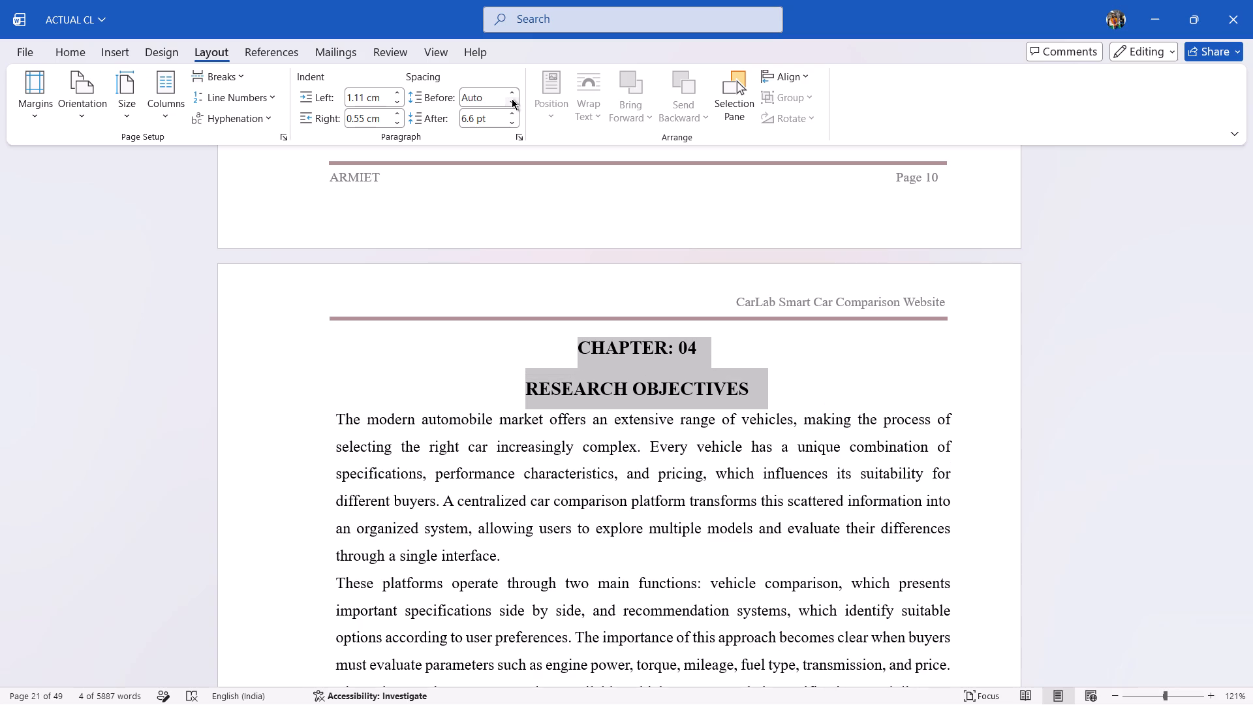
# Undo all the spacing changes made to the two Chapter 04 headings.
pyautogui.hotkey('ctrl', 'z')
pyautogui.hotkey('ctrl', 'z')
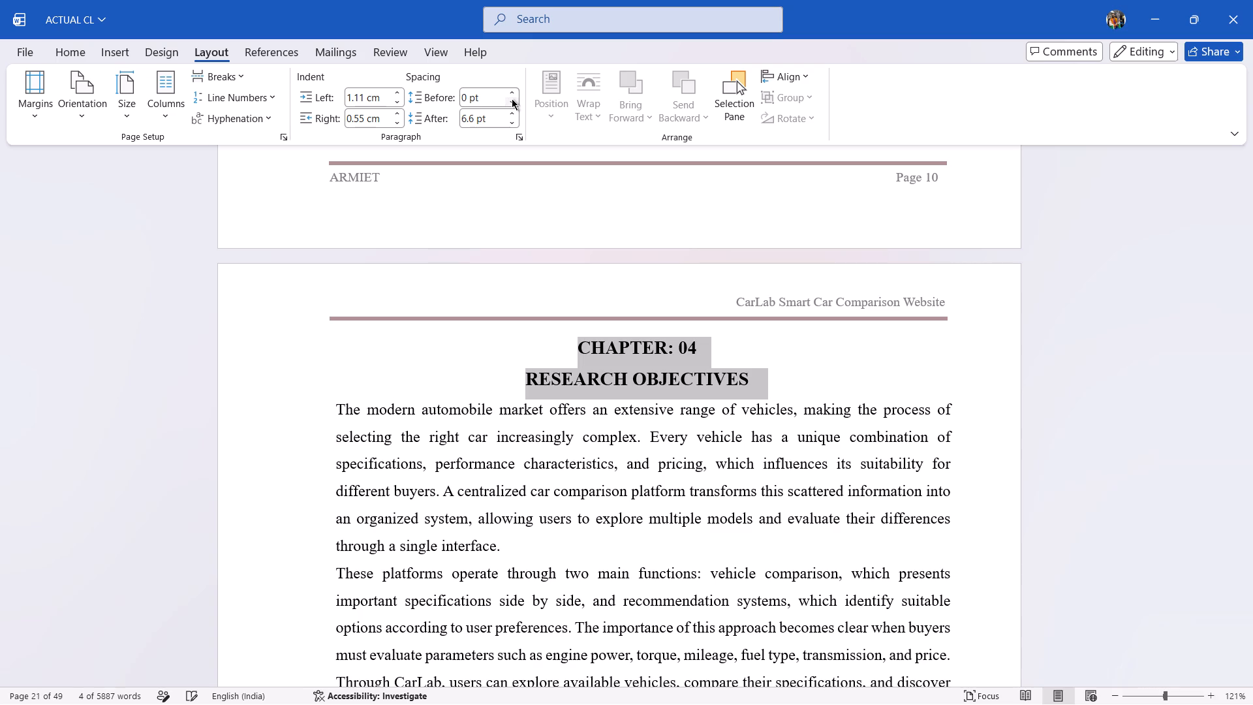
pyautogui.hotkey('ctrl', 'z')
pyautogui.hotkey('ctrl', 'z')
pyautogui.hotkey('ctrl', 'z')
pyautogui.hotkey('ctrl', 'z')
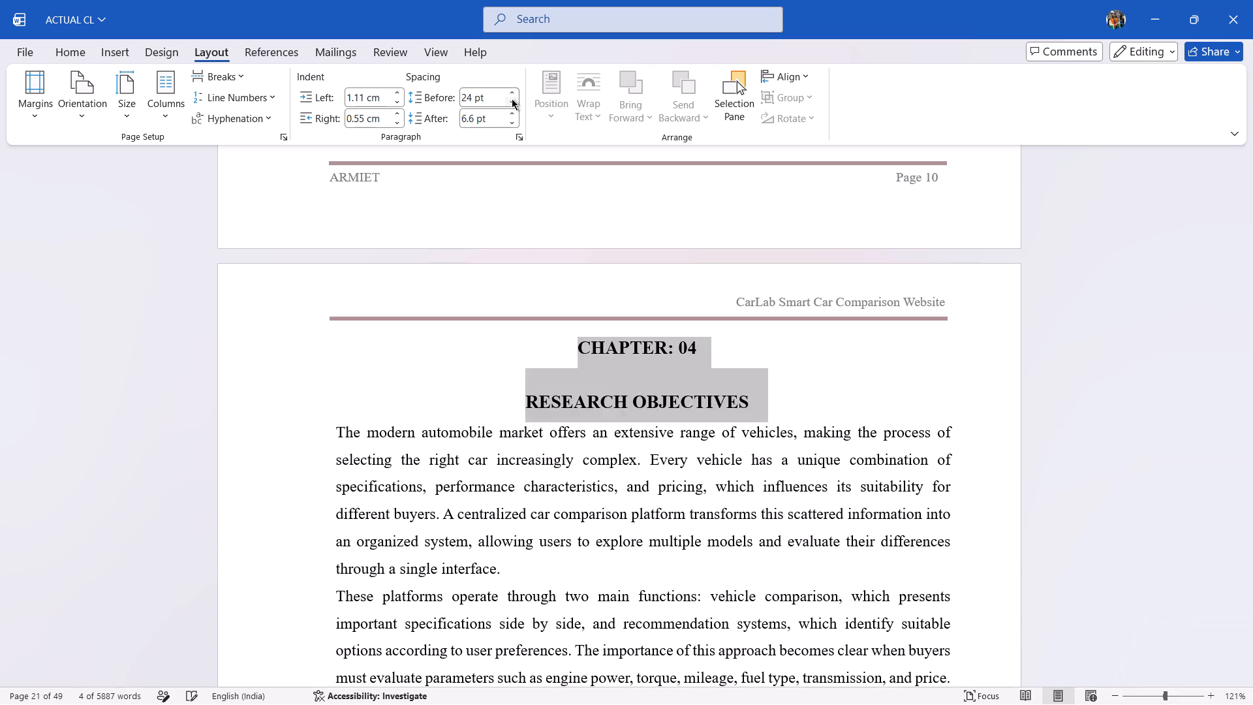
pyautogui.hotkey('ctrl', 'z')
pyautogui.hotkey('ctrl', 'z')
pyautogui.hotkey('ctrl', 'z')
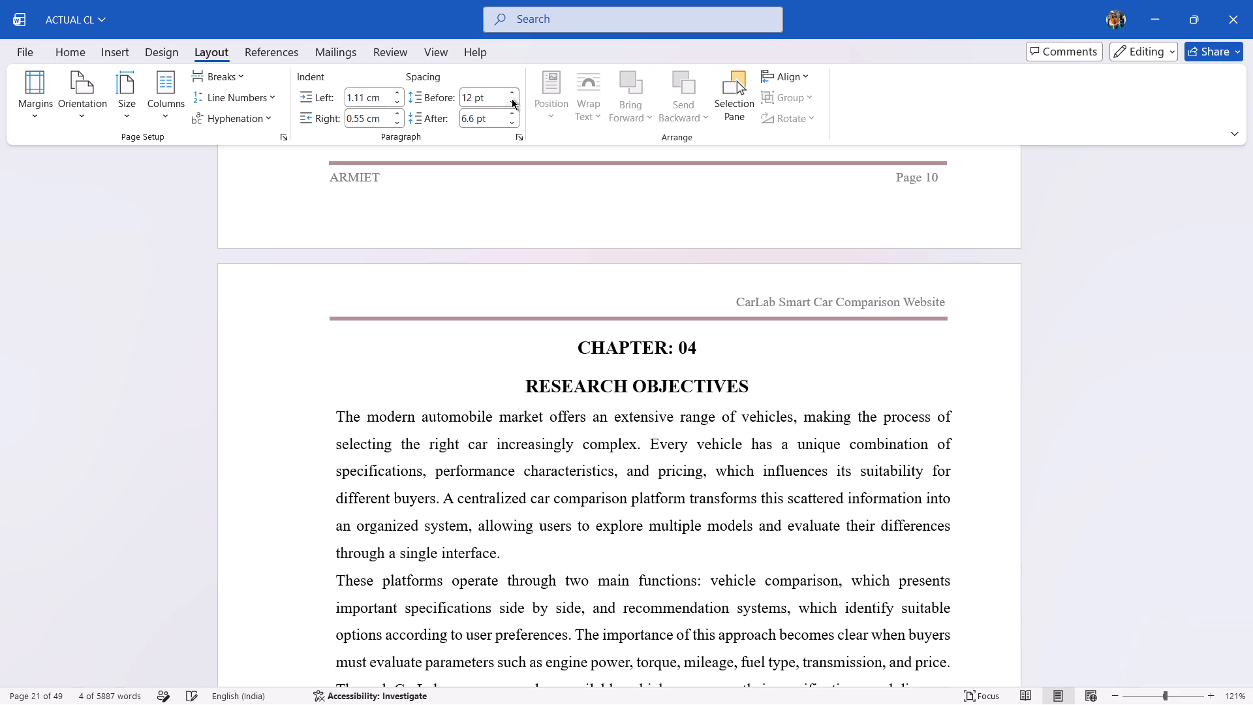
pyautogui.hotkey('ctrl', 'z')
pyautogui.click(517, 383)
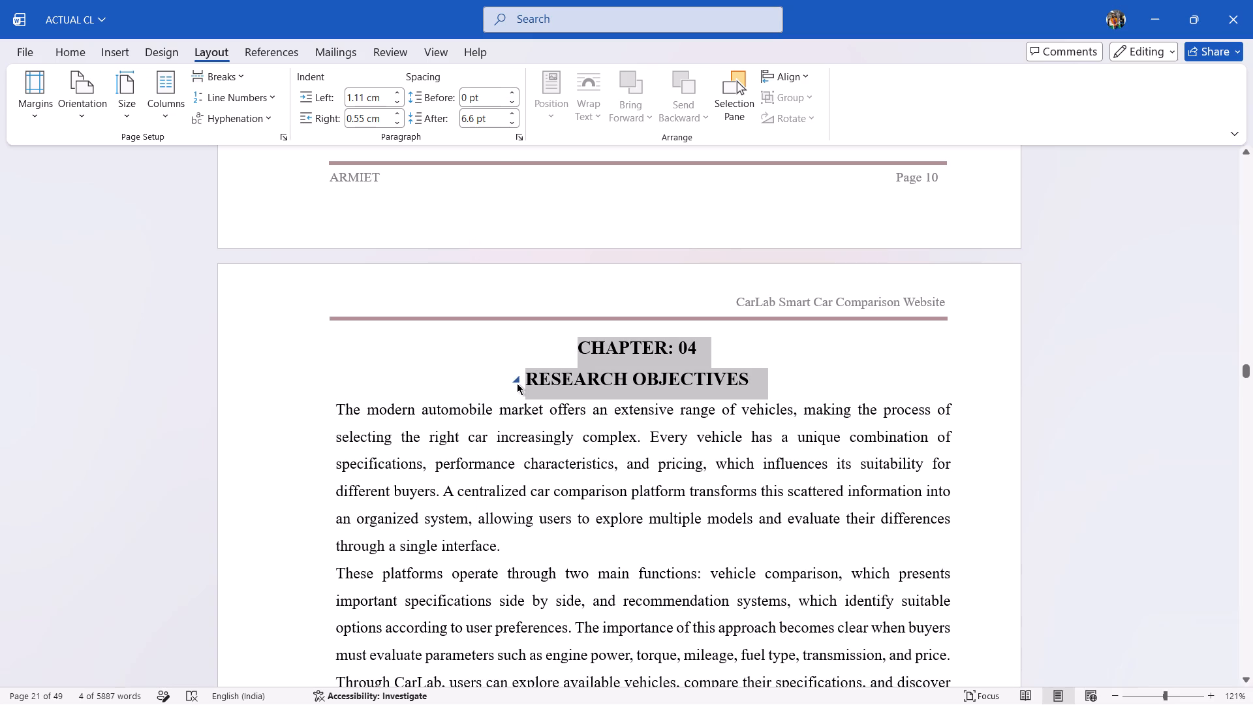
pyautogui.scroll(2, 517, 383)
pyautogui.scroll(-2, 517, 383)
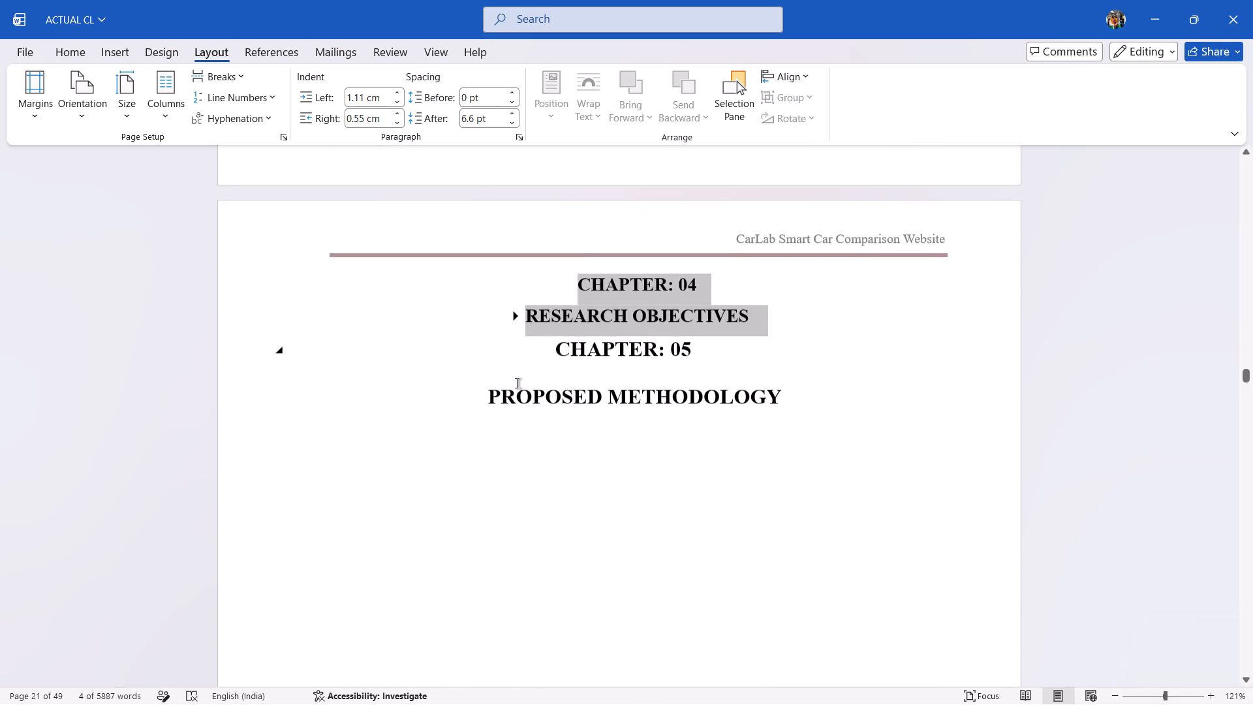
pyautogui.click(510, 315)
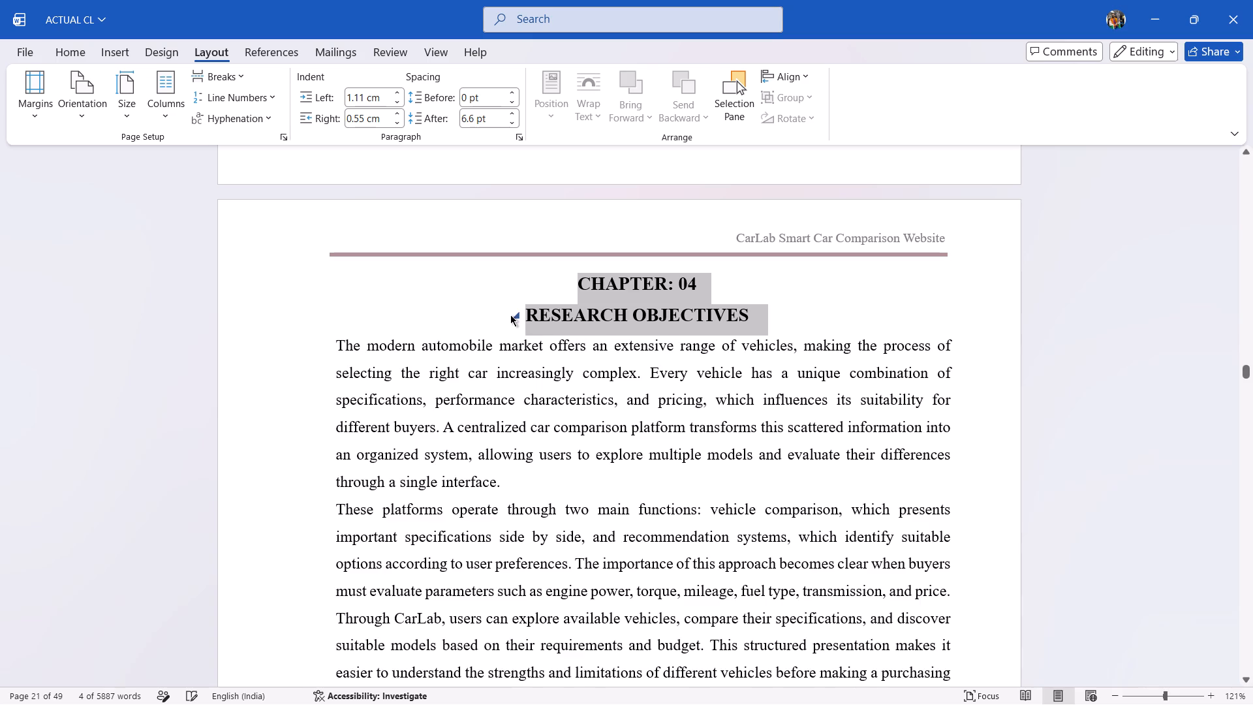
# Delete the empty paragraph between the Chapter 04 introduction and the numbered list of research objectives.
pyautogui.scroll(-3, 510, 315)
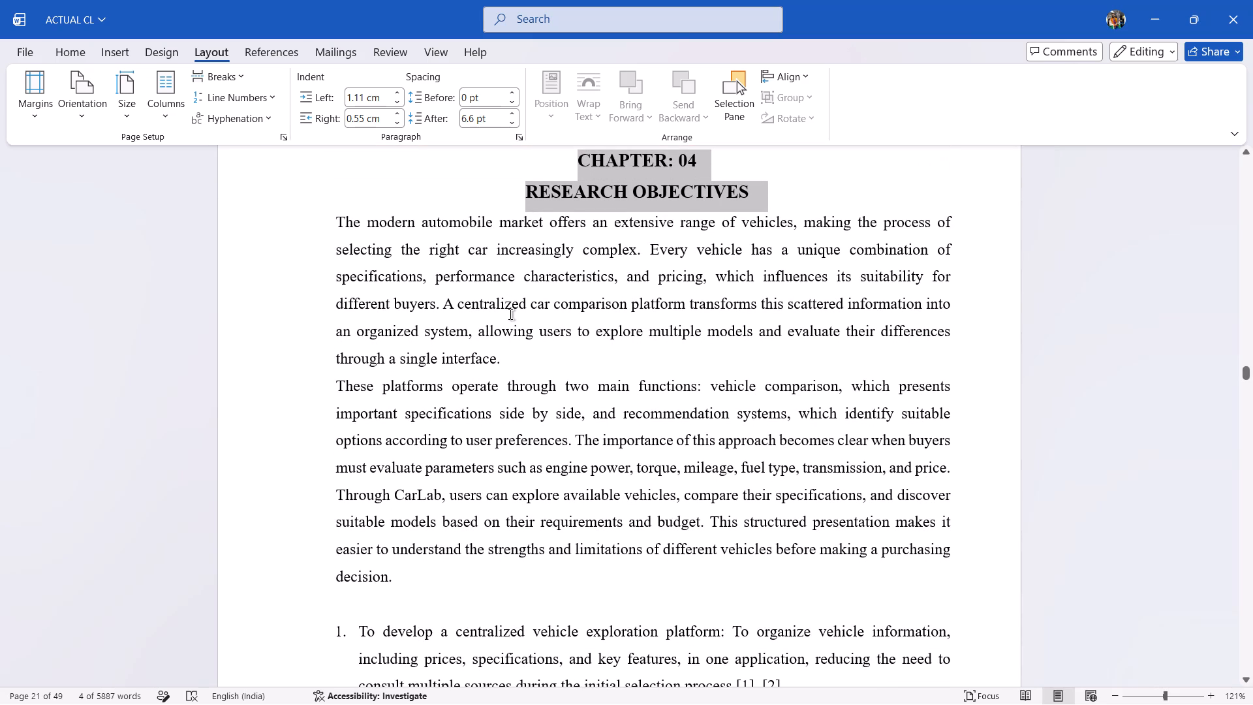
pyautogui.scroll(-1, 510, 315)
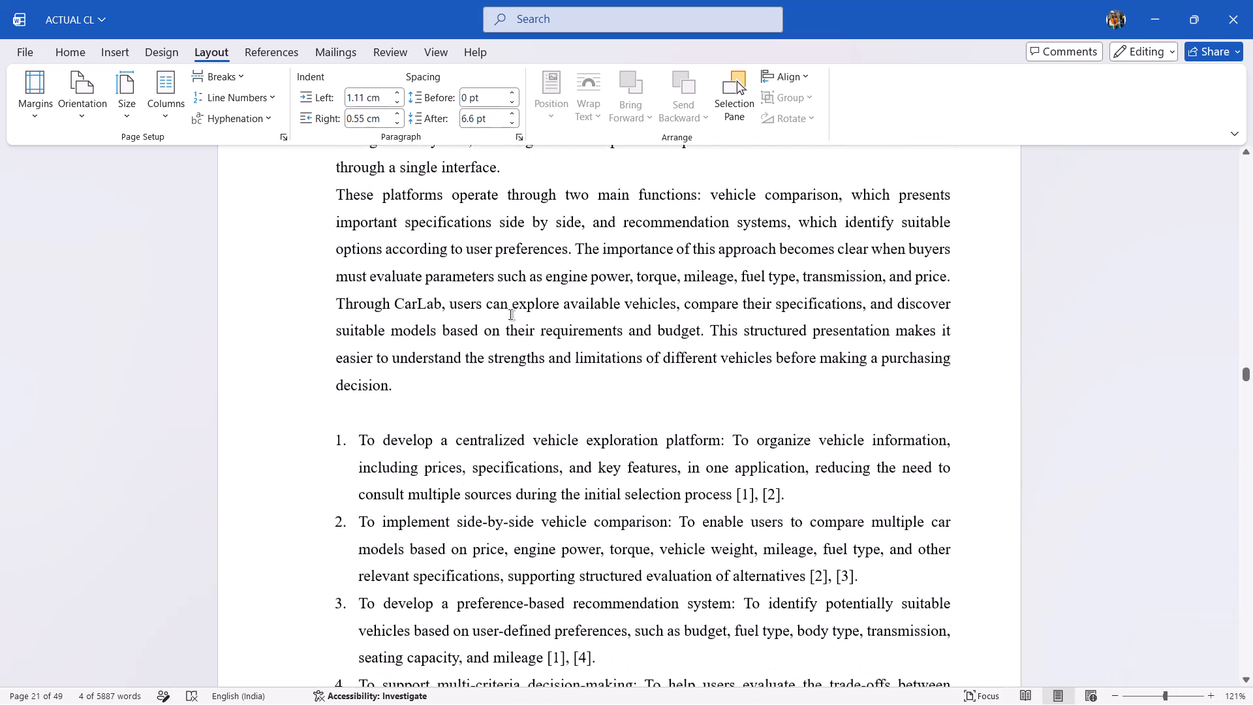
pyautogui.scroll(-1, 510, 315)
pyautogui.click(352, 420)
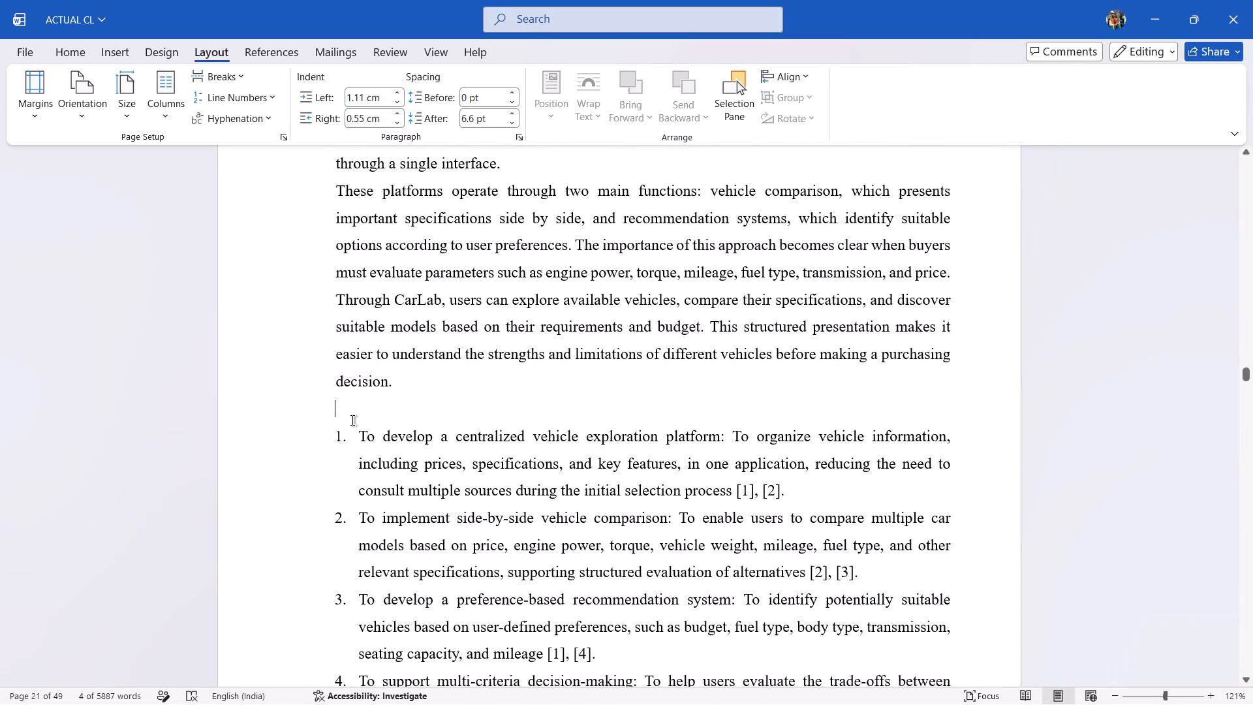
pyautogui.press('BackSpace')
pyautogui.press('BackSpace')
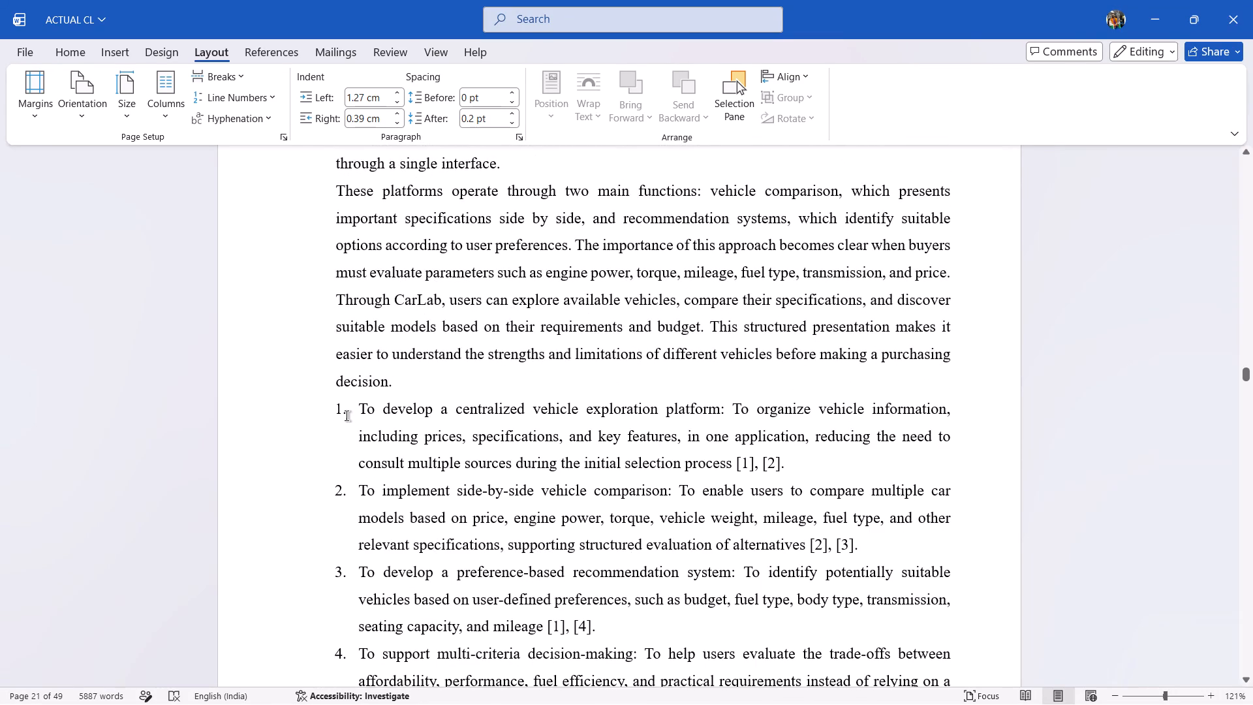
# Convert the numbered list of research objectives in Chapter 04 to a bulleted list.
pyautogui.click(347, 416)
pyautogui.click(105, 47)
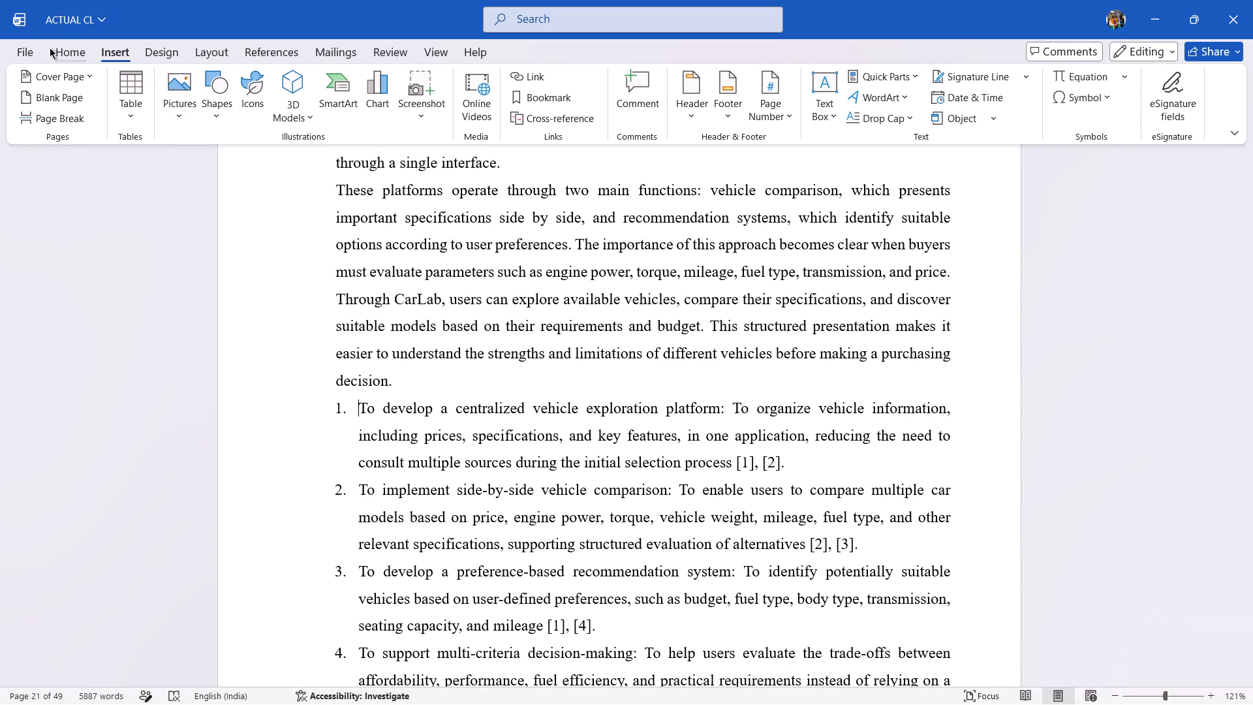
pyautogui.click(69, 59)
pyautogui.click(414, 84)
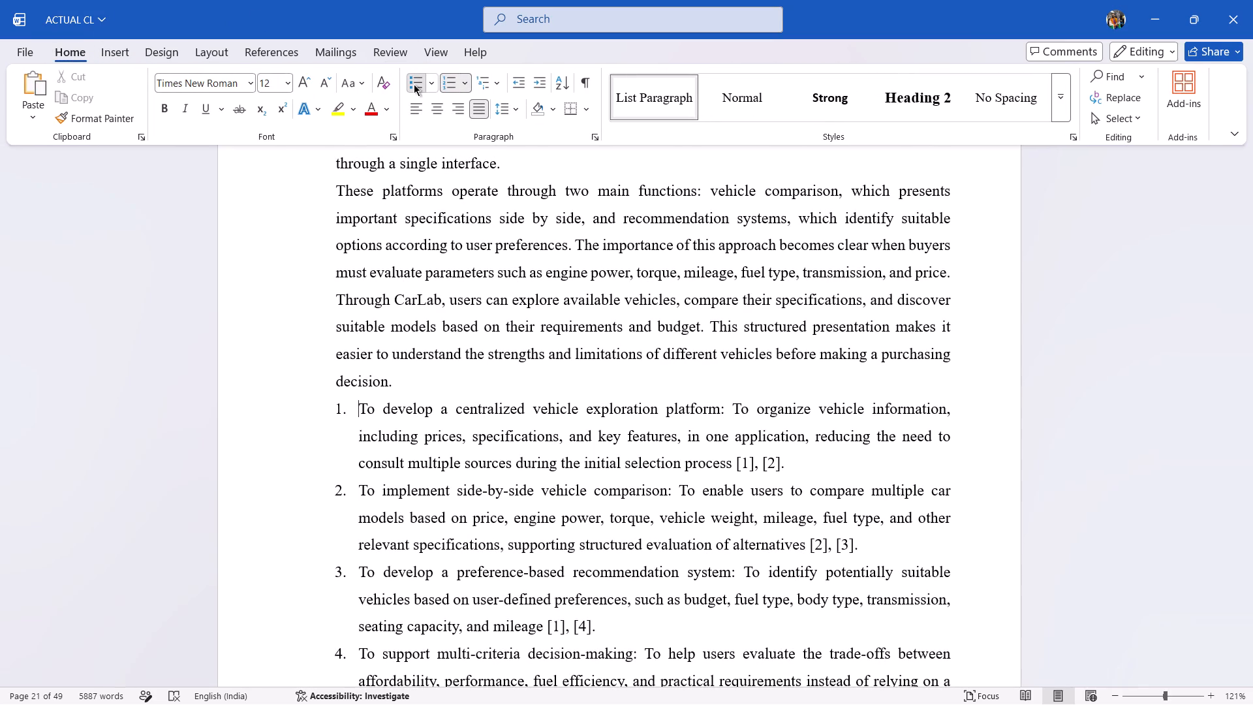
pyautogui.scroll(-1, 408, 359)
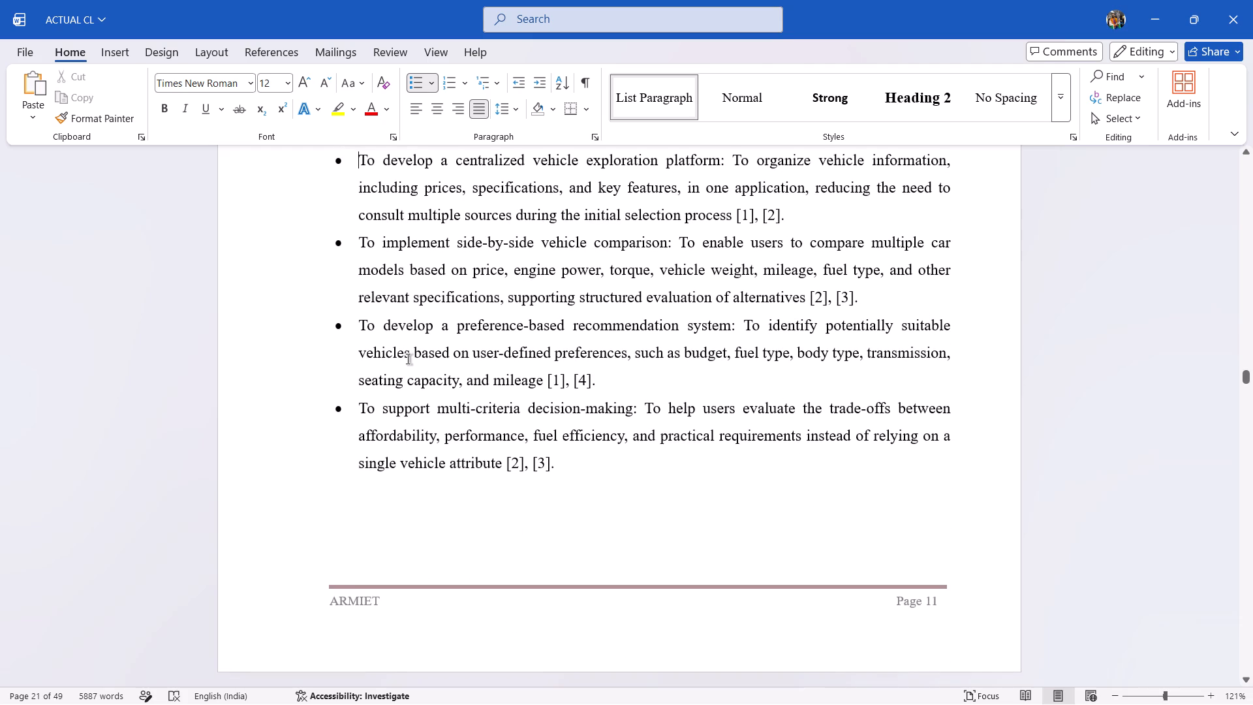
pyautogui.scroll(1, 408, 359)
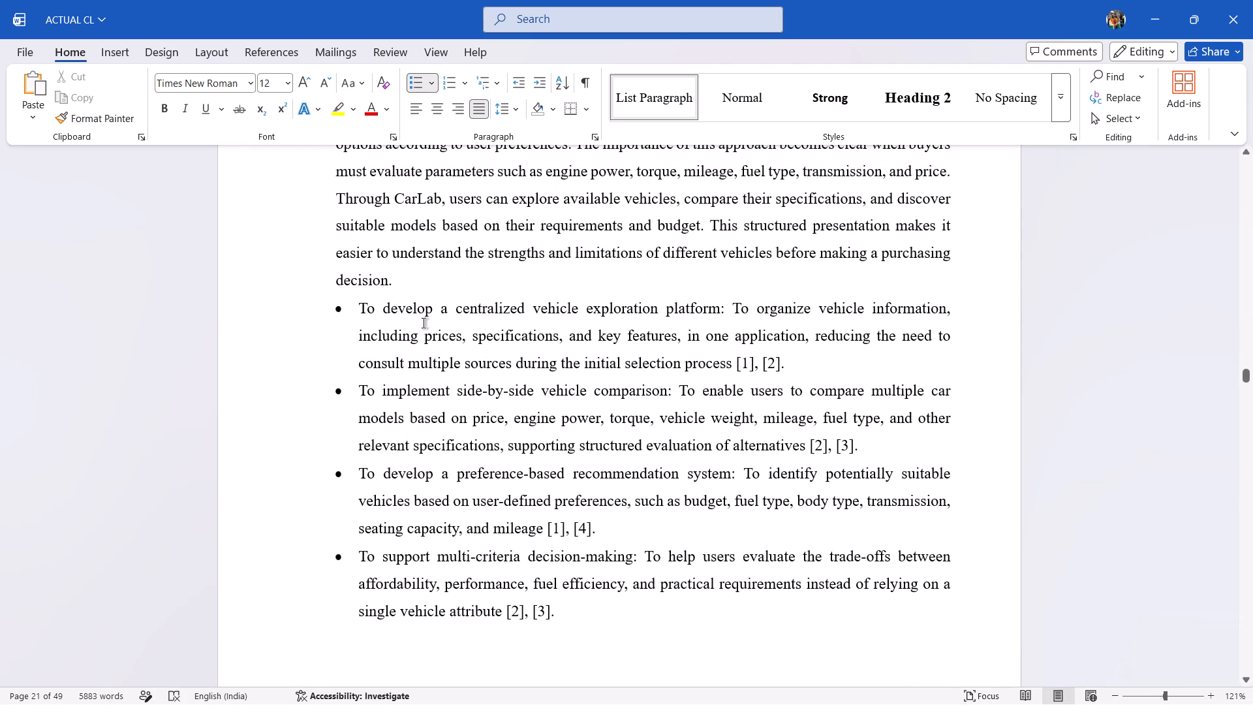
# Insert an empty paragraph above the CHAPTER: 05 heading at the foot of page 12 to push it onto the PROPOSED METHODOLOGY page.
pyautogui.scroll(-1, 424, 294)
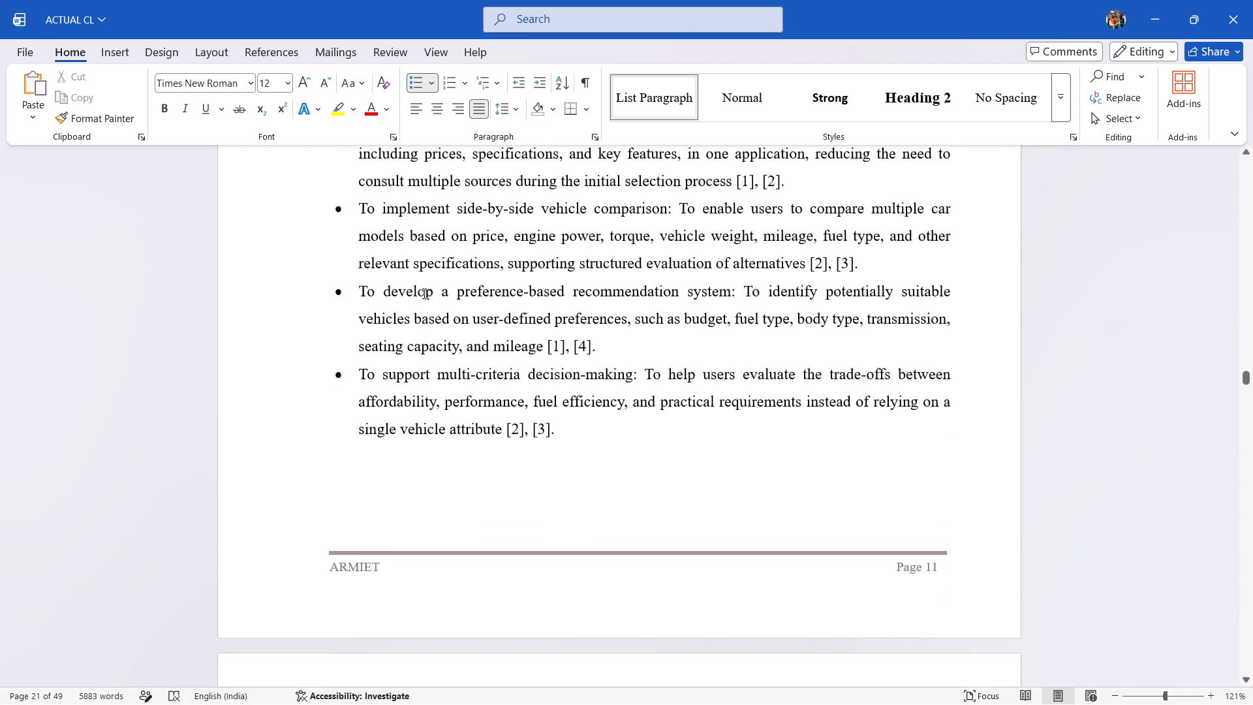
pyautogui.scroll(-3, 424, 294)
pyautogui.scroll(1, 424, 294)
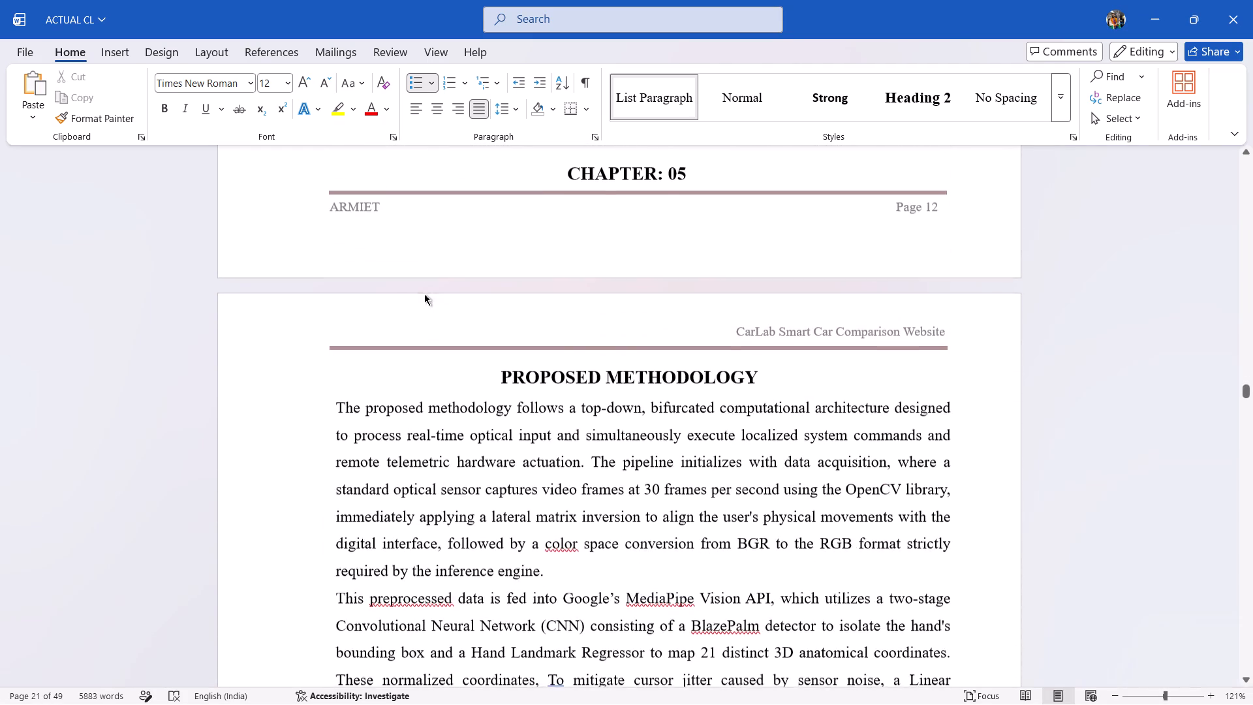
pyautogui.scroll(1, 424, 294)
pyautogui.click(553, 308)
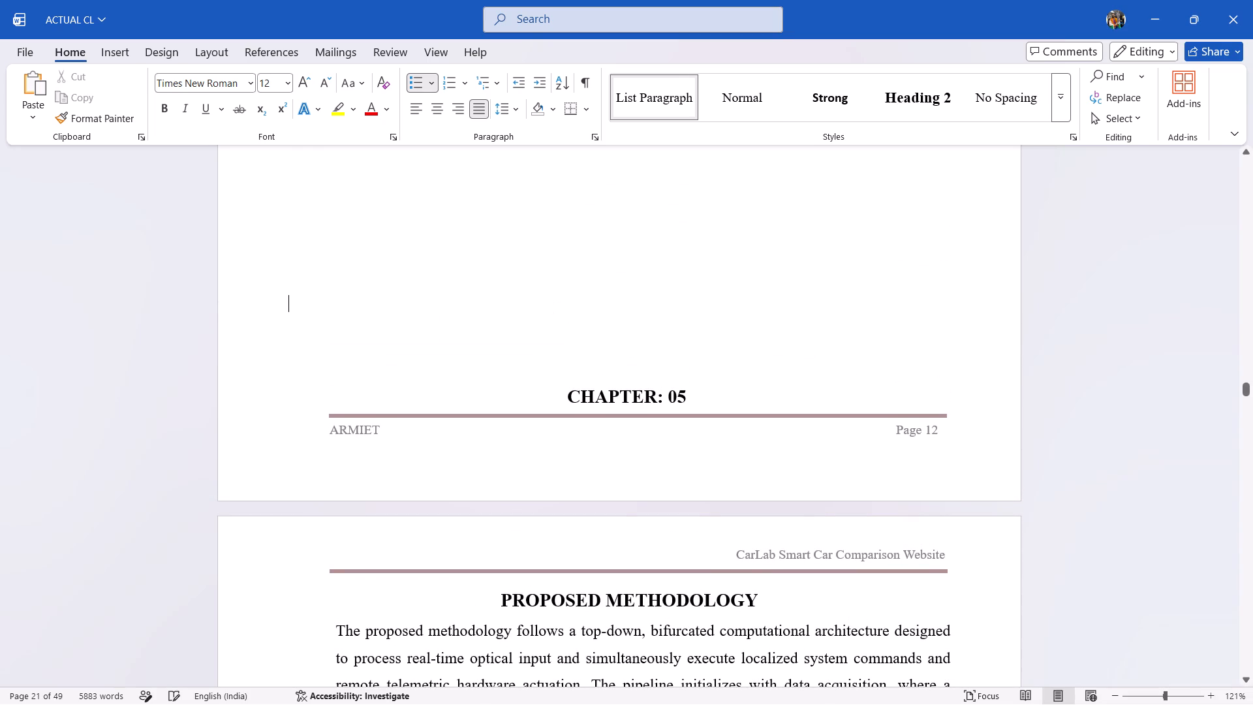
pyautogui.press('Return')
# Examine the Chapter 05 Proposed Methodology text, its title page and the end of Chapter 04 for layout and flagged words.
pyautogui.scroll(-1, 553, 308)
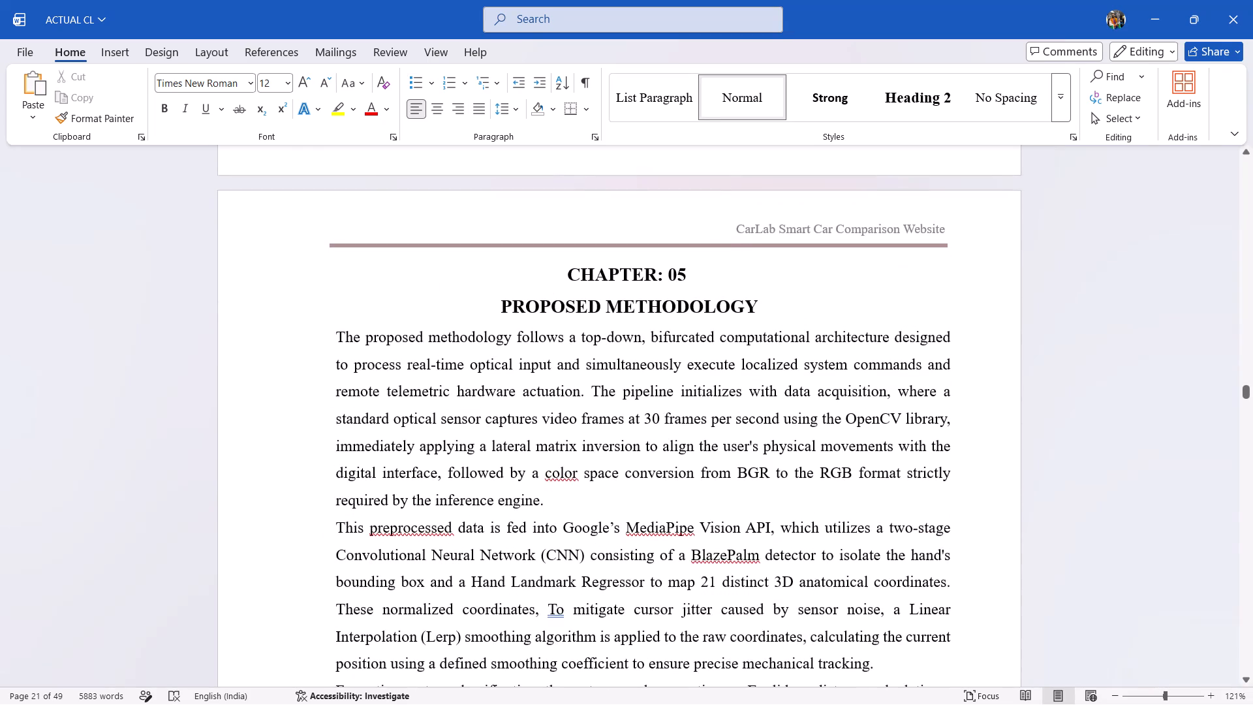
pyautogui.scroll(-1, 553, 308)
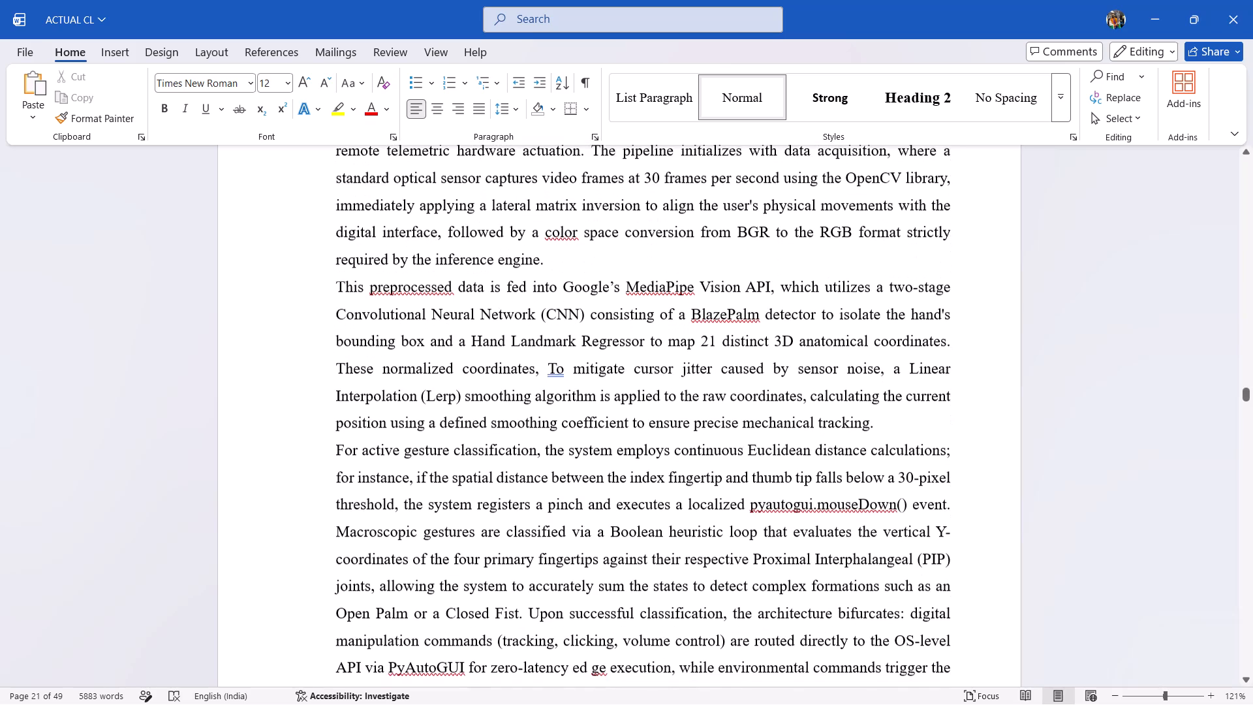
pyautogui.scroll(-1, 553, 308)
pyautogui.scroll(1, 553, 308)
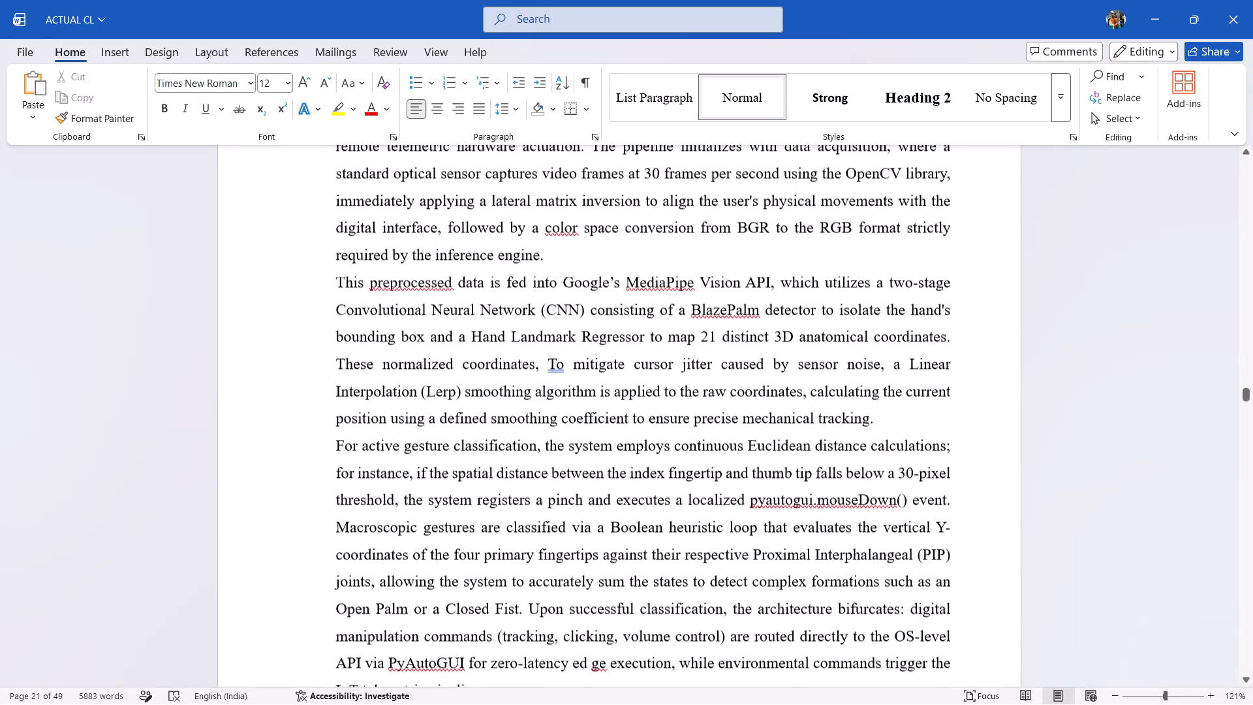
pyautogui.scroll(1, 553, 308)
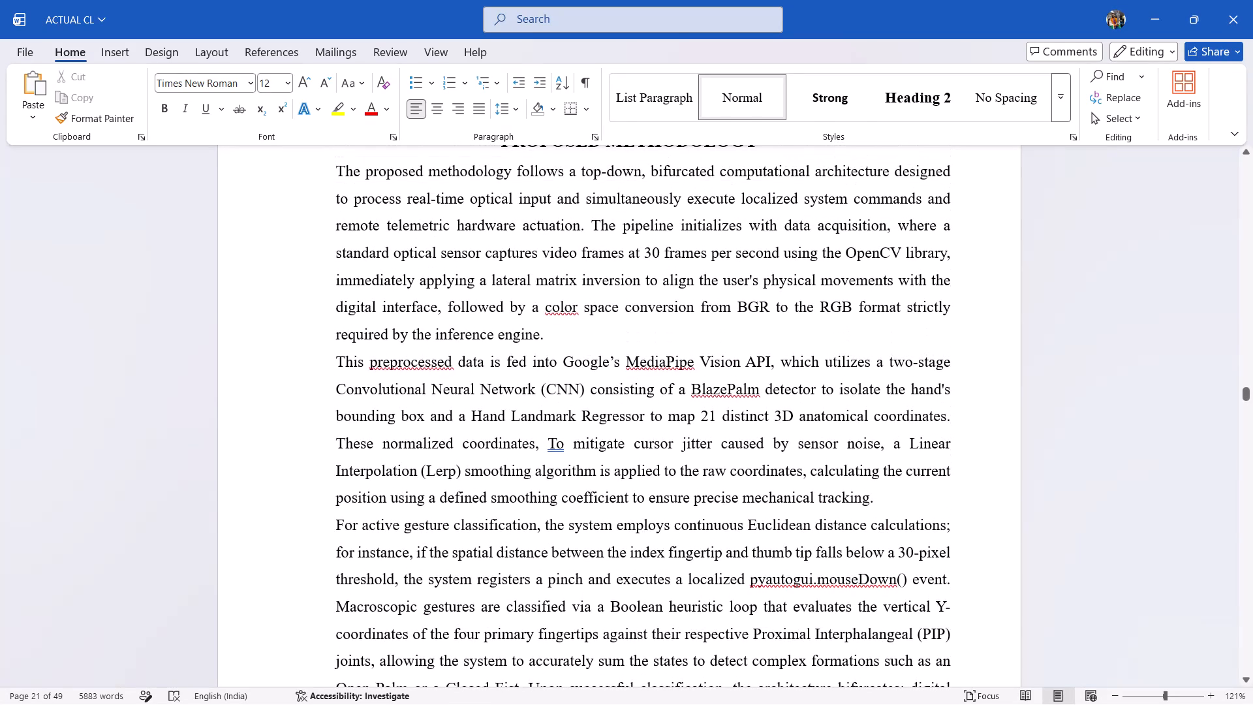
pyautogui.click(567, 305)
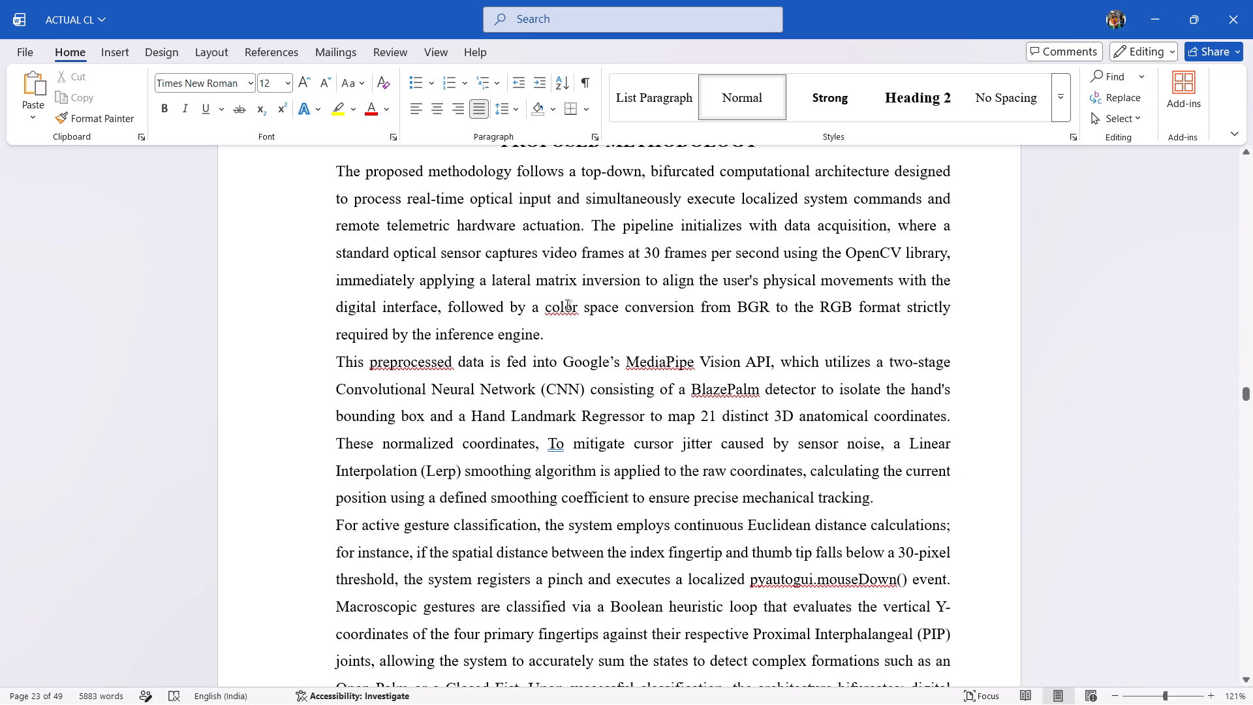
pyautogui.scroll(3, 567, 305)
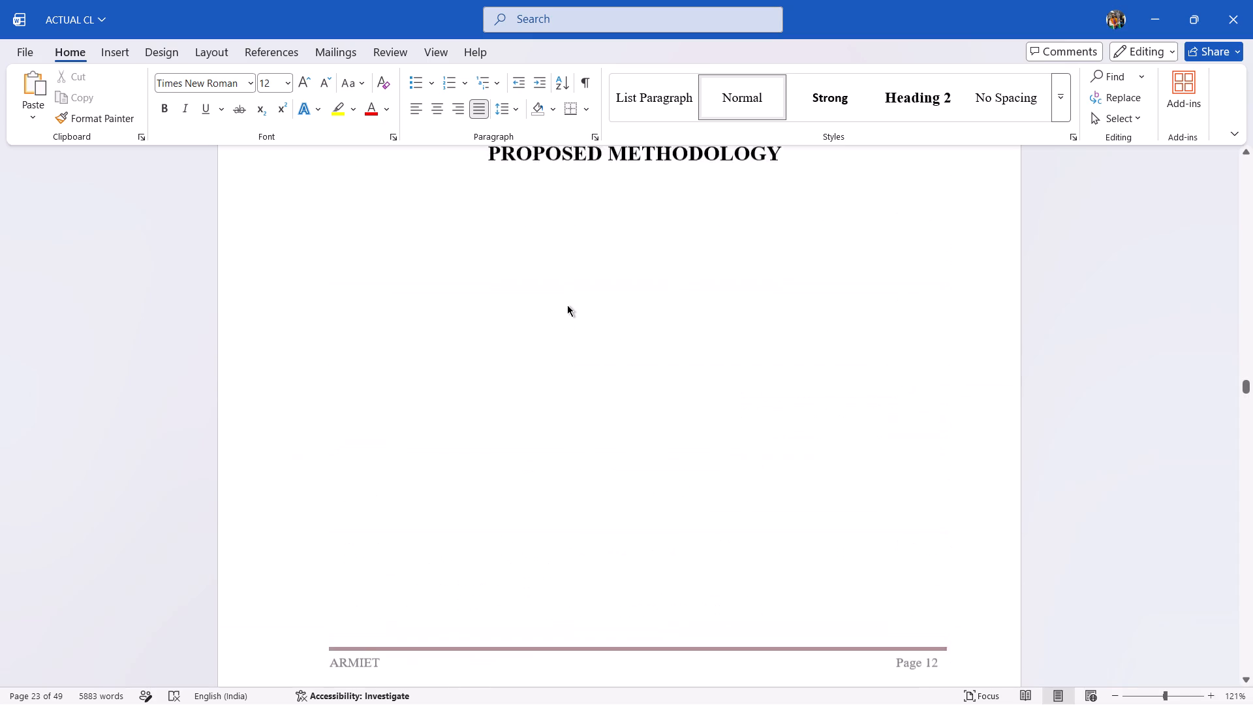
pyautogui.scroll(1, 567, 305)
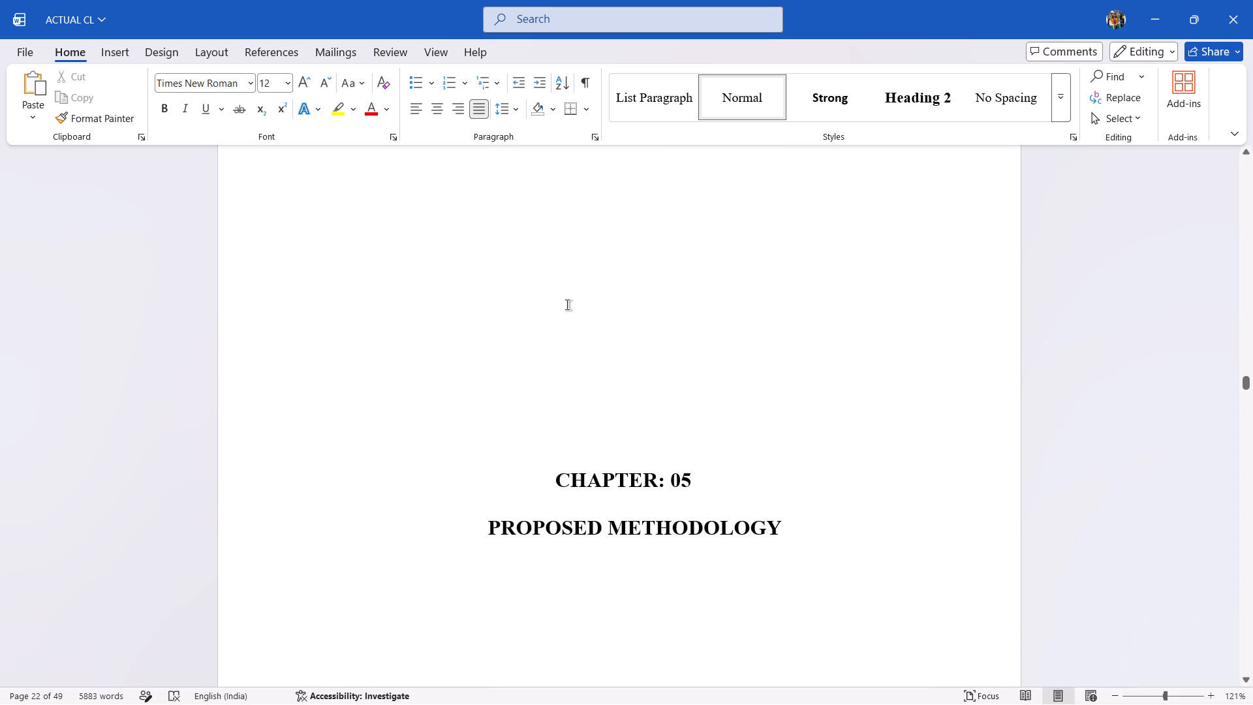
pyautogui.scroll(-2, 567, 305)
pyautogui.scroll(1, 567, 305)
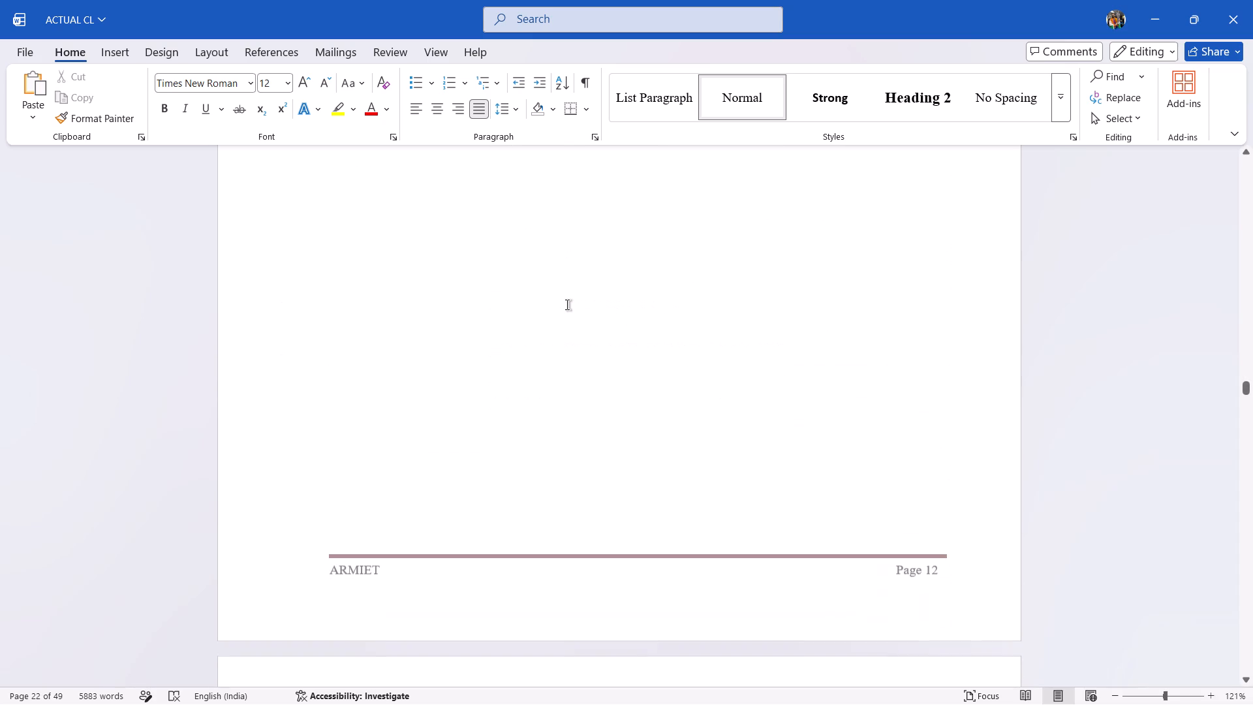
pyautogui.scroll(1, 567, 305)
pyautogui.scroll(-1, 567, 305)
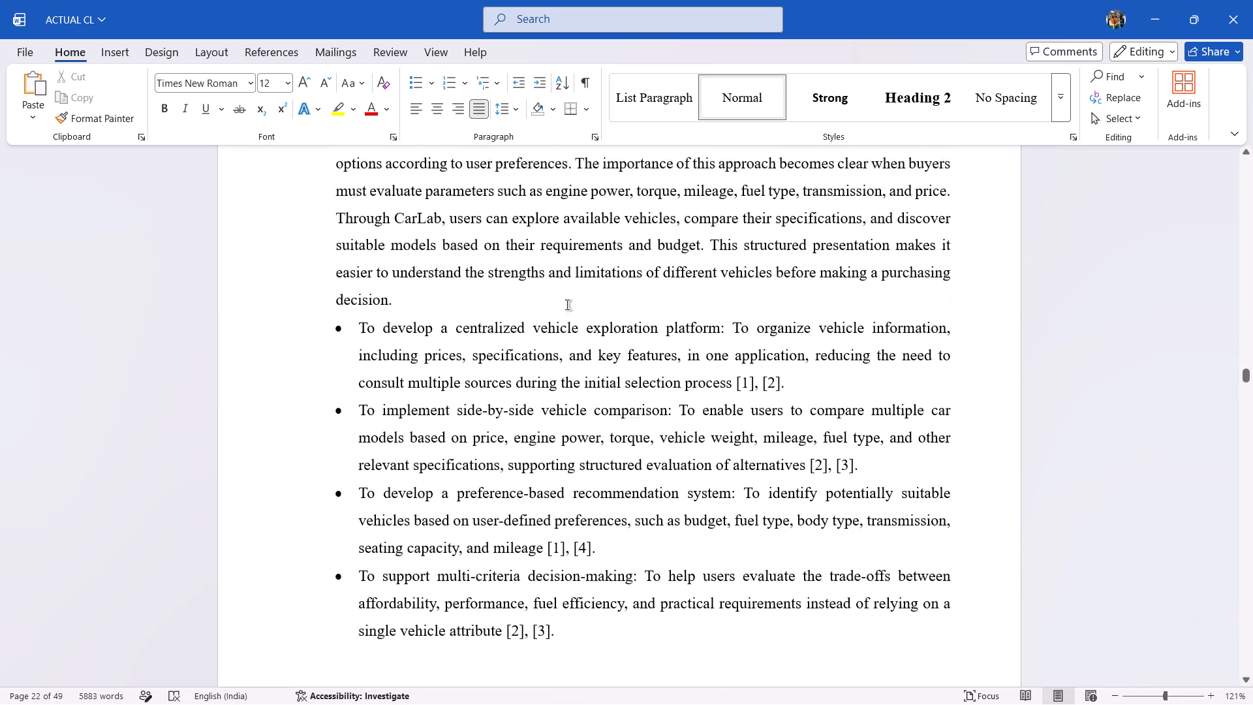
# Convert the numbered list of research gaps in Chapter 03 to a bulleted list.
pyautogui.scroll(-1, 567, 305)
pyautogui.scroll(2, 567, 305)
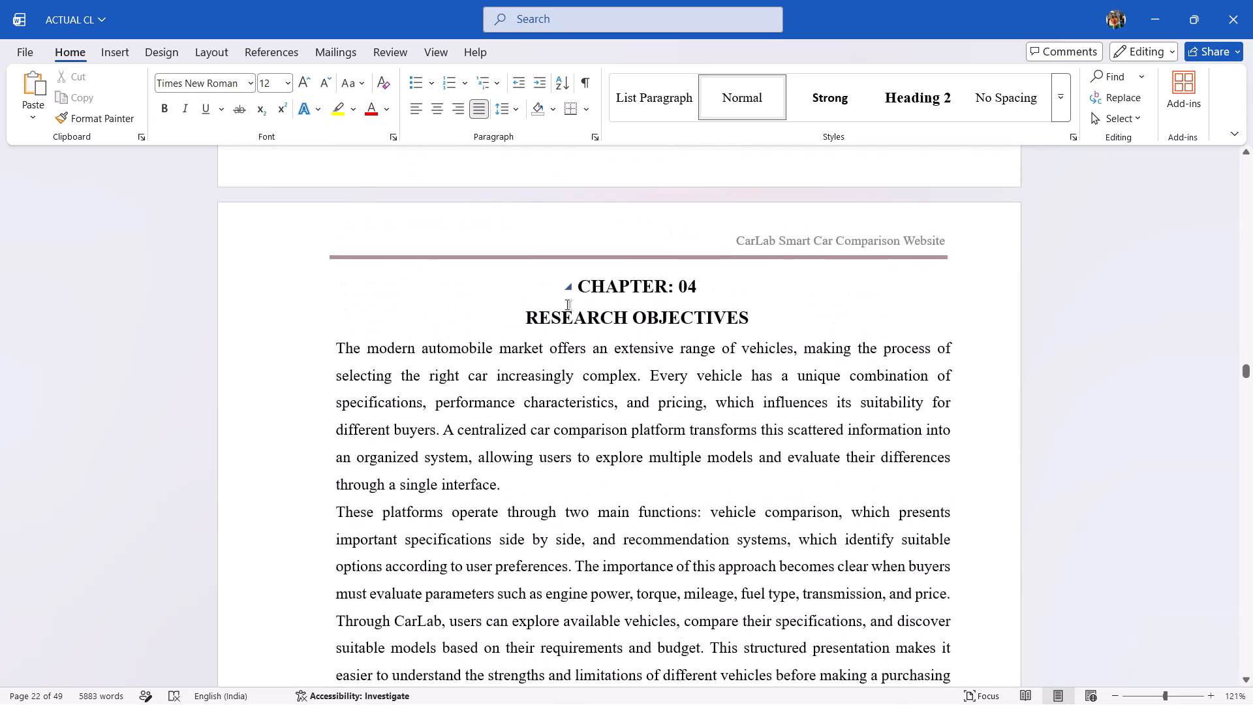
pyautogui.scroll(3, 567, 305)
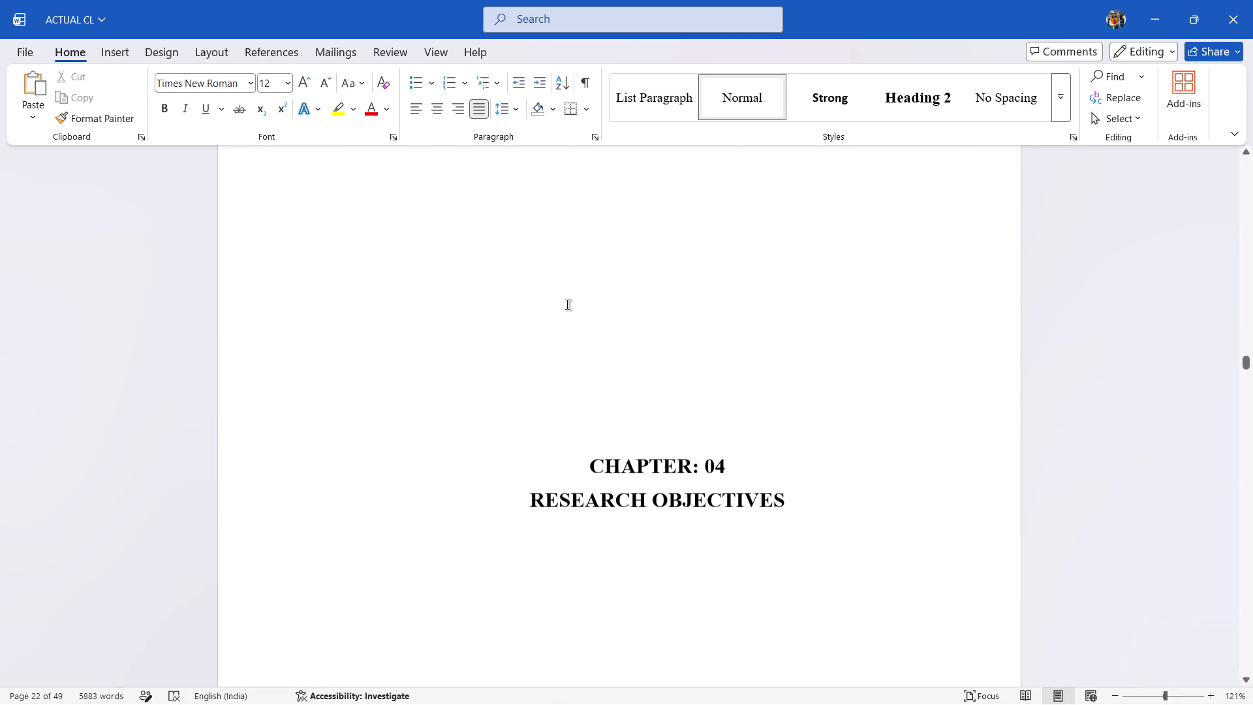
pyautogui.scroll(2, 567, 305)
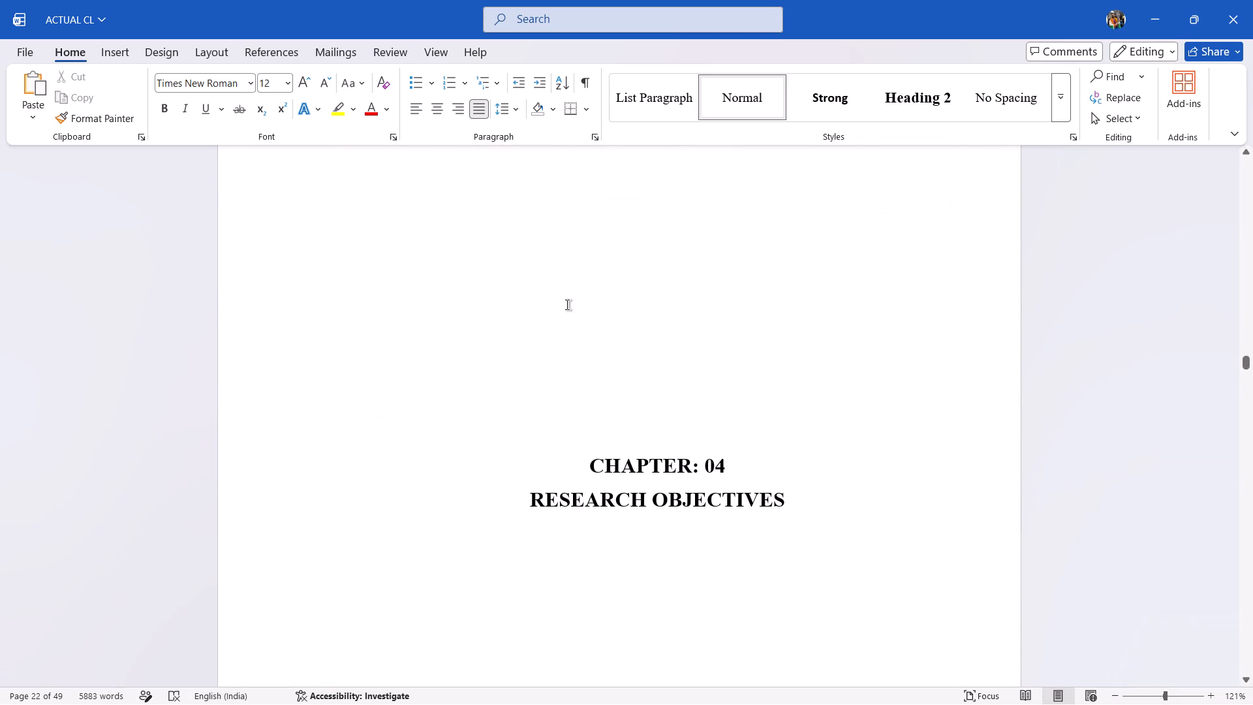
pyautogui.scroll(1, 567, 305)
pyautogui.scroll(-1, 567, 305)
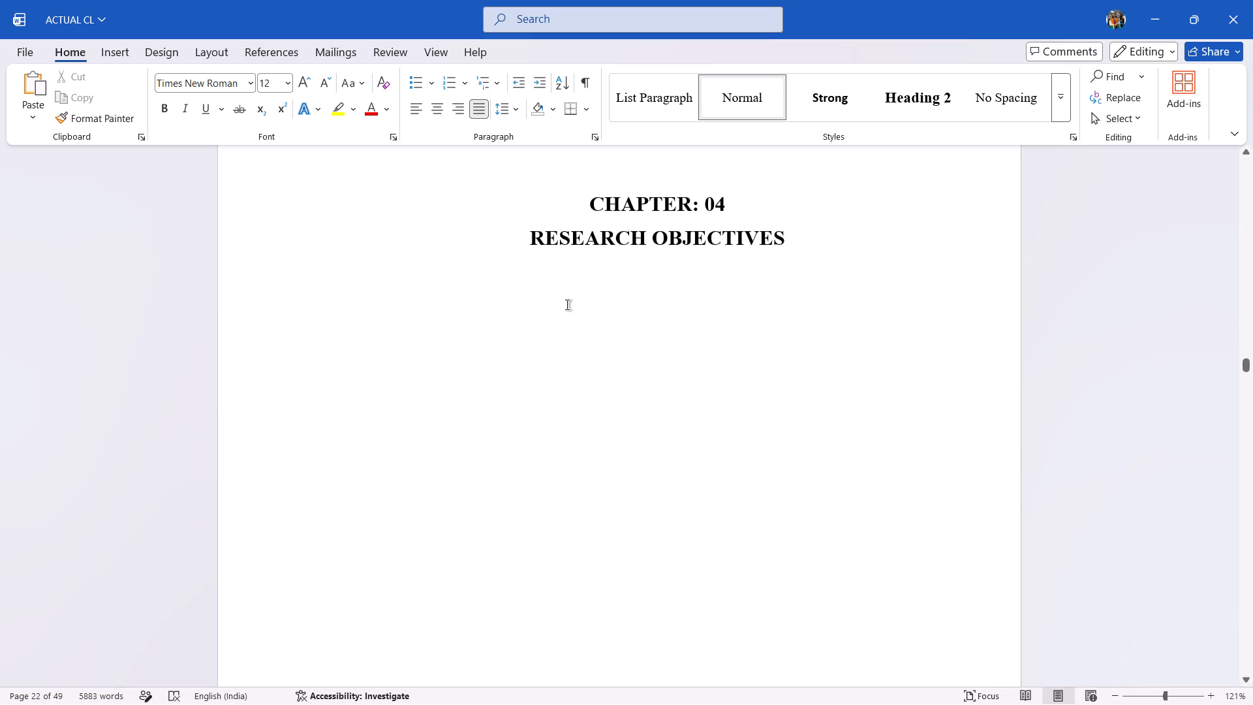
pyautogui.scroll(1, 567, 305)
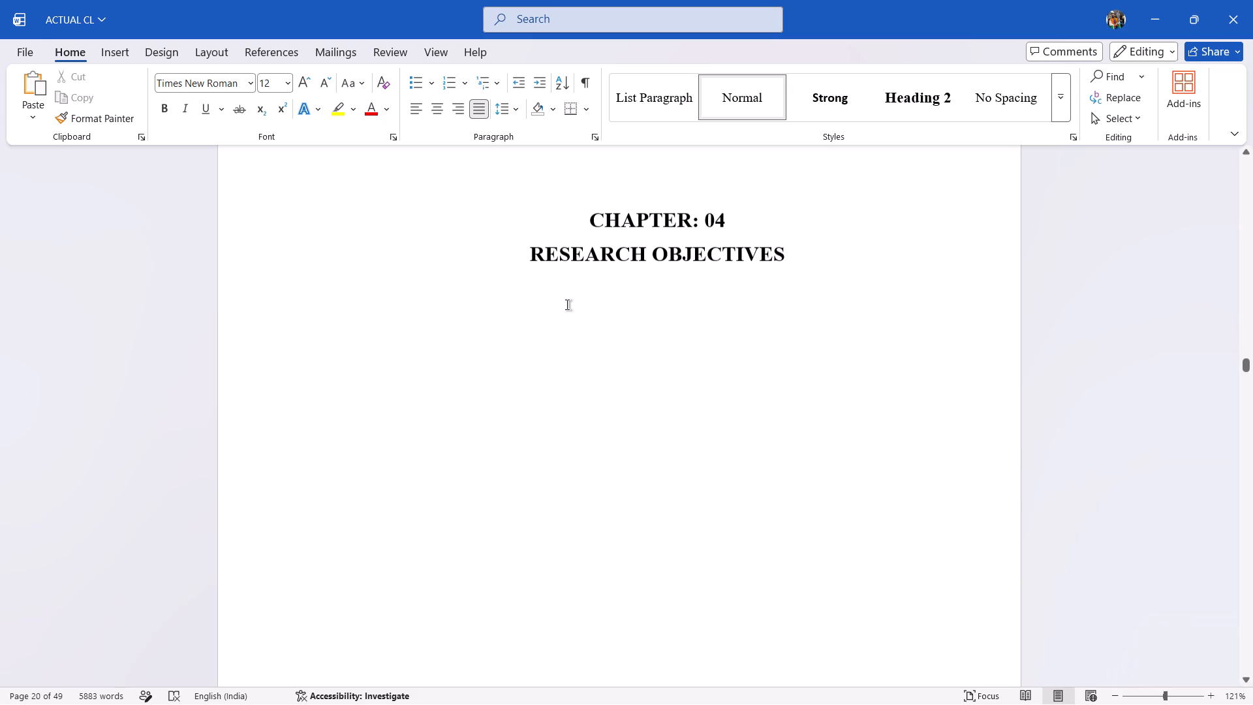
pyautogui.scroll(1, 567, 305)
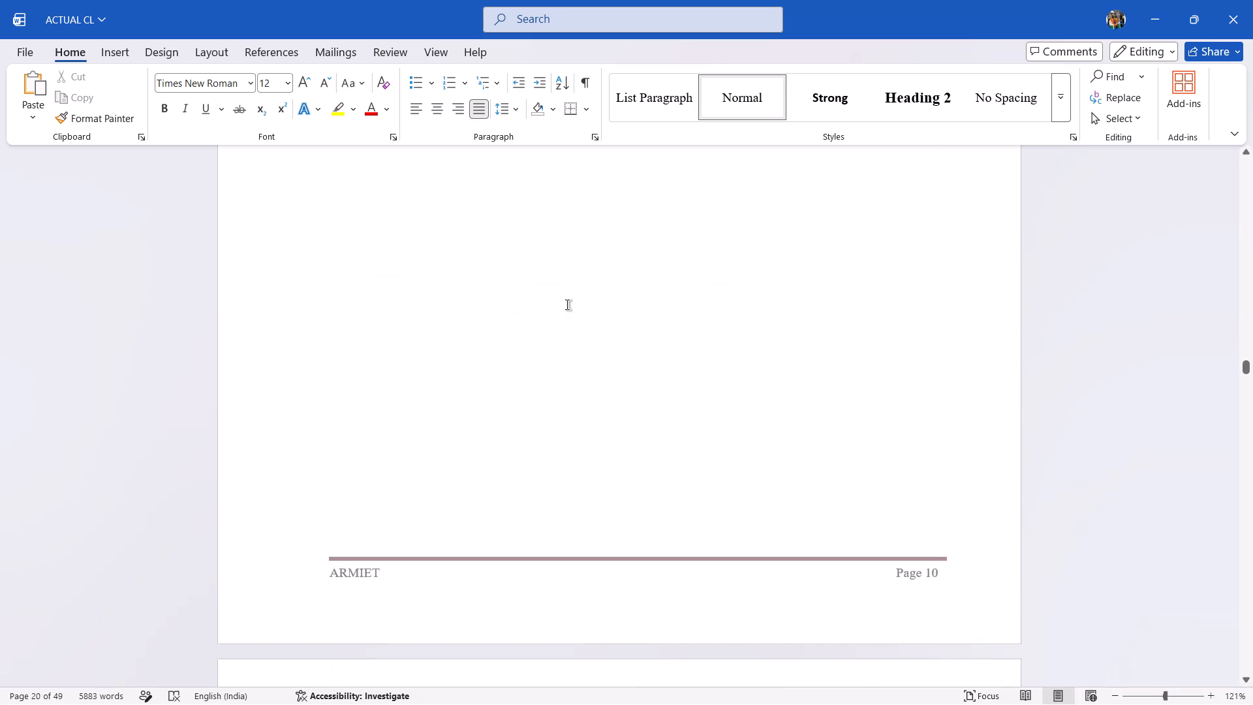
pyautogui.scroll(4, 567, 305)
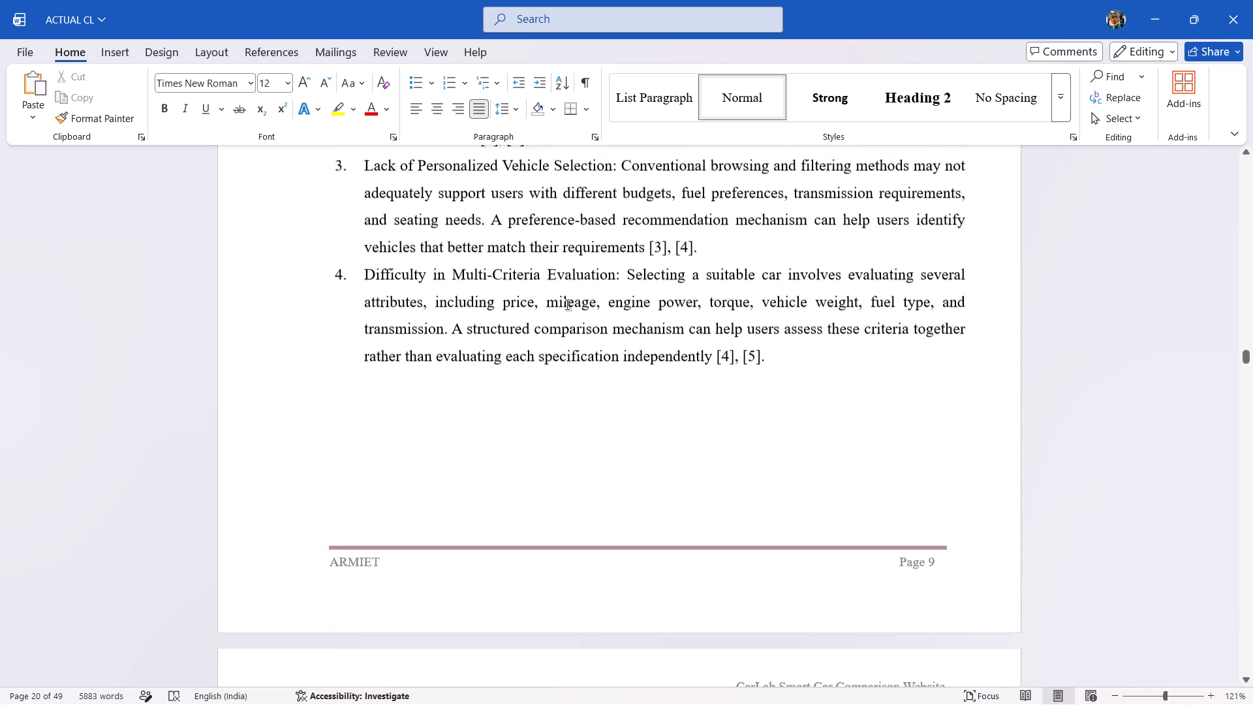
pyautogui.scroll(3, 567, 305)
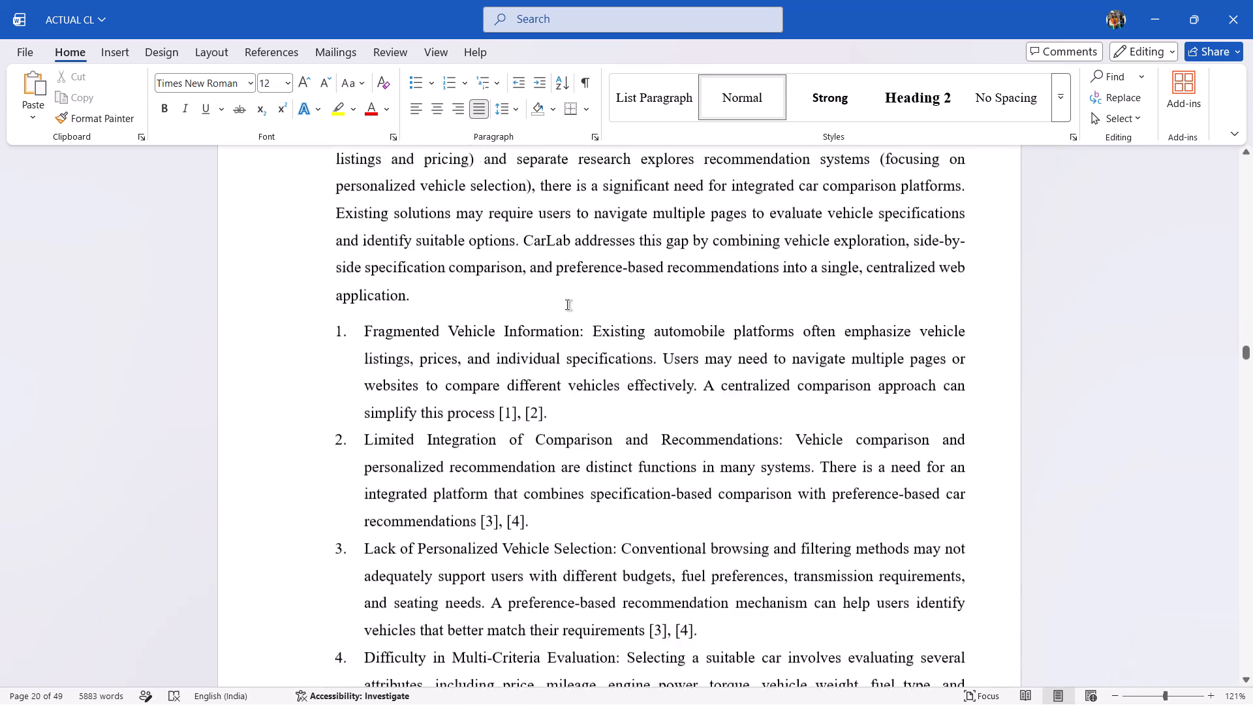
pyautogui.scroll(1, 567, 305)
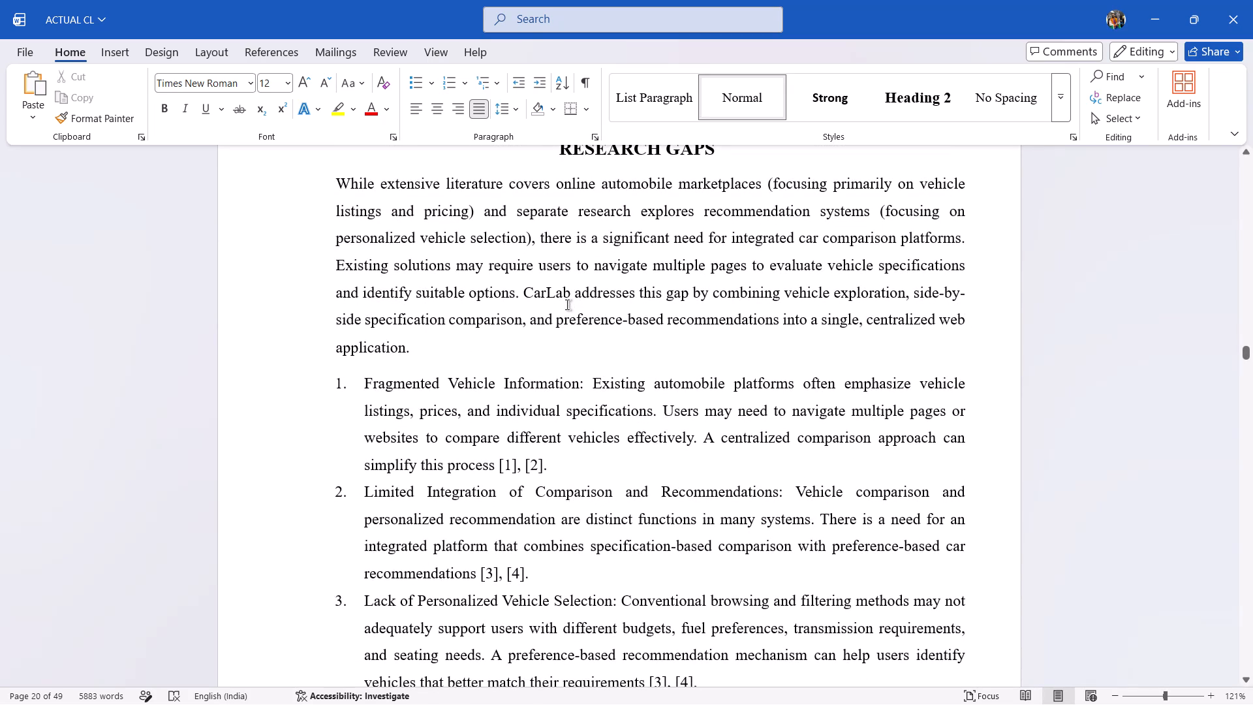
pyautogui.click(345, 381)
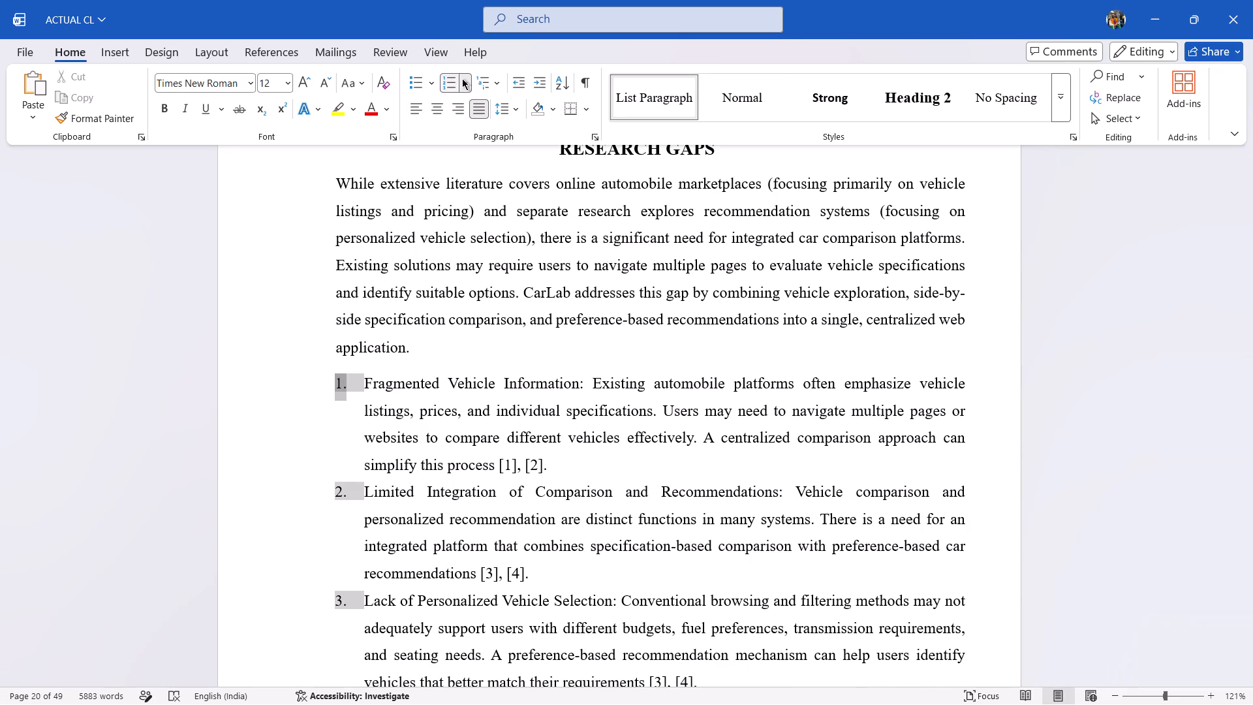
pyautogui.click(414, 78)
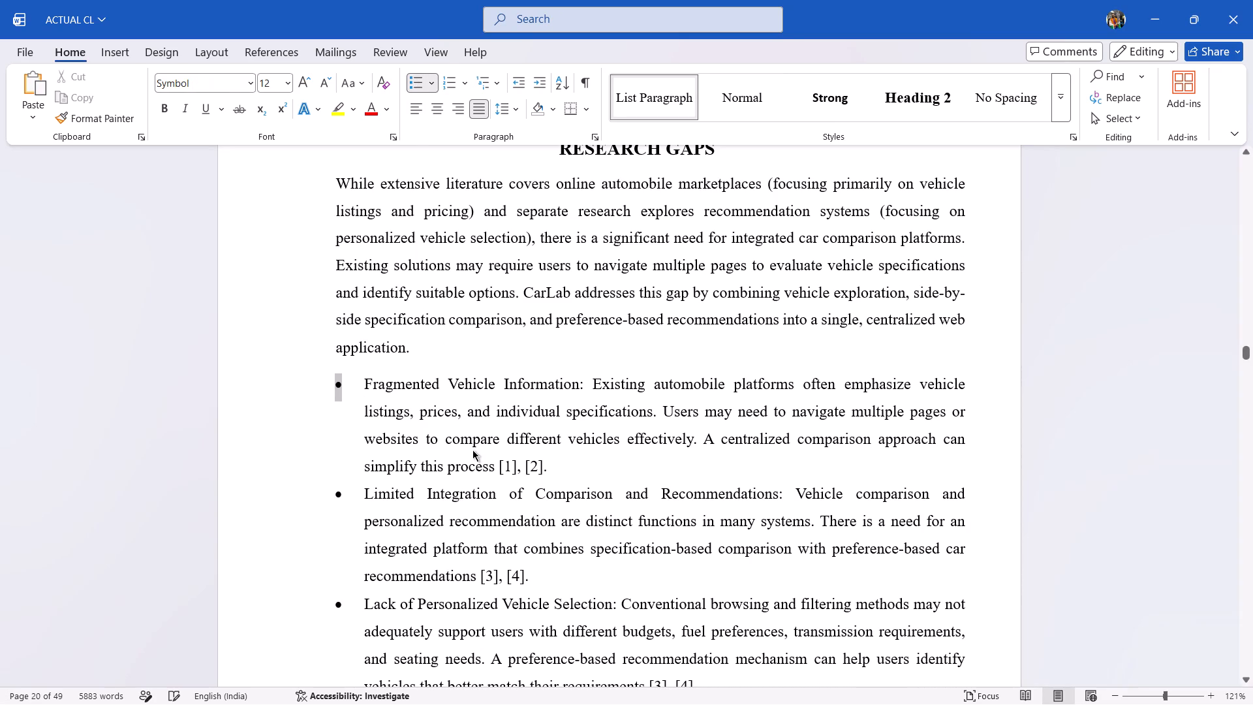
# Replace the flagged word "color" with the suggested spelling "colour" in the first paragraph of Chapter 05 Proposed Methodology.
pyautogui.scroll(-2, 472, 450)
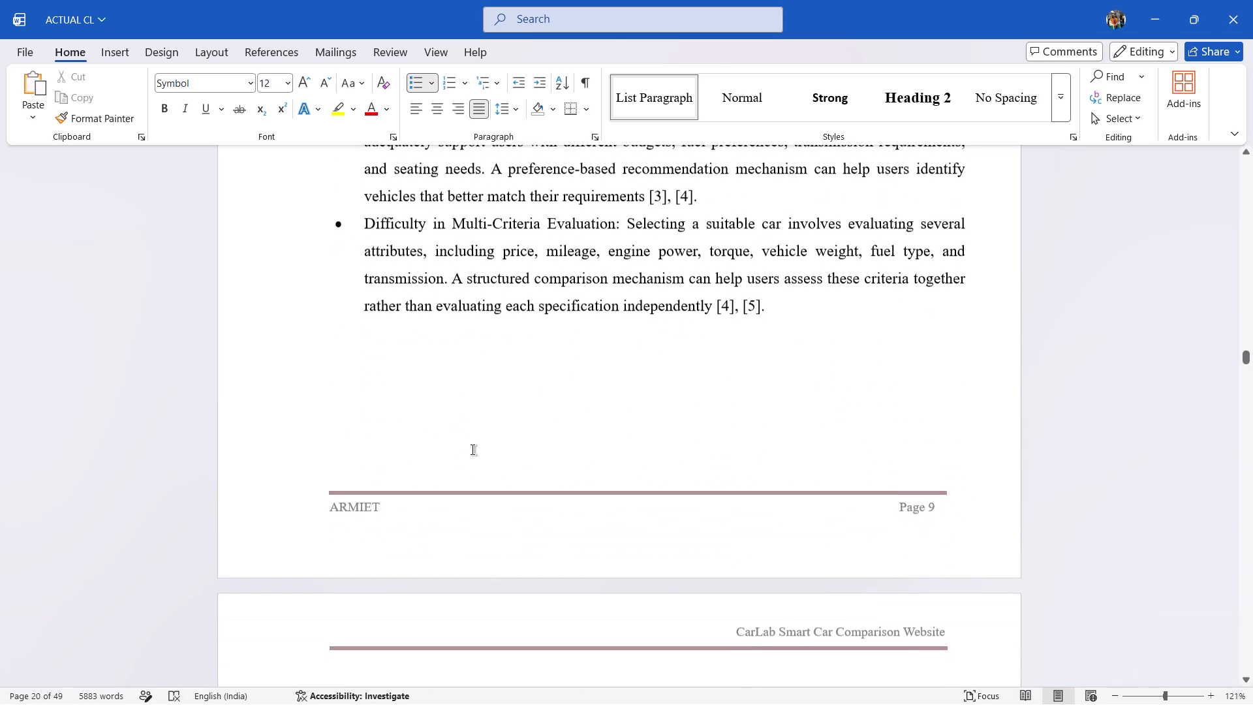
pyautogui.scroll(-3, 472, 450)
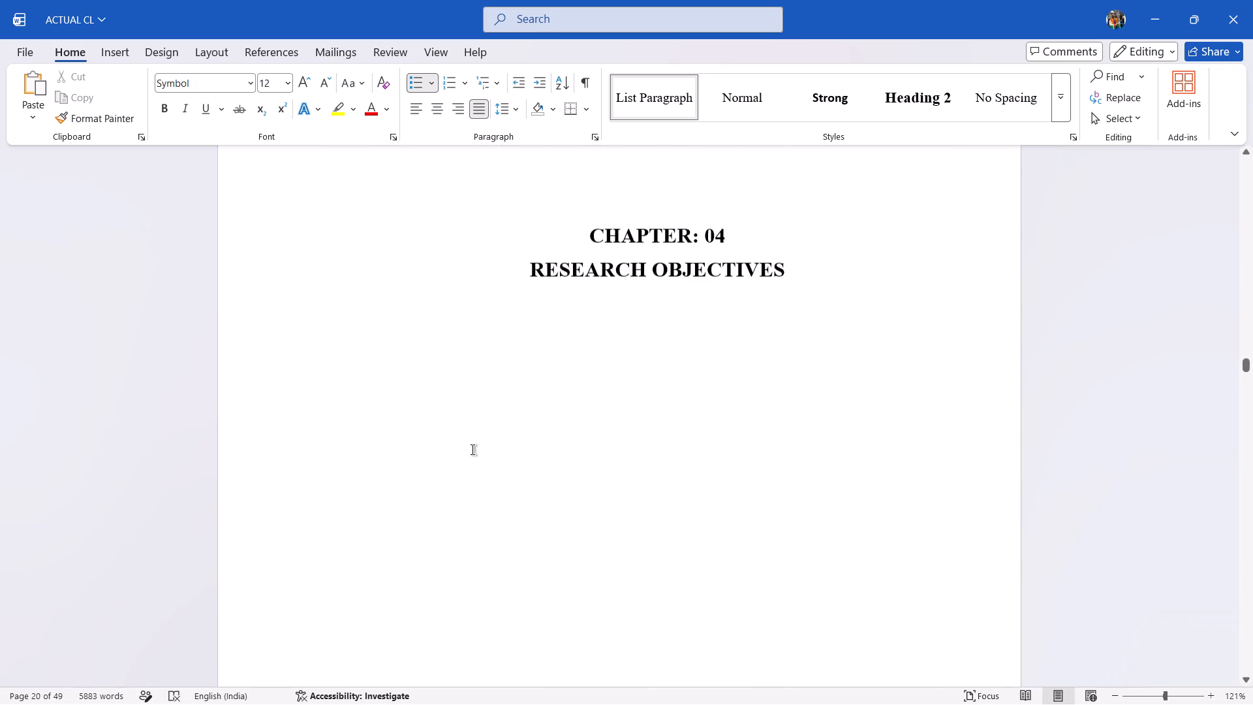
pyautogui.scroll(-4, 472, 450)
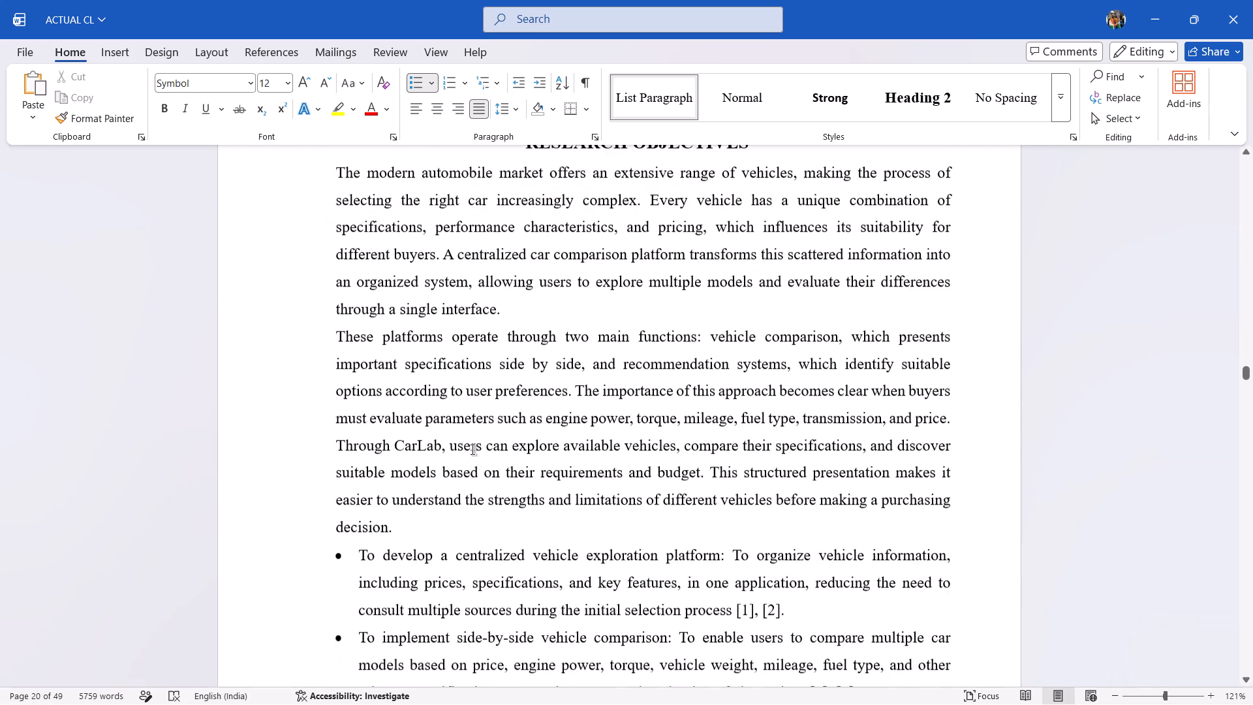
pyautogui.scroll(-1, 472, 450)
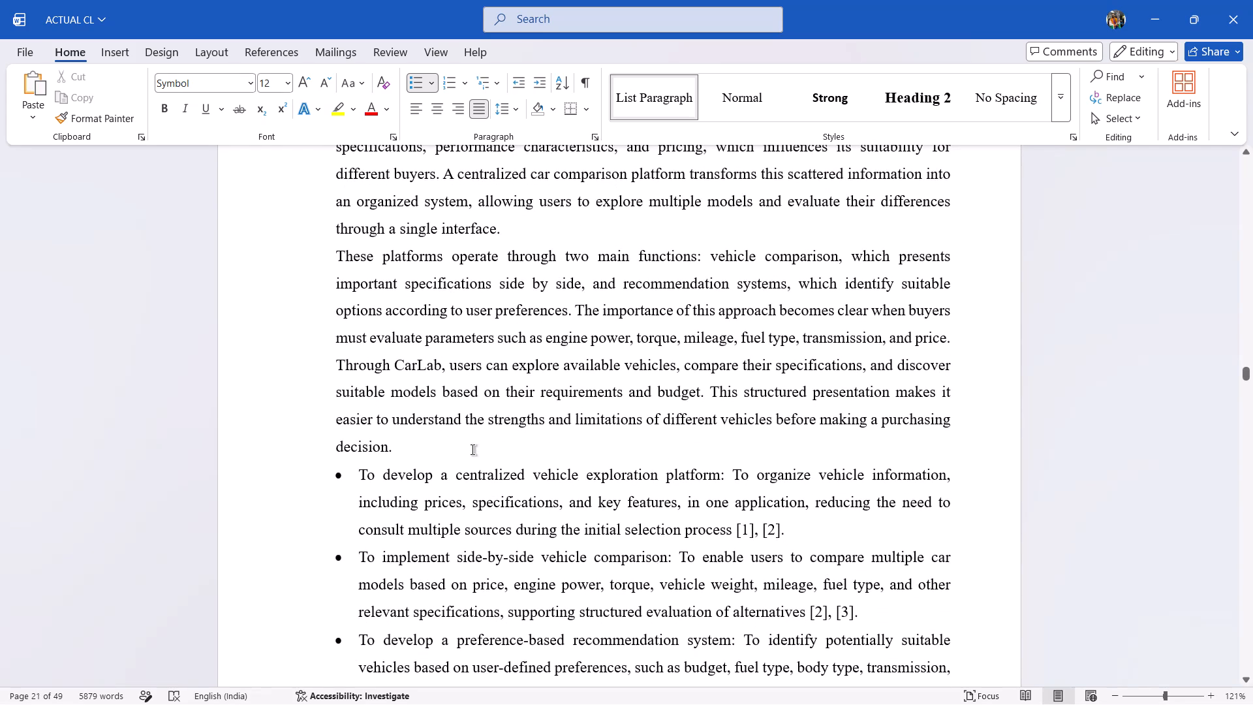
pyautogui.scroll(-2, 472, 450)
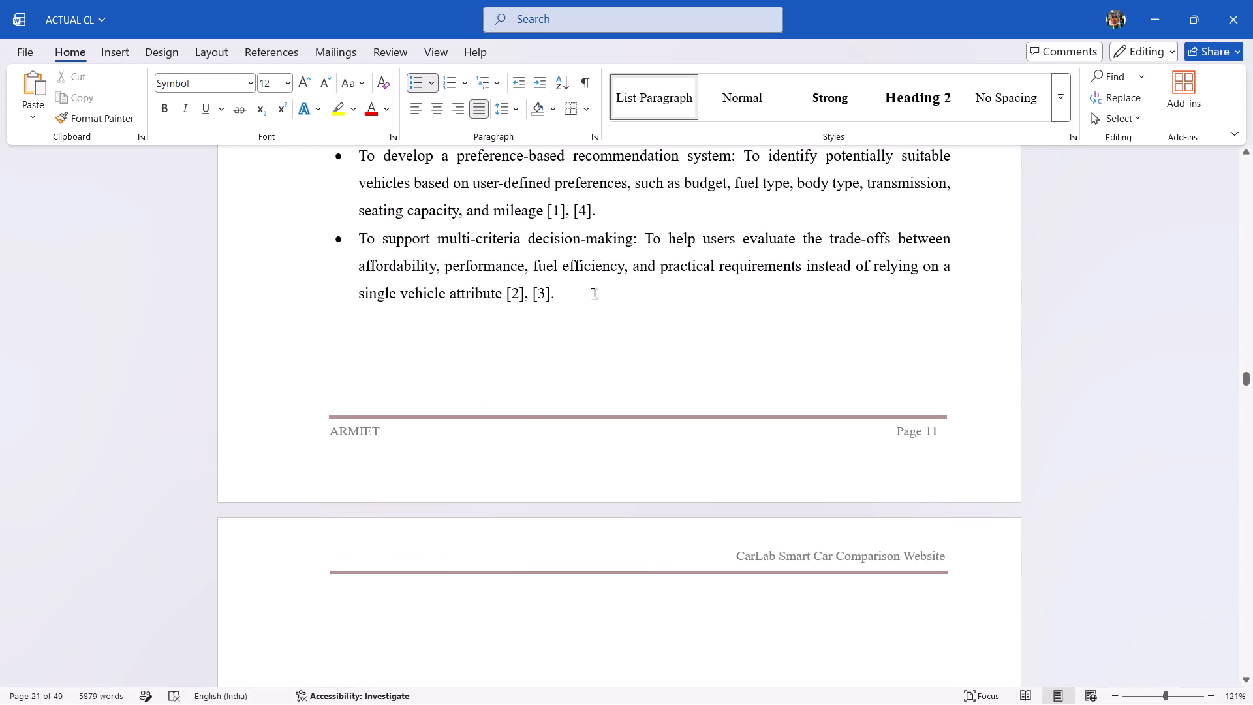
pyautogui.scroll(-4, 593, 293)
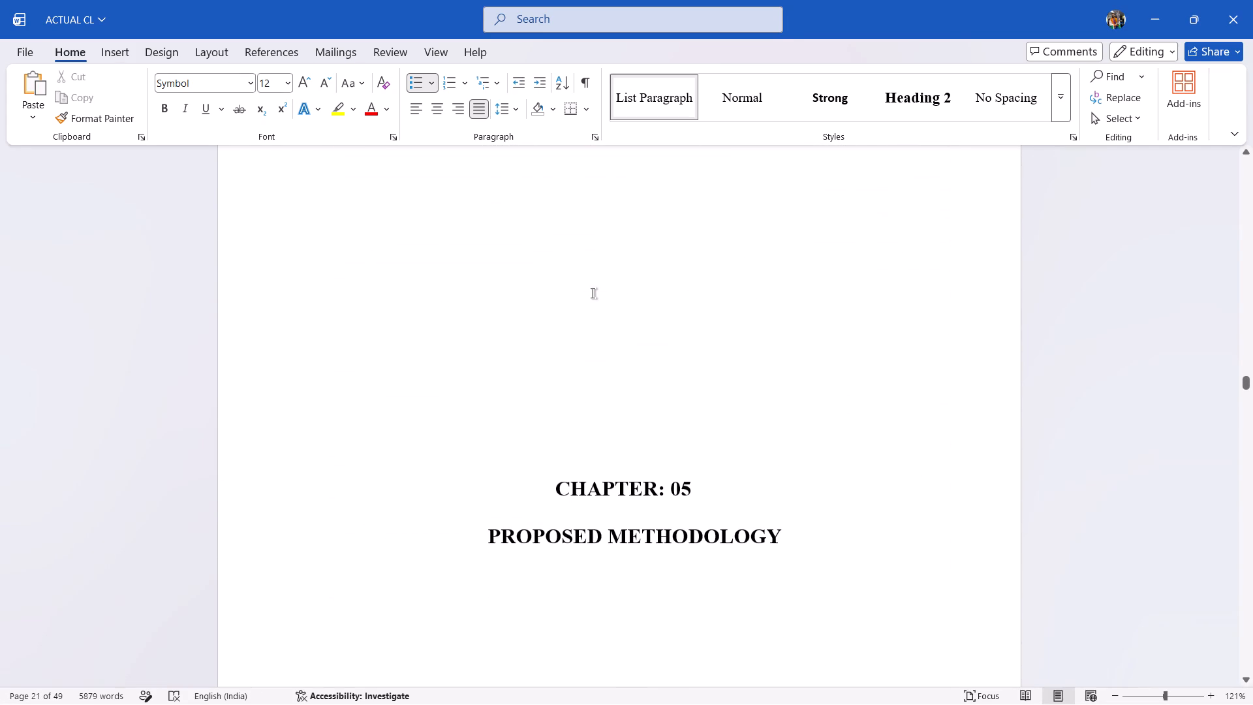
pyautogui.scroll(-2, 593, 293)
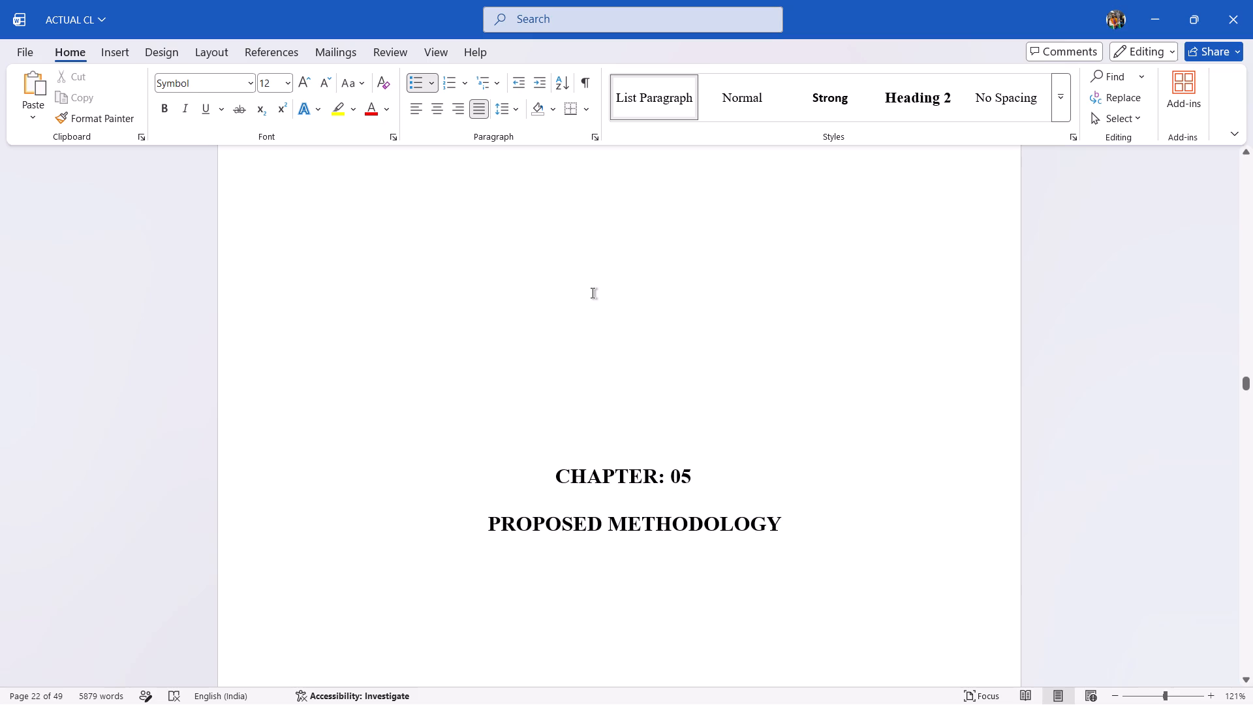
pyautogui.scroll(-2, 593, 293)
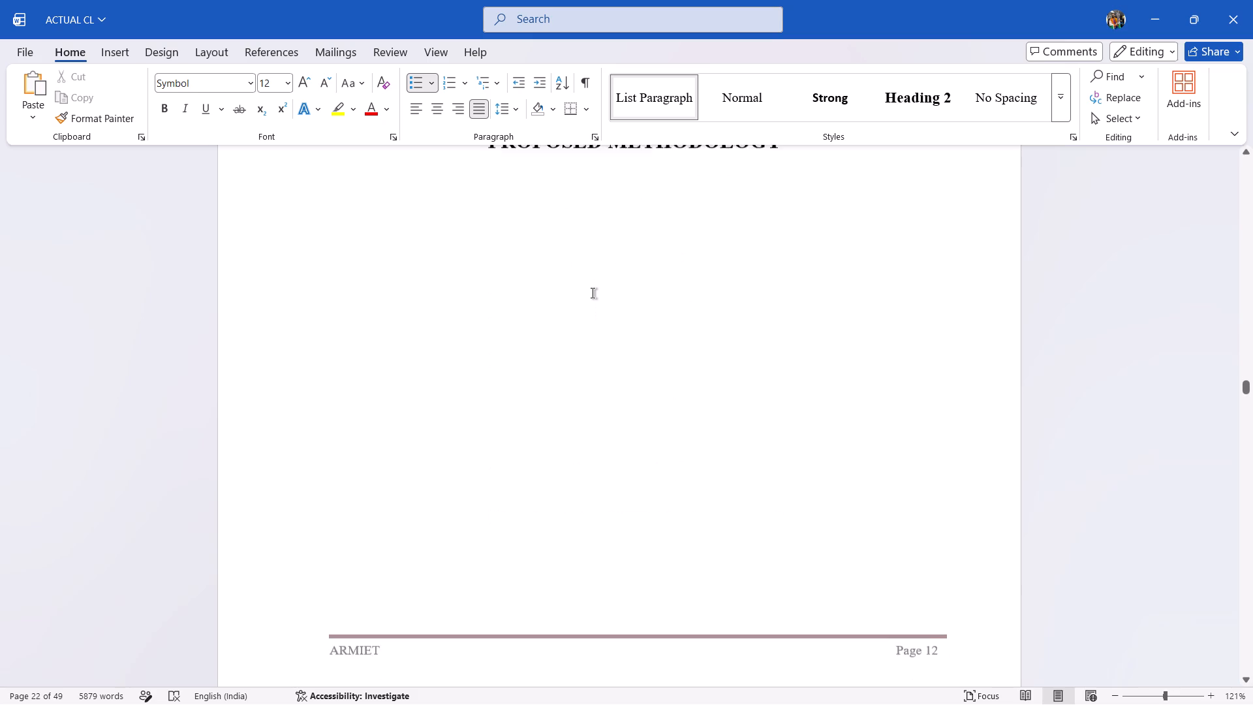
pyautogui.scroll(-2, 593, 293)
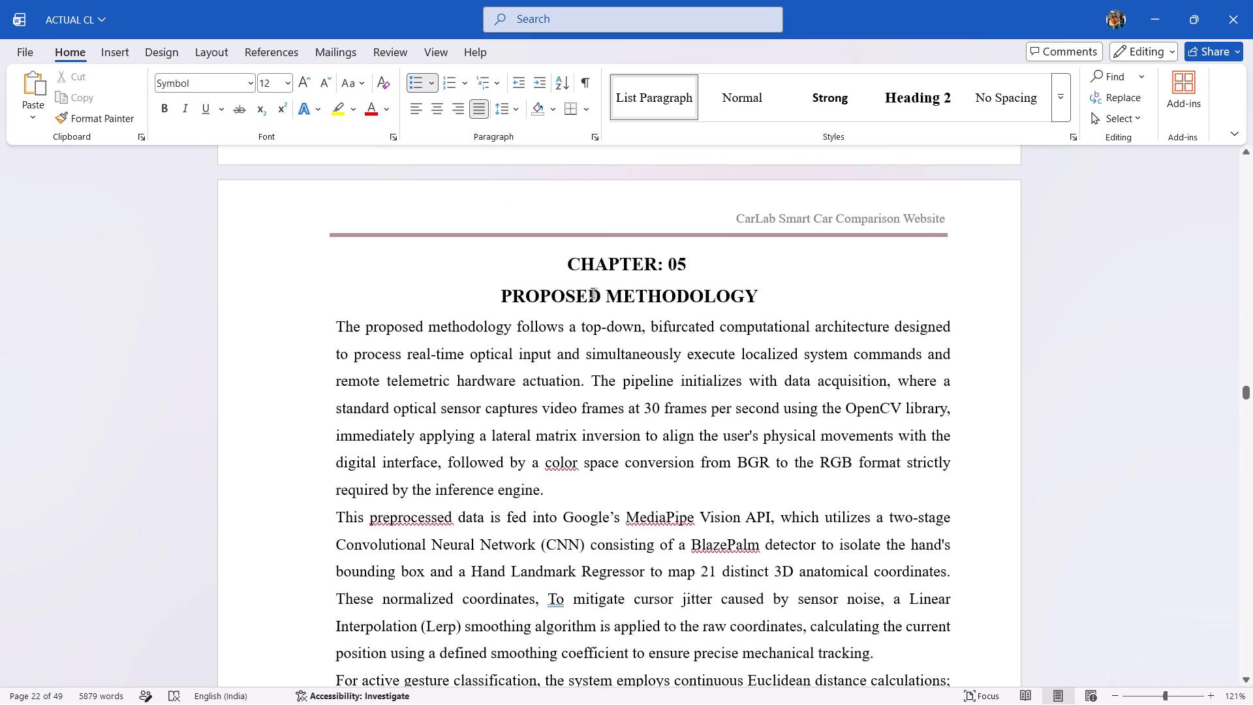
pyautogui.click(559, 461)
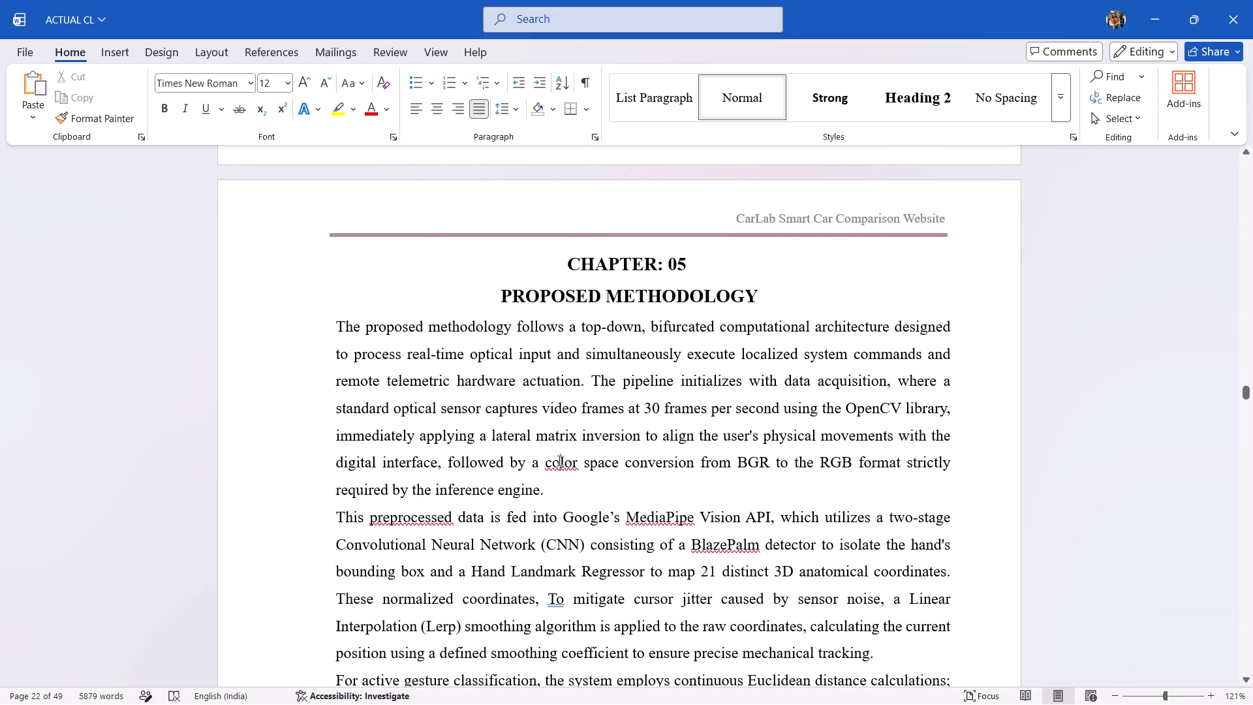
pyautogui.rightClick(559, 461)
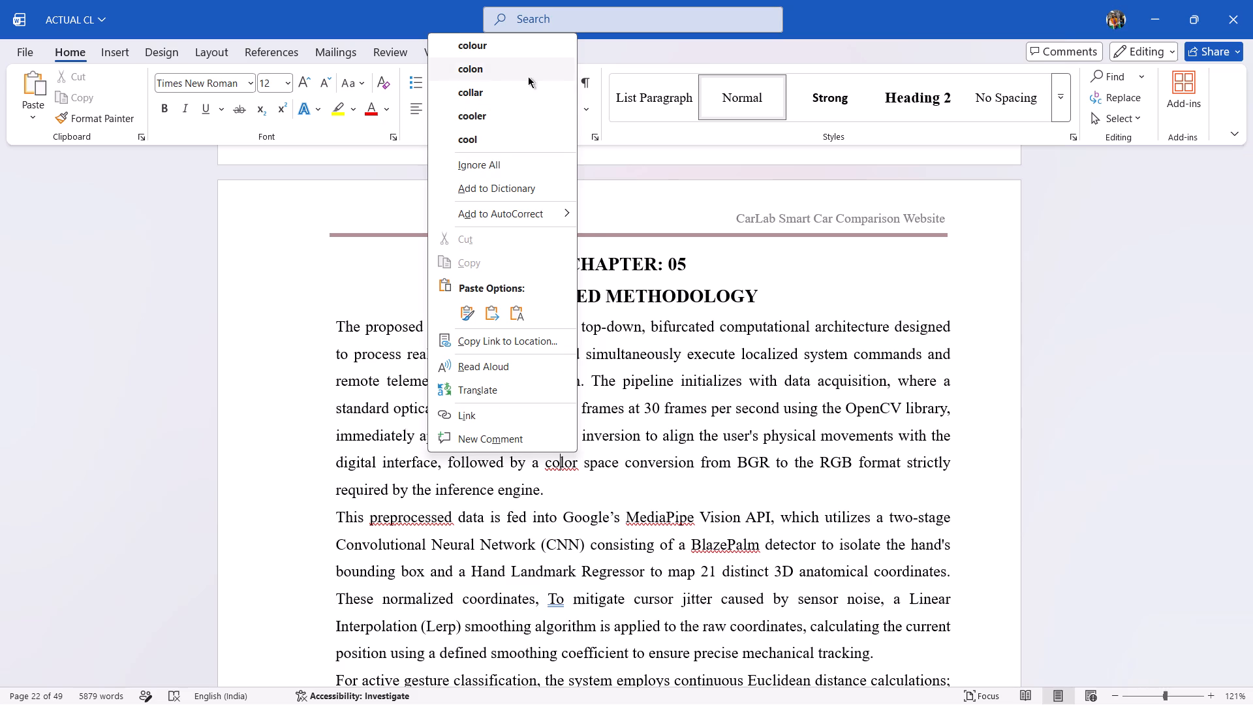
pyautogui.click(493, 54)
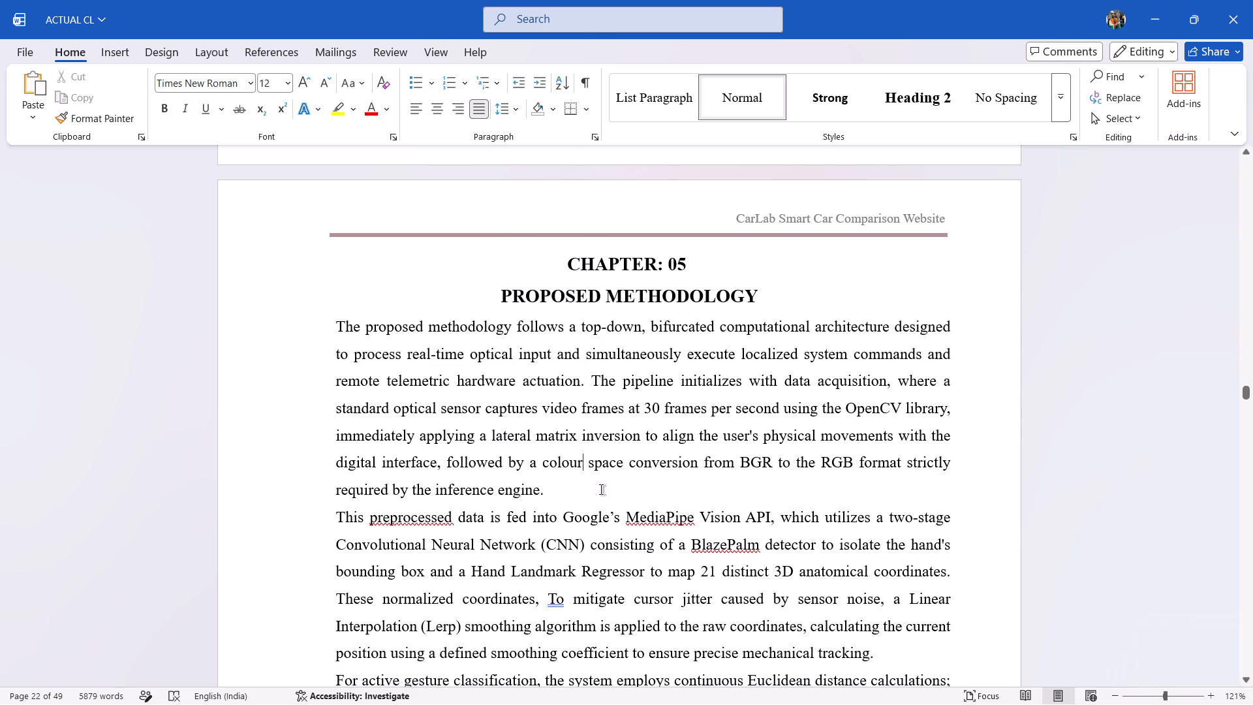
# Add an AutoCorrect entry replacing the flagged "preprocessed" with "preprocesses" from the second paragraph of Chapter 05.
pyautogui.click(424, 522)
pyautogui.rightClick(424, 522)
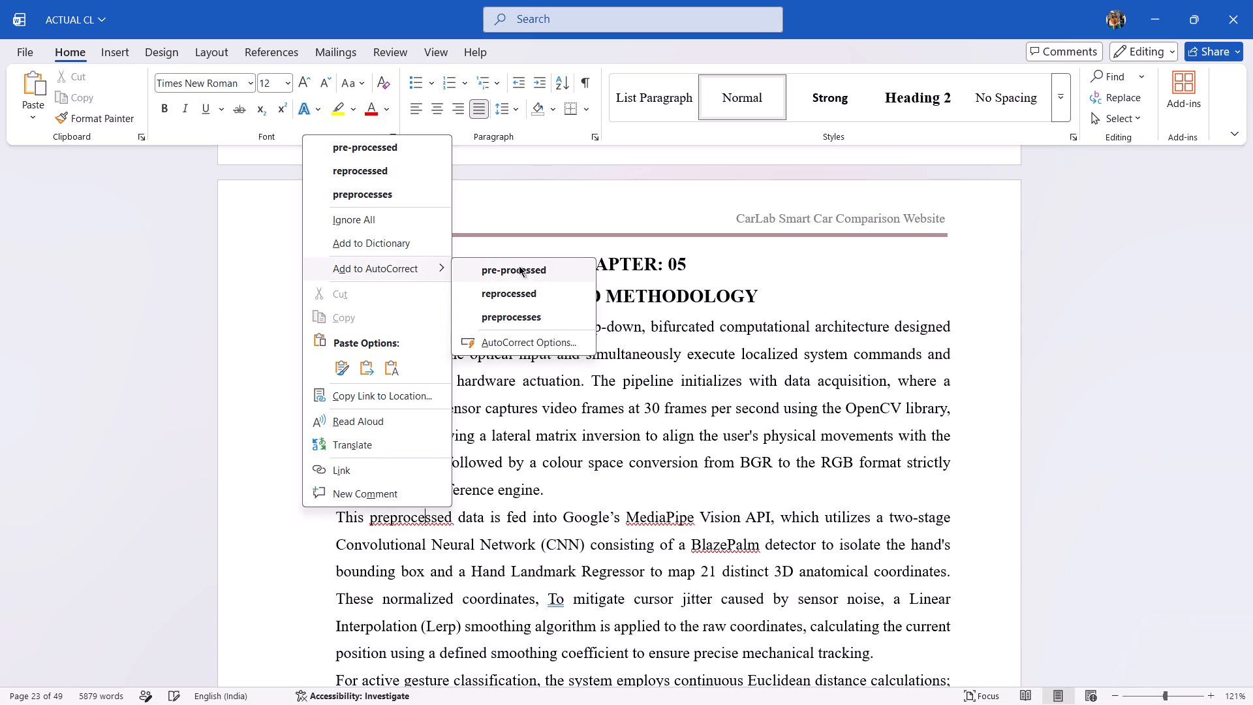
pyautogui.click(523, 313)
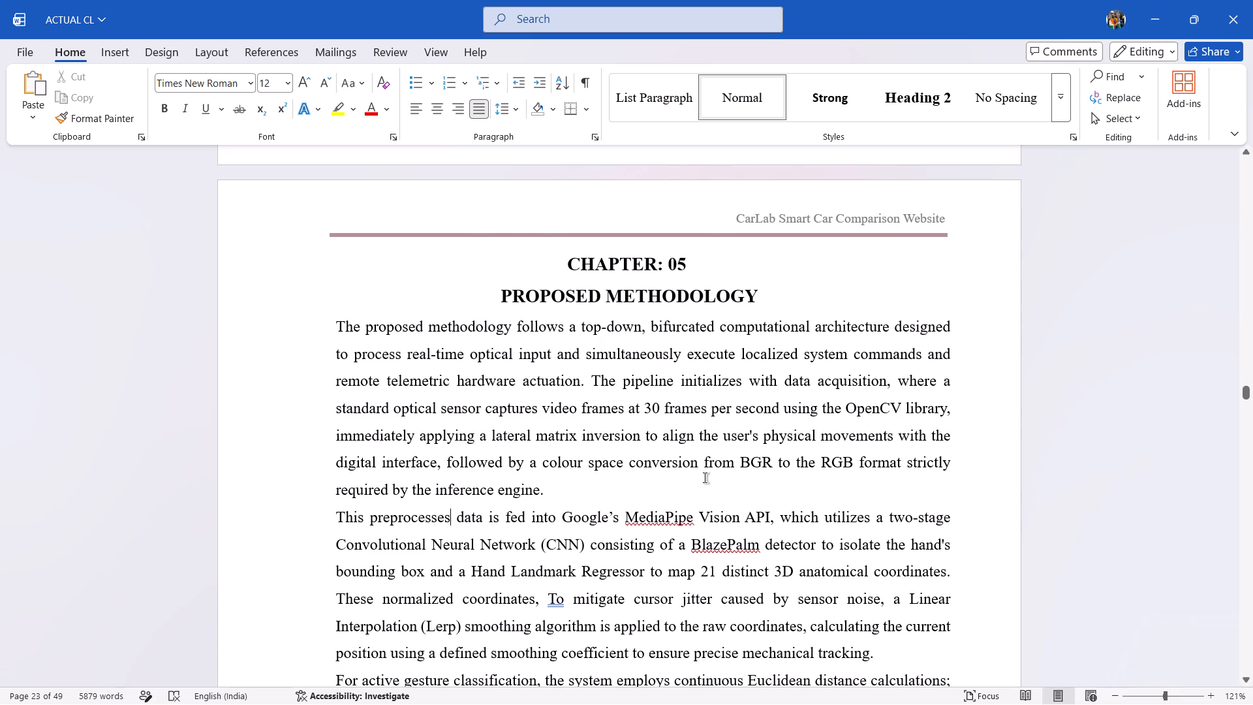
# Examine the pages from the Table 2.1 literature review through the Chapter 05 system architecture diagram for layout and flagged words.
pyautogui.scroll(-3, 705, 478)
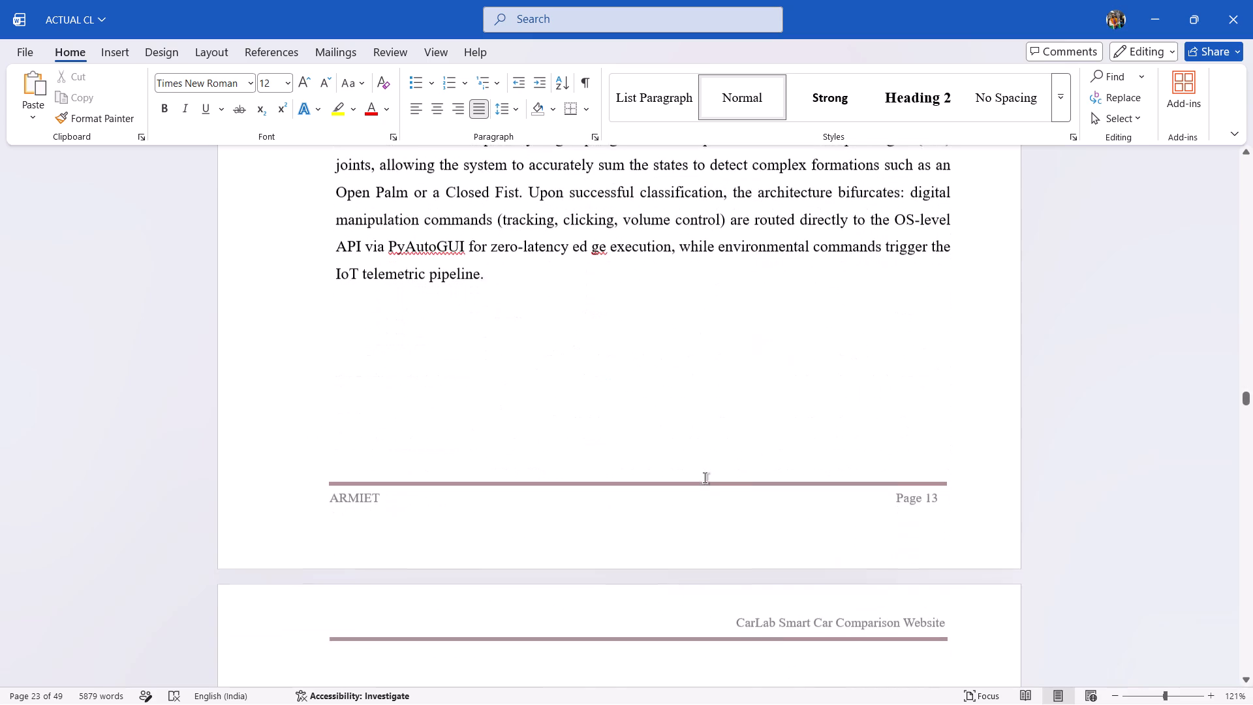
pyautogui.scroll(-2, 705, 478)
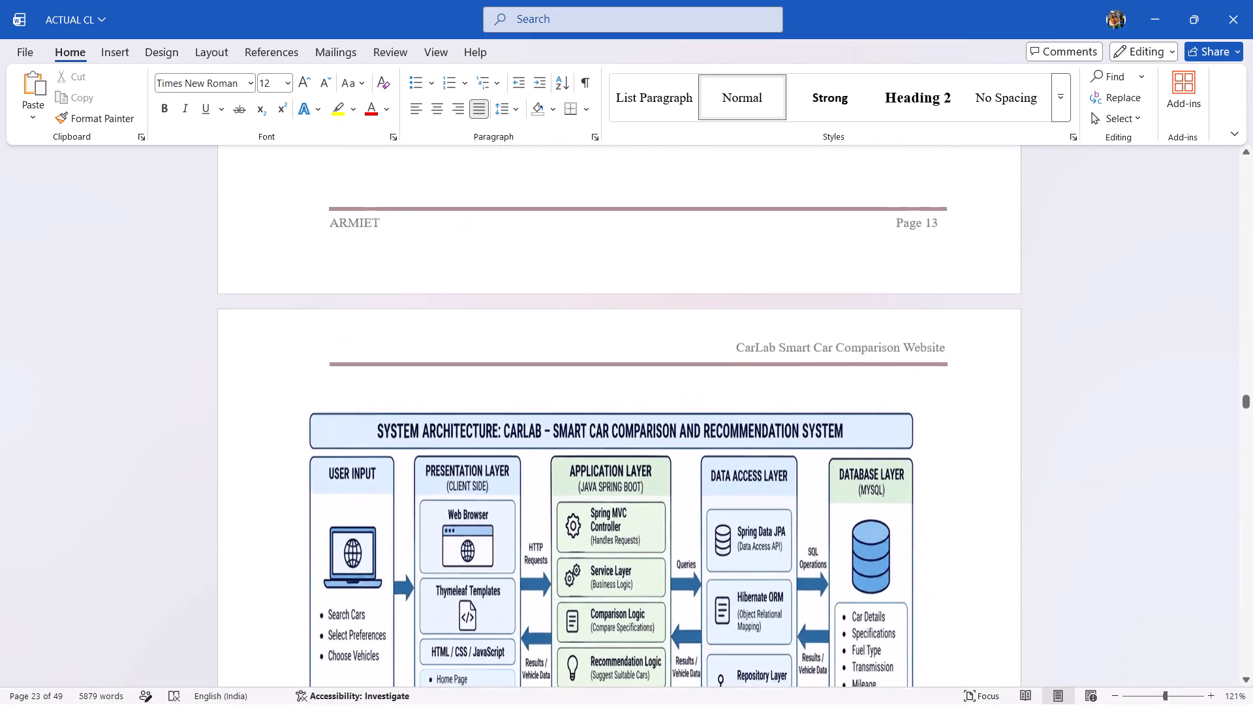
pyautogui.scroll(-1, 705, 478)
pyautogui.scroll(6, 705, 478)
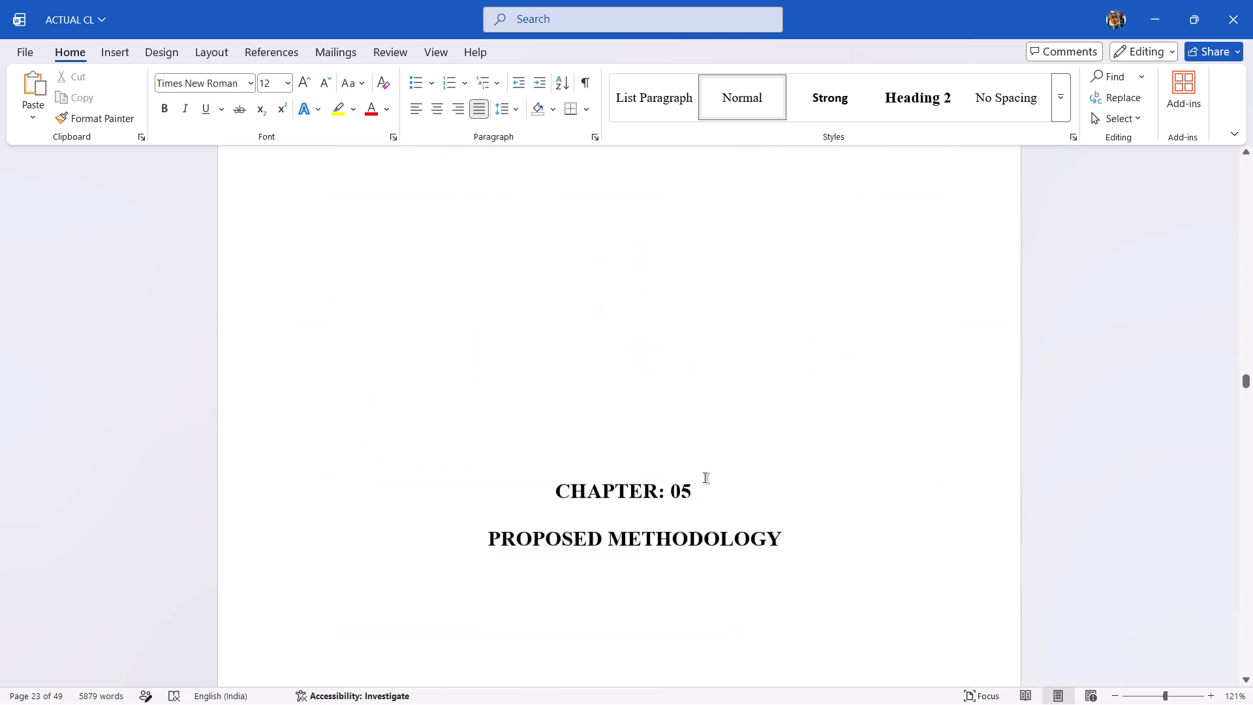
pyautogui.scroll(8, 705, 478)
pyautogui.scroll(-1, 705, 478)
pyautogui.scroll(1, 705, 478)
pyautogui.scroll(-1, 705, 478)
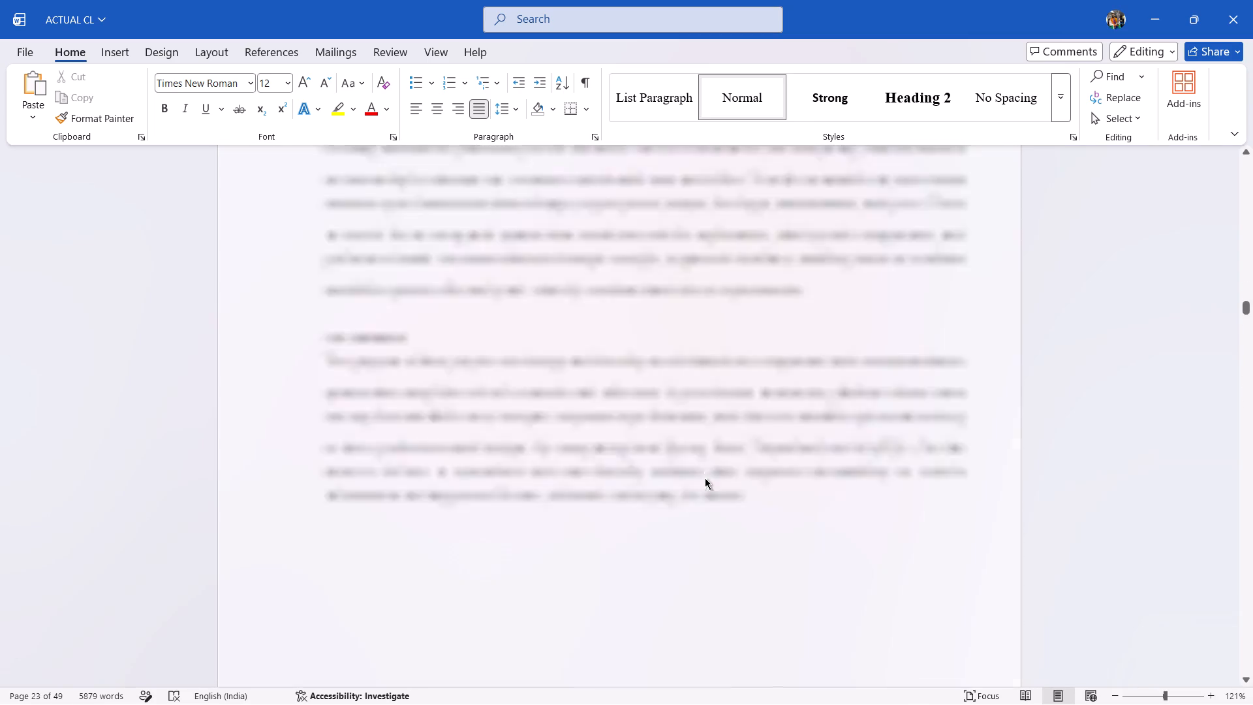
pyautogui.scroll(-2, 705, 478)
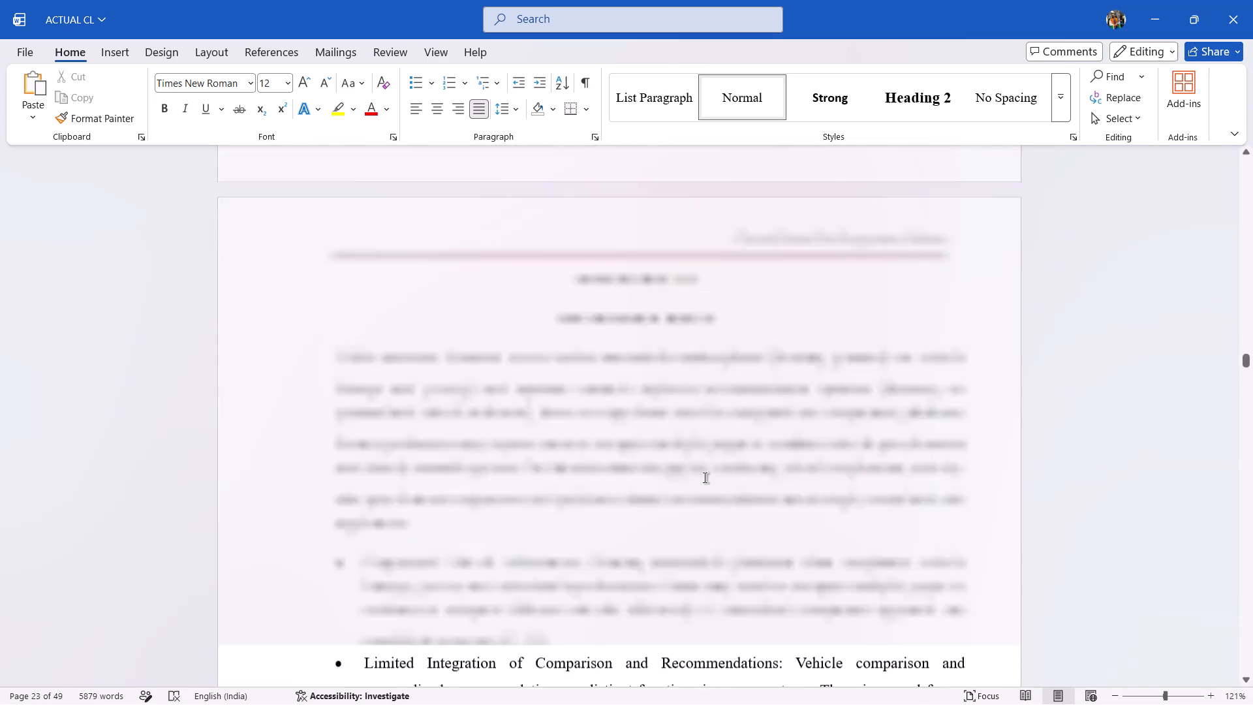
pyautogui.scroll(-1, 705, 478)
pyautogui.scroll(6, 705, 478)
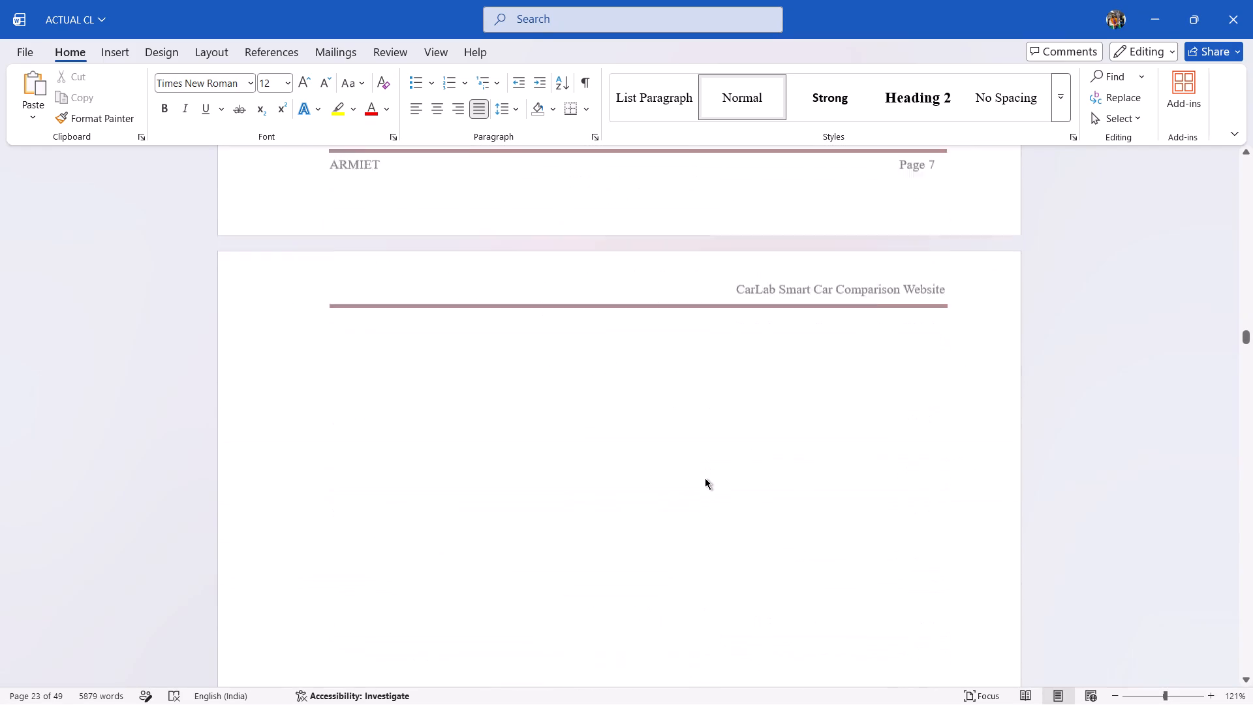
pyautogui.scroll(1, 705, 478)
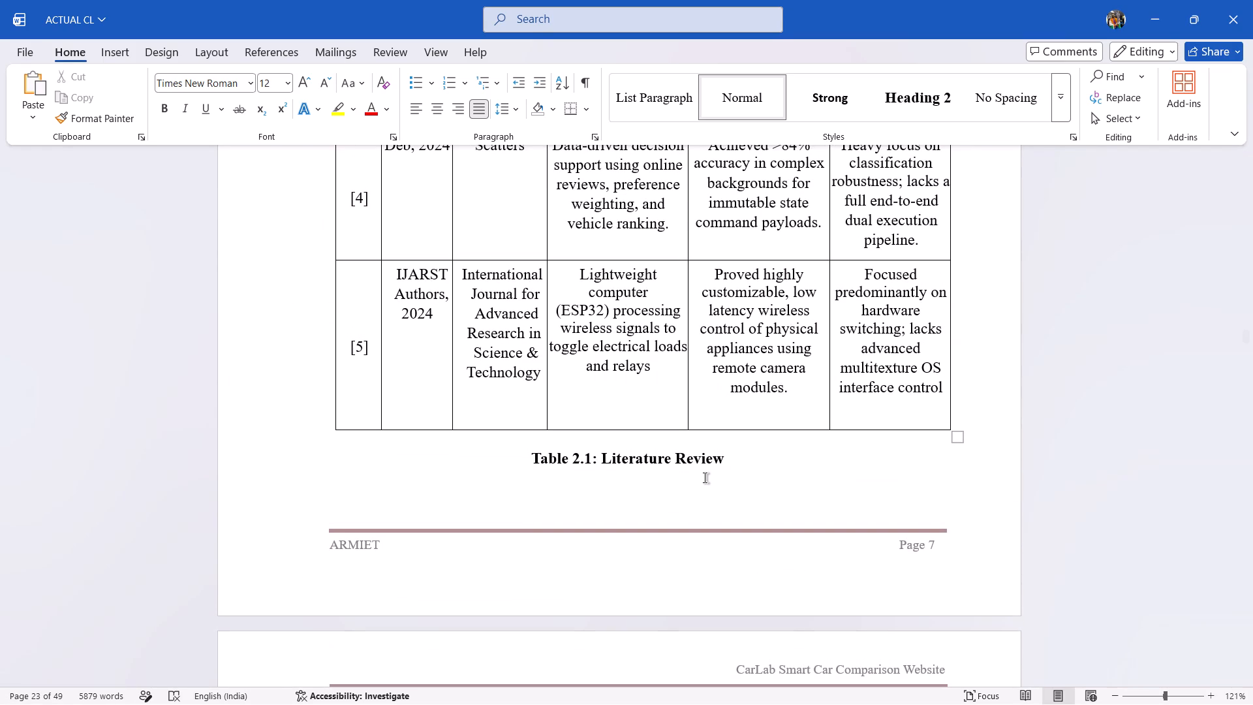
pyautogui.scroll(-6, 705, 478)
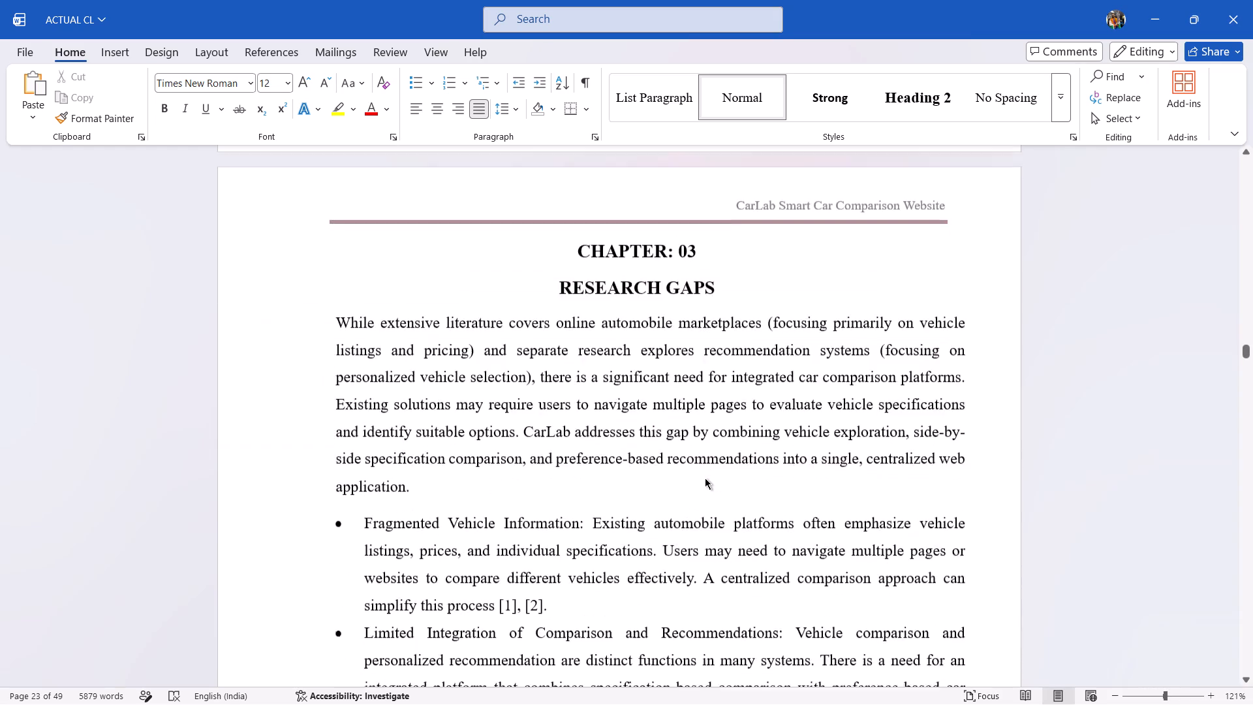
pyautogui.scroll(-7, 705, 478)
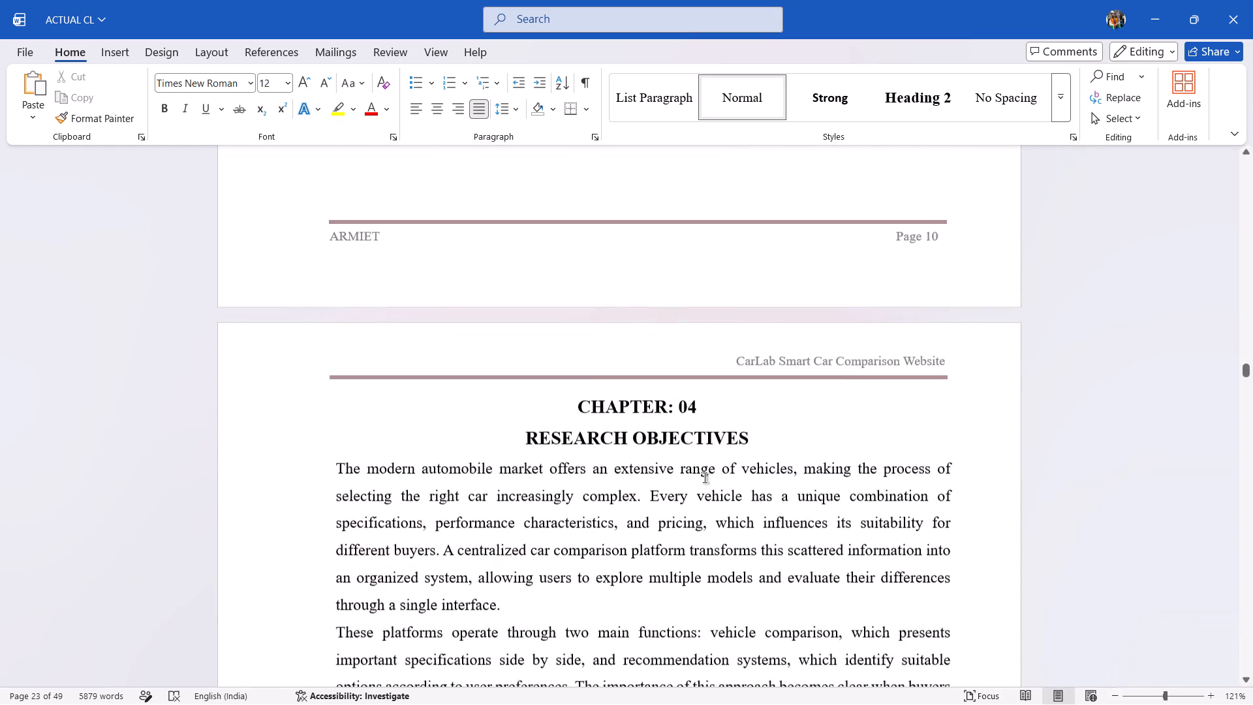
pyautogui.scroll(-3, 705, 478)
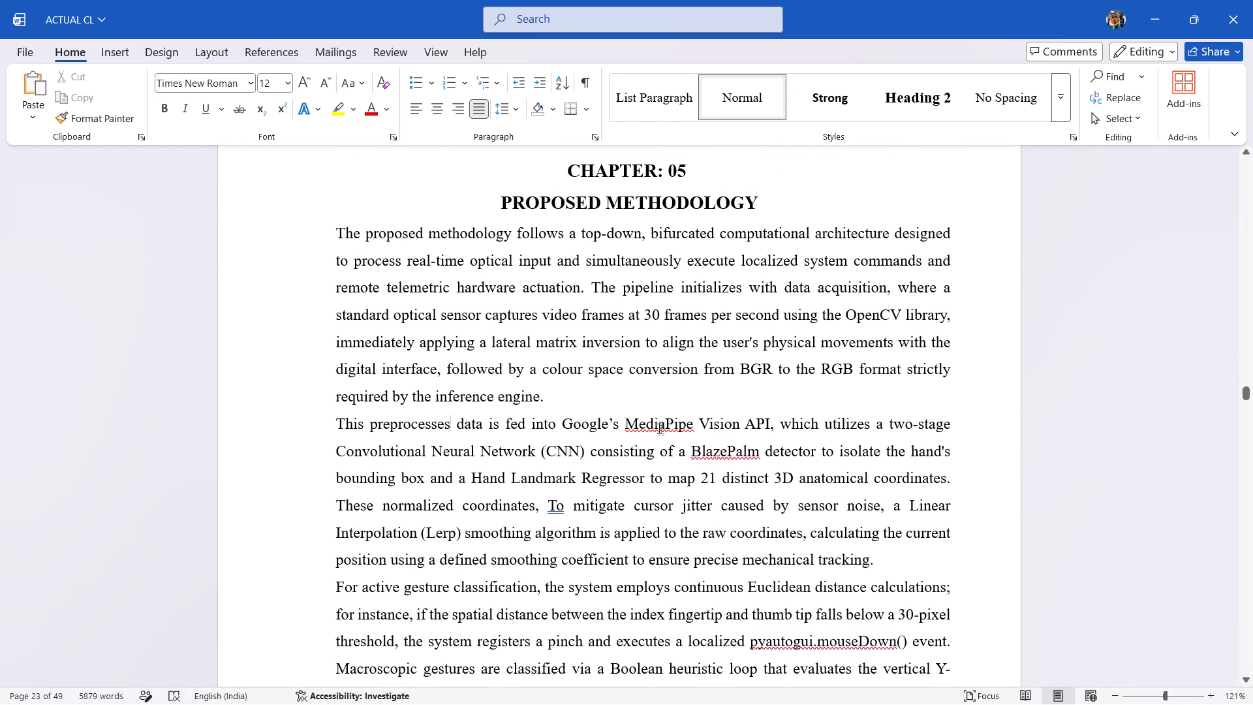
# Ignore all occurrences of the flagged word "MediaPipe" from the second paragraph of Chapter 05.
pyautogui.click(659, 429)
pyautogui.rightClick(659, 429)
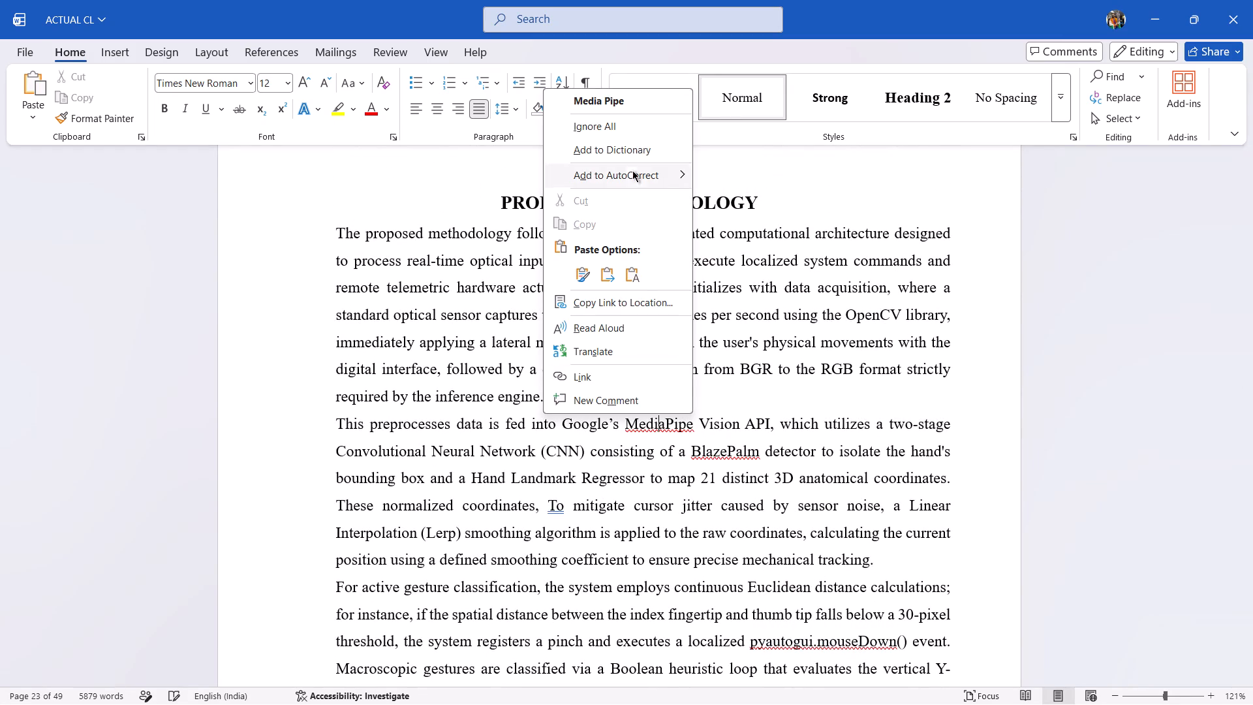
pyautogui.click(624, 128)
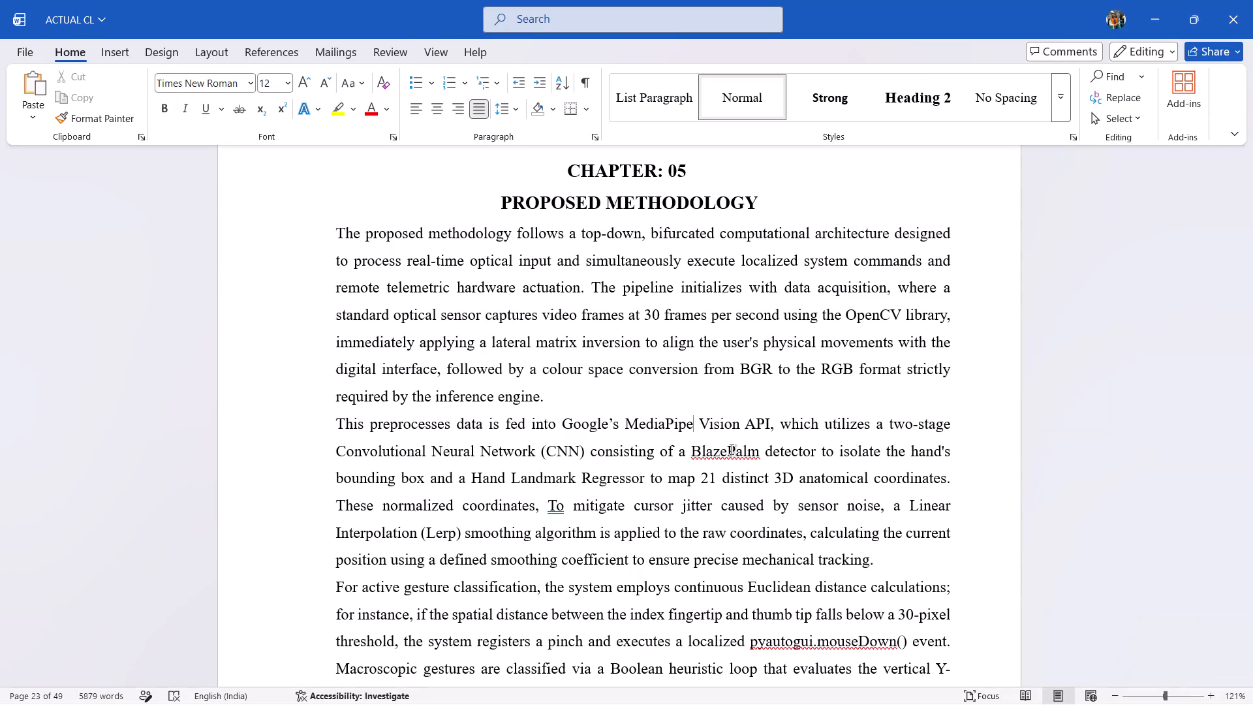
# Add the flagged word "BlazePalm" in the second paragraph of Chapter 05 to the dictionary.
pyautogui.click(728, 452)
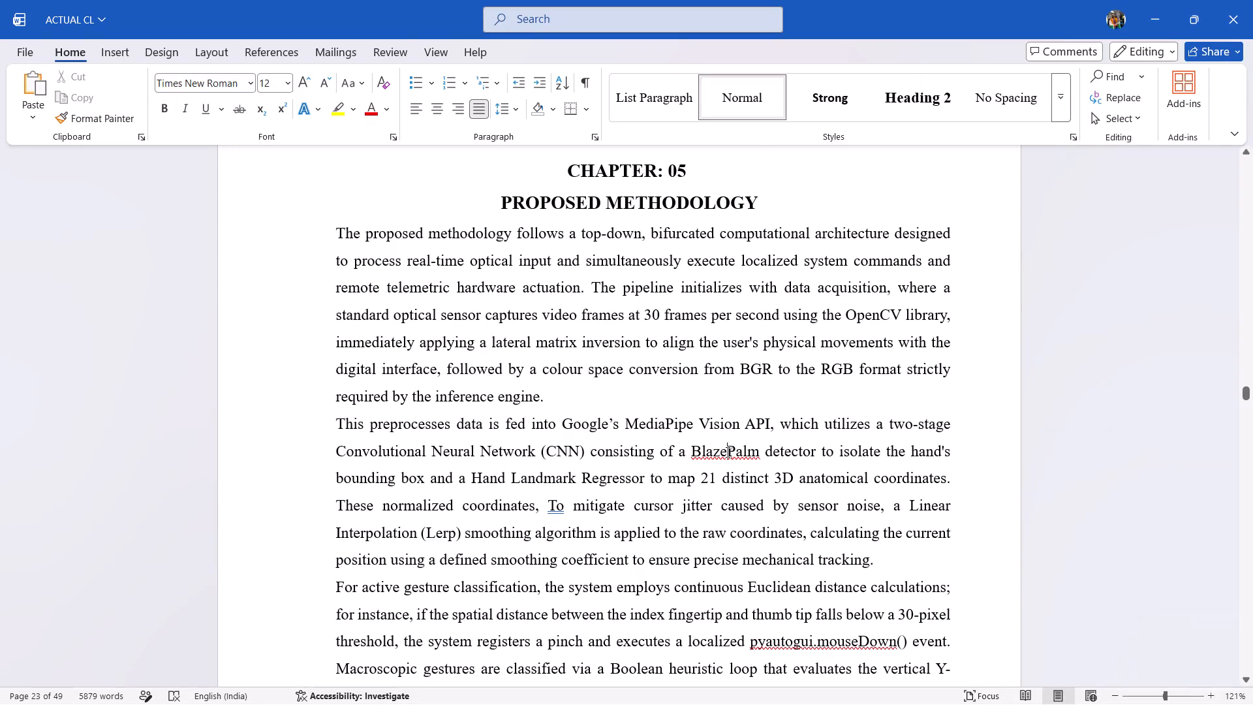
pyautogui.rightClick(728, 452)
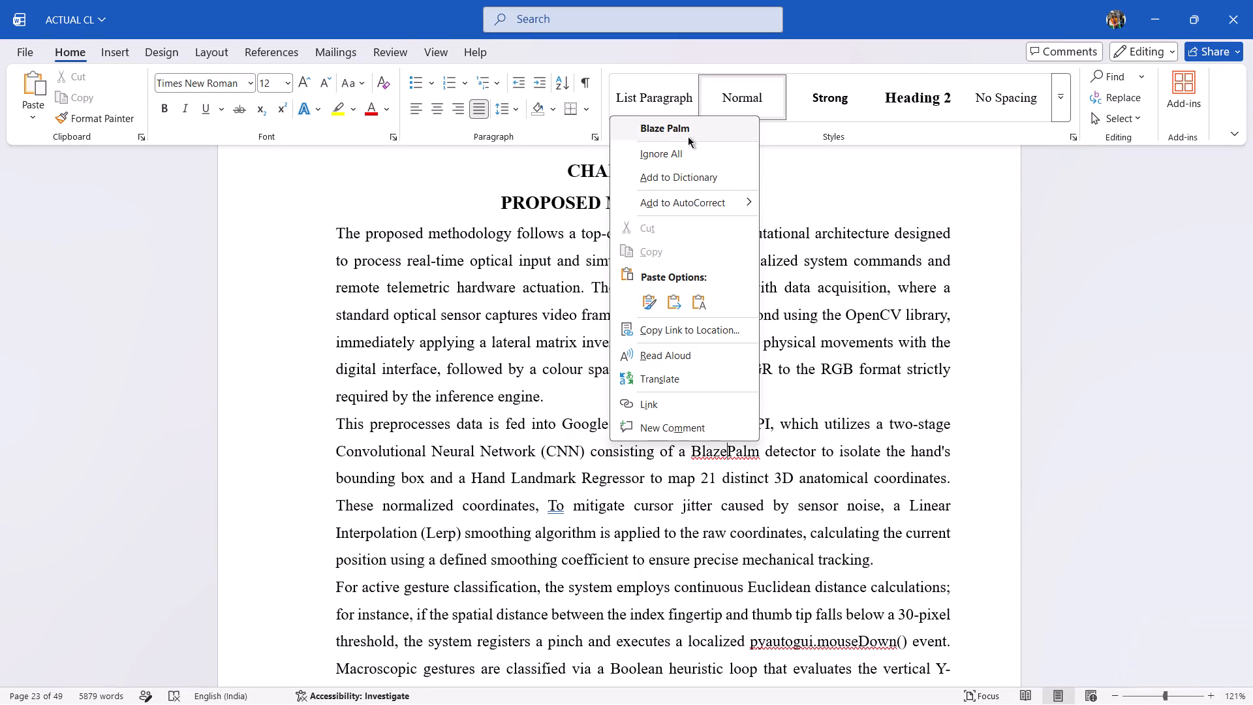
pyautogui.click(681, 173)
# Add the flagged term "pyautogui.mouseDown" in the third paragraph of Chapter 05 to the dictionary.
pyautogui.scroll(-1, 707, 604)
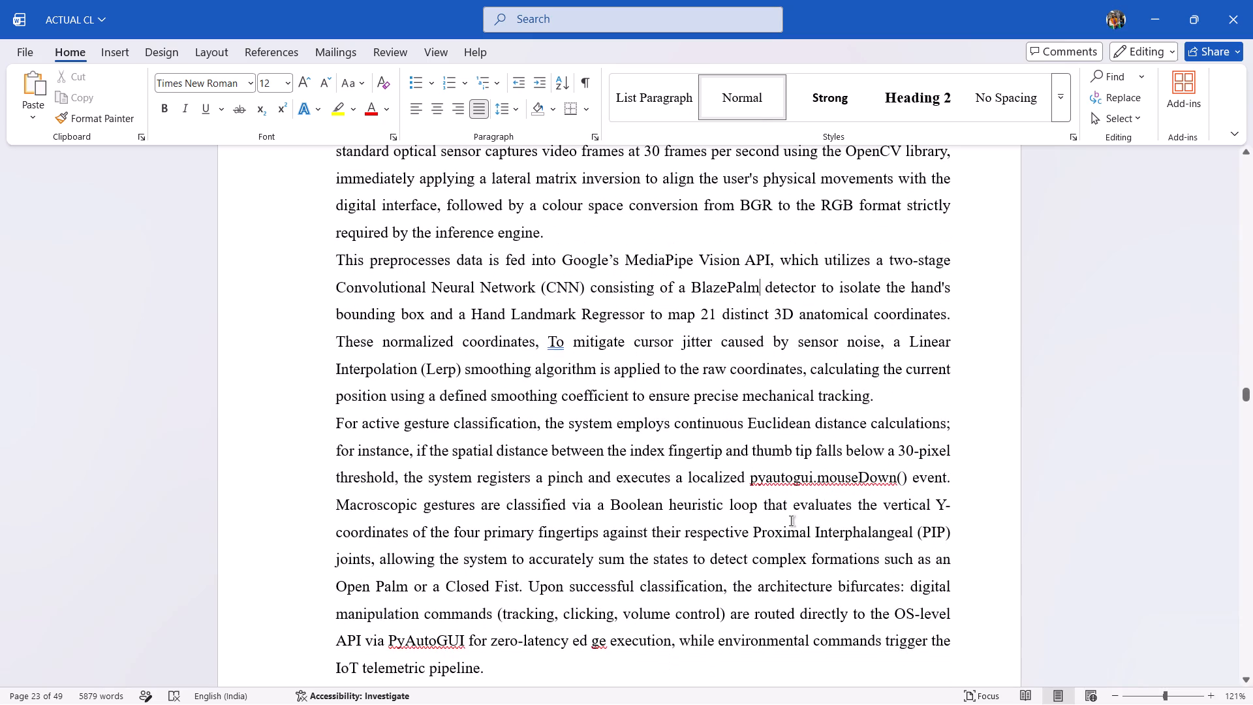
pyautogui.rightClick(818, 480)
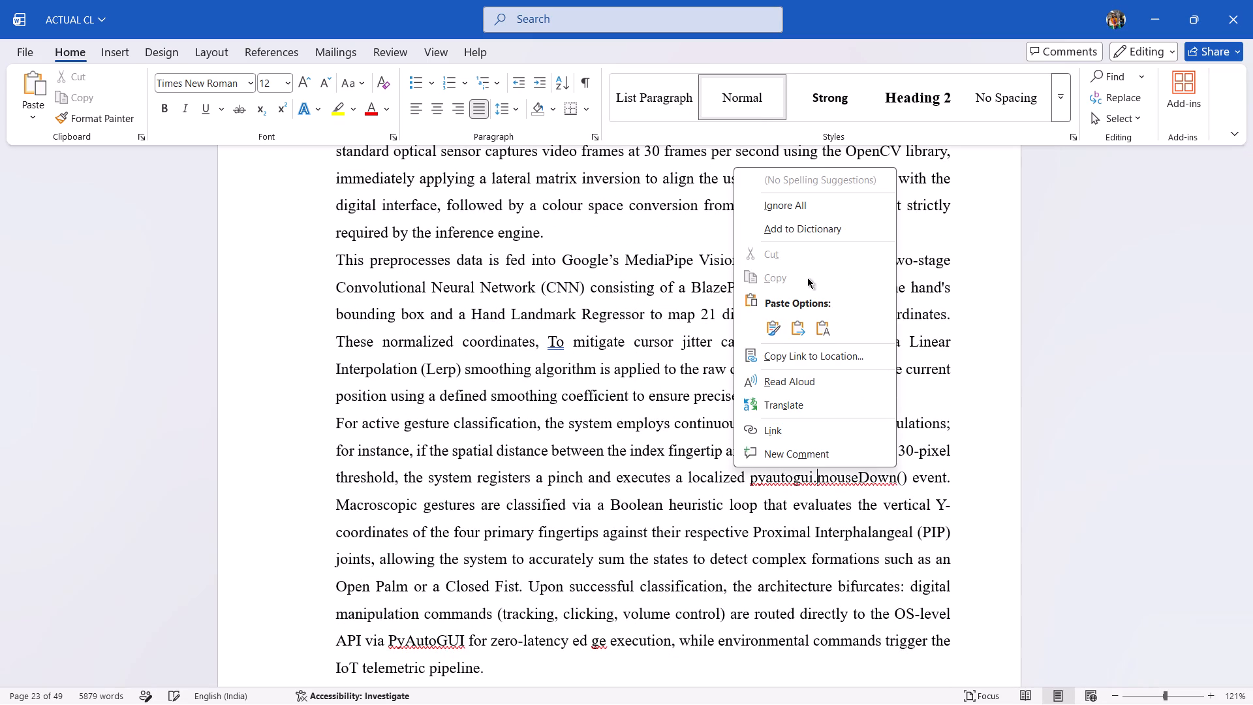
pyautogui.click(826, 225)
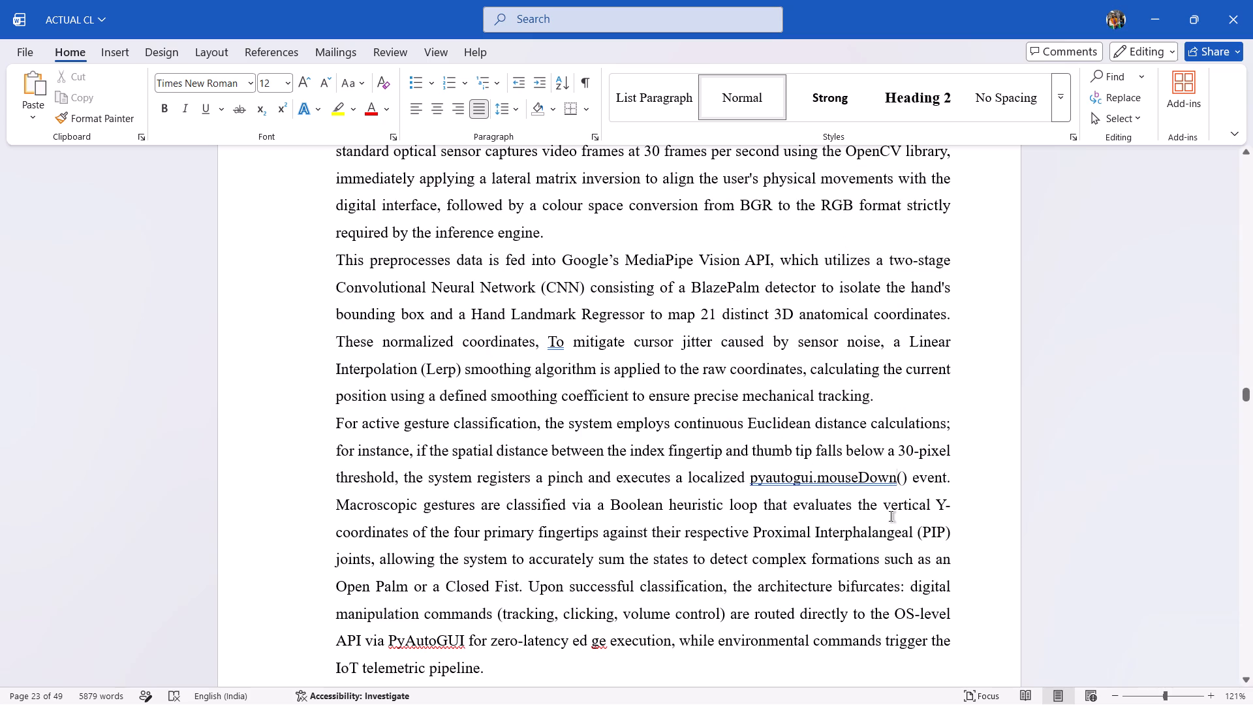
# Delete the empty parentheses after "pyautogui.mouseDown" in the third paragraph of Chapter 05.
pyautogui.click(901, 482)
pyautogui.press('BackSpace')
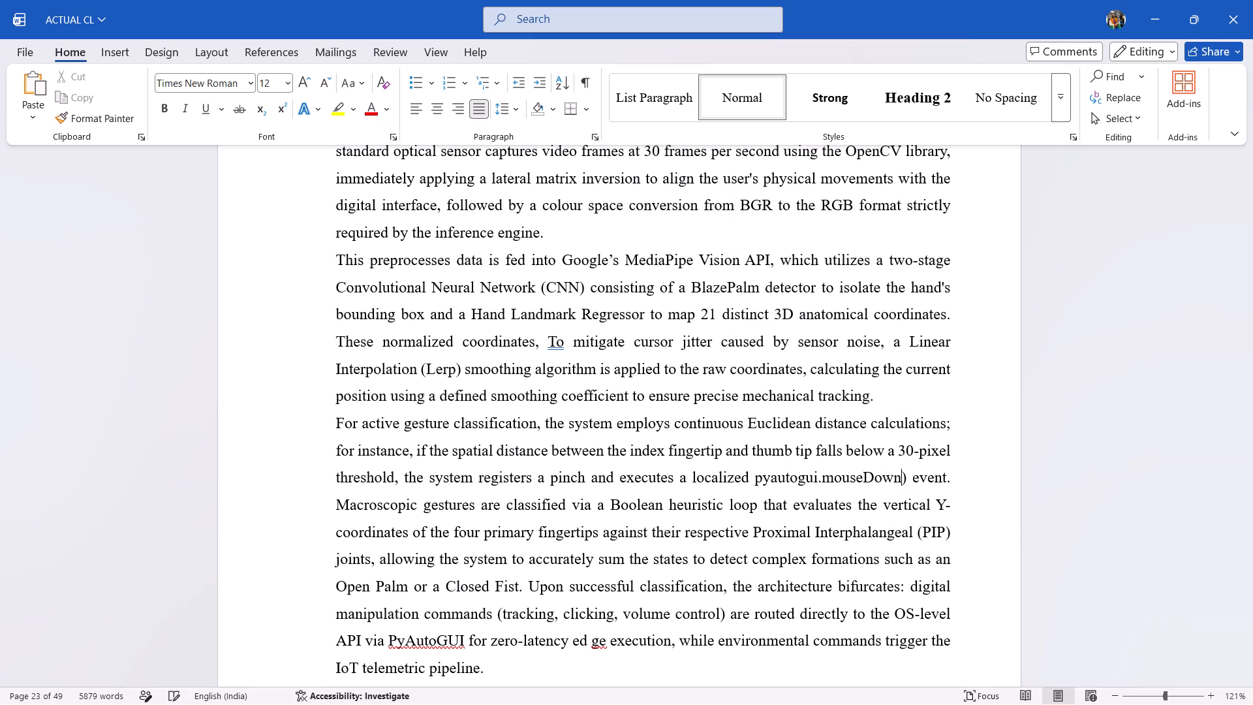
pyautogui.press('Right')
pyautogui.press('BackSpace')
# Replace the flagged word "PyAutoGUI" near the end of the third paragraph with the suggested spelling "Patagium".
pyautogui.scroll(-1, 910, 485)
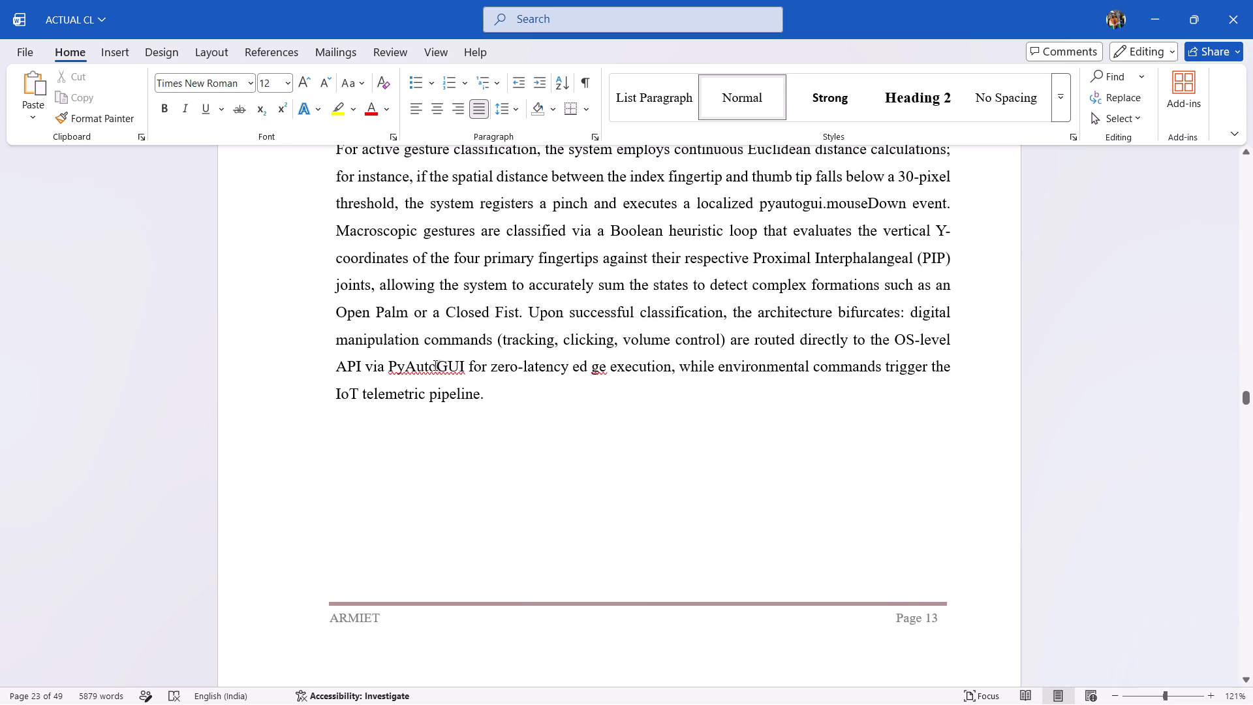
pyautogui.click(435, 366)
pyautogui.rightClick(435, 366)
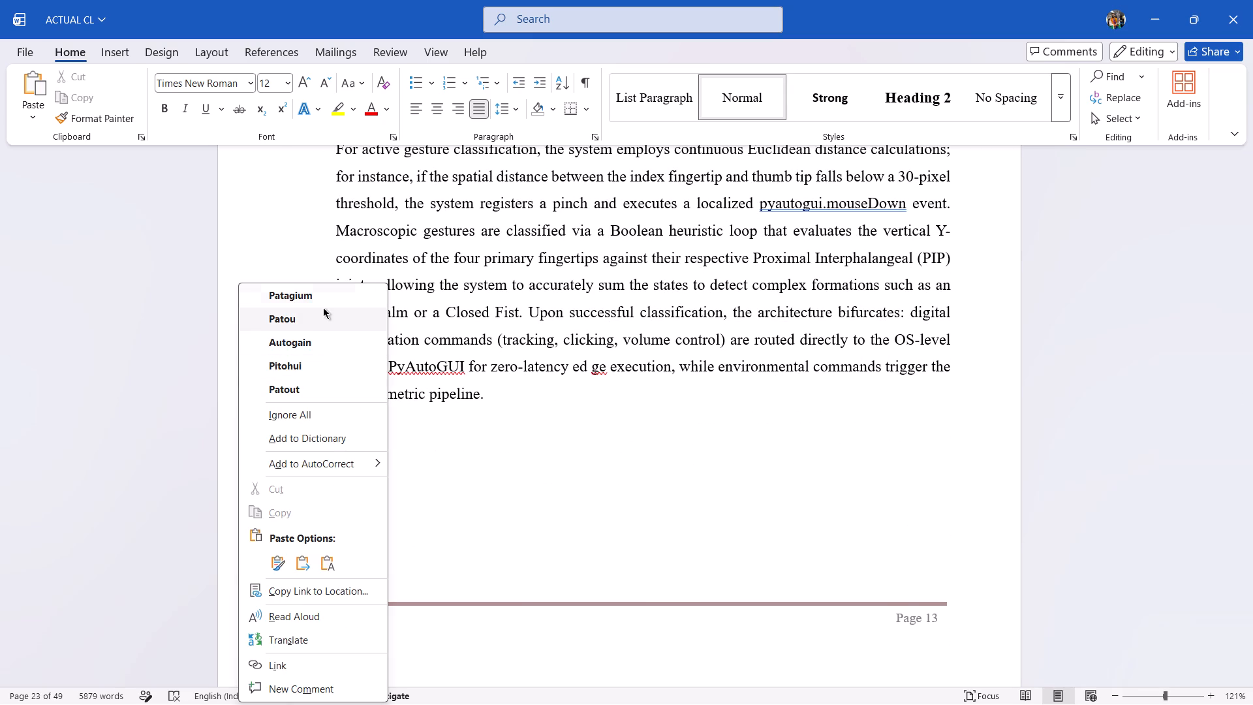
pyautogui.click(326, 300)
# Delete the flagged fragment "ge" before "execution" at the end of the third paragraph of Chapter 05.
pyautogui.scroll(-1, 504, 548)
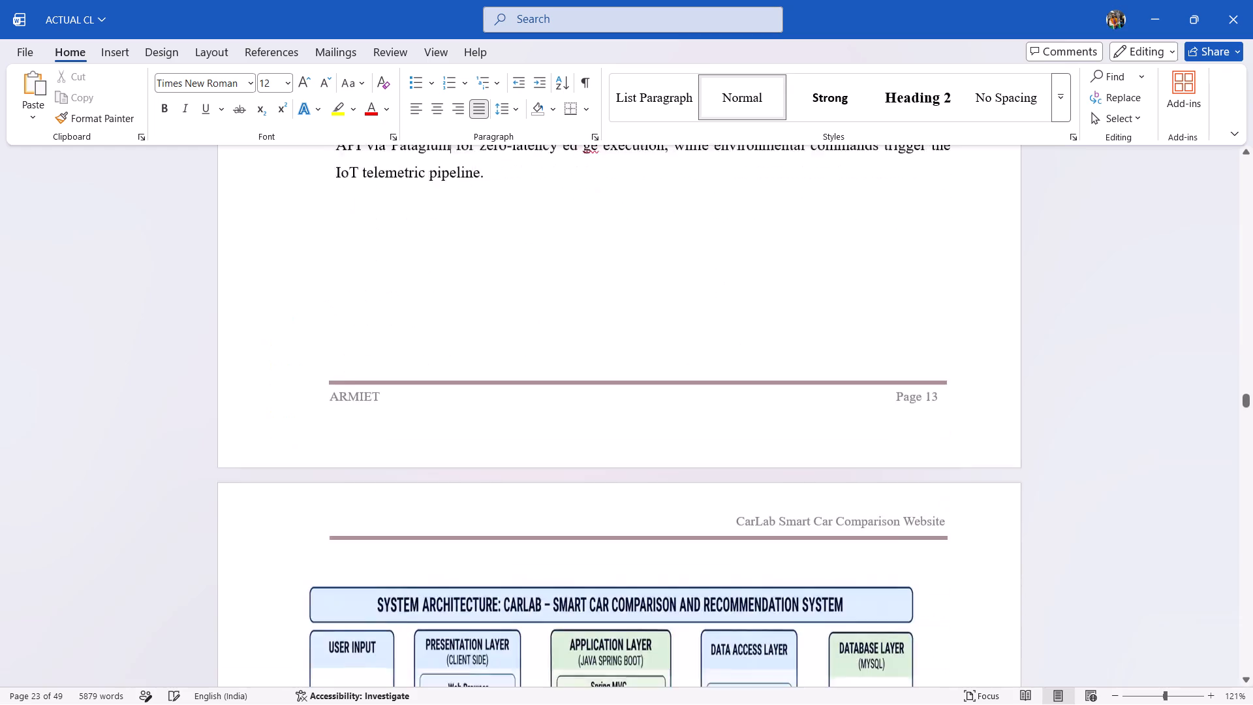
pyautogui.scroll(-1, 504, 548)
pyautogui.scroll(1, 504, 548)
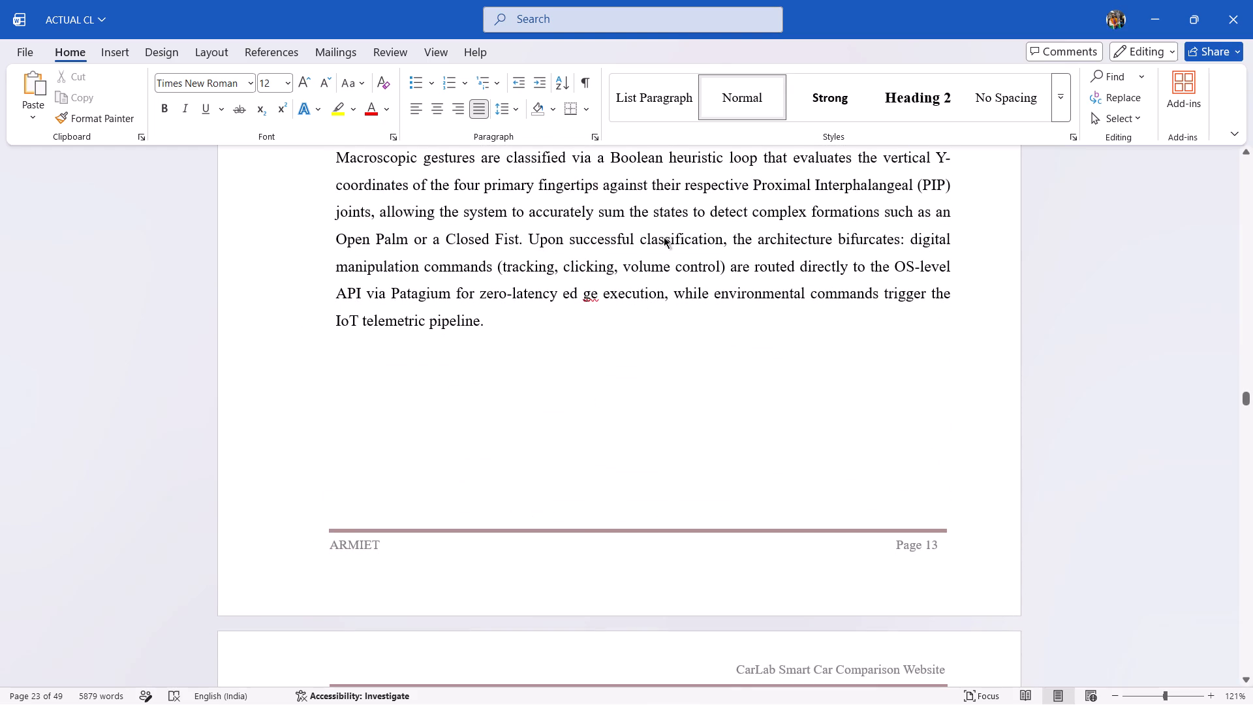
pyautogui.click(594, 291)
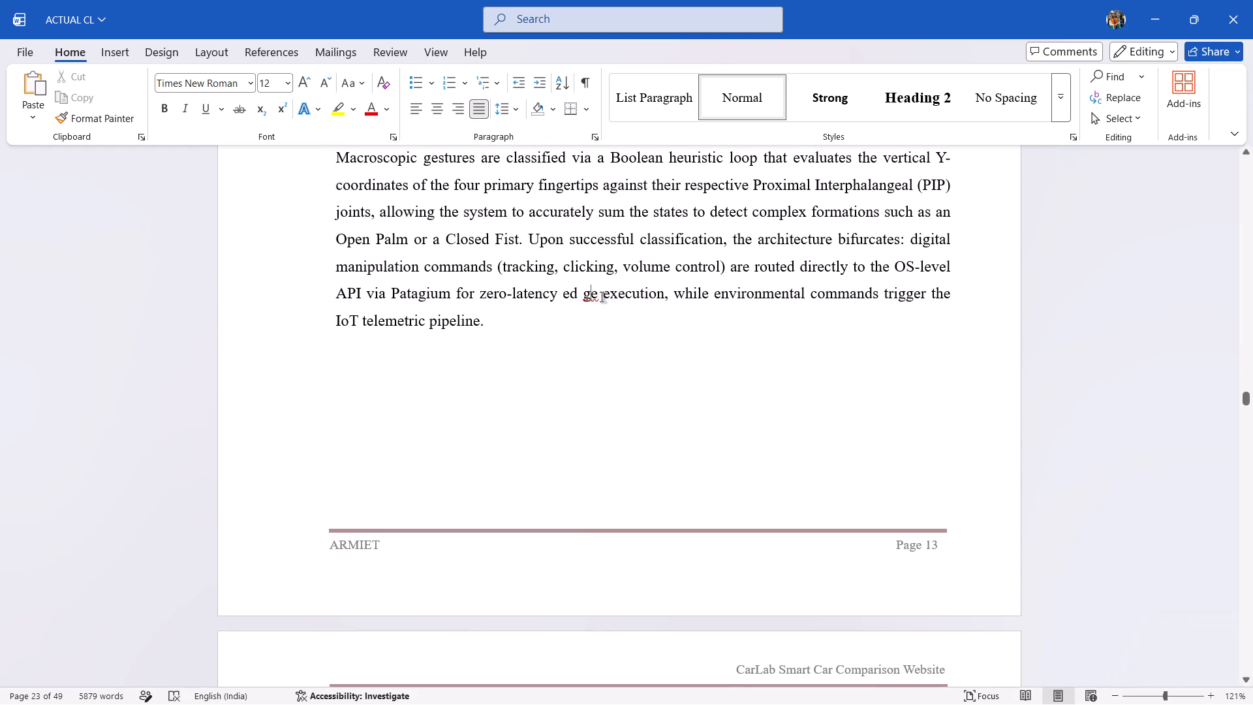
pyautogui.click(602, 297)
pyautogui.press('Left')
pyautogui.press('BackSpace')
pyautogui.press('BackSpace')
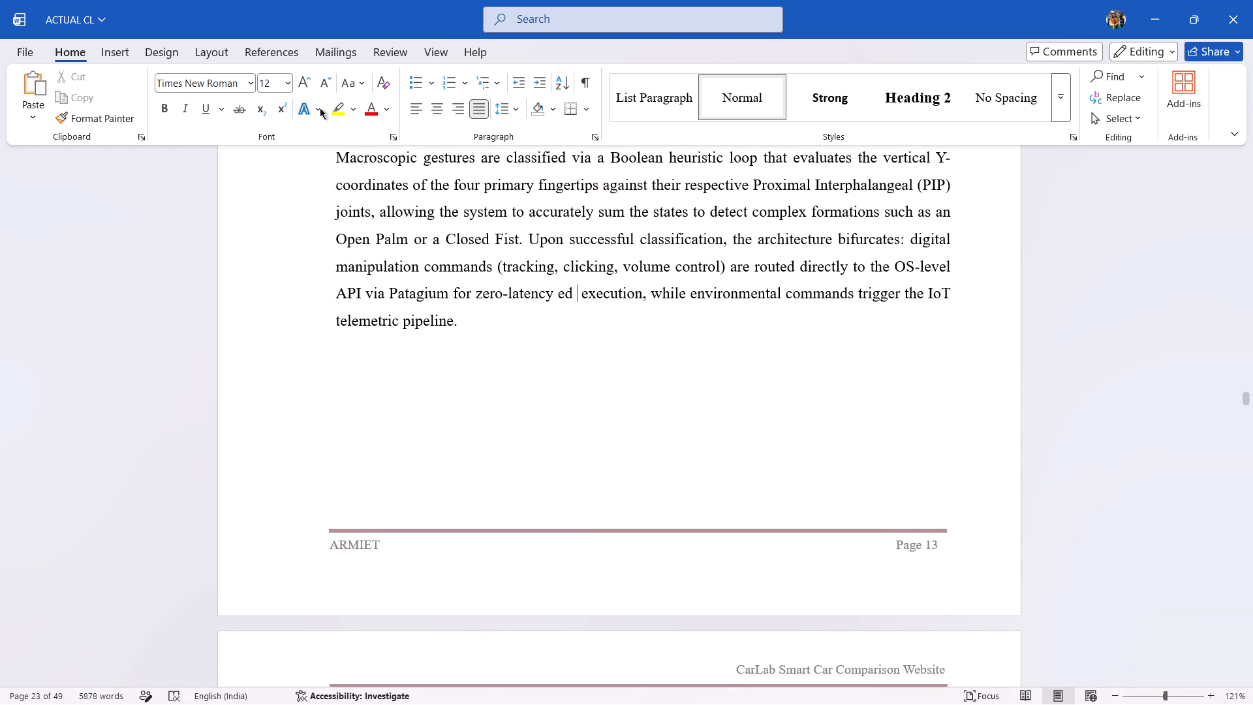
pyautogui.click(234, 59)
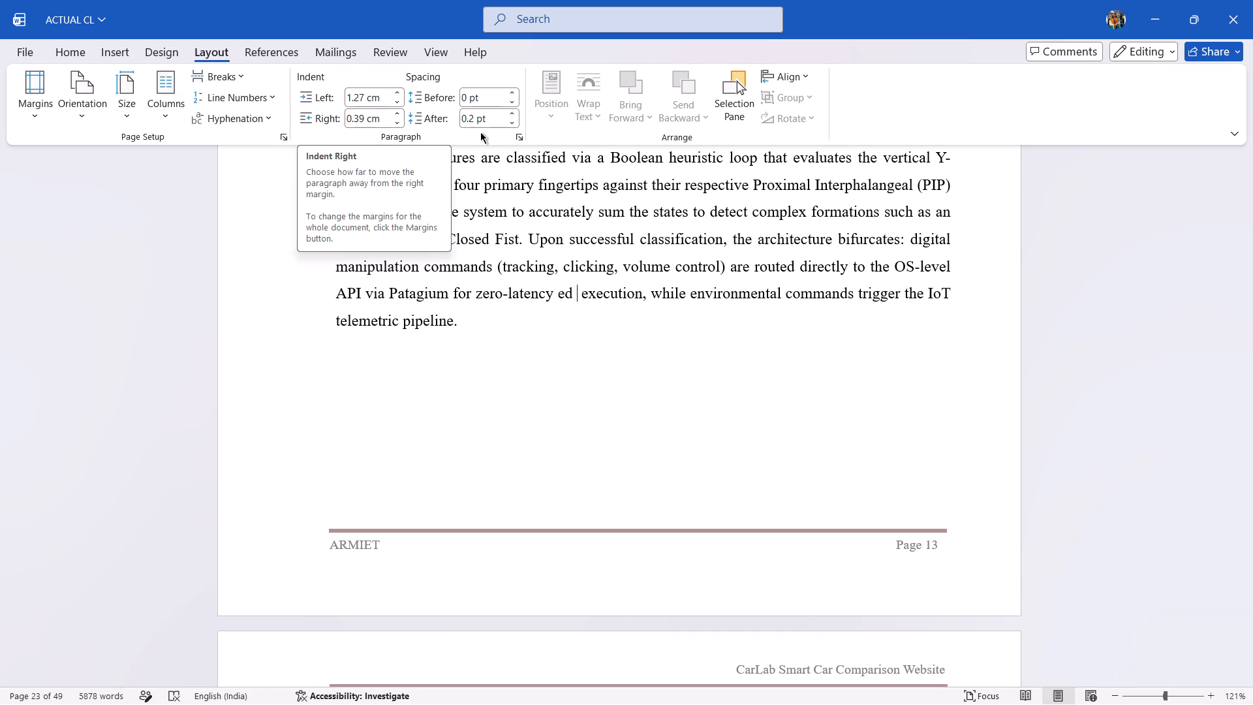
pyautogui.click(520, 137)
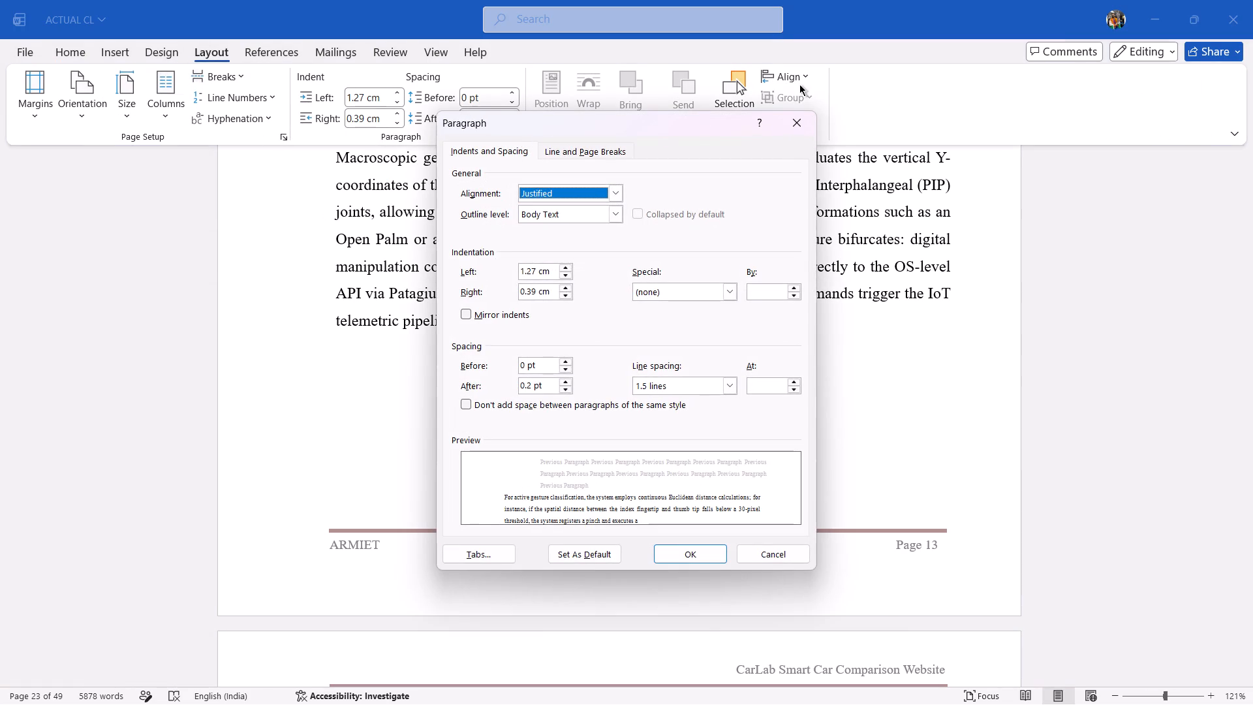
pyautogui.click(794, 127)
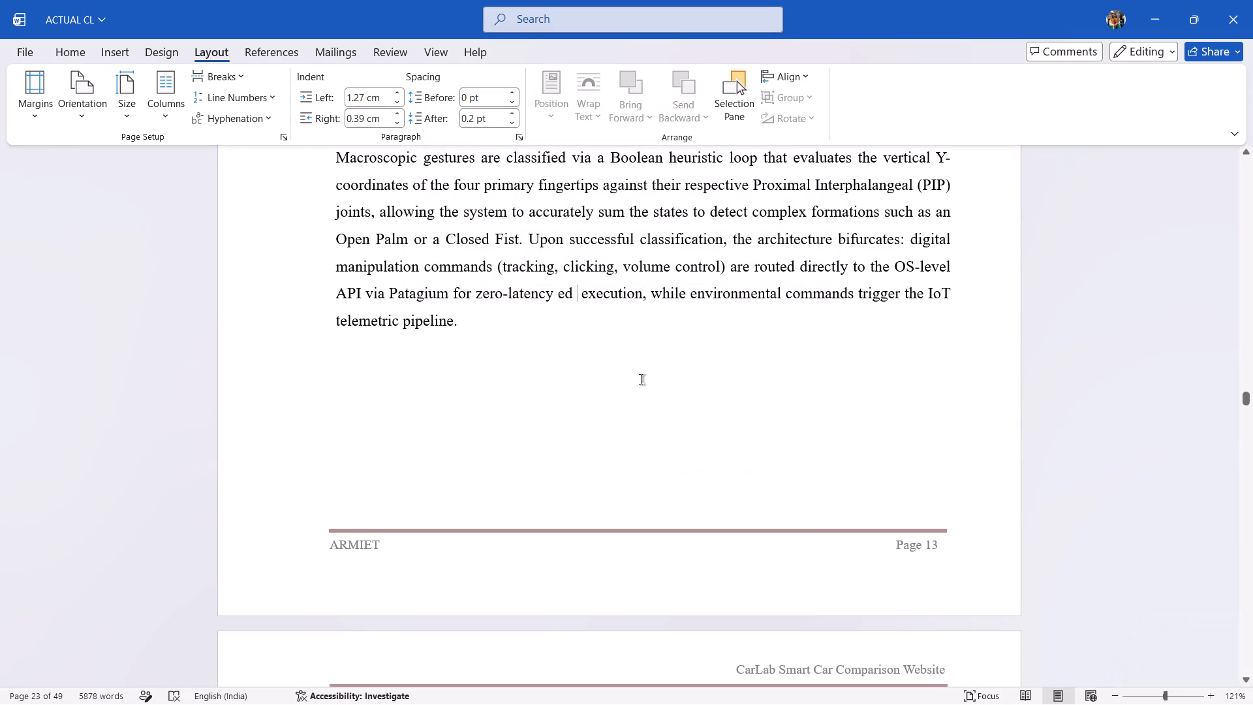
# Change "SYSTEM" to "System" in the Fig.5.1 caption below the system architecture diagram.
pyautogui.click(619, 460)
pyautogui.scroll(-3, 619, 460)
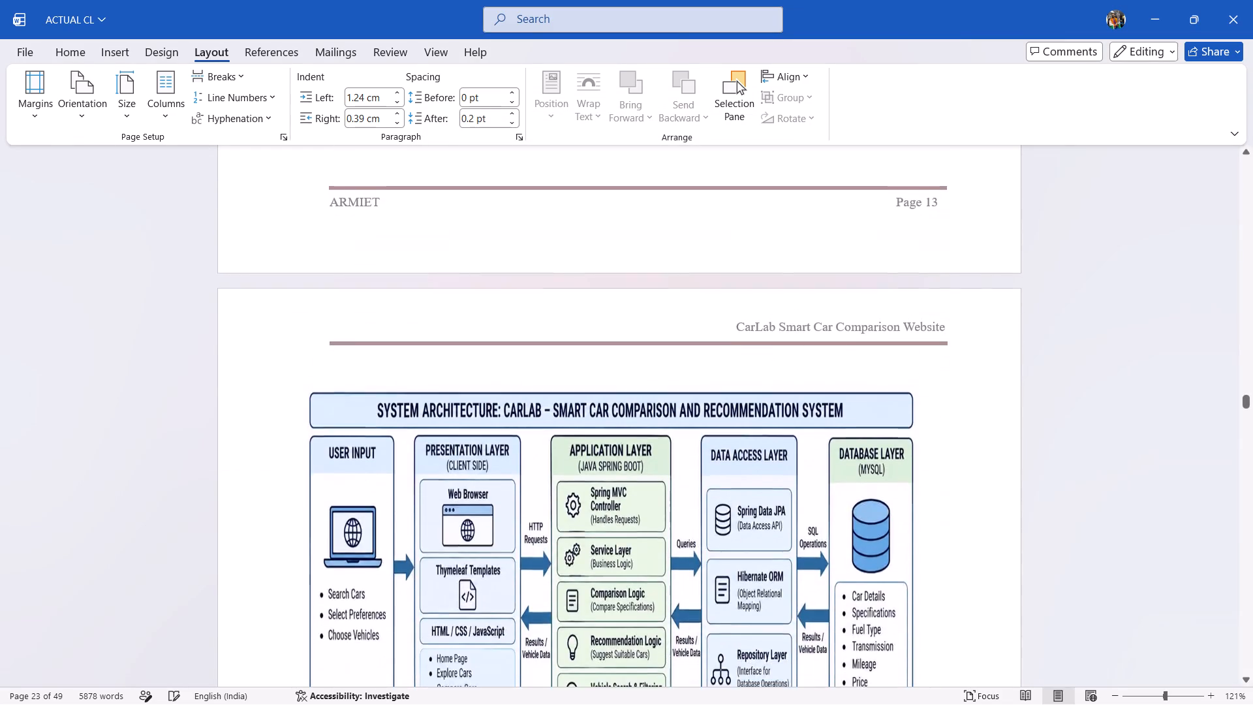
pyautogui.scroll(-3, 619, 460)
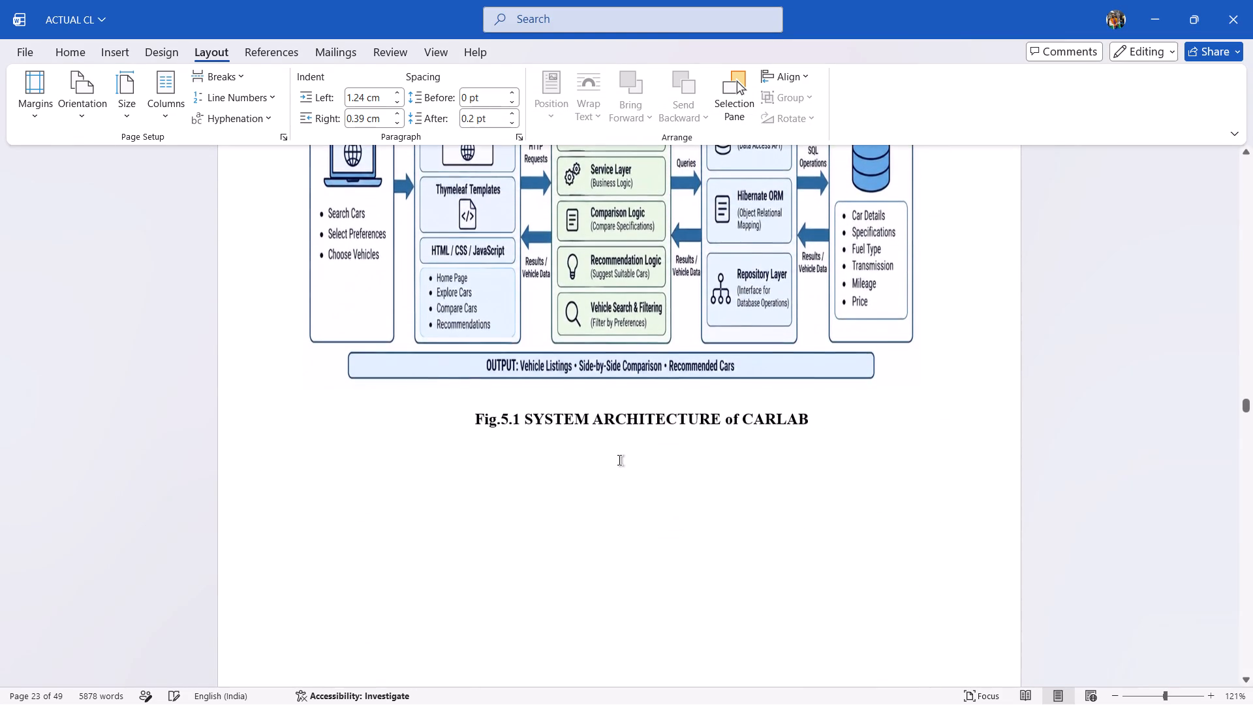
pyautogui.scroll(1, 619, 460)
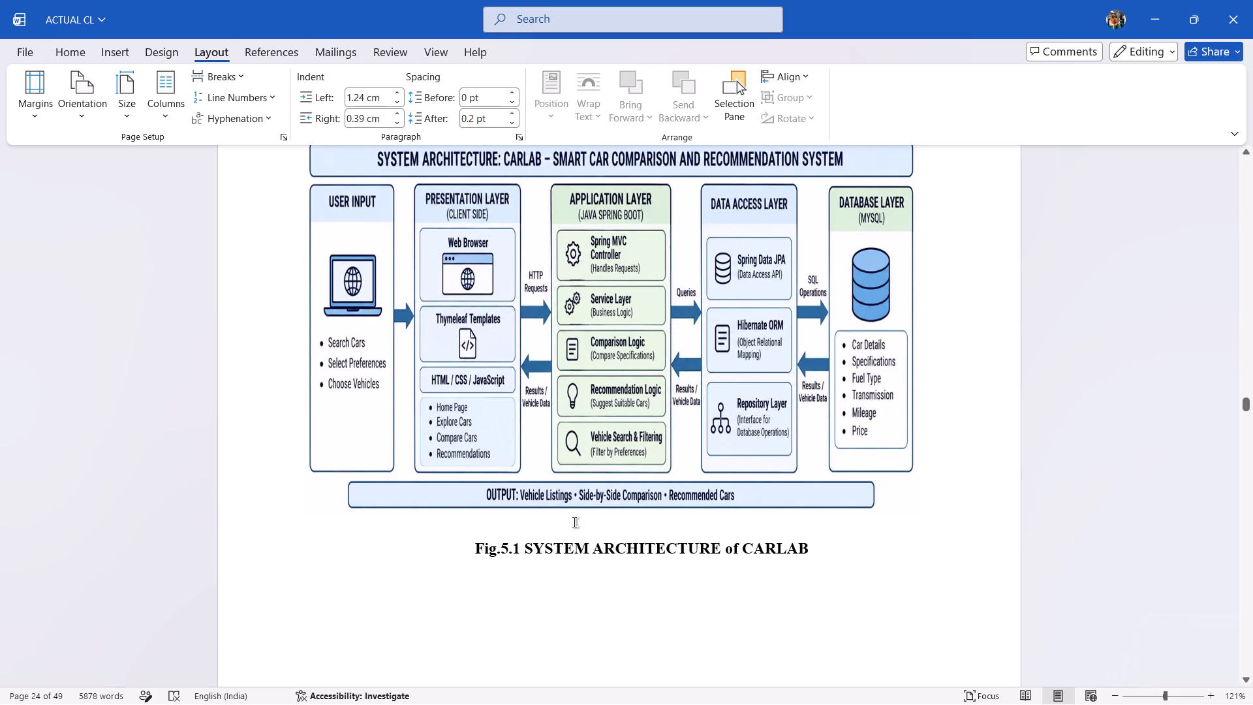
pyautogui.click(587, 547)
pyautogui.press('BackSpace')
pyautogui.press('BackSpace')
pyautogui.press('BackSpace')
pyautogui.press('BackSpace')
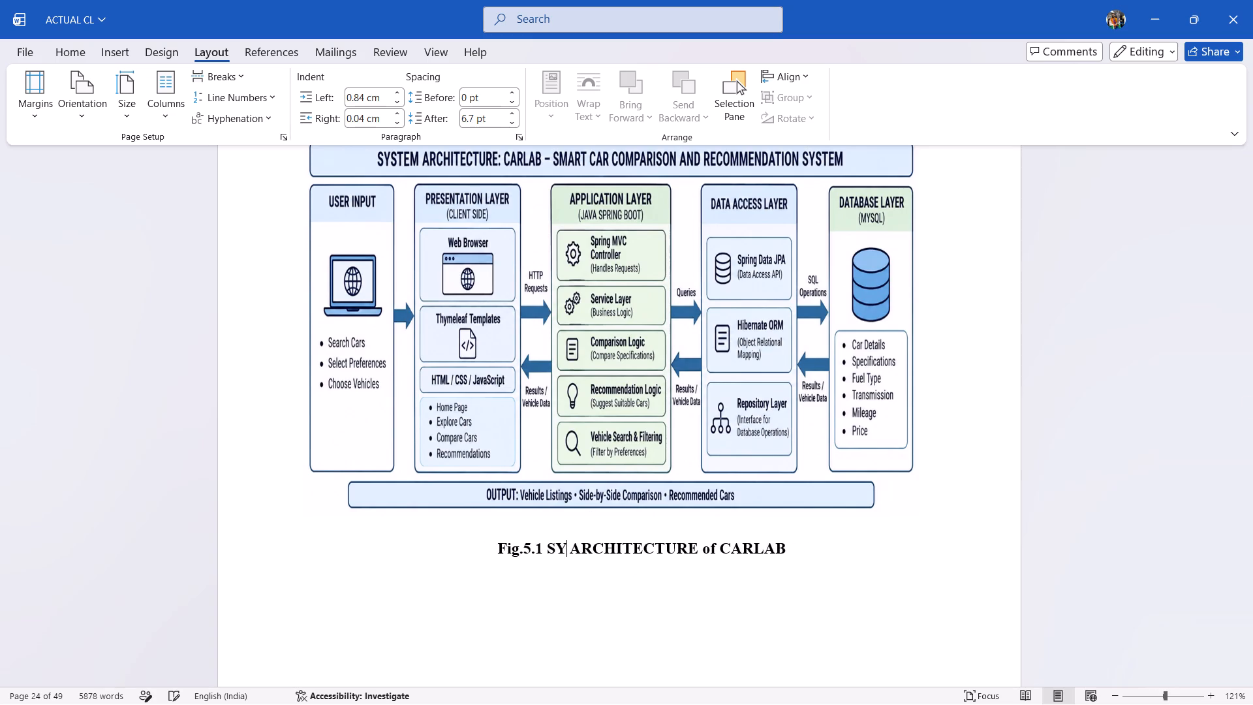
pyautogui.press('BackSpace')
pyautogui.write('yste')
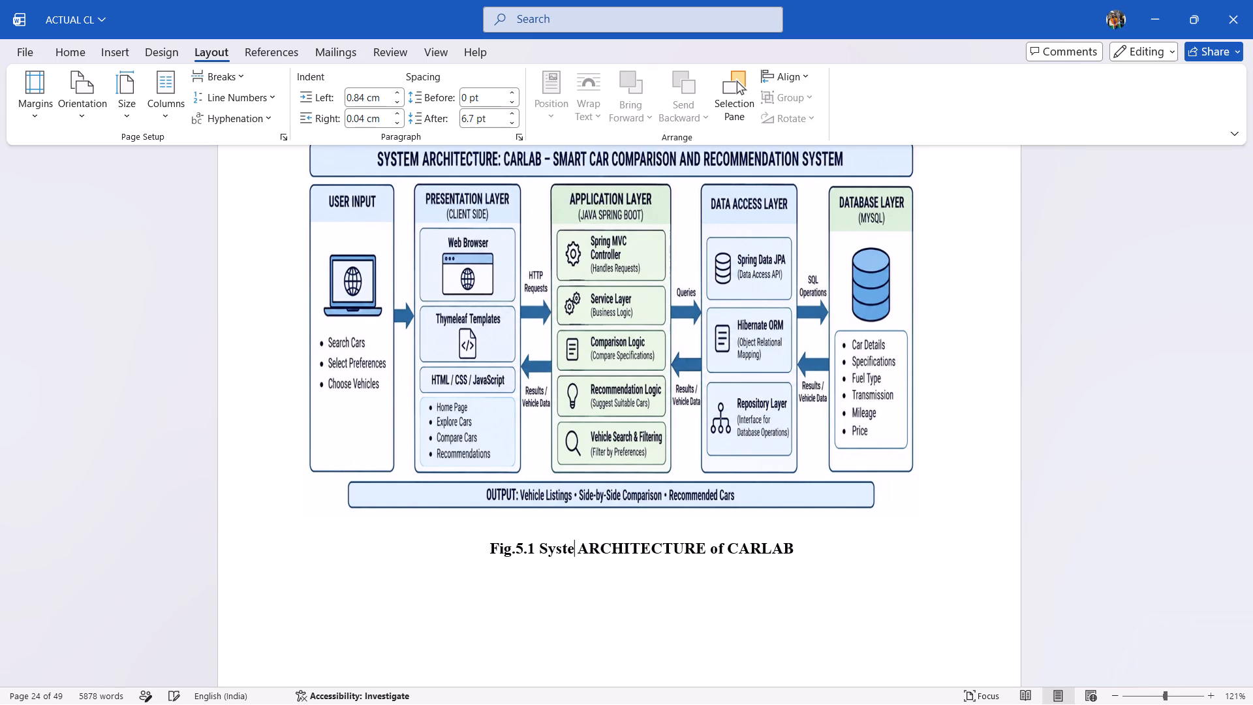
pyautogui.press('m')
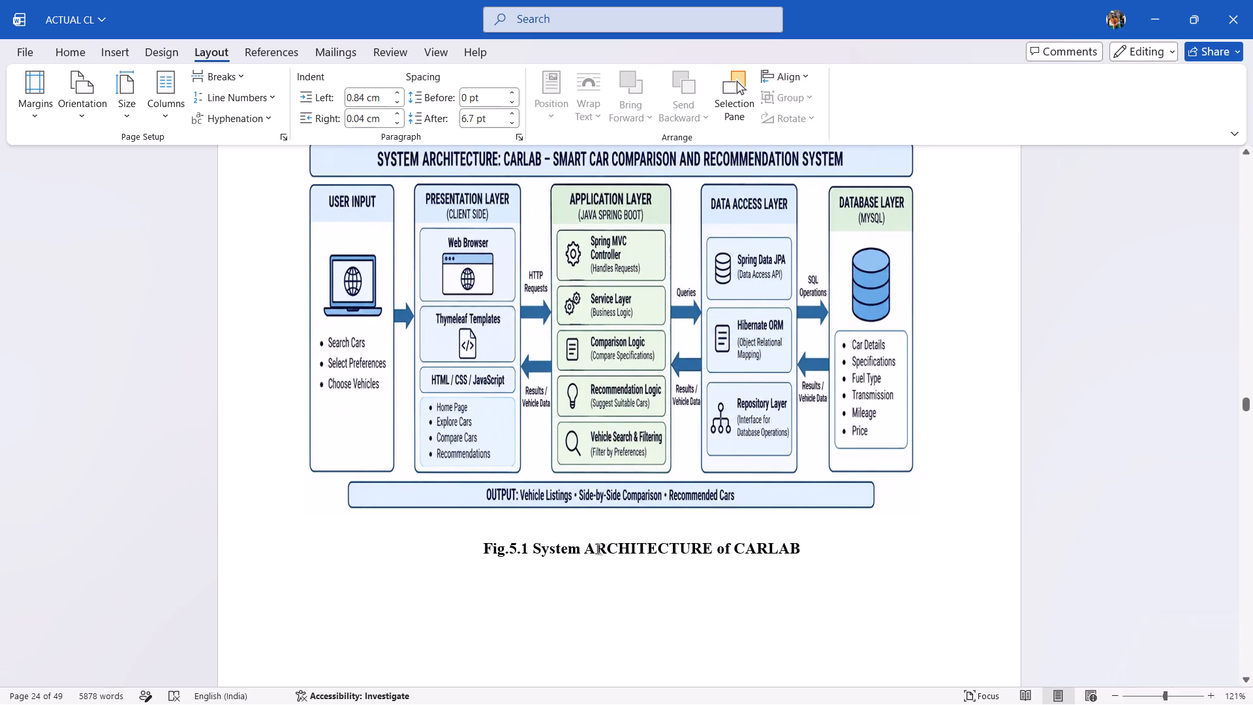
# Replace "ARCHITECTURE" with "Architechture" in the Fig.5.1 caption.
pyautogui.click(709, 548)
pyautogui.press('BackSpace')
pyautogui.press('BackSpace')
pyautogui.press('BackSpace')
pyautogui.press('BackSpace')
pyautogui.press('BackSpace')
pyautogui.press('BackSpace')
pyautogui.press('BackSpace')
pyautogui.press('BackSpace')
pyautogui.press('BackSpace')
pyautogui.press('BackSpace')
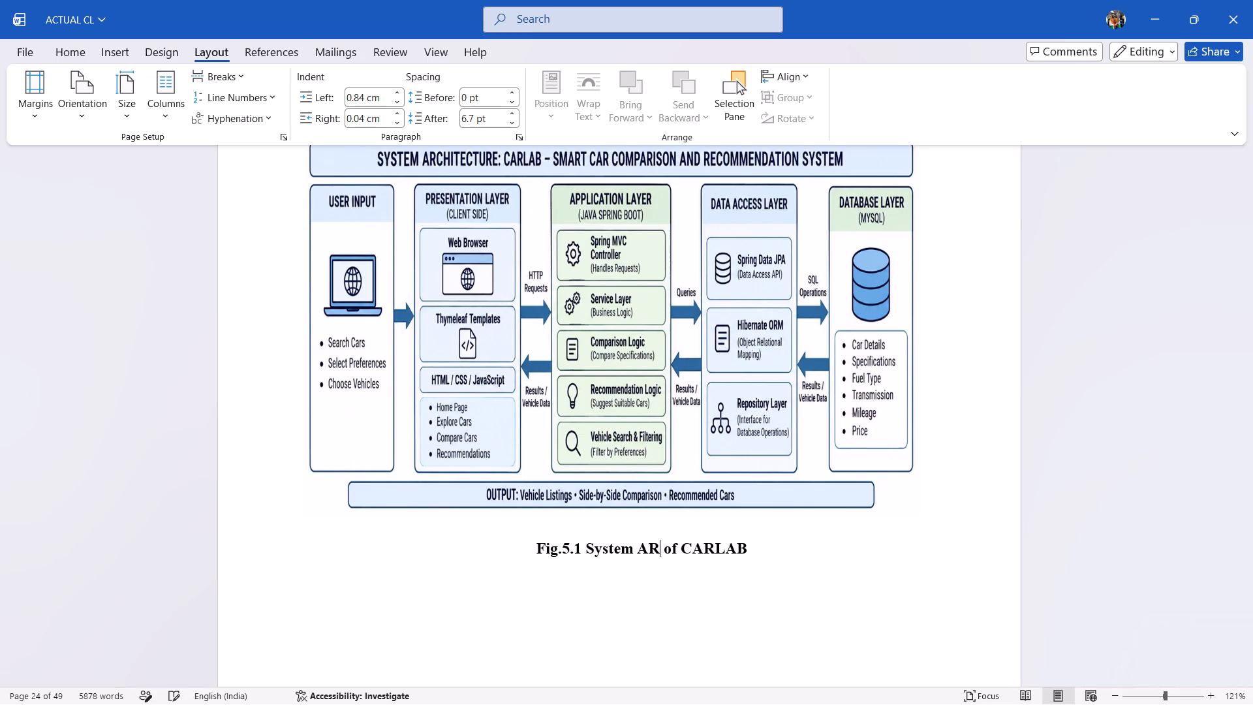
pyautogui.press('BackSpace')
pyautogui.write('rchitec')
pyautogui.write('hture')
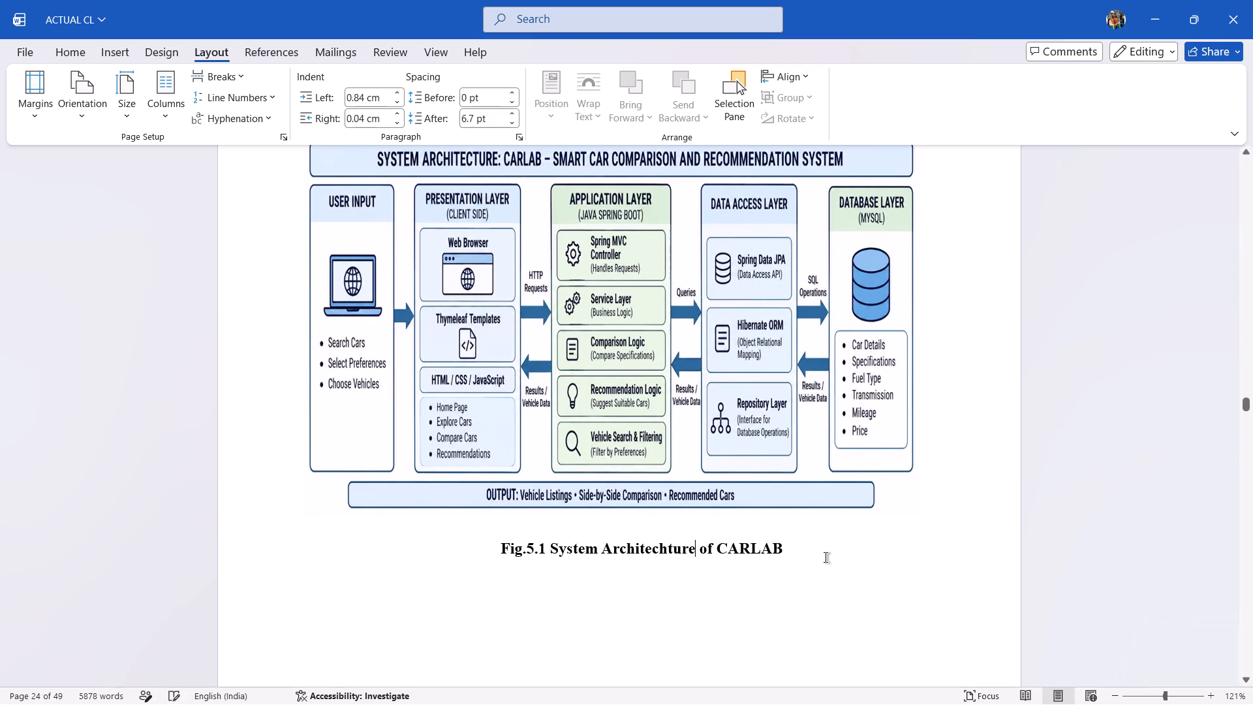
# Change "CARLAB" to "CarLab" at the end of the Fig.5.1 caption.
pyautogui.click(756, 548)
pyautogui.press('Left')
pyautogui.press('BackSpace')
pyautogui.press('BackSpace')
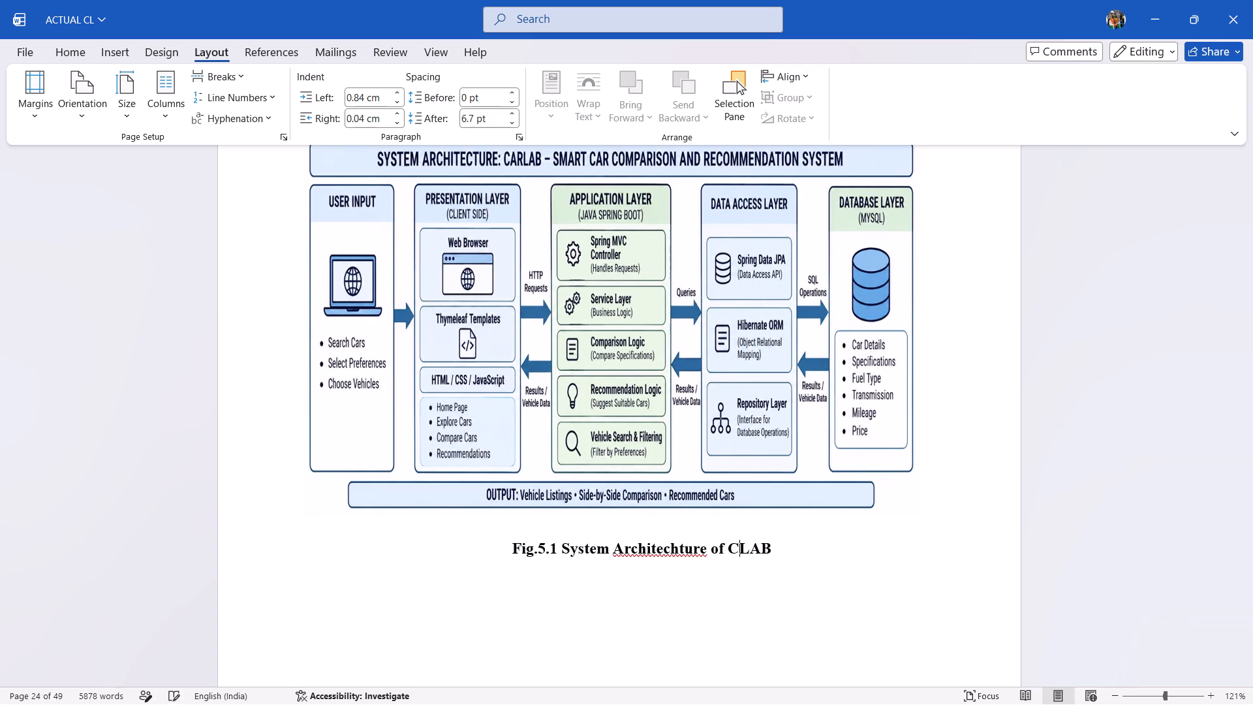
pyautogui.write('ar')
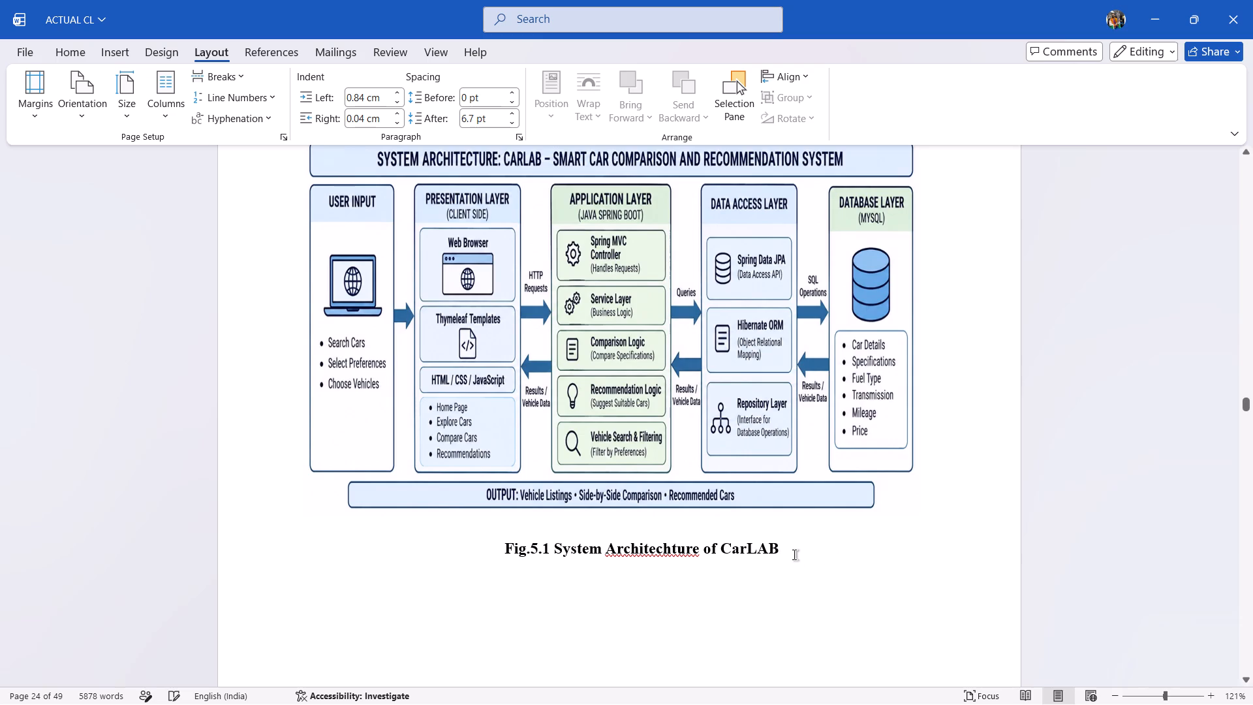
pyautogui.click(785, 552)
pyautogui.press('BackSpace')
pyautogui.press('BackSpace')
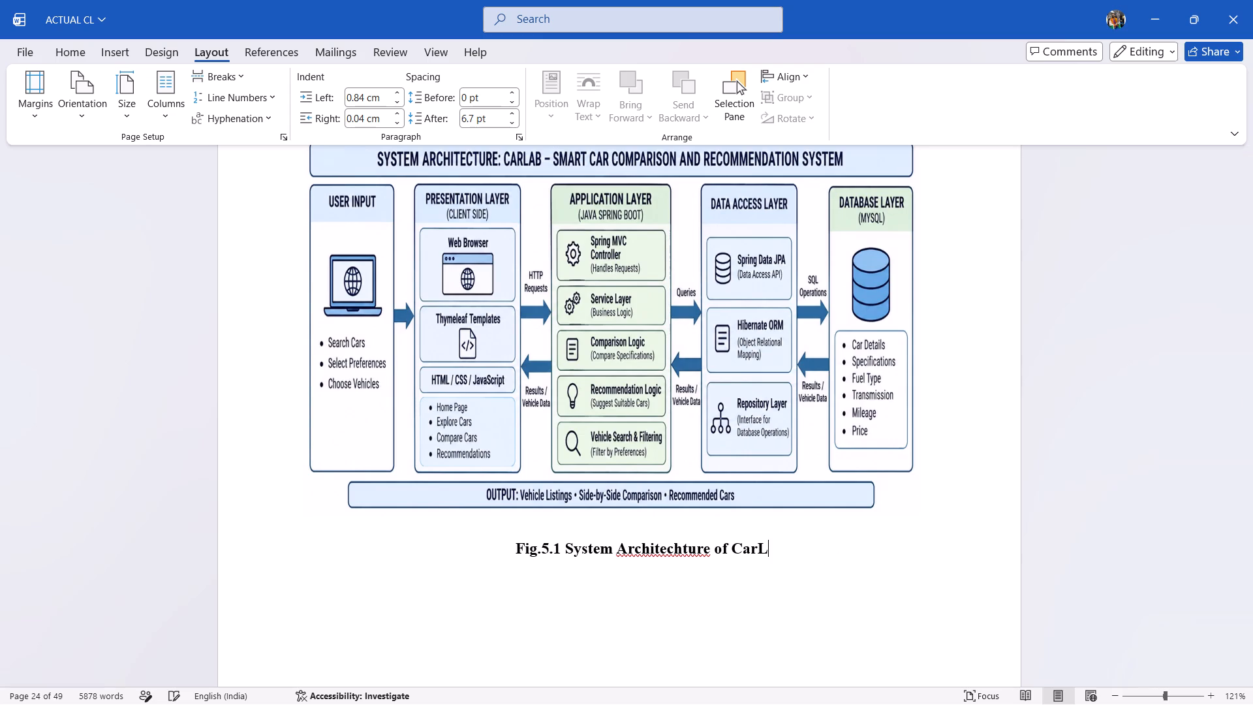
pyautogui.write('ab')
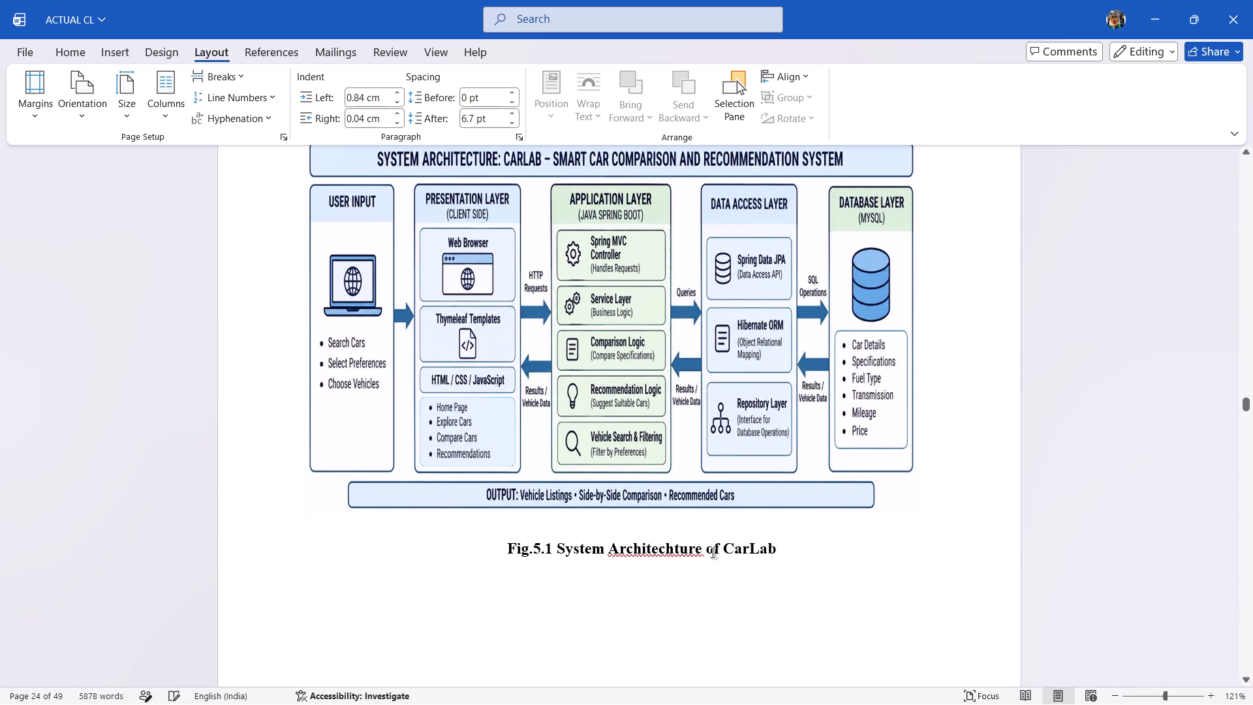
# Correct the flagged word "Architechture" to "Architecture" in the Fig.5.1 caption.
pyautogui.click(698, 552)
pyautogui.rightClick(683, 550)
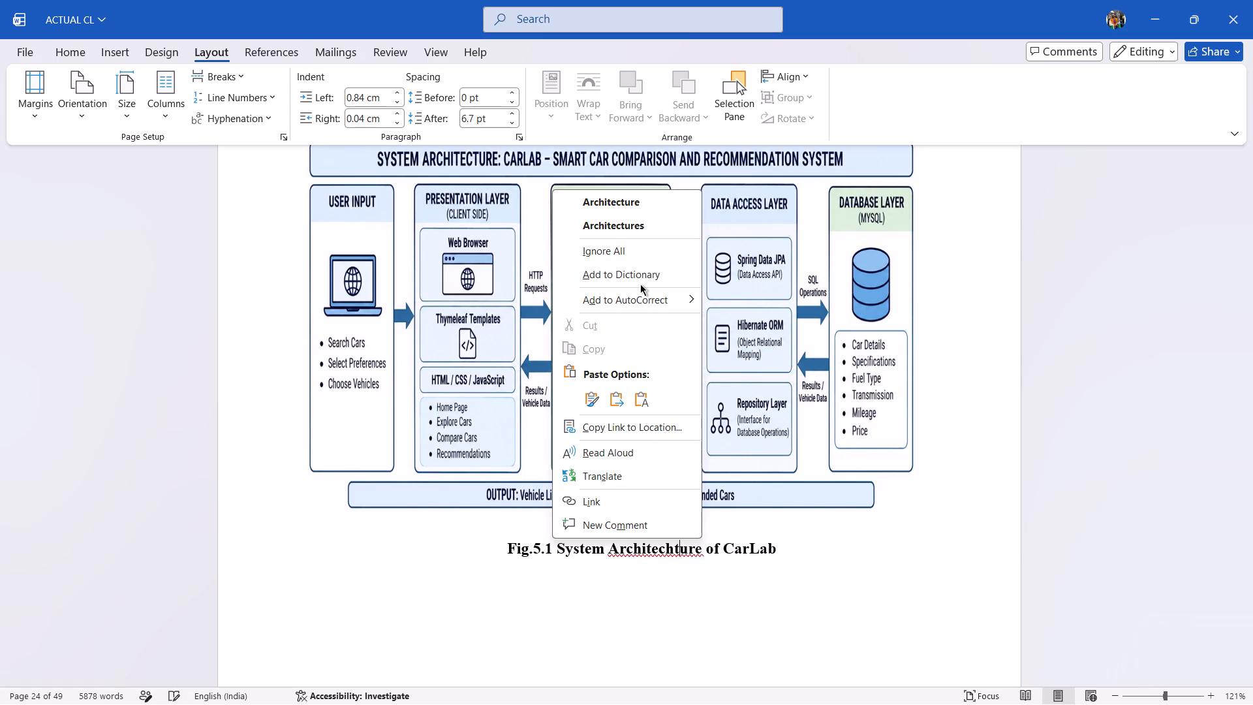
pyautogui.click(654, 210)
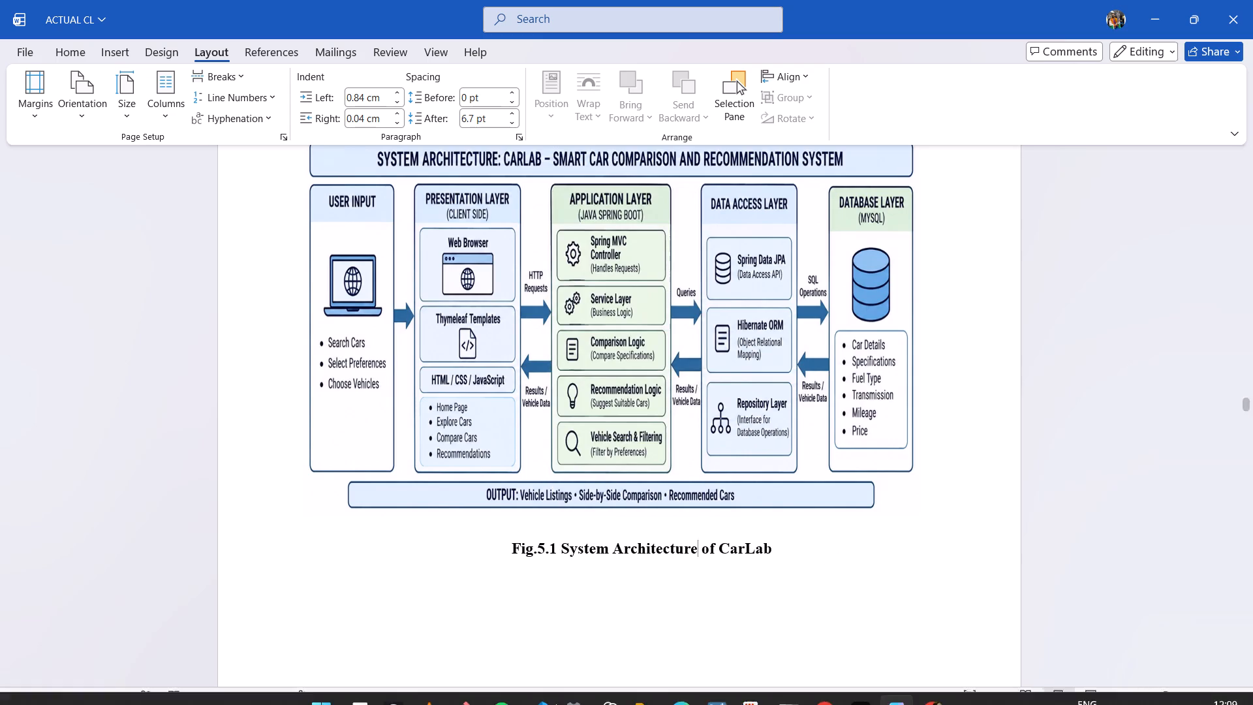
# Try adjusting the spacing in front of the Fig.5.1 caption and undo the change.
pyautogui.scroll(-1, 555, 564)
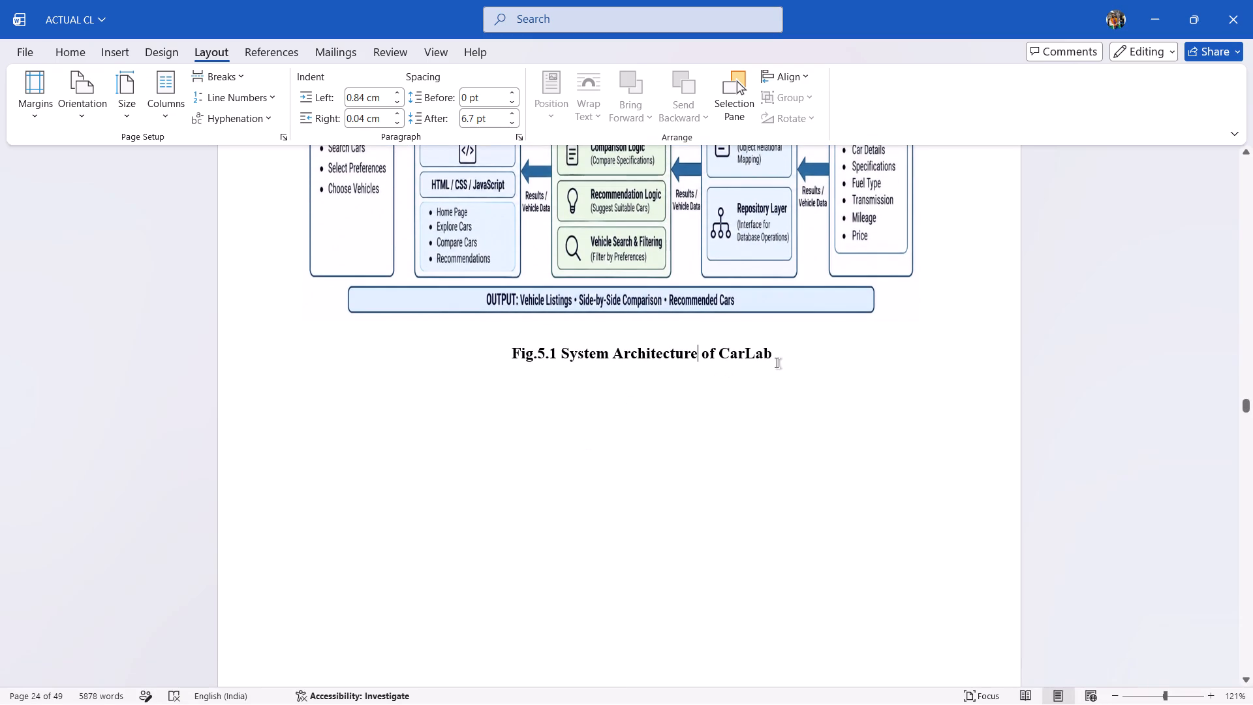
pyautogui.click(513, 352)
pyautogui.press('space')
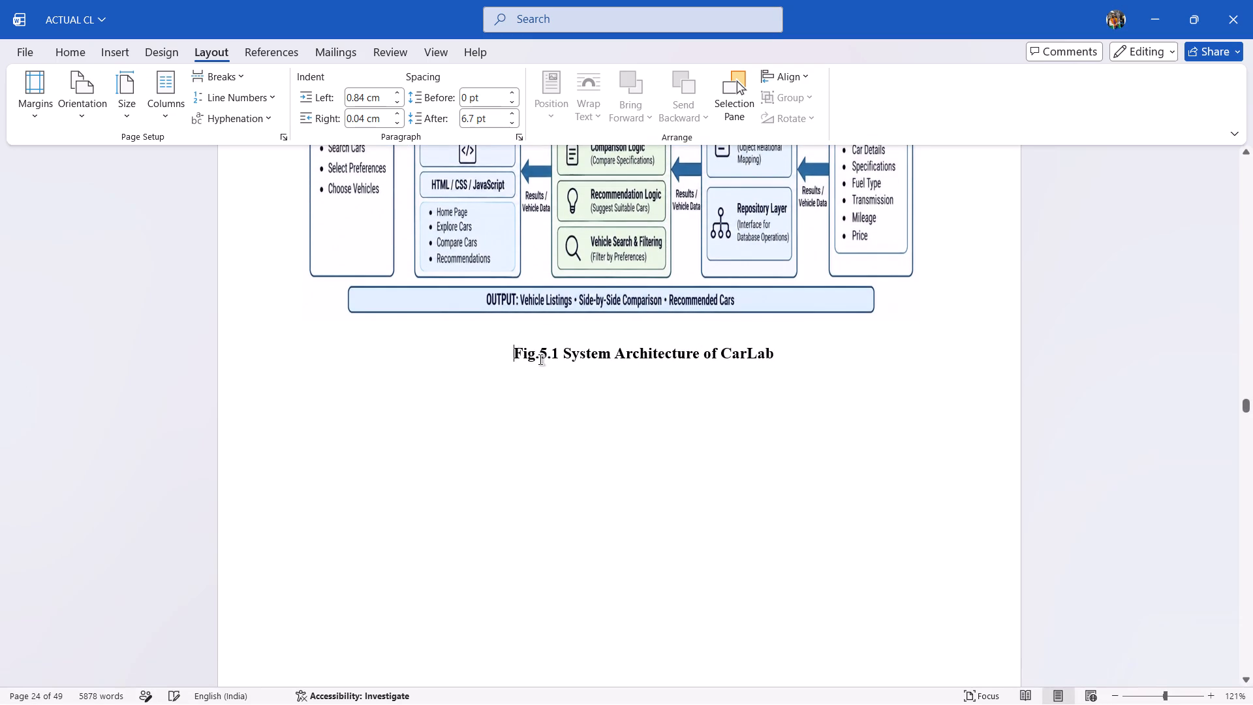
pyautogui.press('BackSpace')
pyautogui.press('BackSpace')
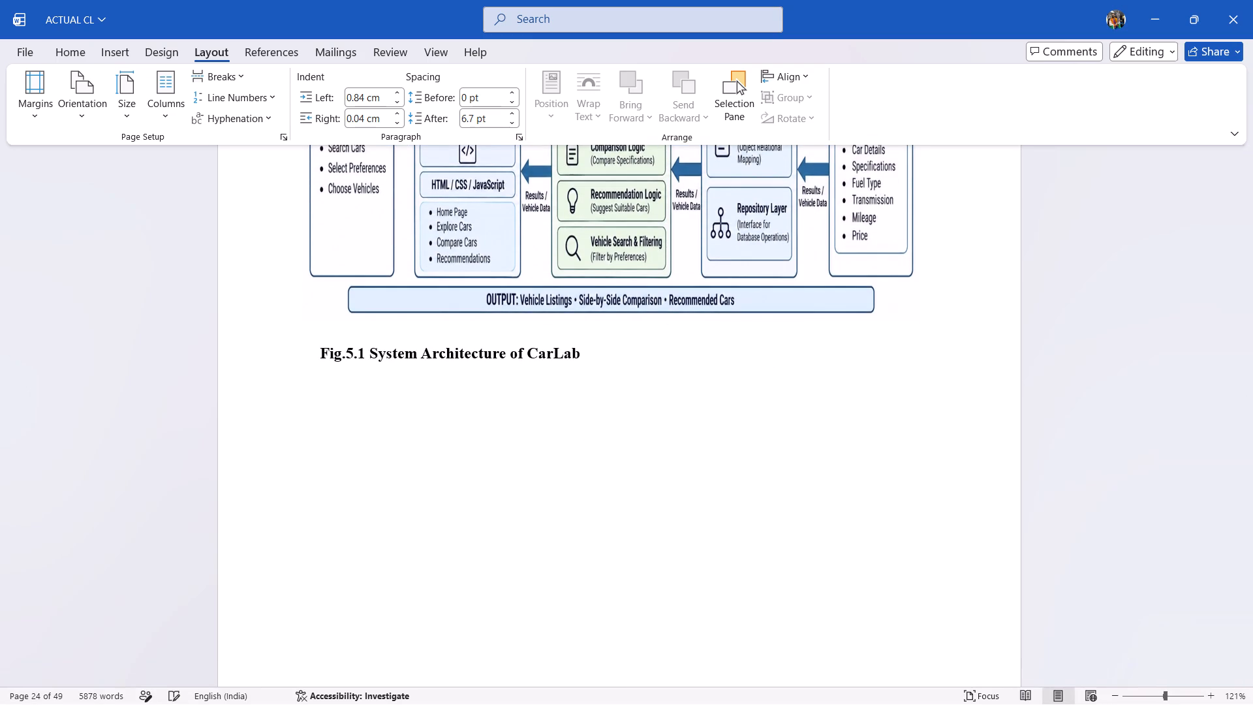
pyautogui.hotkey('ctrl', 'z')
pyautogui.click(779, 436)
# Review the pages from the Fig.5.1 diagram through the Chapter 06 title page and check their layout.
pyautogui.scroll(2, 779, 436)
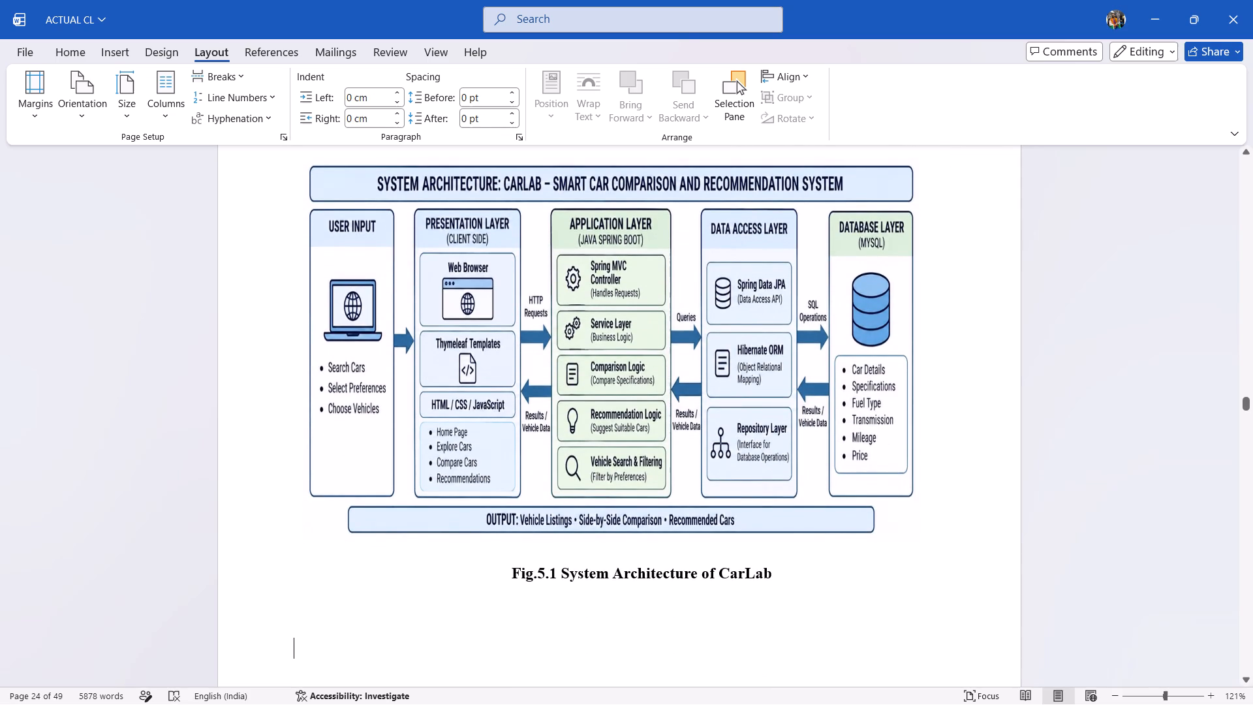
pyautogui.scroll(-2, 656, 533)
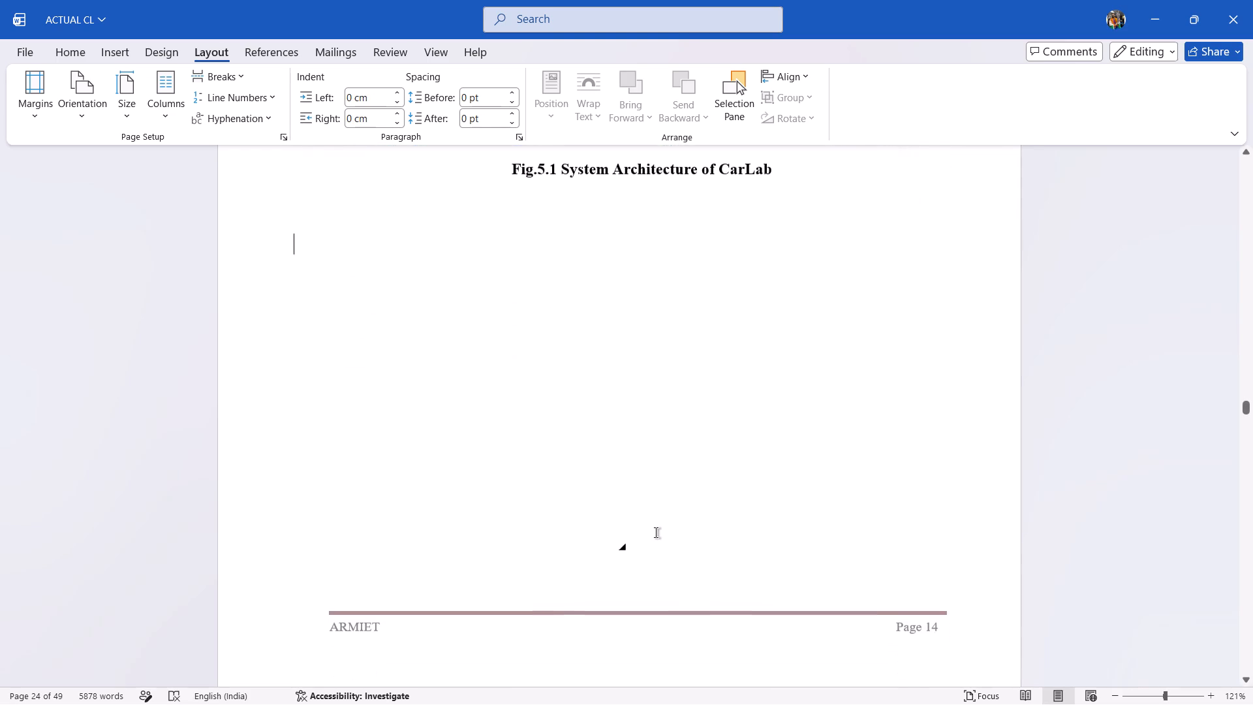
pyautogui.scroll(-1, 656, 533)
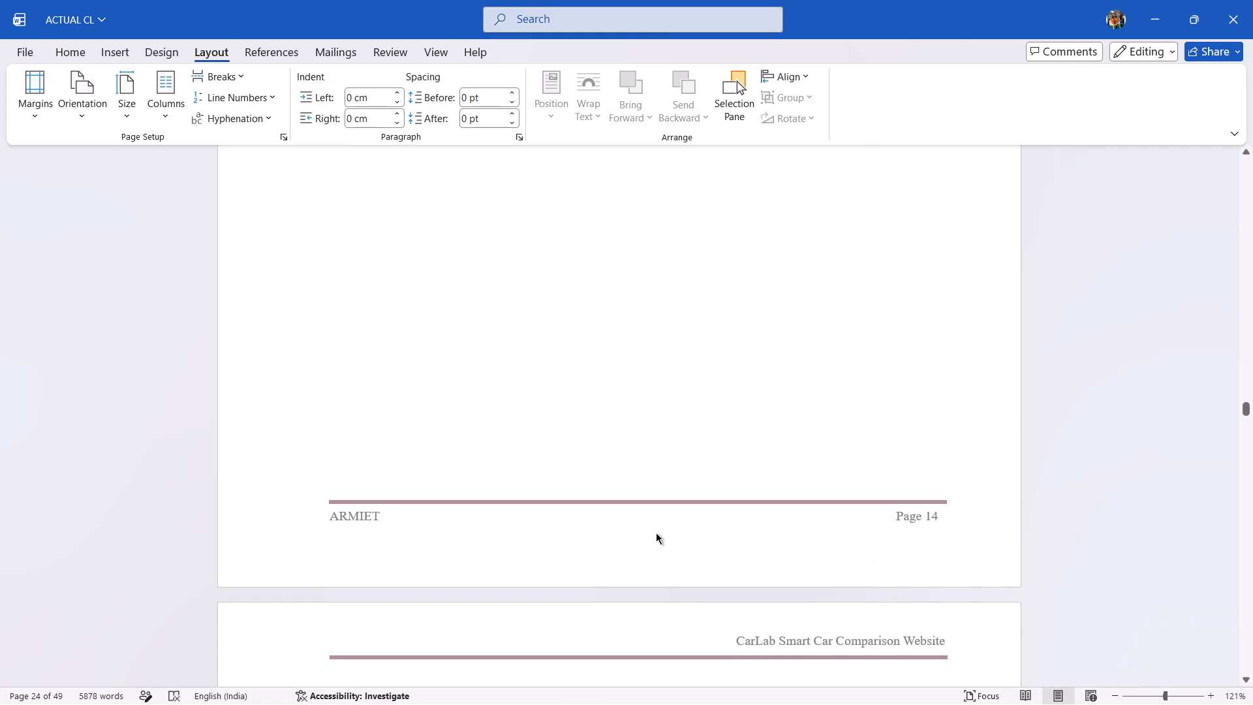
pyautogui.scroll(-3, 656, 533)
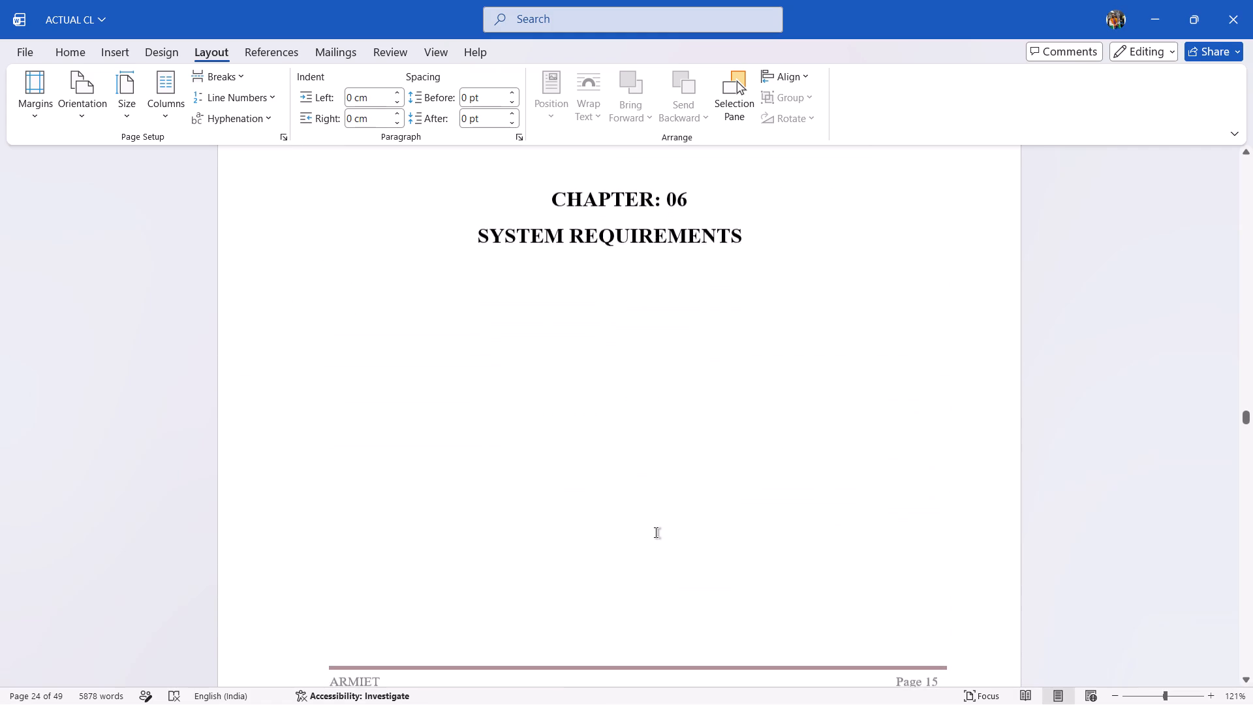
pyautogui.scroll(2, 656, 533)
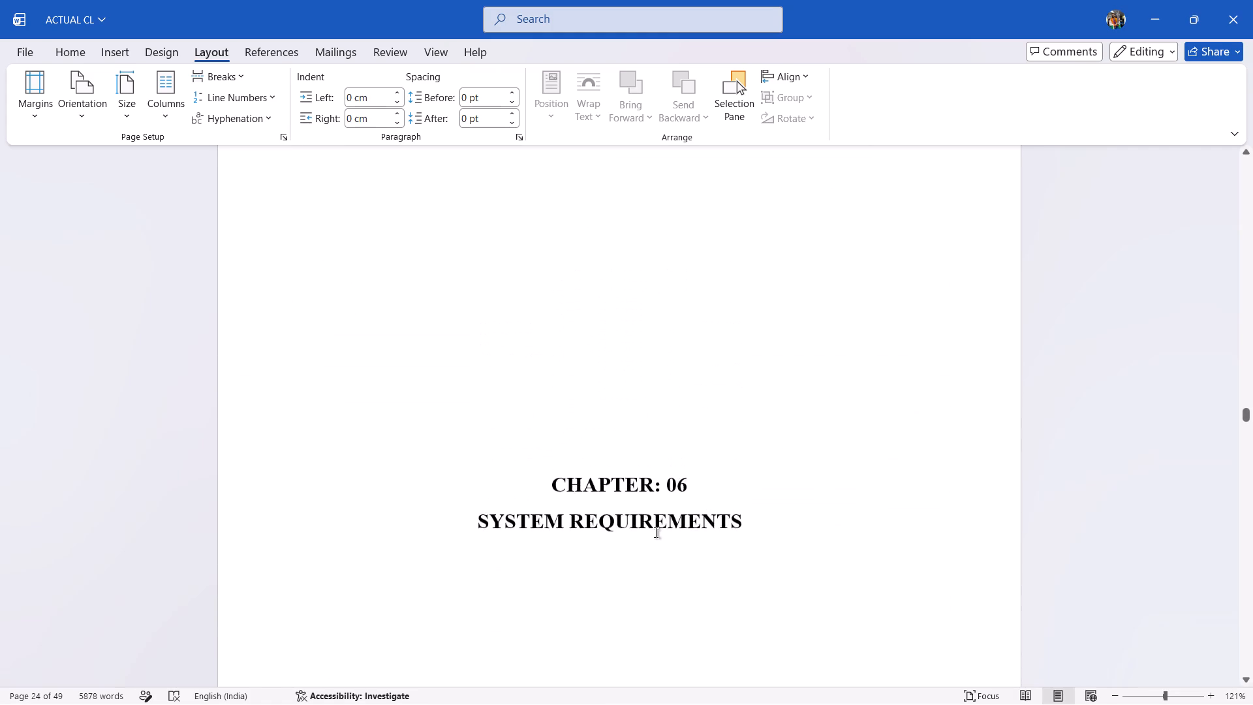
pyautogui.keyDown('ctrl'); pyautogui.scroll(-4, 656, 533); pyautogui.keyUp('ctrl')
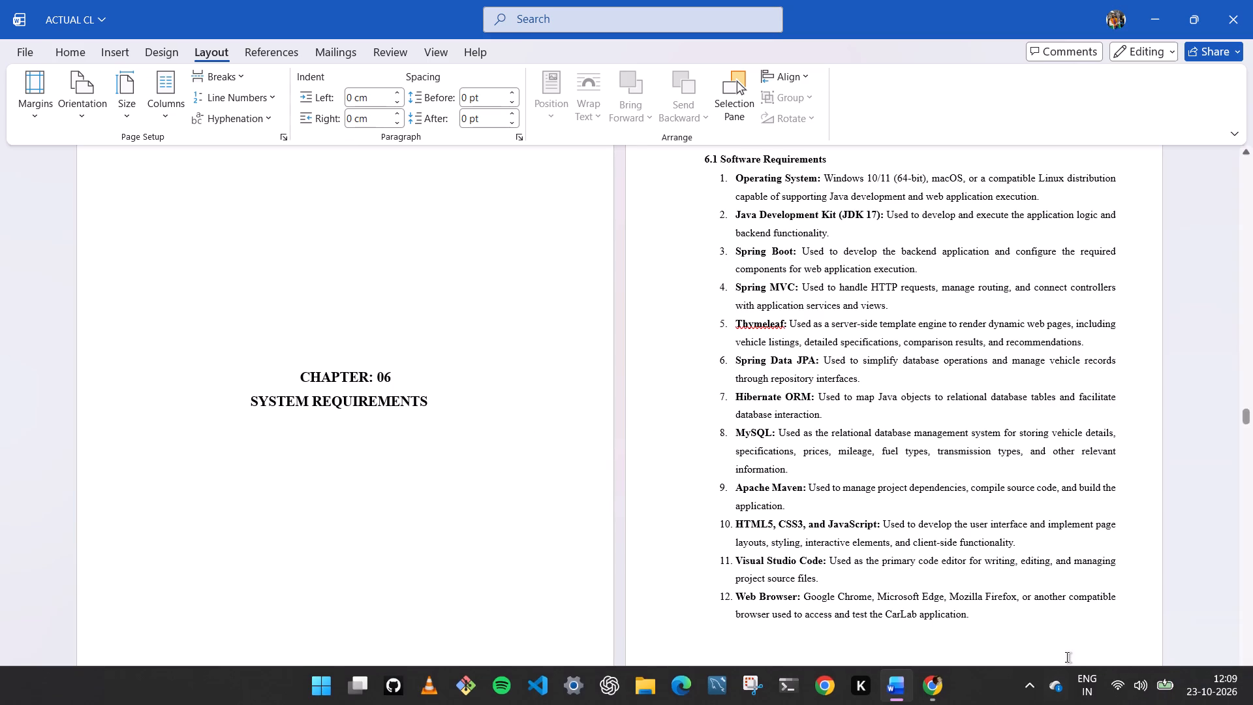
pyautogui.click(1055, 699)
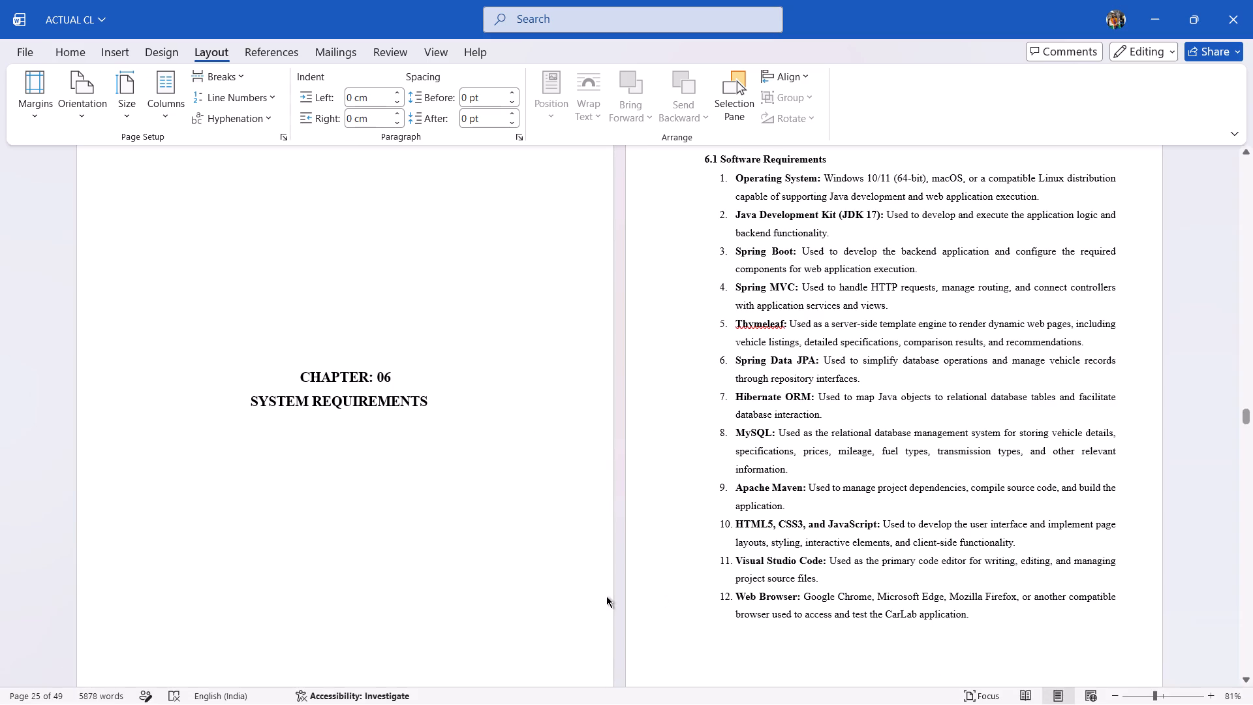
pyautogui.keyDown('ctrl'); pyautogui.scroll(-2, 467, 539); pyautogui.keyUp('ctrl')
pyautogui.scroll(2, 467, 539)
pyautogui.keyDown('ctrl'); pyautogui.scroll(3, 467, 539); pyautogui.keyUp('ctrl')
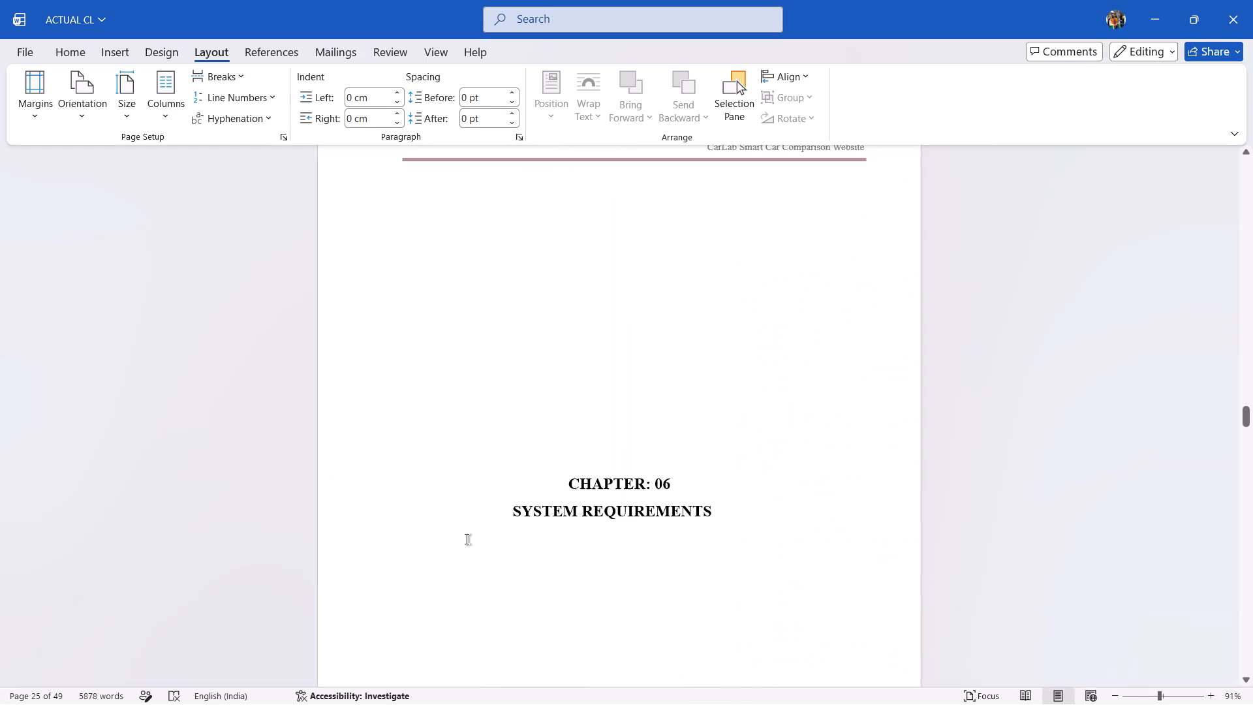
# Convert the numbered list under 6.1 Software Requirements to a bulleted list.
pyautogui.scroll(-4, 467, 539)
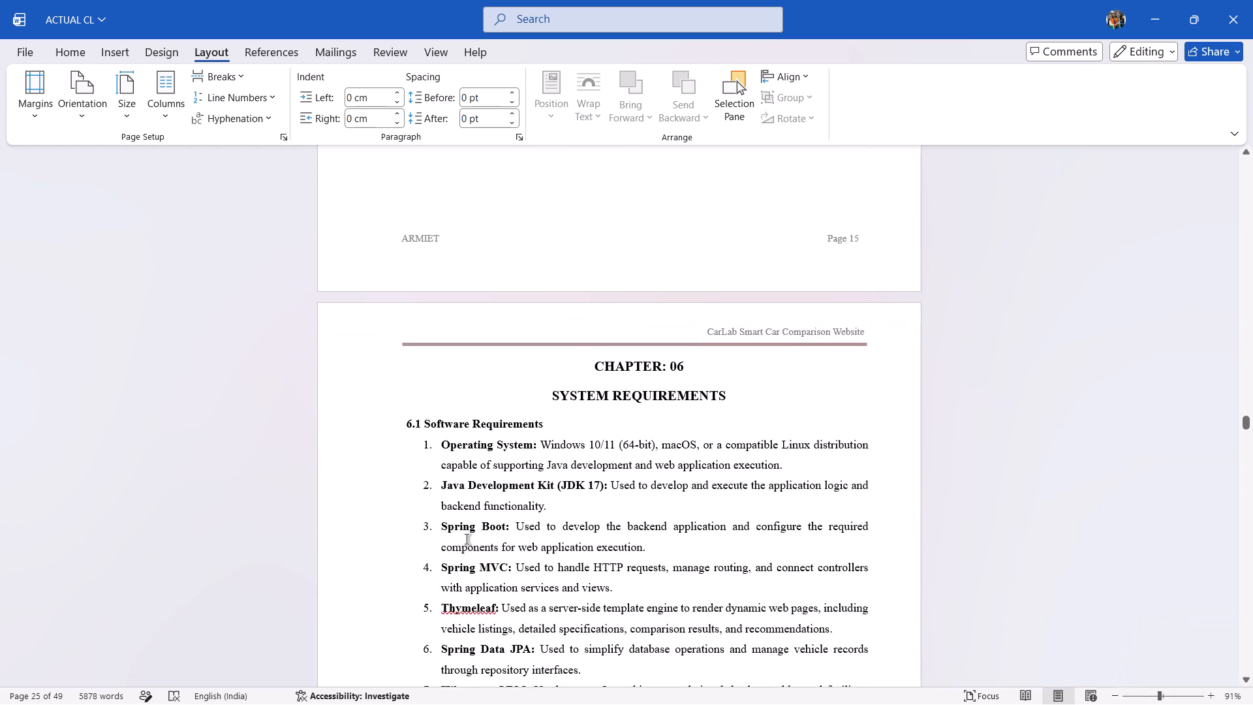
pyautogui.scroll(-3, 467, 539)
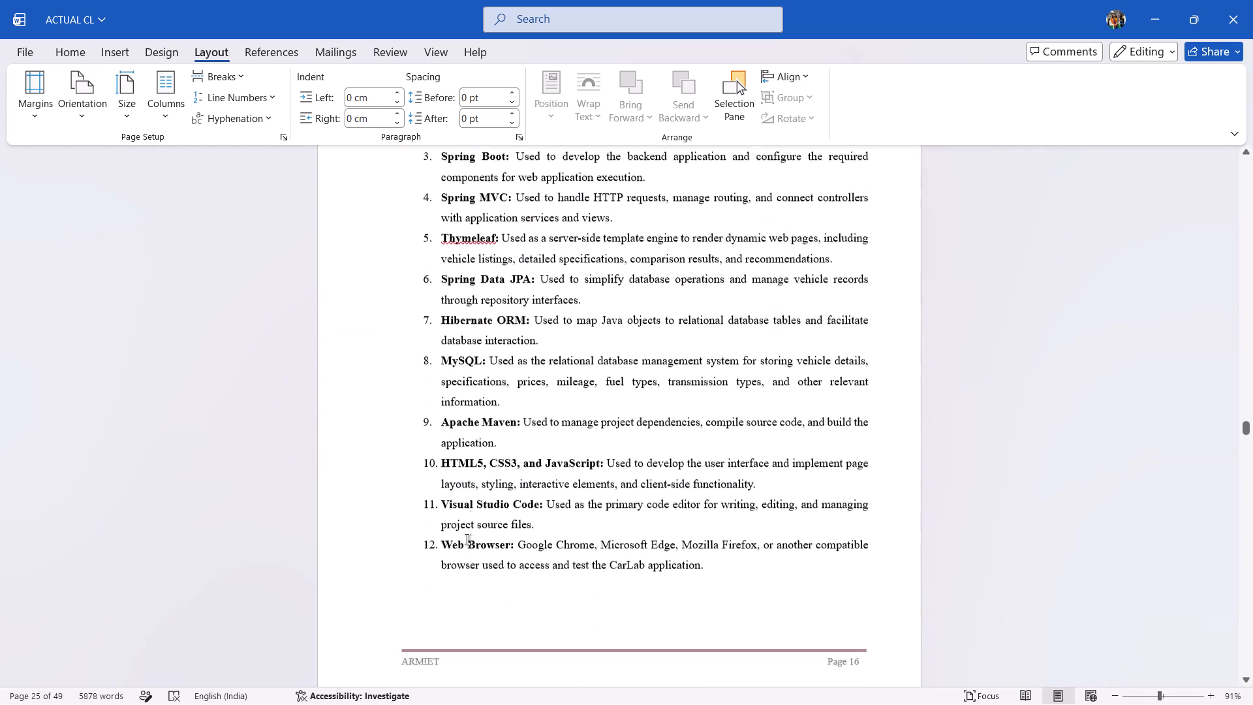
pyautogui.scroll(1, 467, 539)
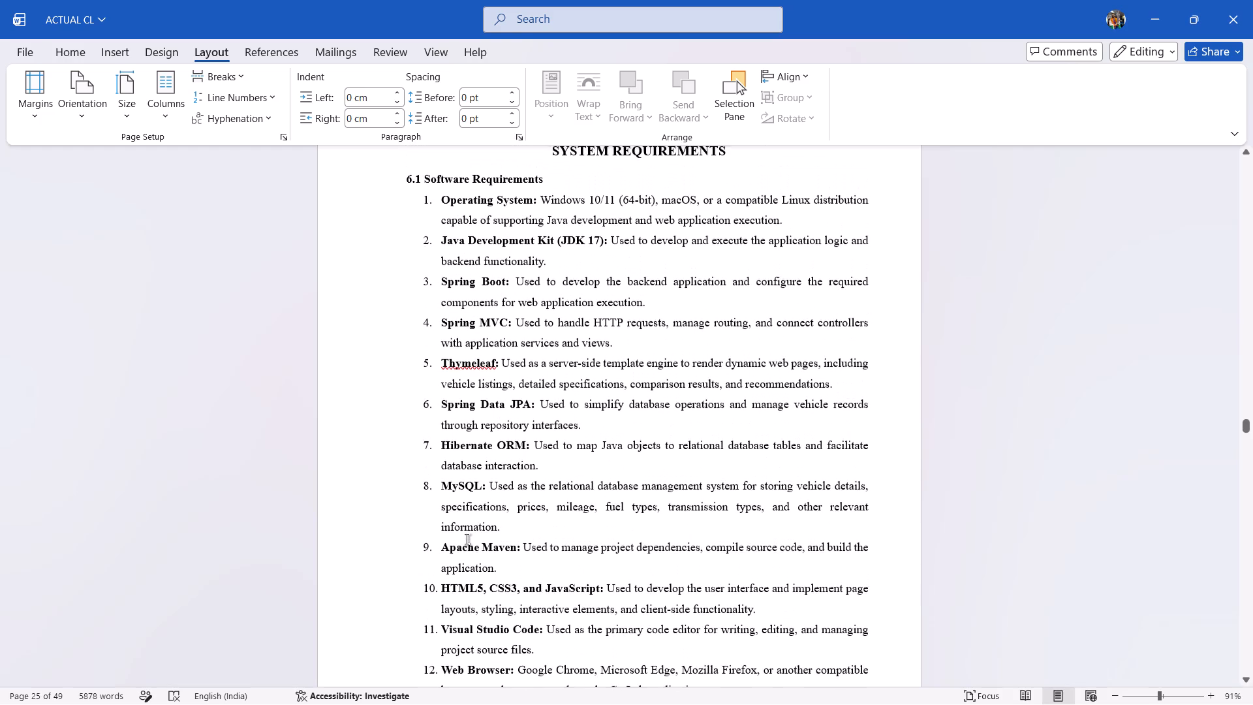
pyautogui.scroll(1, 467, 539)
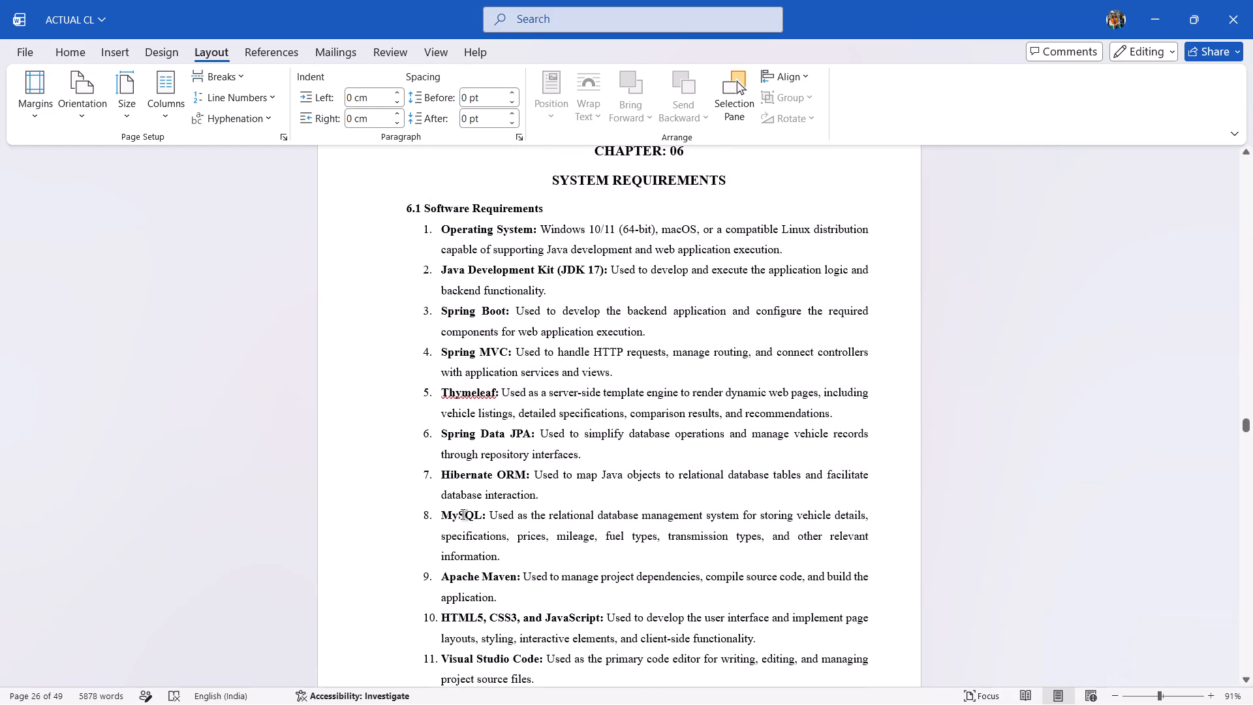
pyautogui.doubleClick(427, 231)
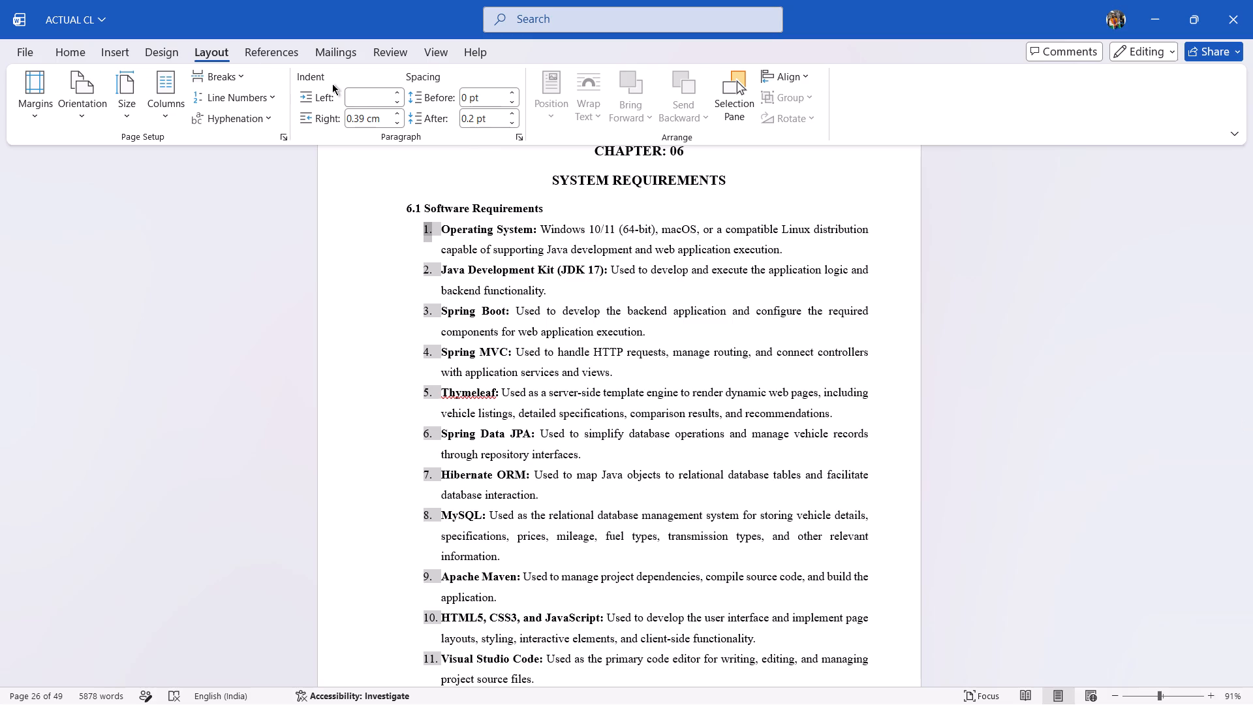
pyautogui.click(57, 50)
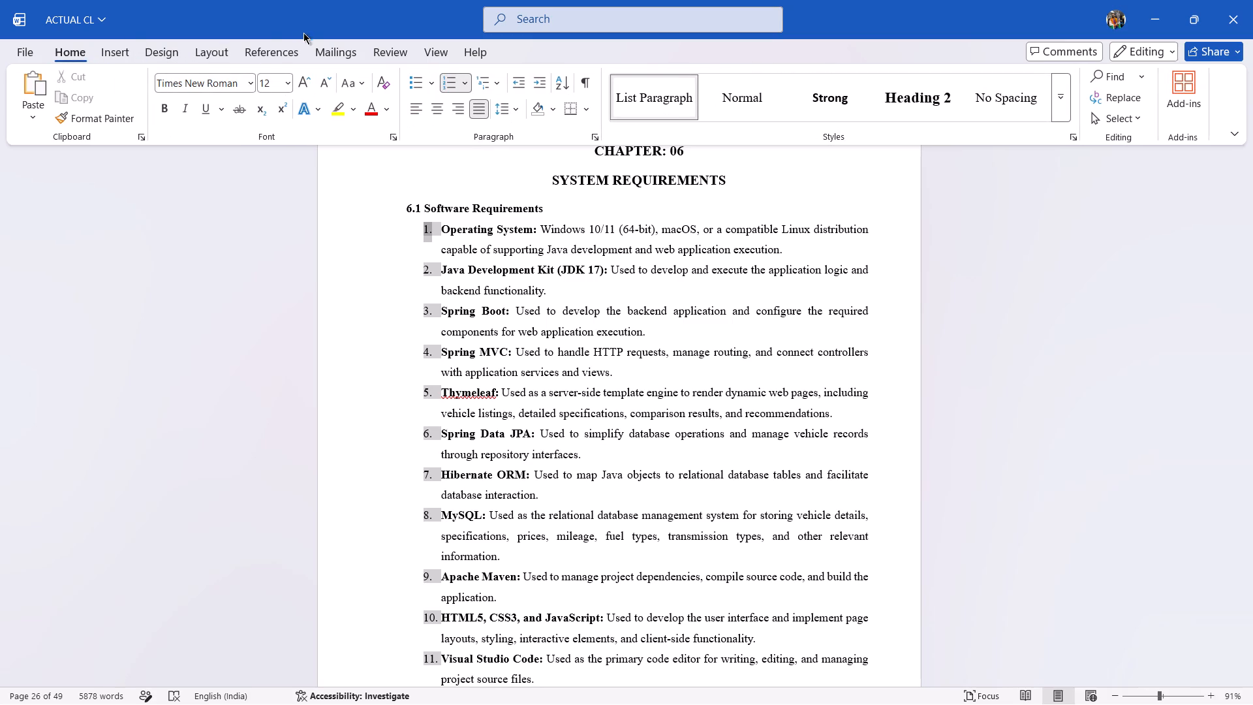
pyautogui.click(409, 84)
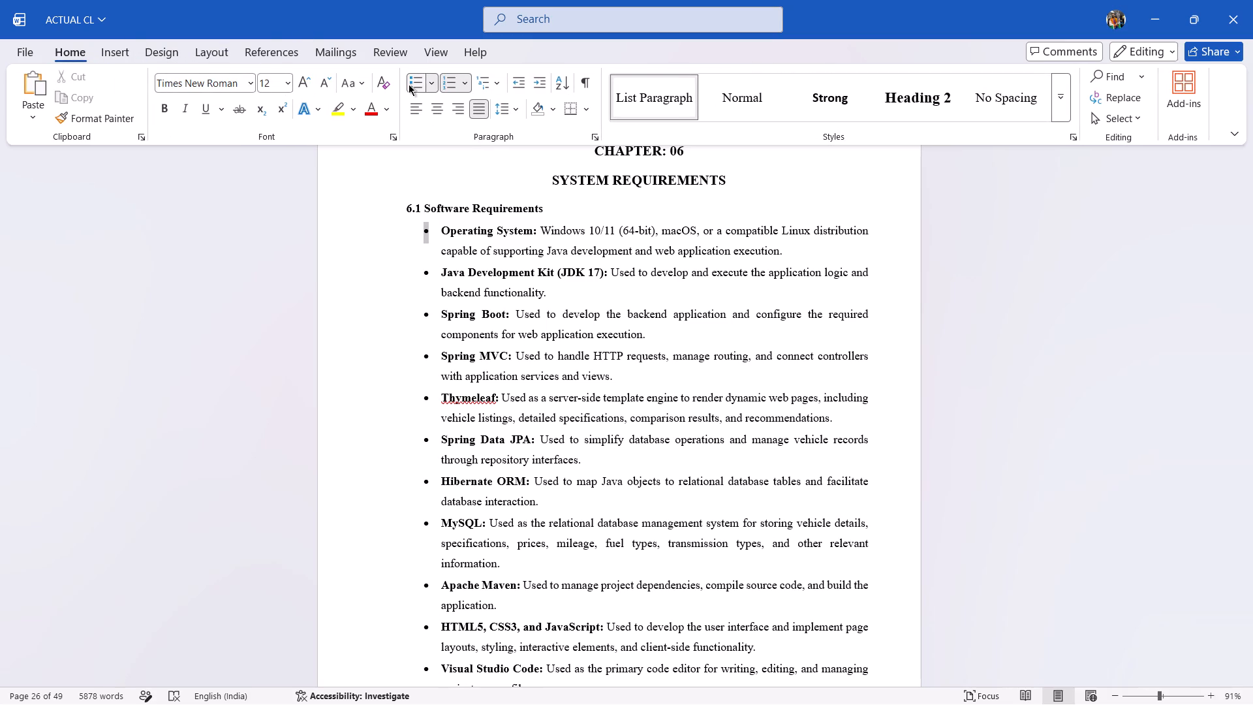
pyautogui.click(384, 370)
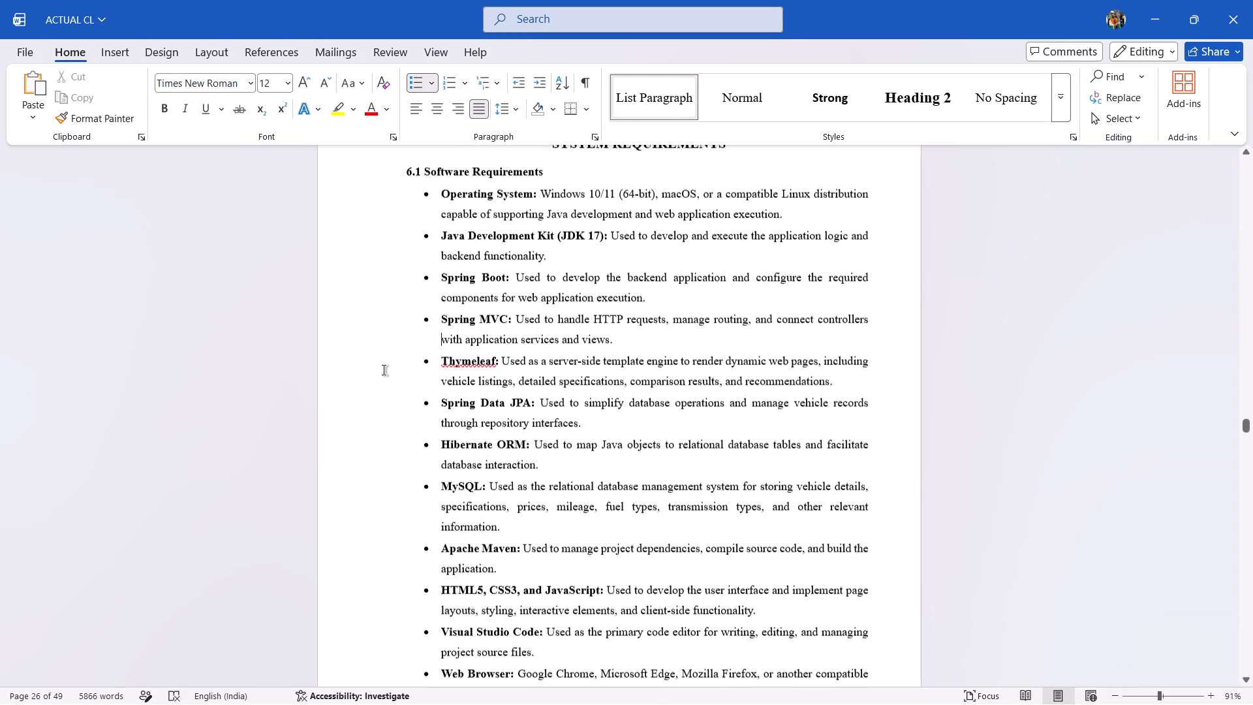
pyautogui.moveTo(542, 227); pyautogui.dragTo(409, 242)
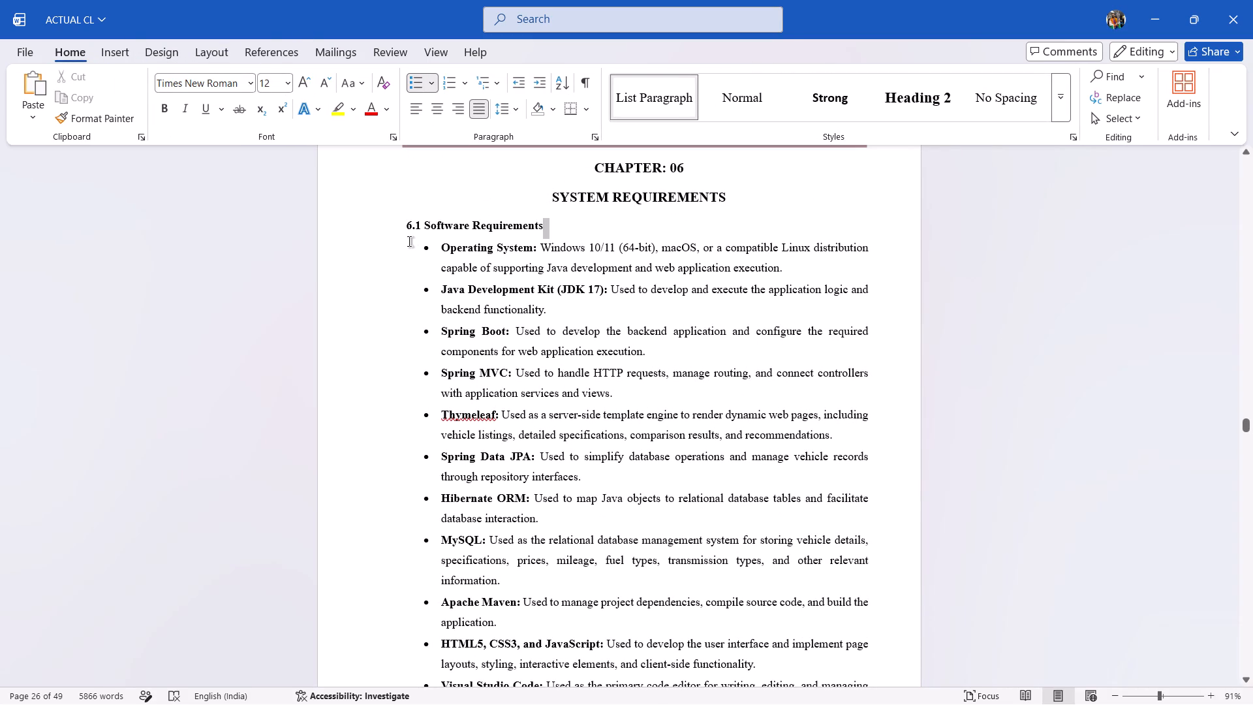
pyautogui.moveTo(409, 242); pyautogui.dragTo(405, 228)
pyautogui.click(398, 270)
# Convert the numbered list under 6.2 Hardware Requirements to a bulleted list.
pyautogui.scroll(-1, 591, 253)
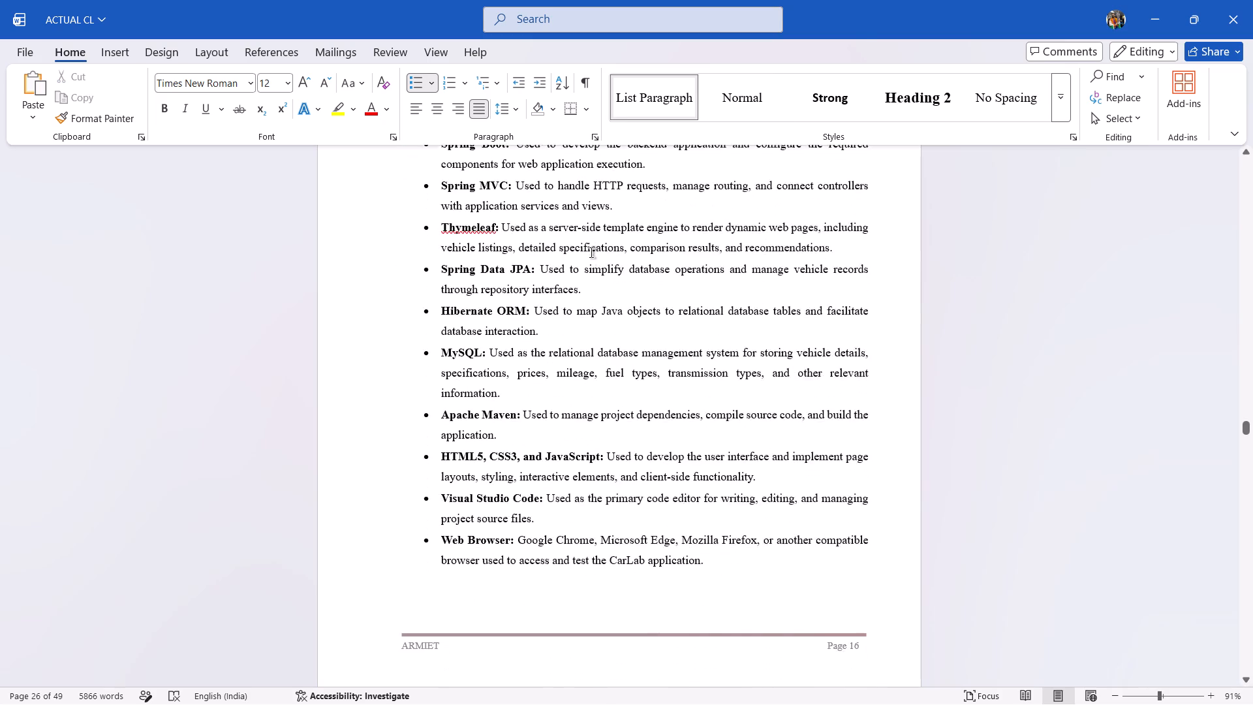
pyautogui.scroll(-2, 591, 253)
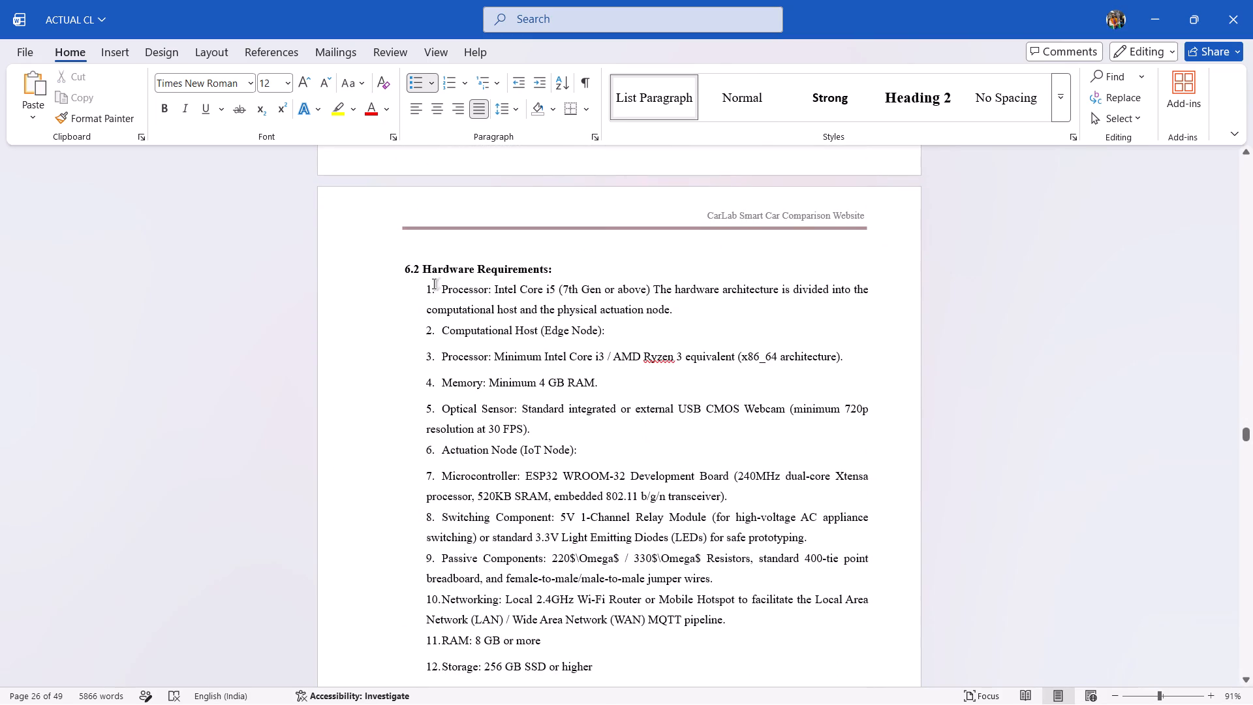
pyautogui.doubleClick(428, 286)
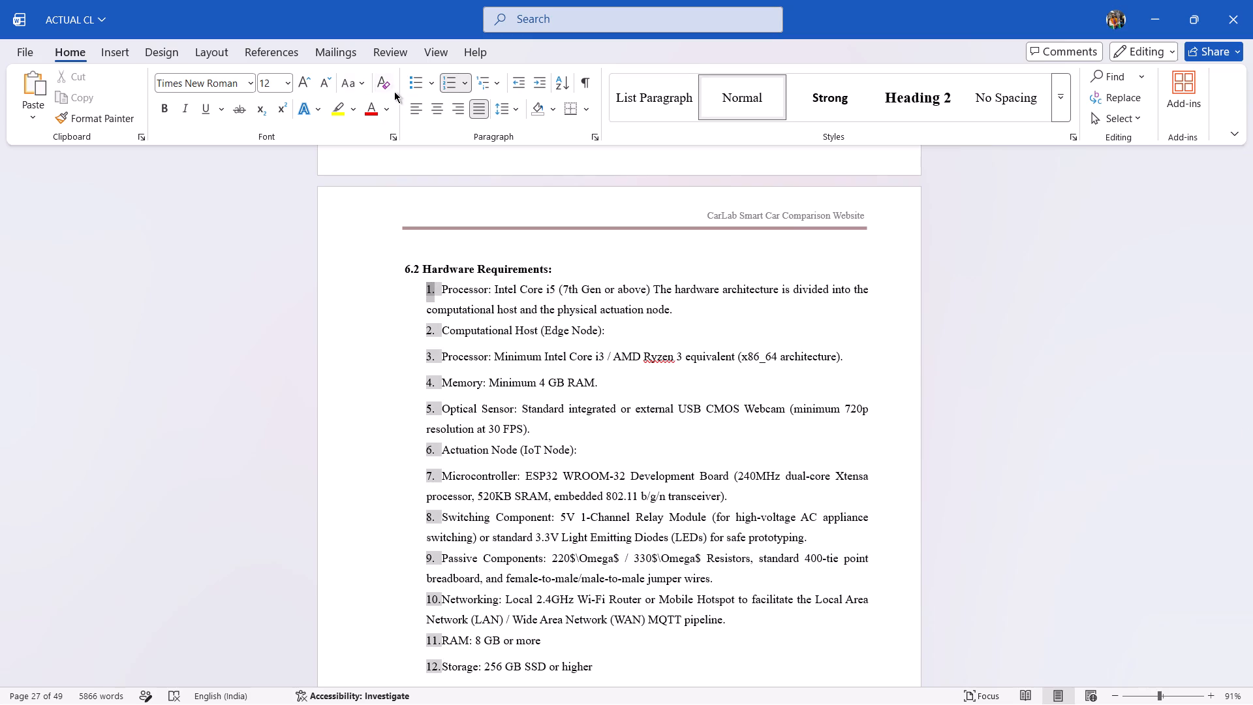
pyautogui.click(406, 90)
pyautogui.click(409, 86)
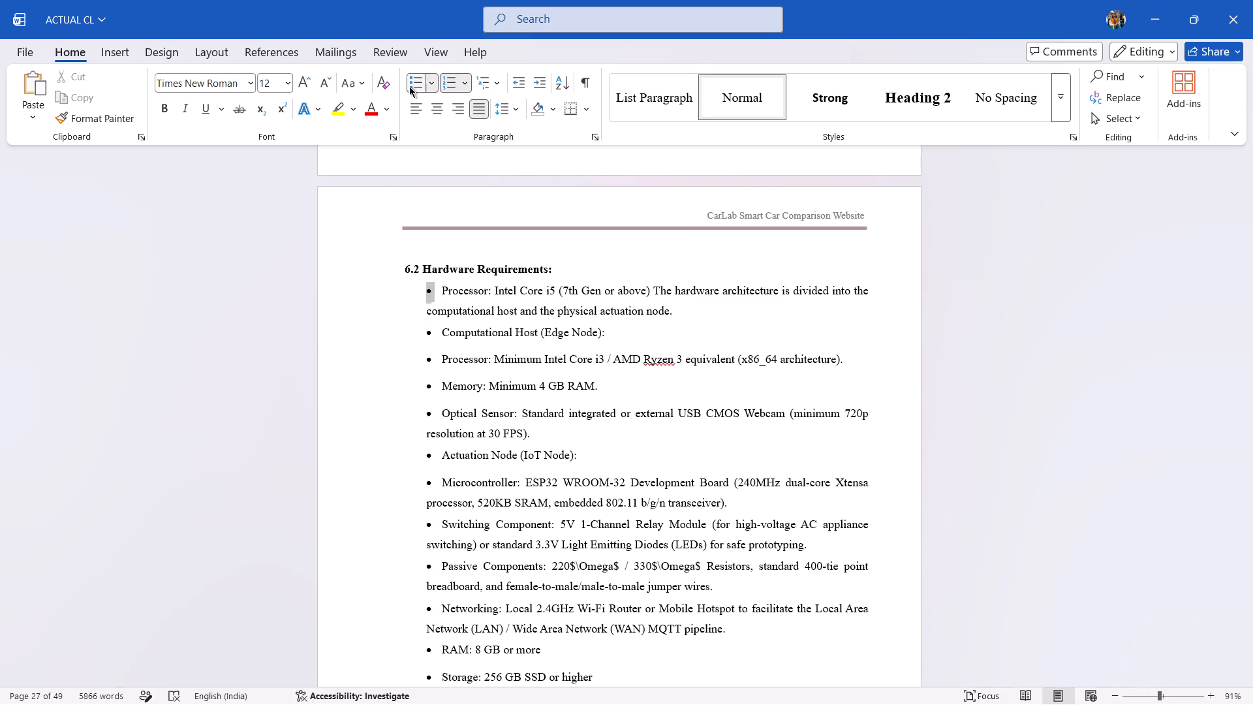
# Review the Chapter 07 title page, the System Design text and the system design diagram with its Fig.7.1 caption.
pyautogui.scroll(-5, 360, 416)
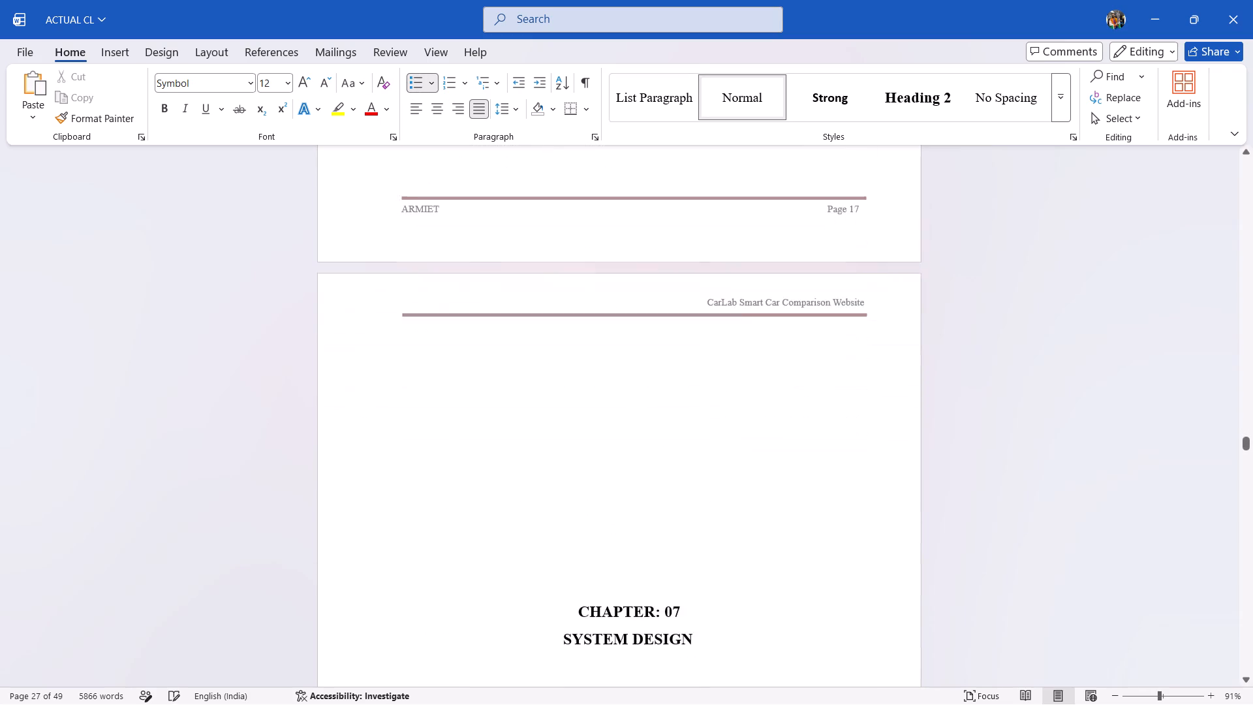
pyautogui.scroll(-2, 360, 416)
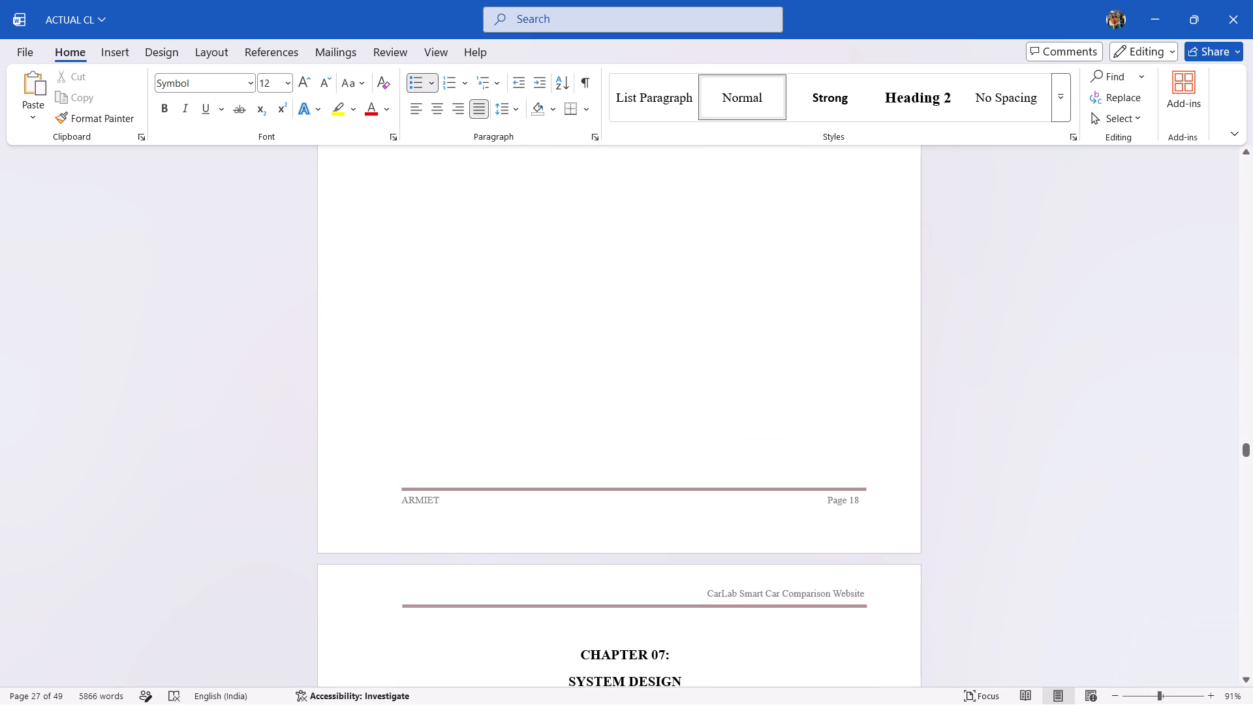
pyautogui.scroll(-4, 360, 416)
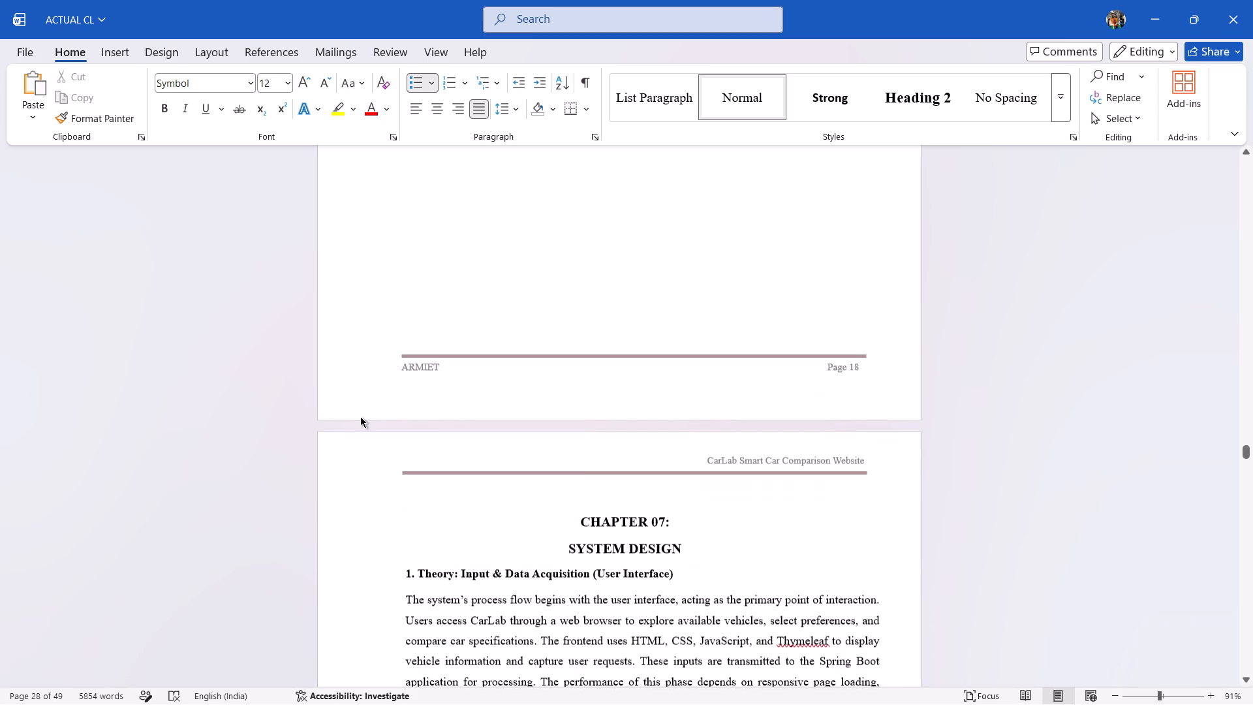
pyautogui.scroll(-2, 360, 416)
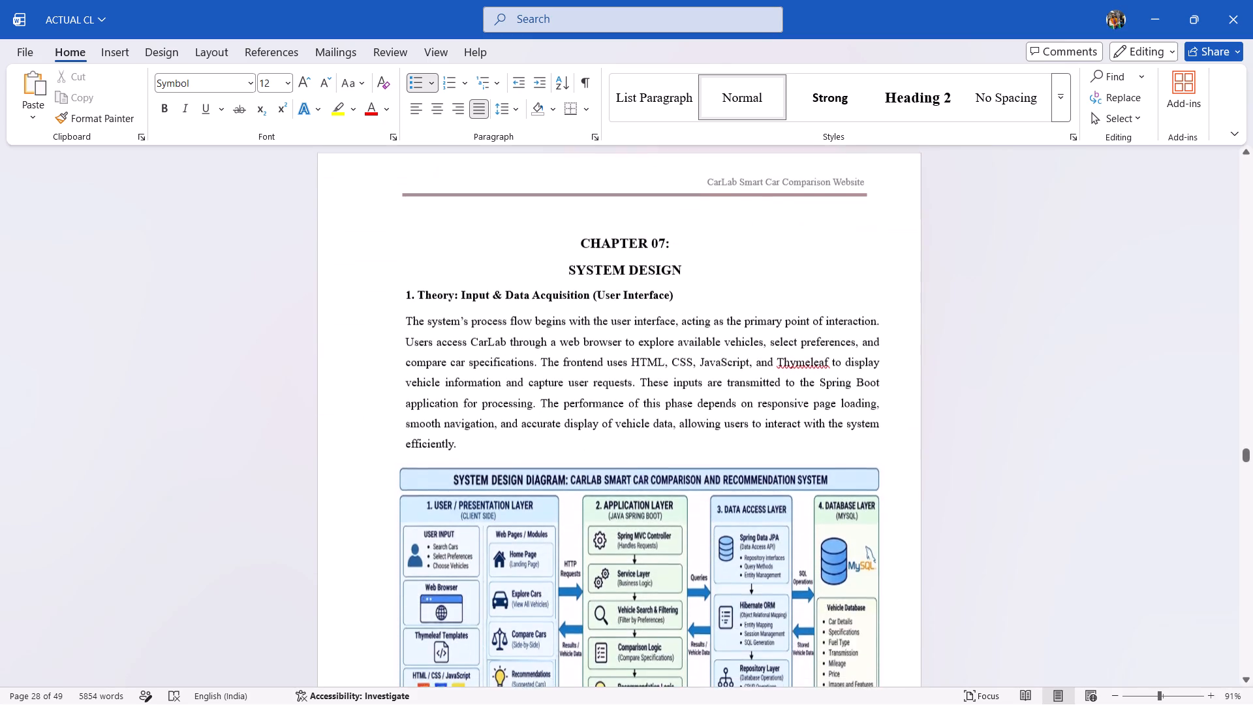
pyautogui.scroll(-1, 360, 416)
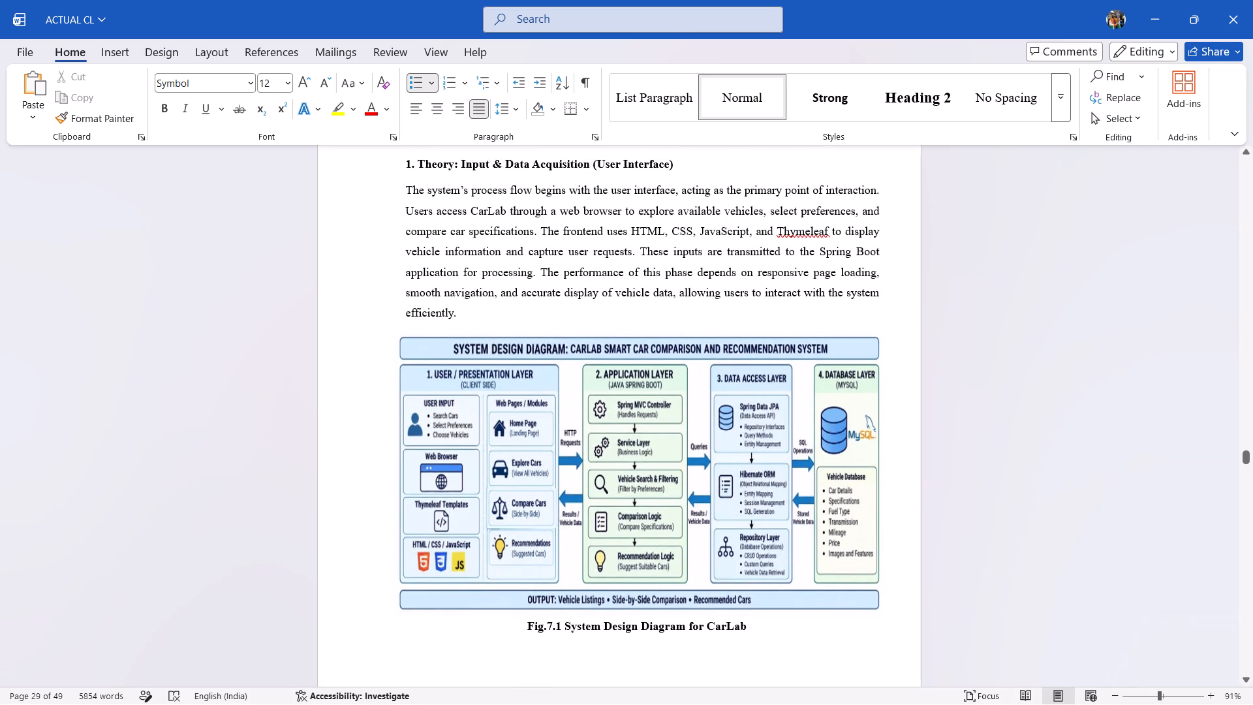
pyautogui.scroll(-1, 649, 515)
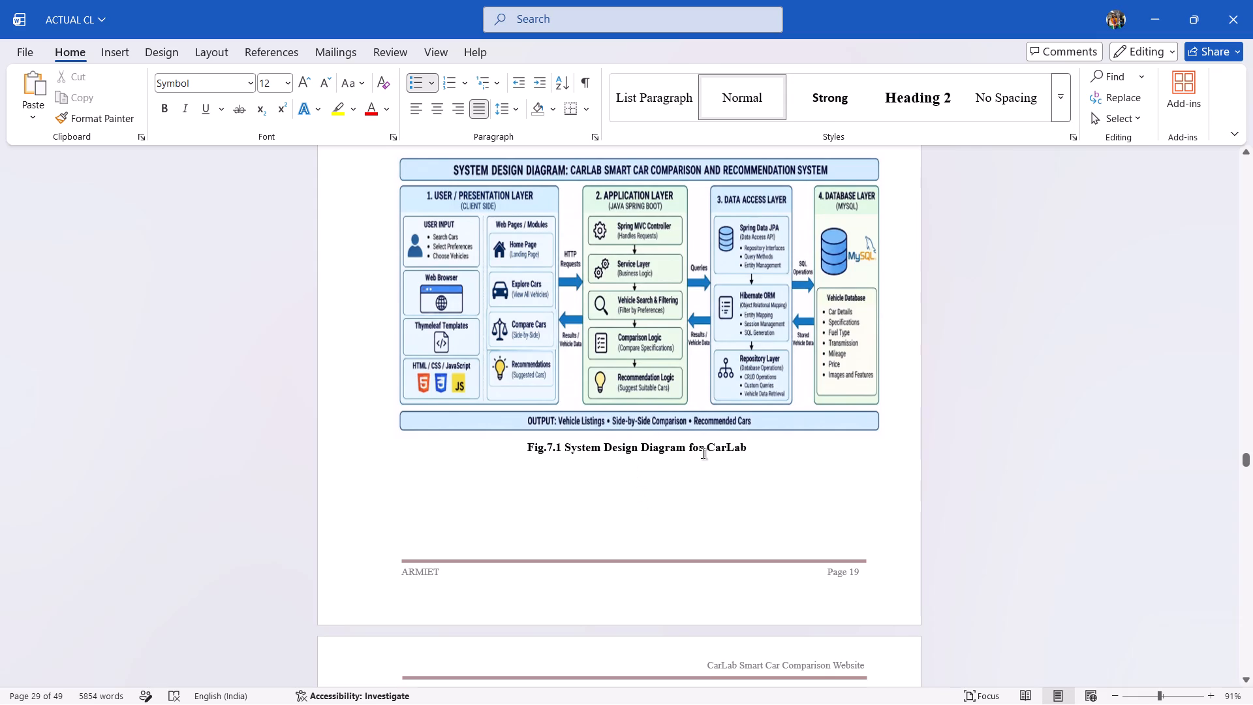
pyautogui.click(717, 424)
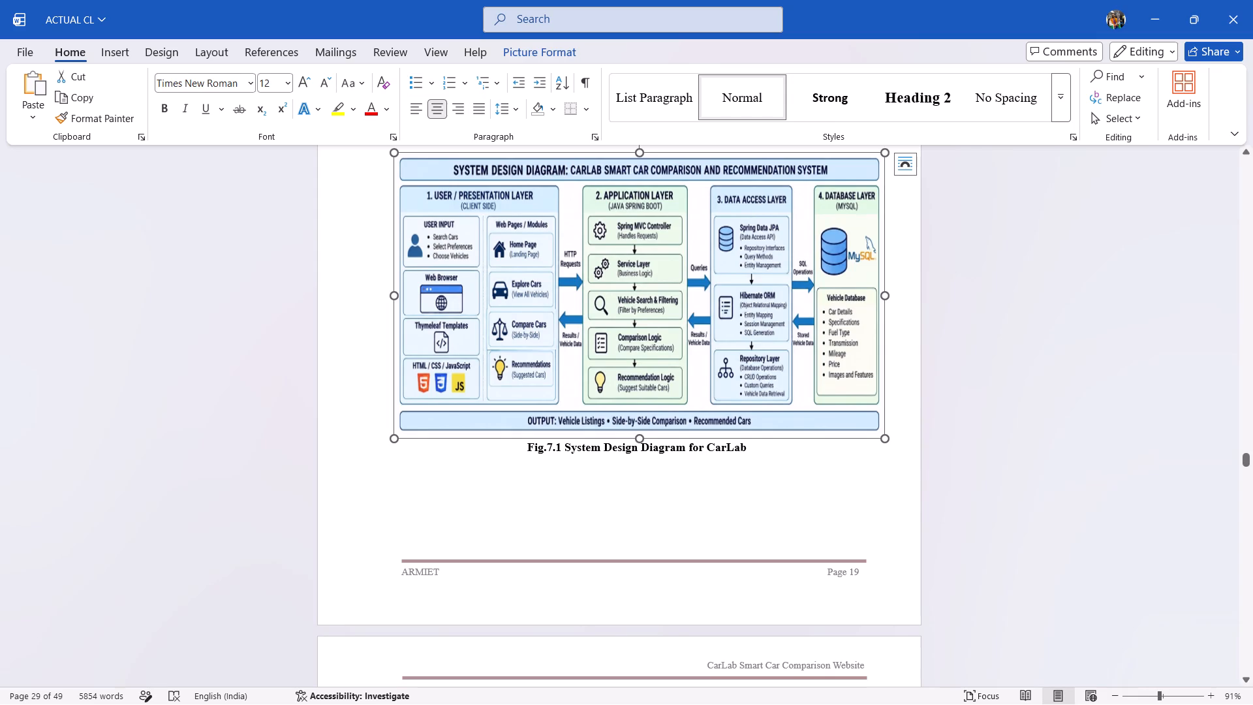
# Stretch the system design diagram slightly taller above its Fig.7.1 caption, keeping its width.
pyautogui.moveTo(643, 439); pyautogui.dragTo(640, 461)
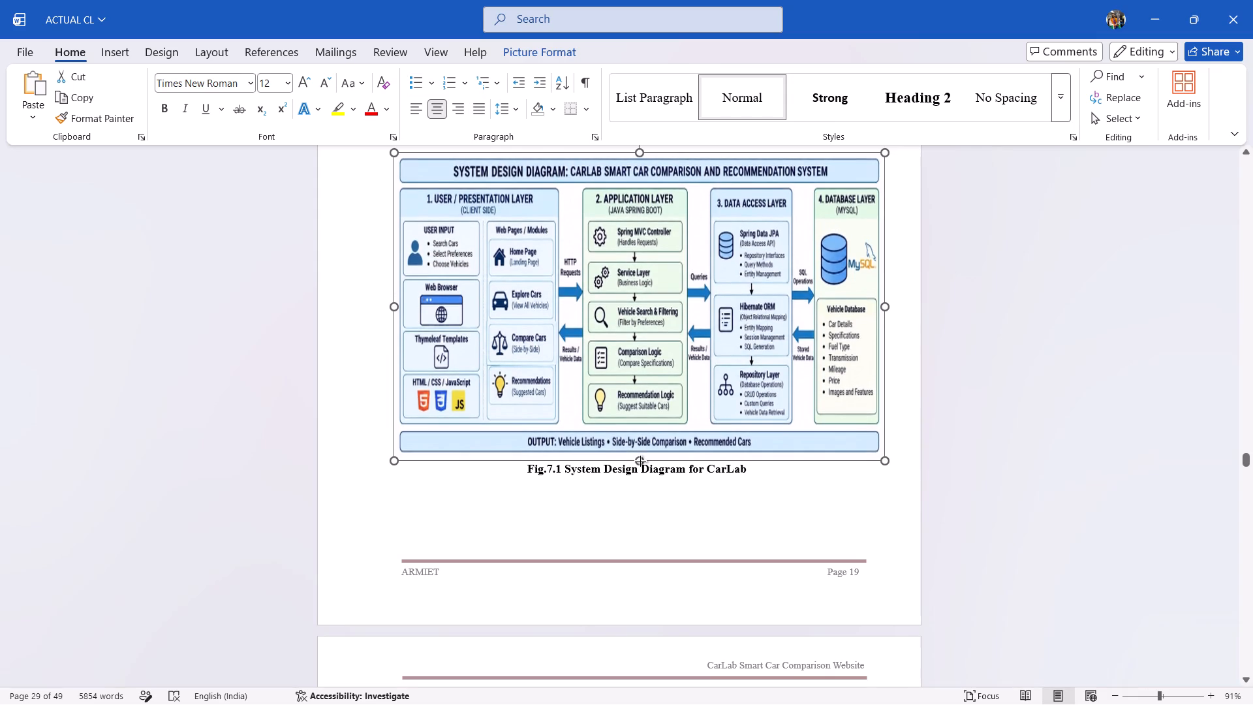
pyautogui.moveTo(640, 461); pyautogui.dragTo(643, 450)
pyautogui.click(627, 599)
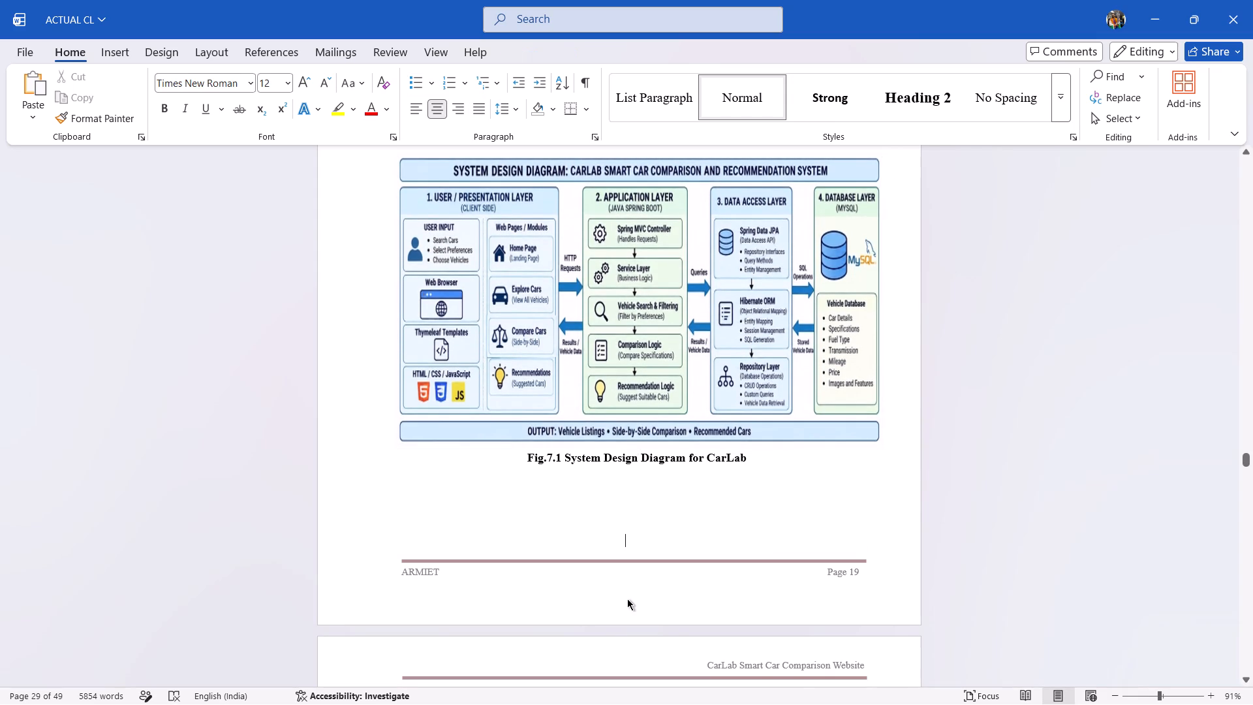
# Review the Theory sections 2 to 4 of Chapter 07 and the Chapter 08 title page for text and layout.
pyautogui.scroll(-3, 627, 599)
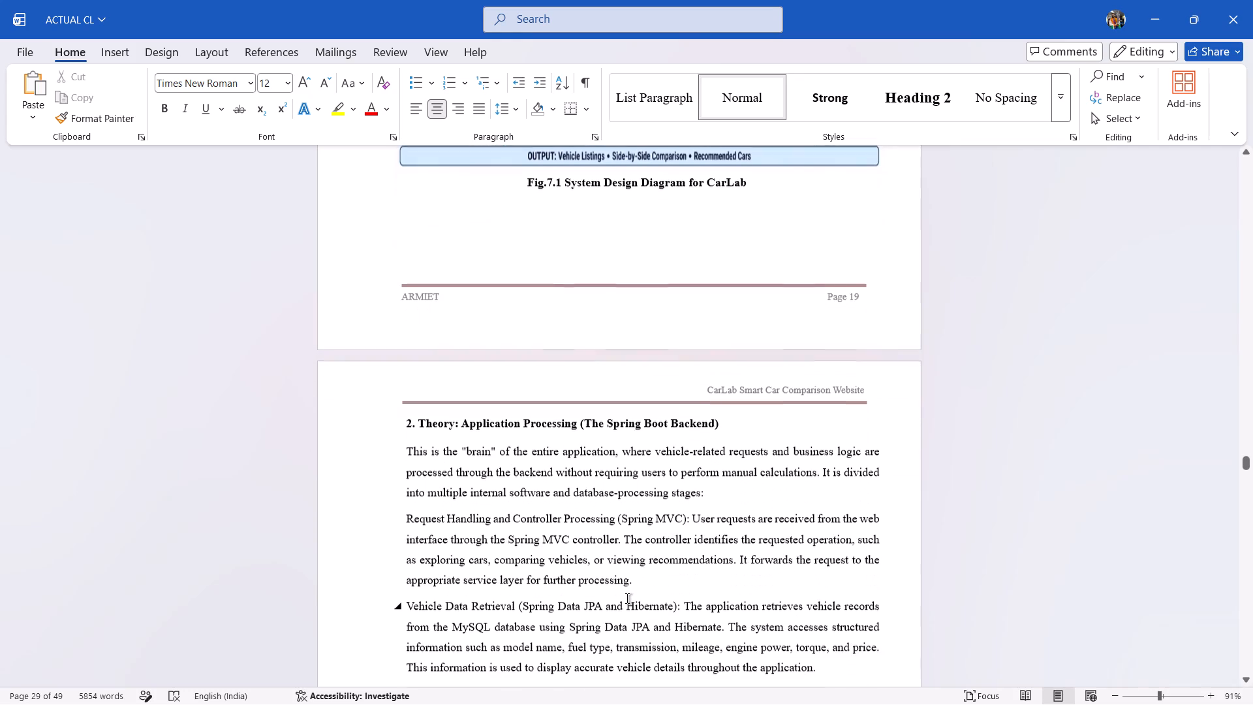
pyautogui.scroll(-1, 627, 599)
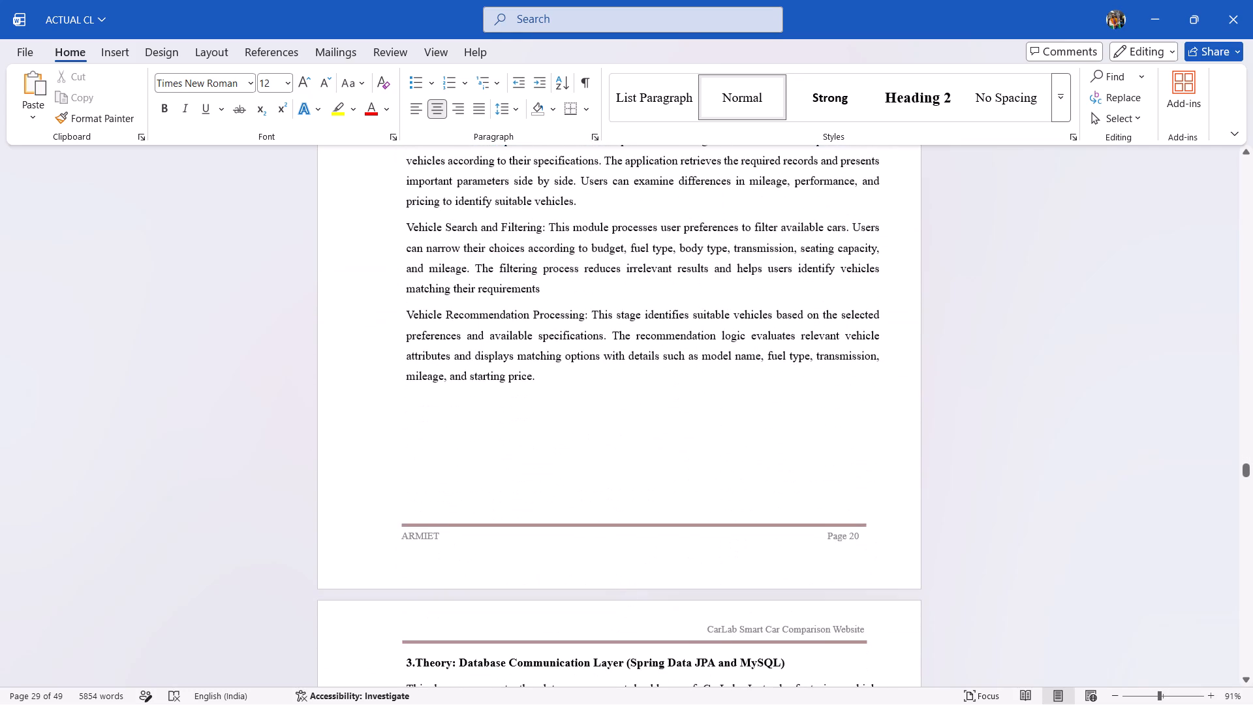
pyautogui.scroll(1, 627, 599)
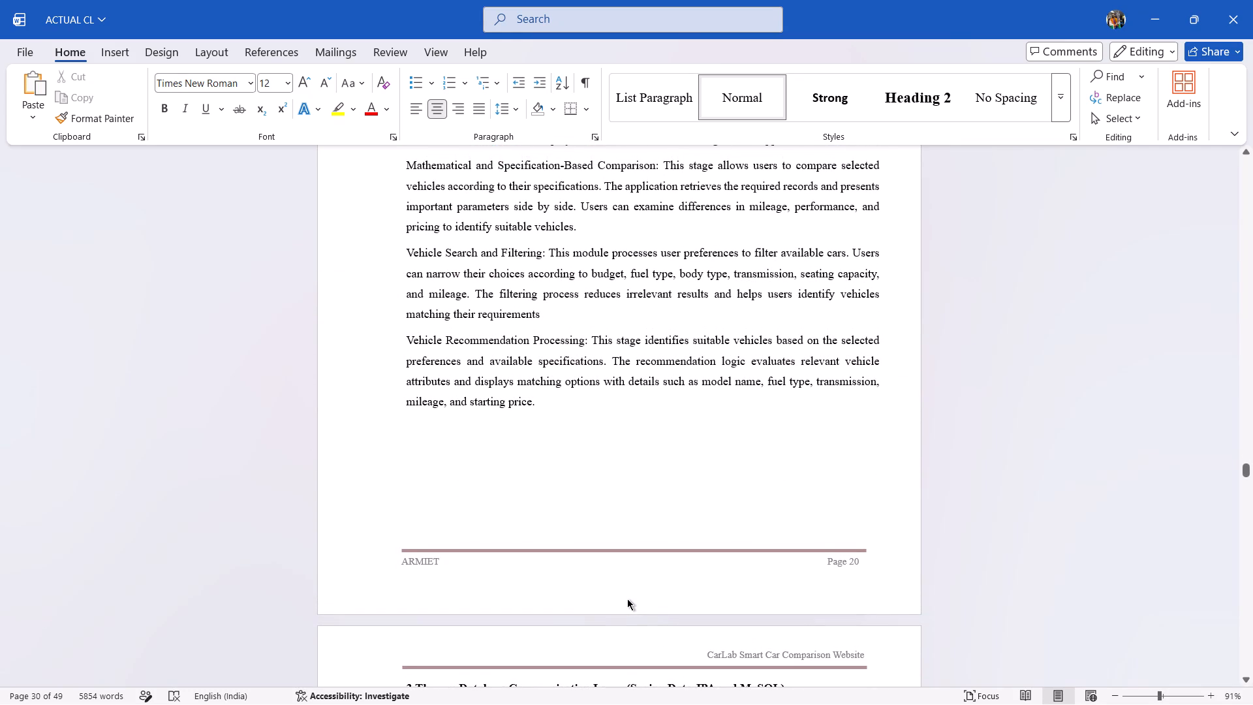
pyautogui.scroll(2, 627, 599)
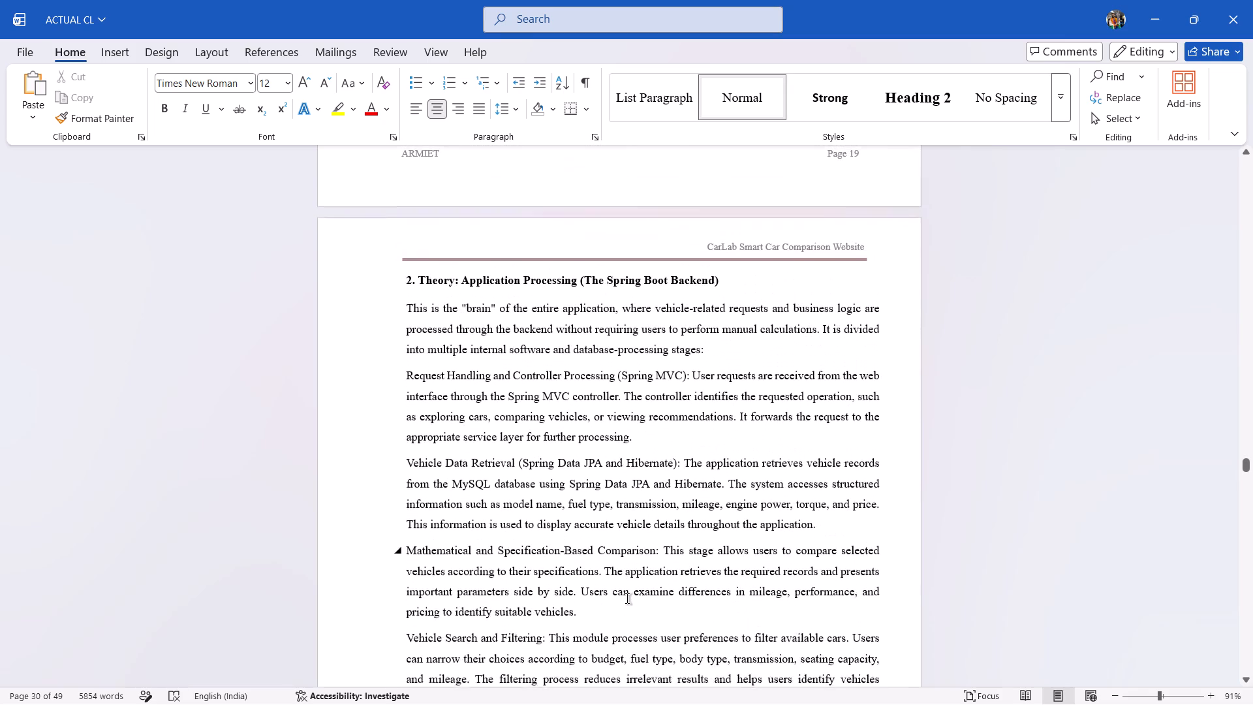
pyautogui.scroll(1, 627, 599)
pyautogui.scroll(-2, 627, 599)
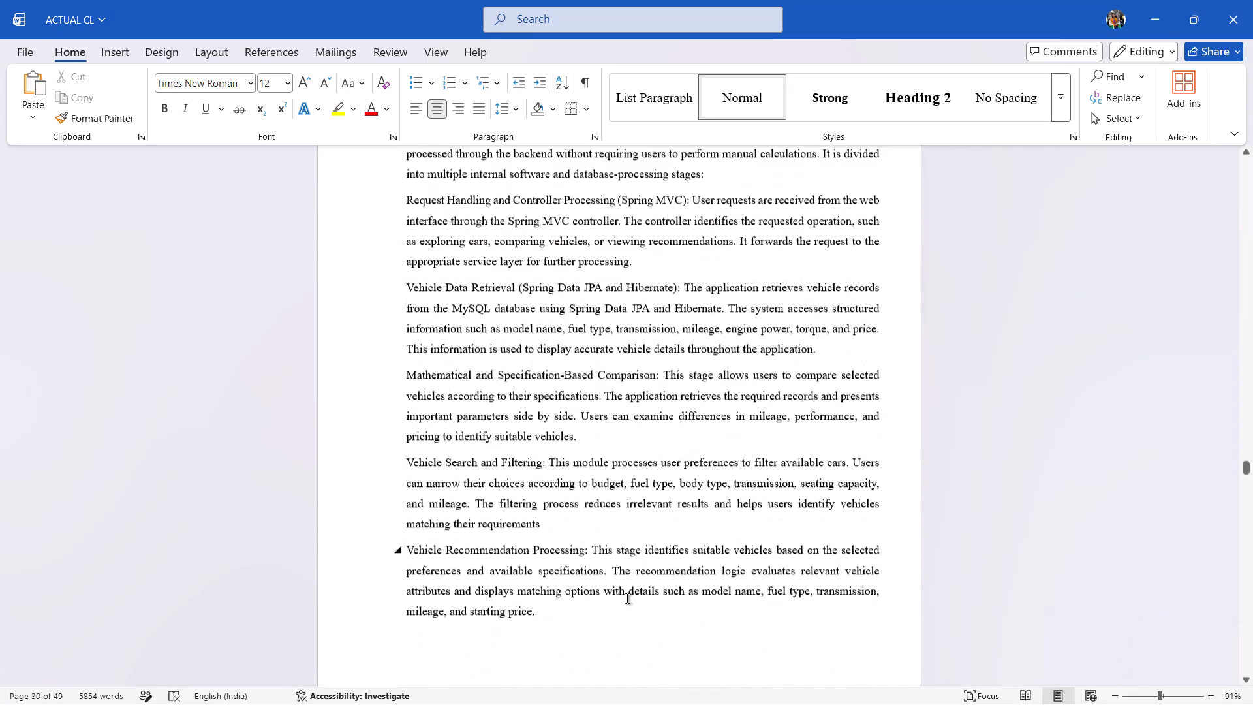
pyautogui.scroll(-4, 627, 599)
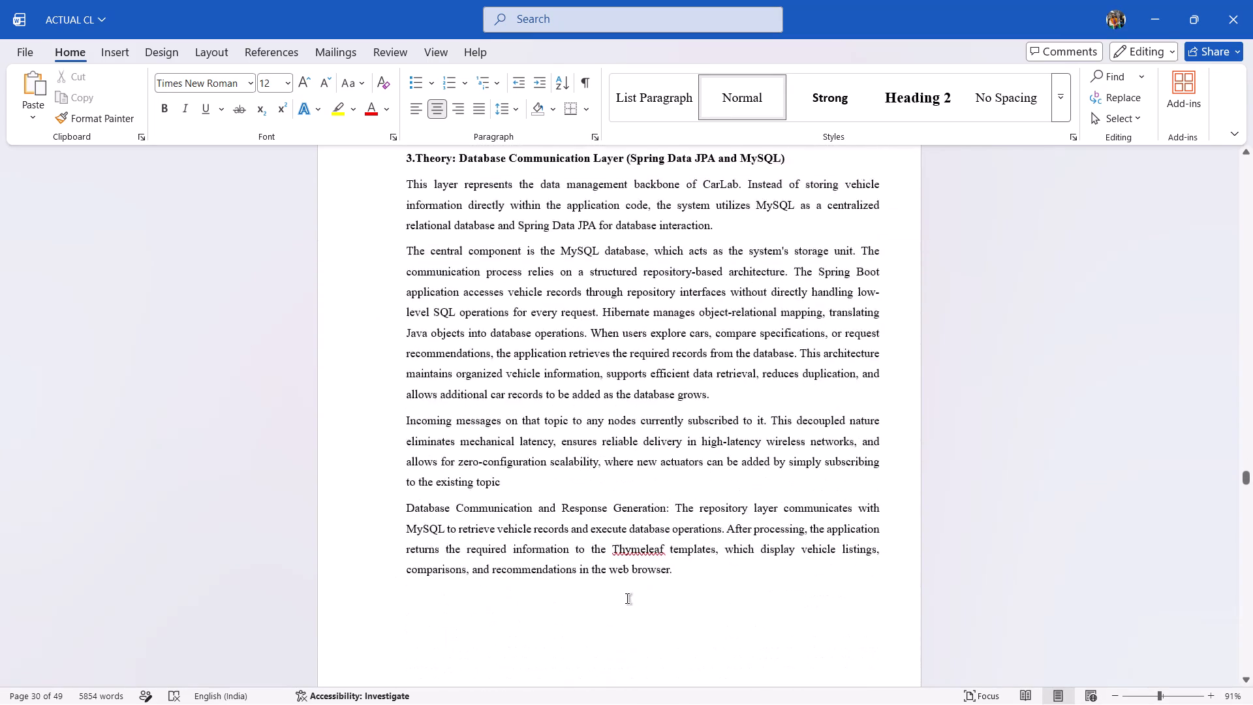
pyautogui.scroll(-2, 627, 599)
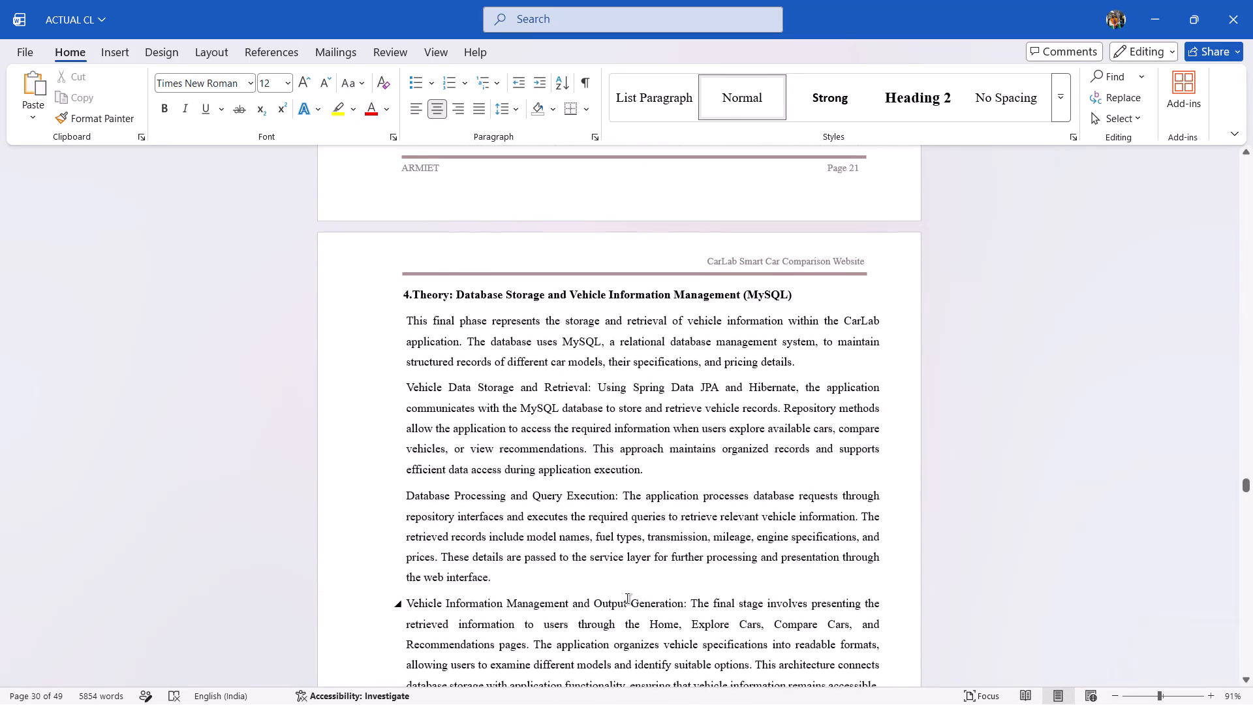
pyautogui.scroll(-4, 627, 599)
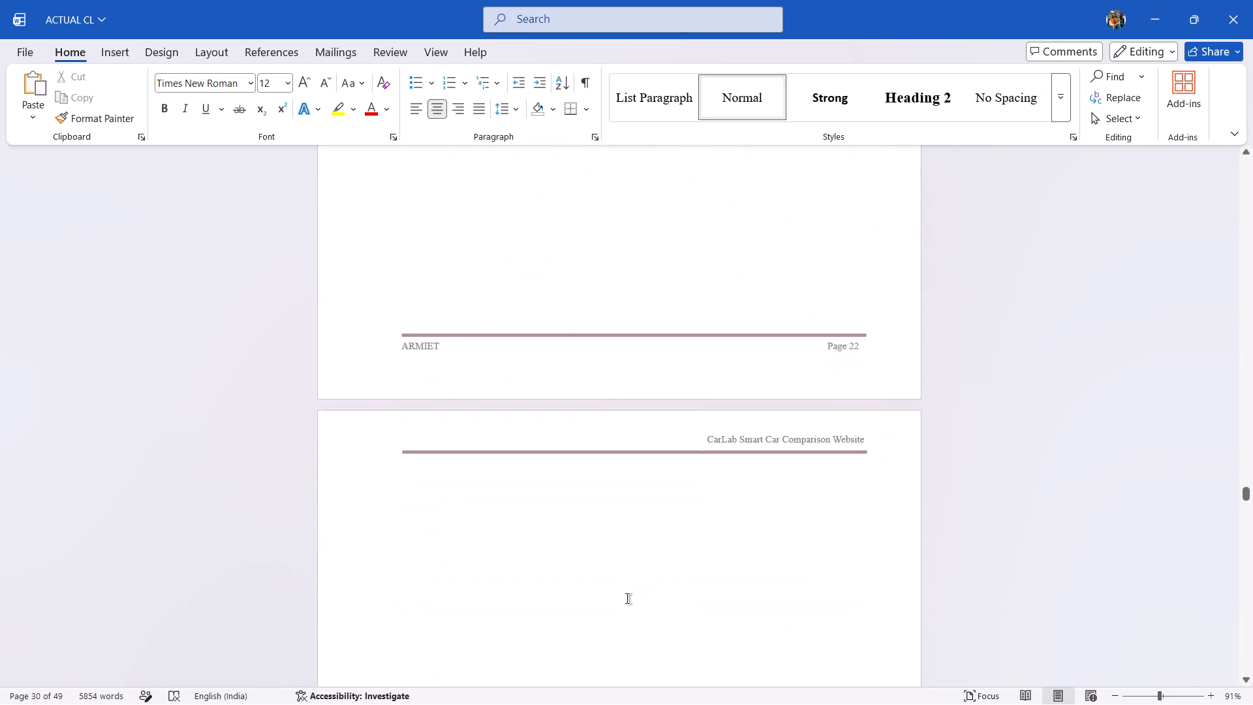
pyautogui.scroll(-3, 627, 599)
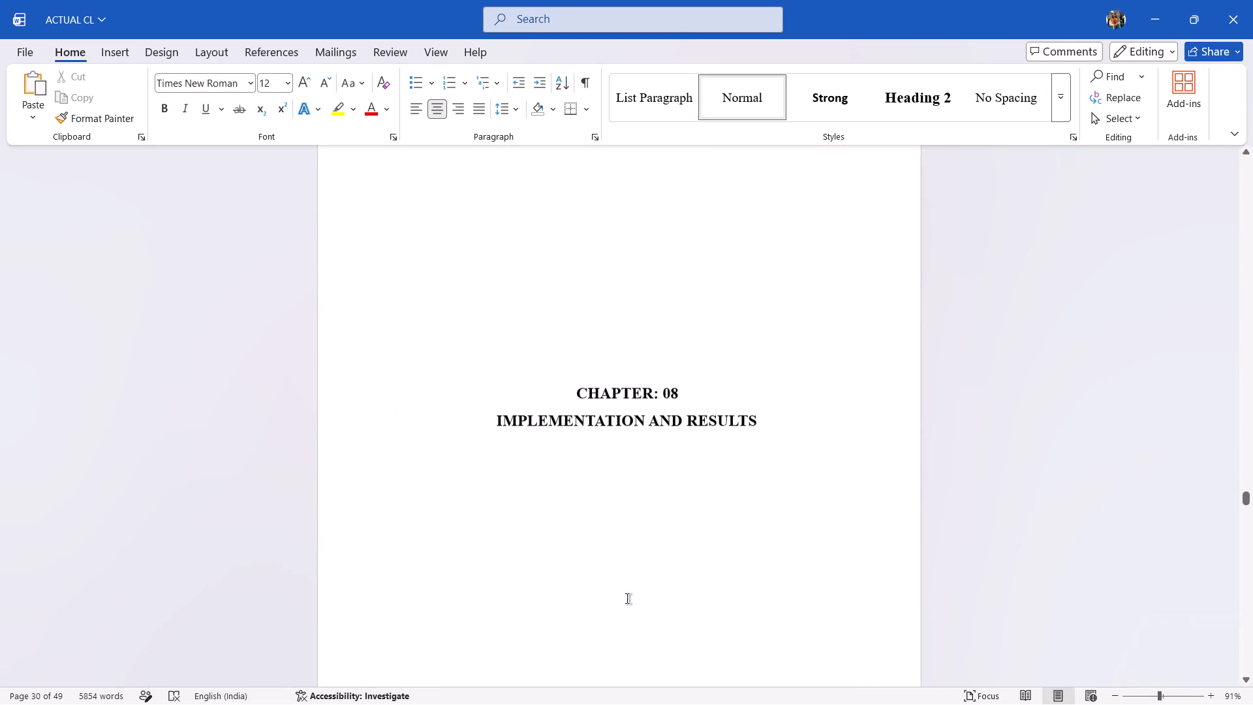
pyautogui.scroll(-2, 627, 599)
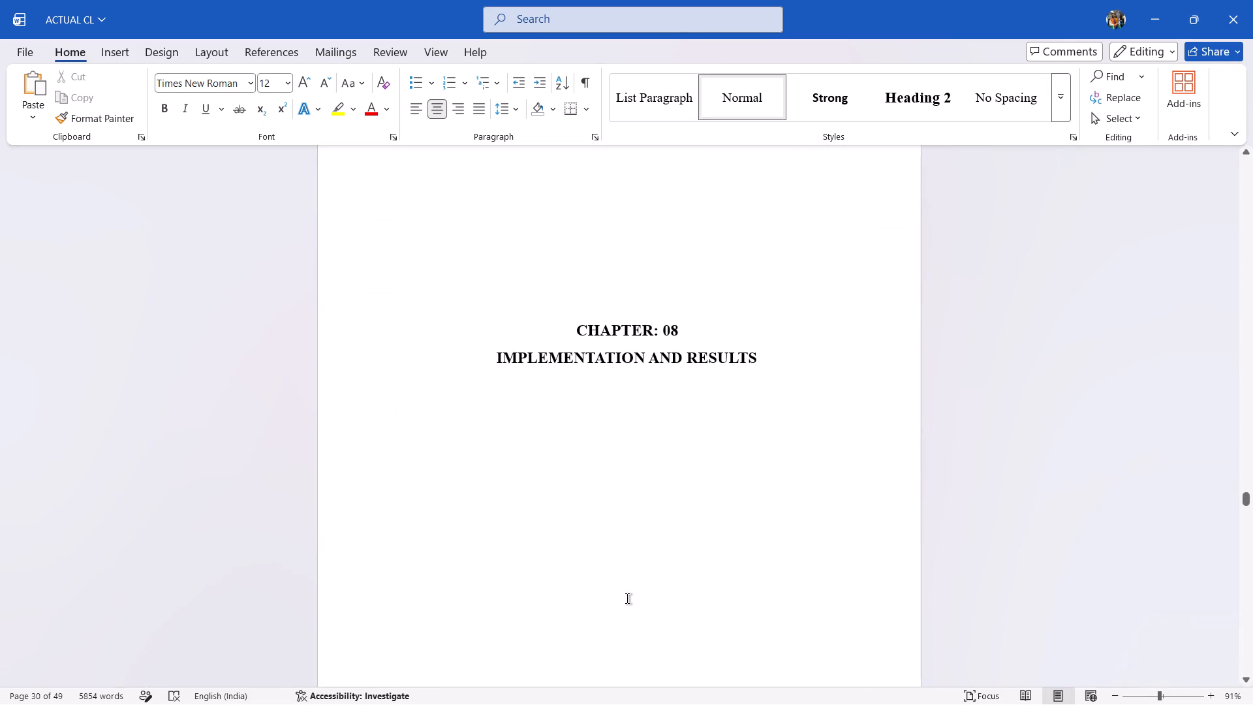
# Review the Chapter 8 Implementation (Source Code) listing through to section 8.1 System Deployment and Execution.
pyautogui.scroll(-3, 627, 599)
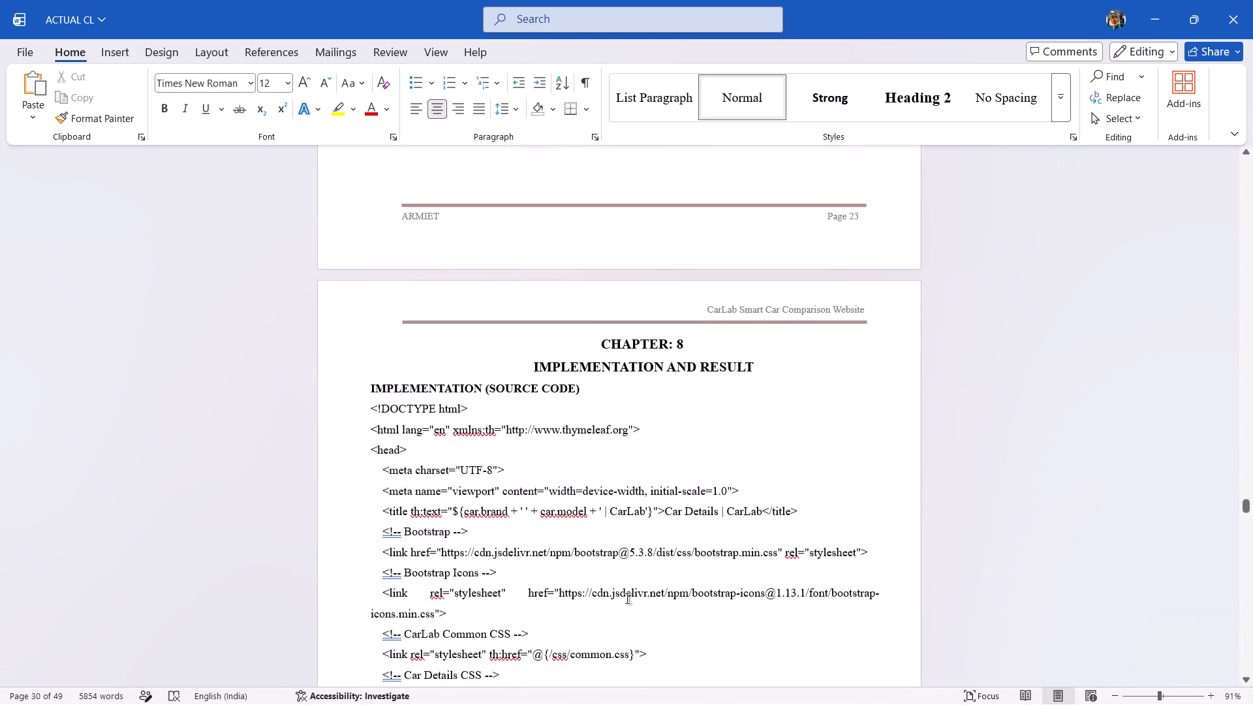
pyautogui.scroll(-1, 627, 599)
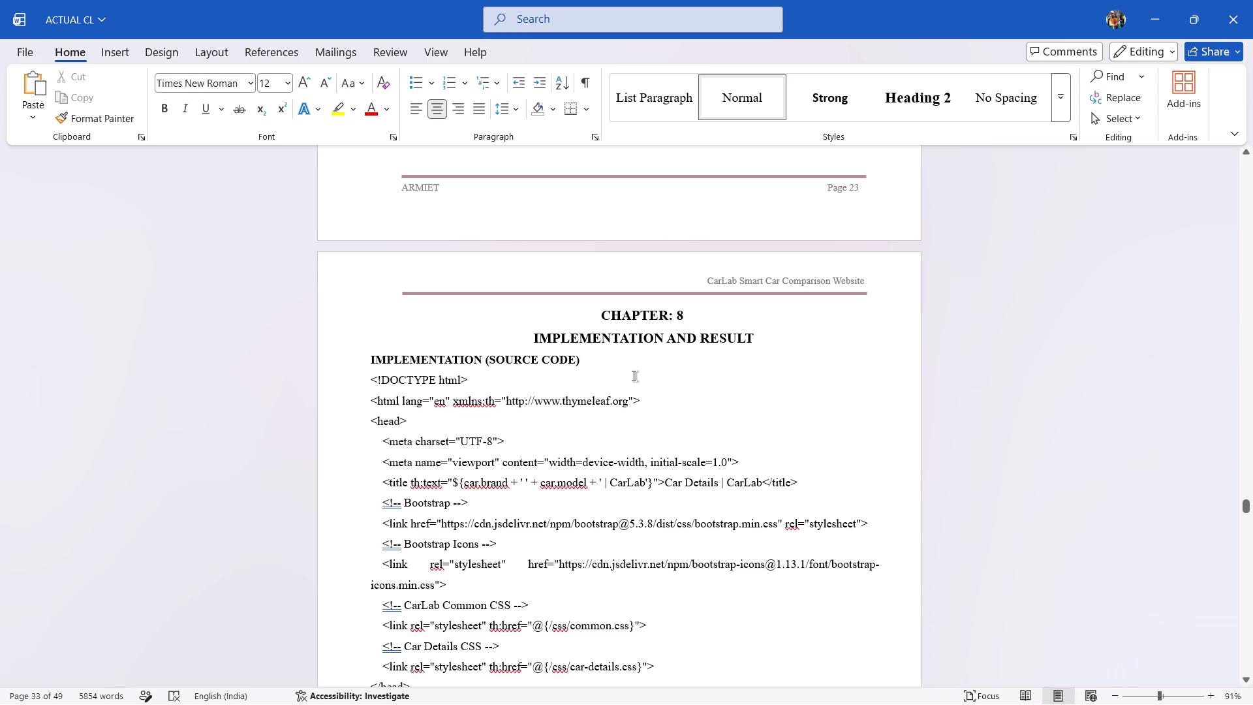
pyautogui.scroll(-4, 634, 376)
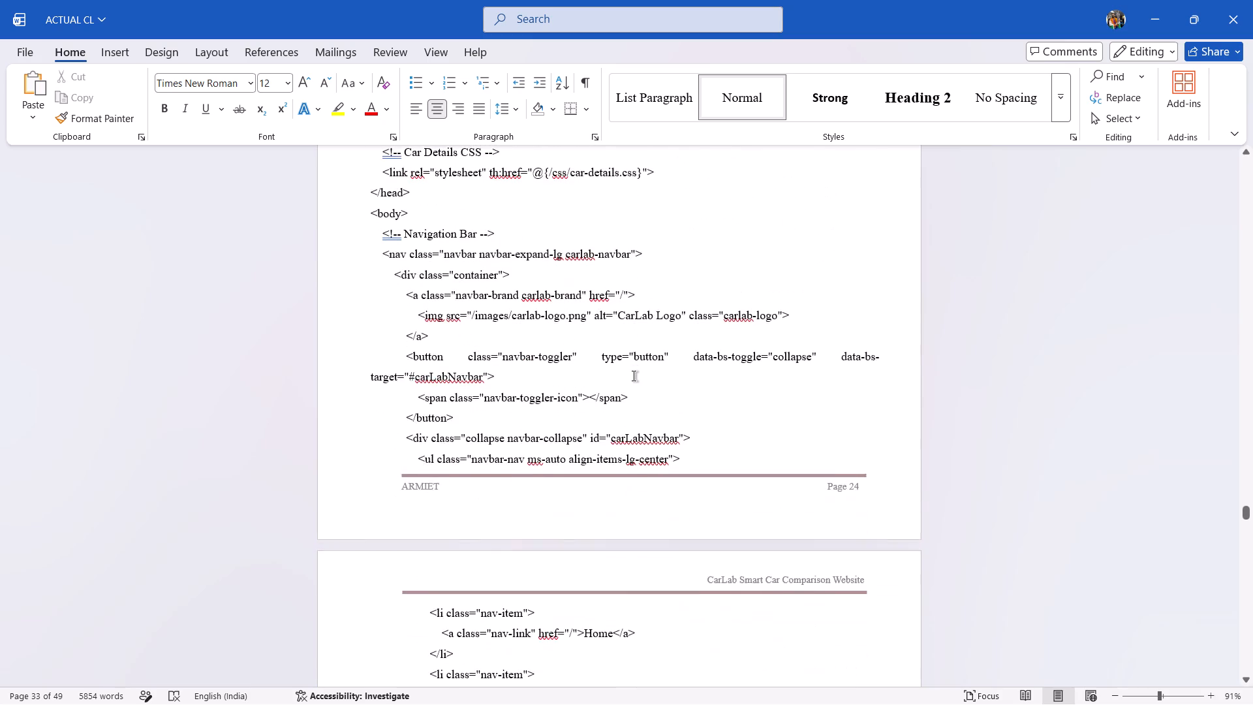
pyautogui.scroll(-2, 634, 376)
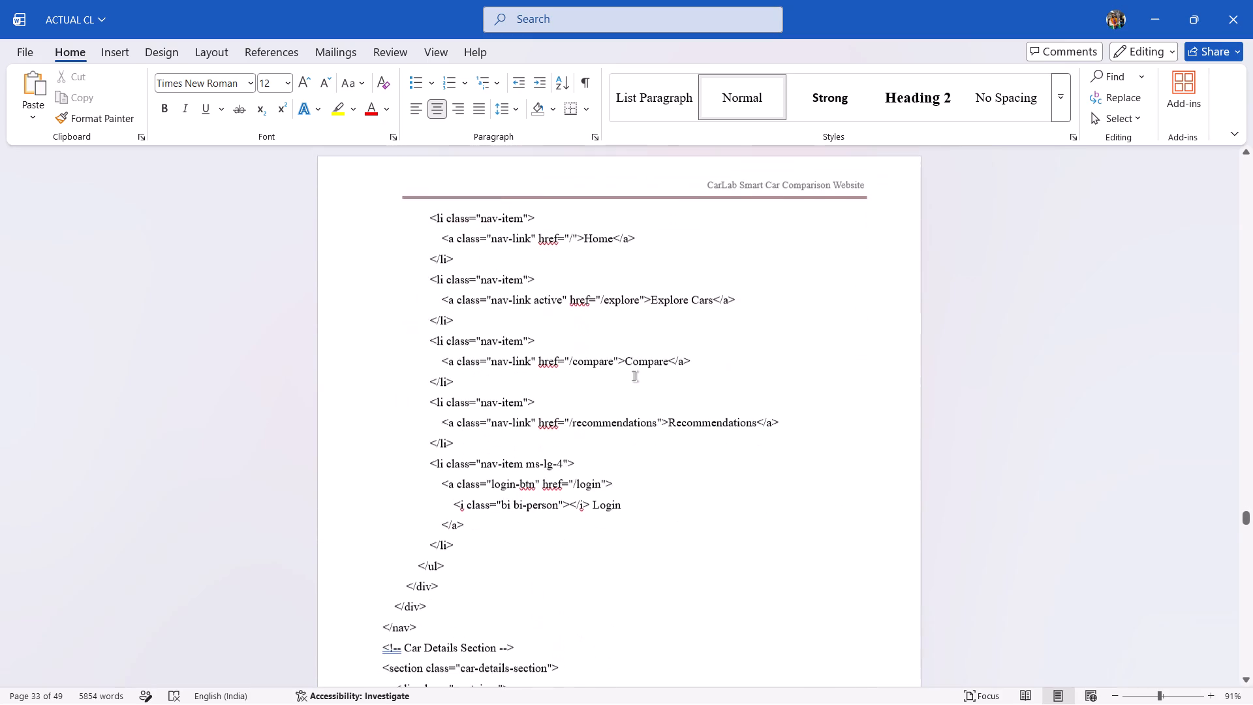
pyautogui.scroll(-3, 634, 376)
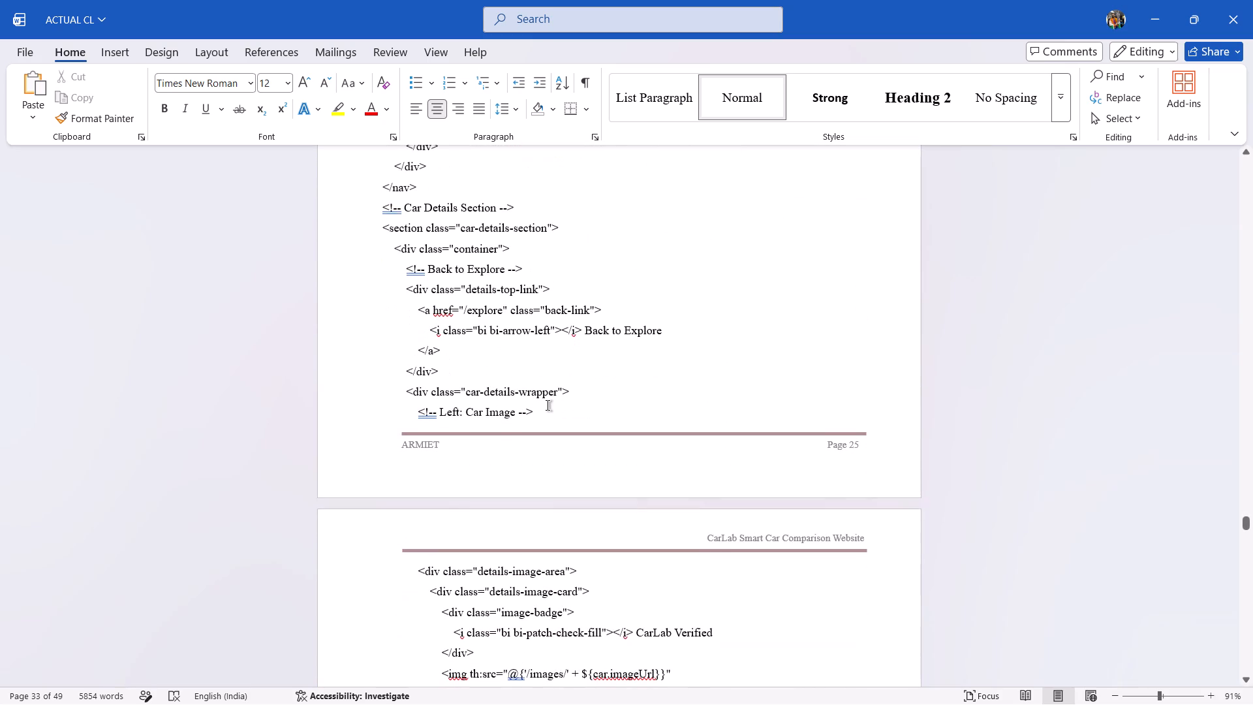
pyautogui.scroll(-3, 548, 405)
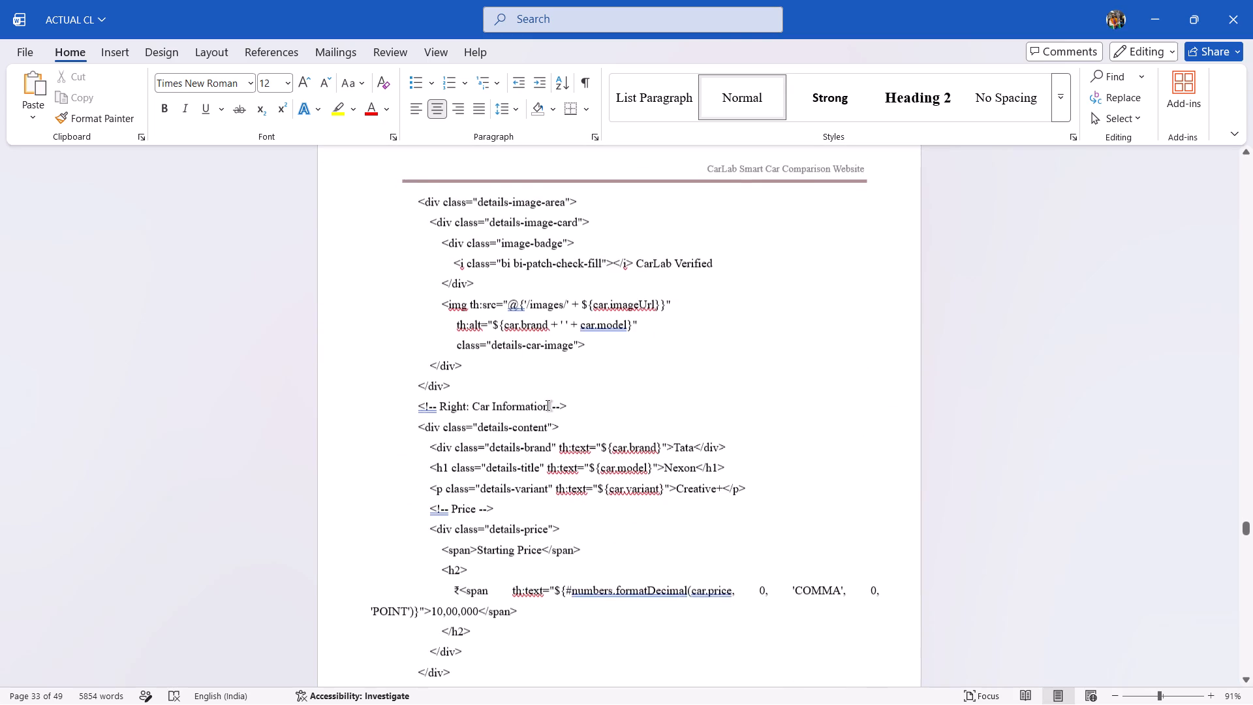
pyautogui.scroll(-2, 548, 405)
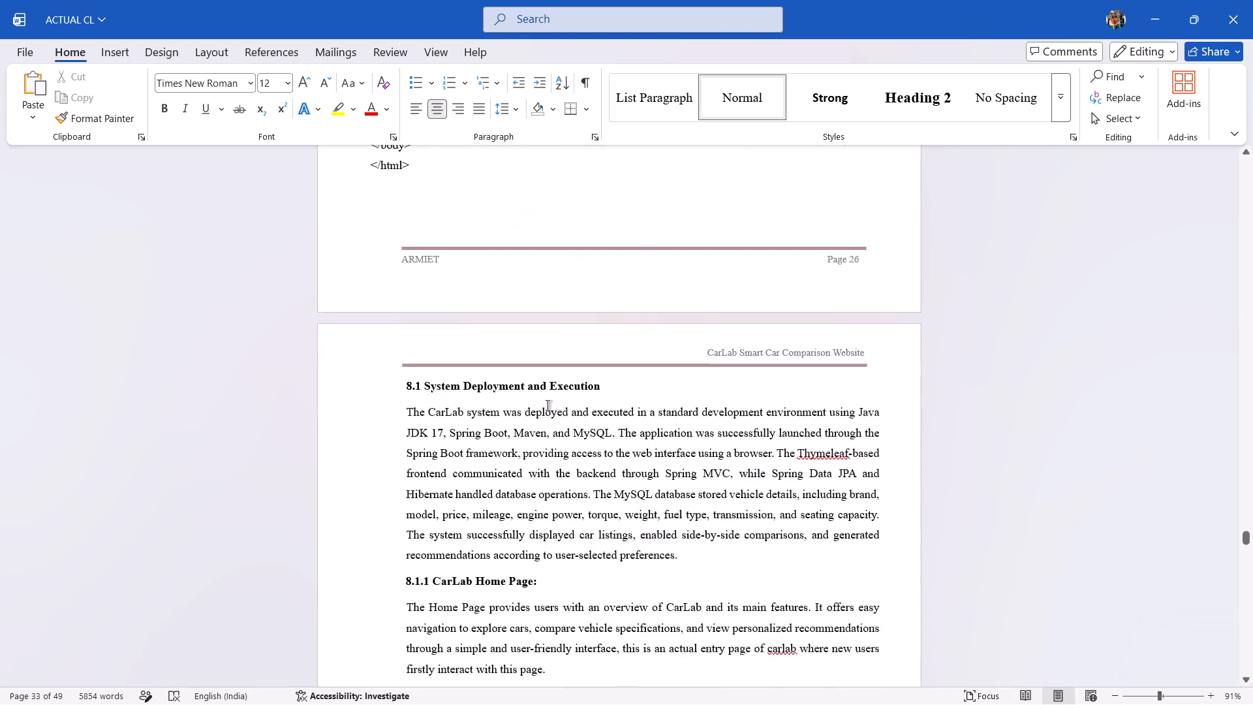
pyautogui.scroll(-1, 548, 405)
# Recheck the source code pages, section 8.1 and the CarLab Home Page screenshot with its caption.
pyautogui.scroll(1, 548, 405)
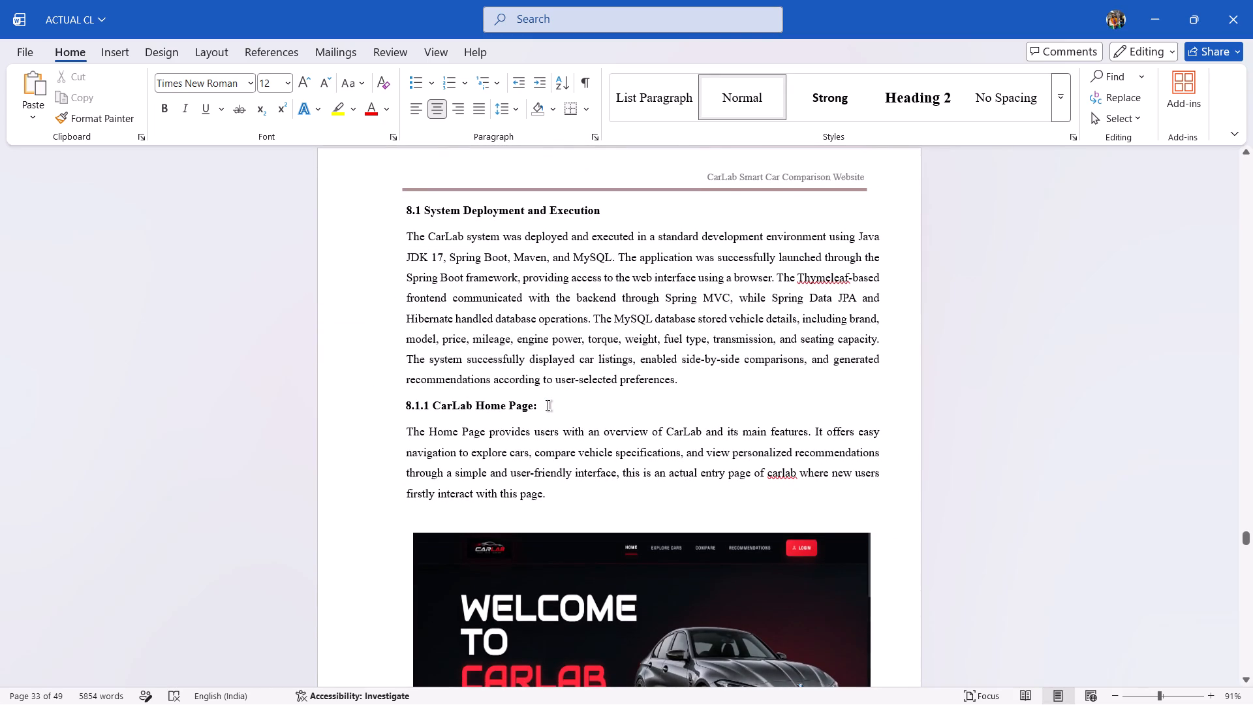
pyautogui.scroll(3, 548, 405)
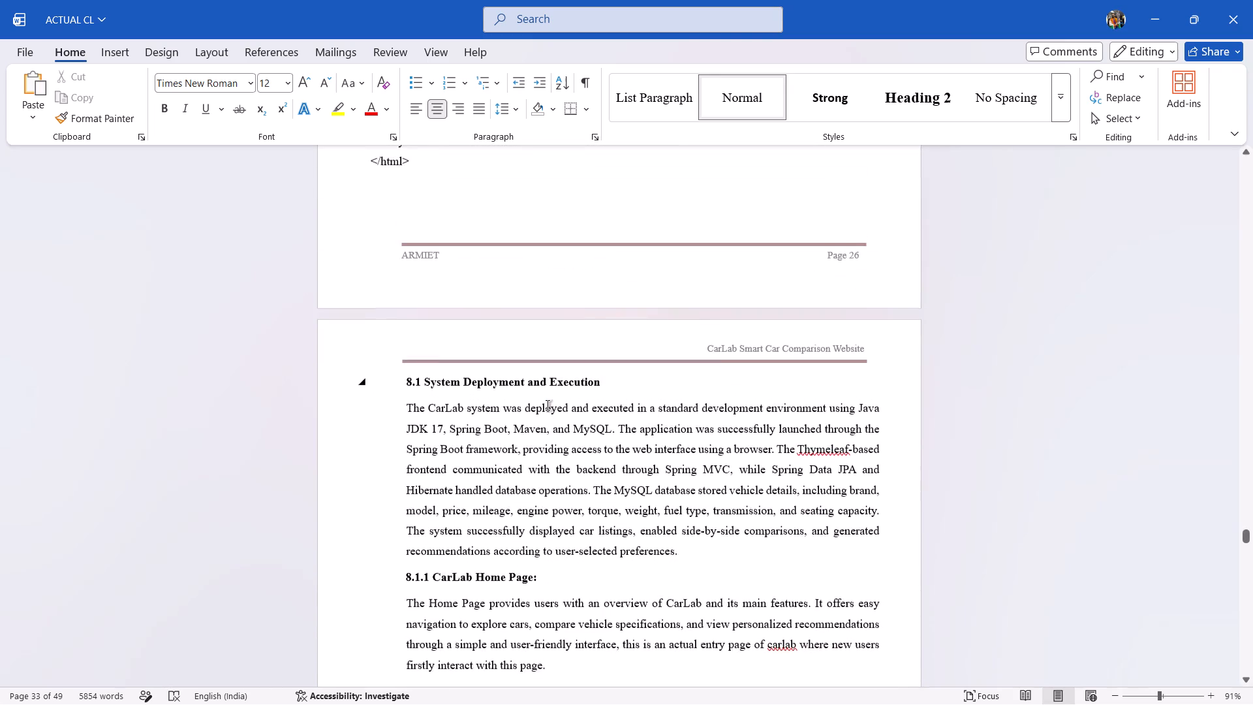
pyautogui.scroll(-1, 548, 405)
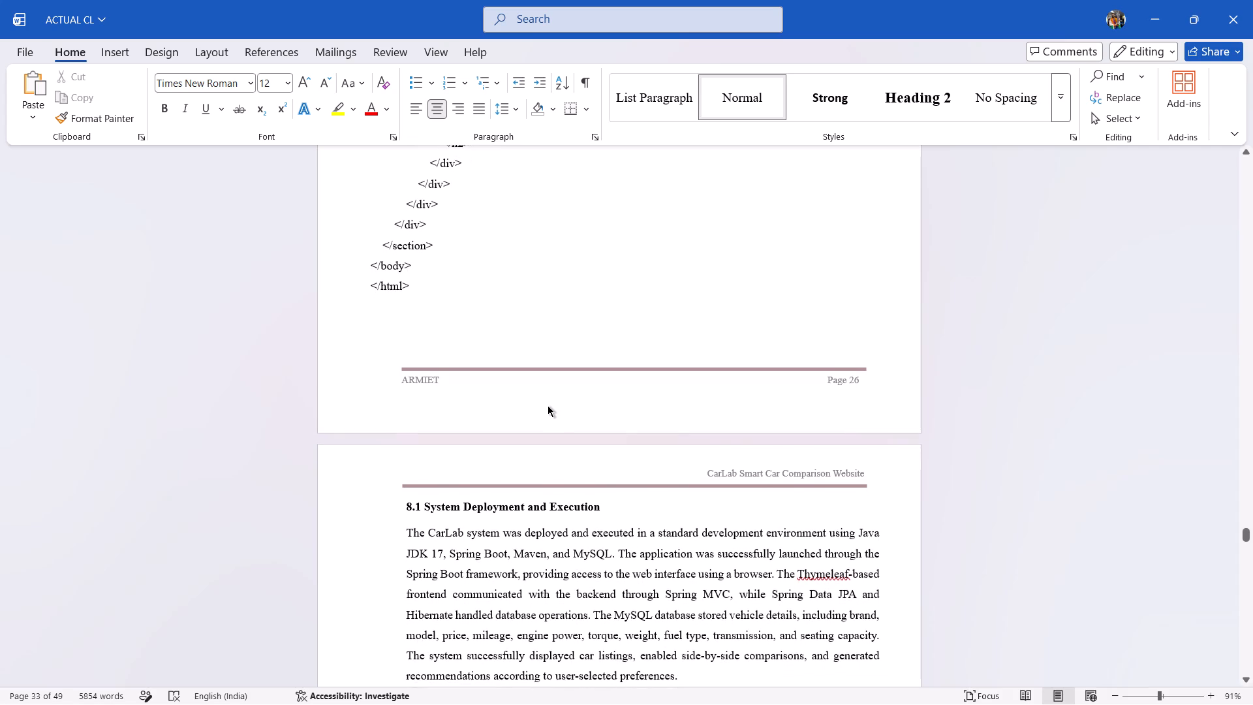
pyautogui.scroll(-2, 548, 405)
pyautogui.scroll(1, 548, 405)
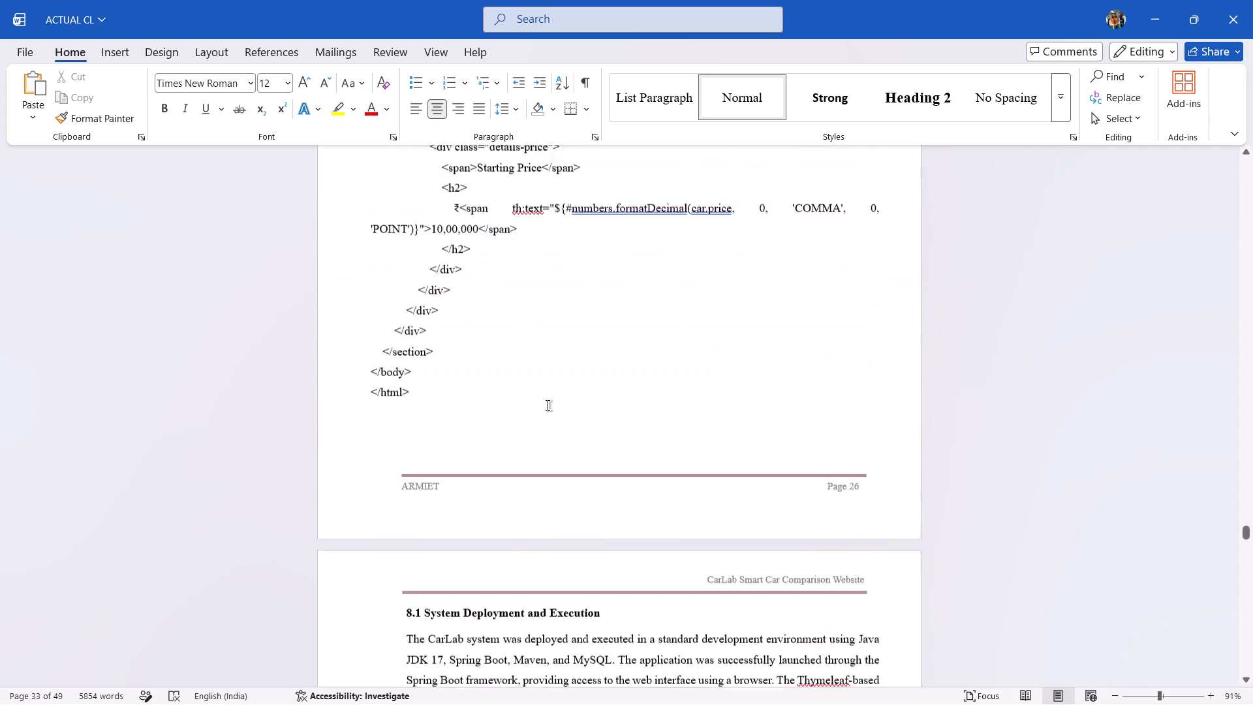
pyautogui.scroll(5, 548, 405)
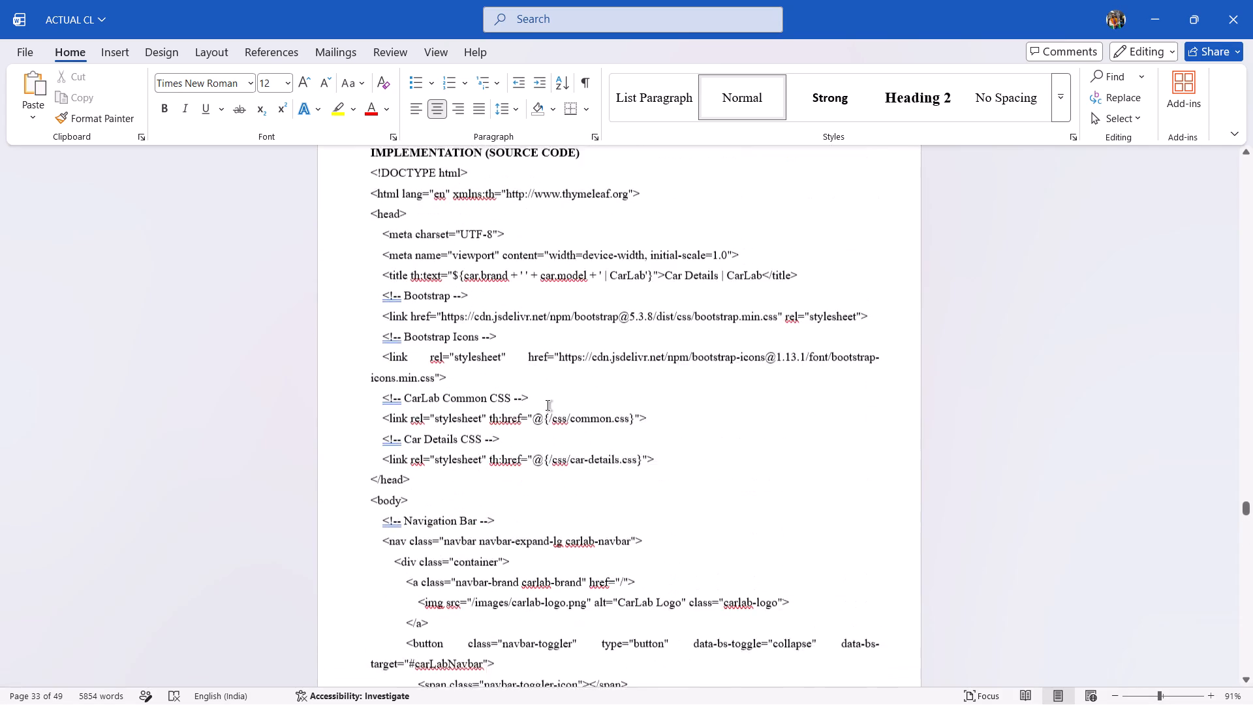
pyautogui.scroll(2, 548, 405)
pyautogui.scroll(-2, 548, 405)
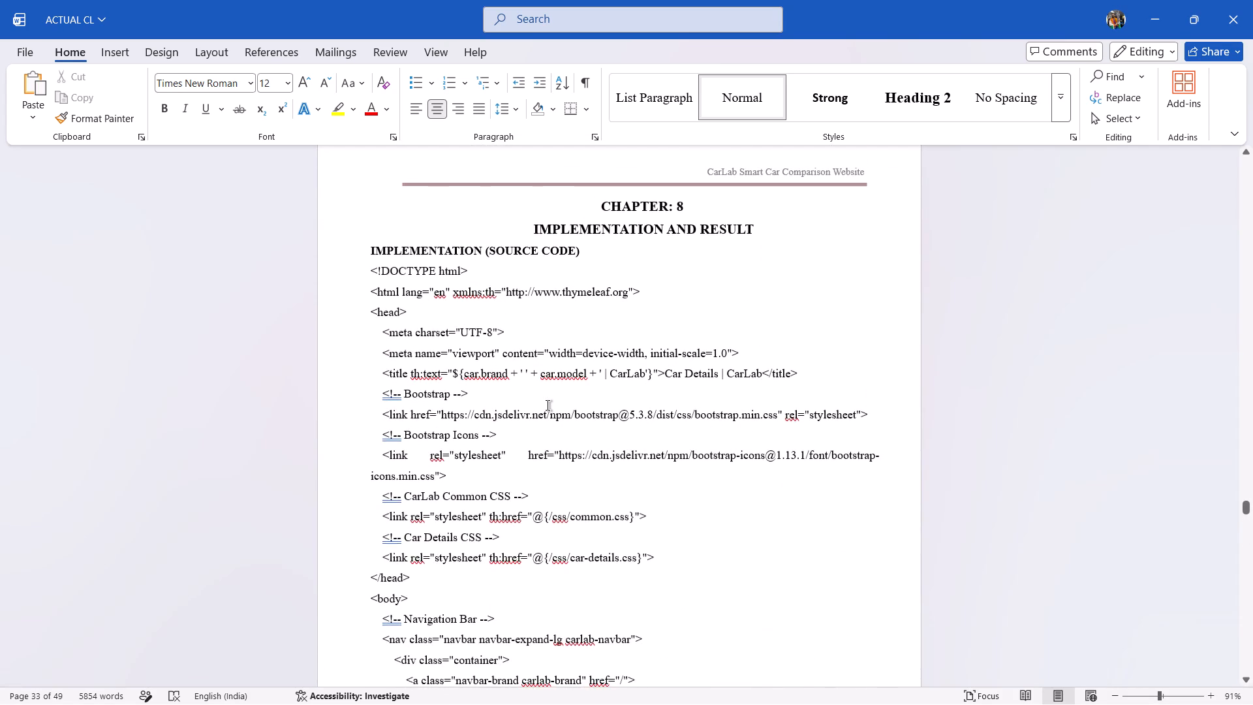
pyautogui.scroll(-4, 548, 405)
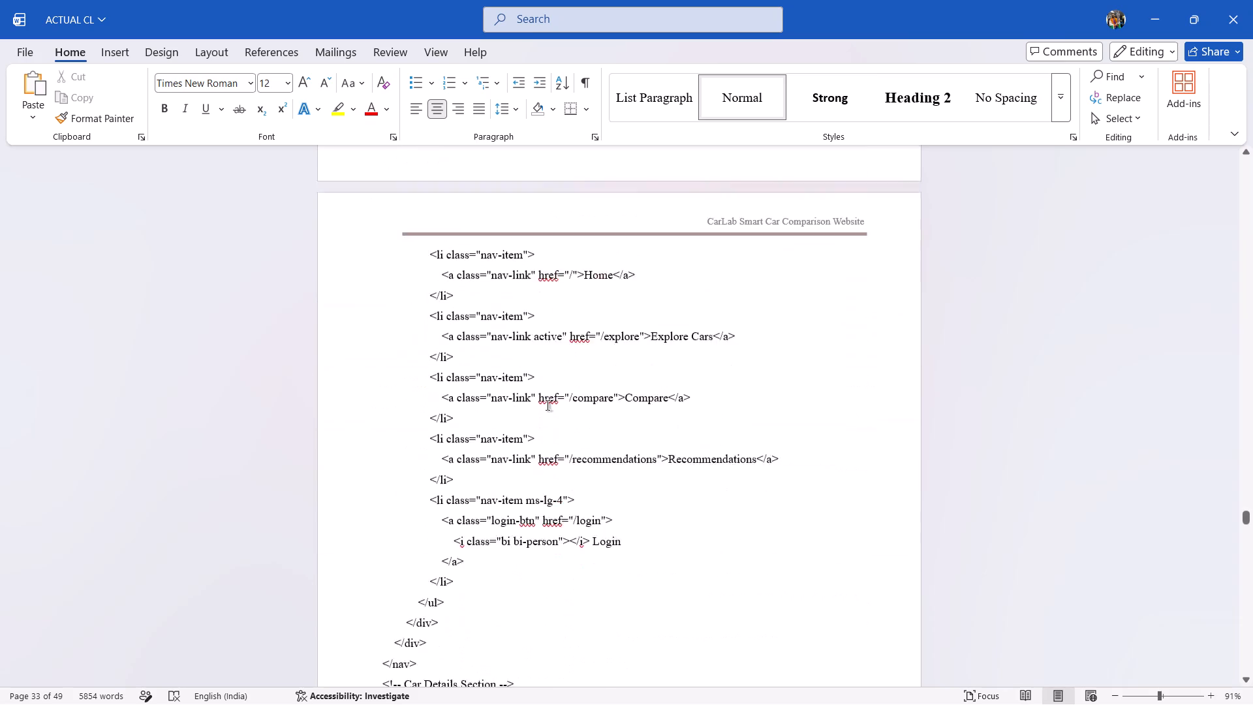
pyautogui.scroll(-5, 548, 405)
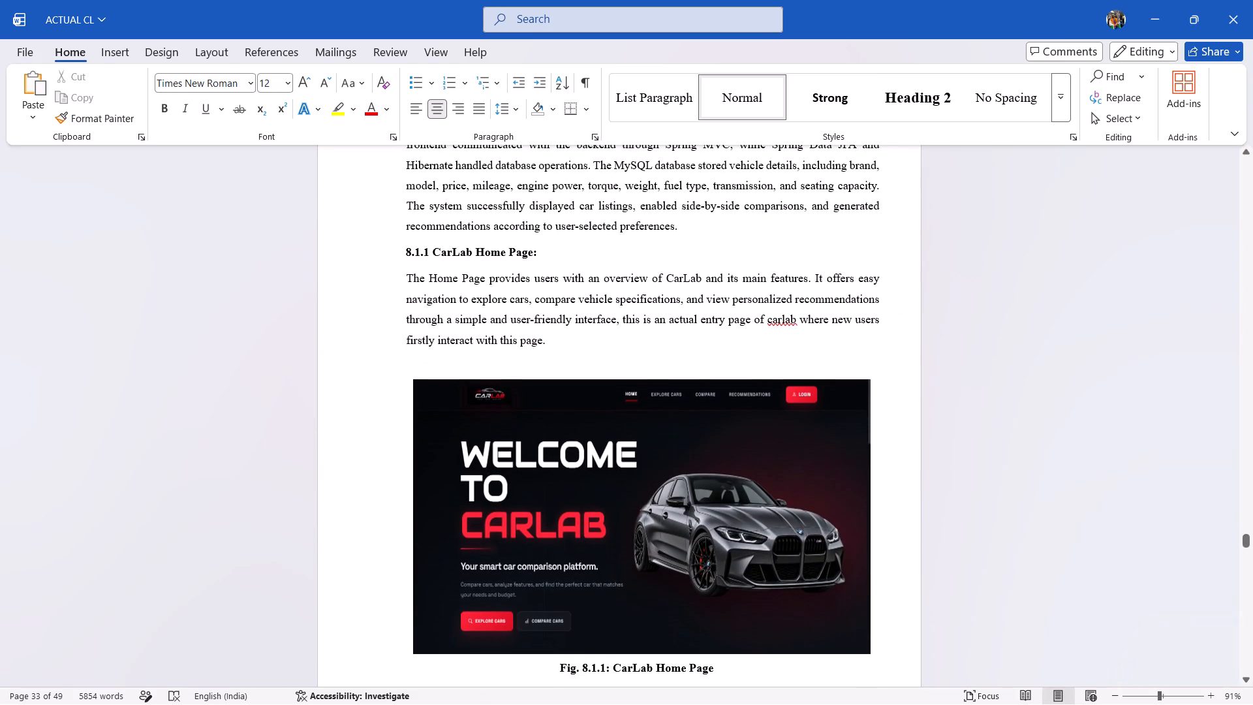
pyautogui.scroll(-1, 548, 405)
# Widen the CarLab Home Page screenshot slightly above its Fig. 8.1.1 caption, keeping its height.
pyautogui.scroll(1, 548, 405)
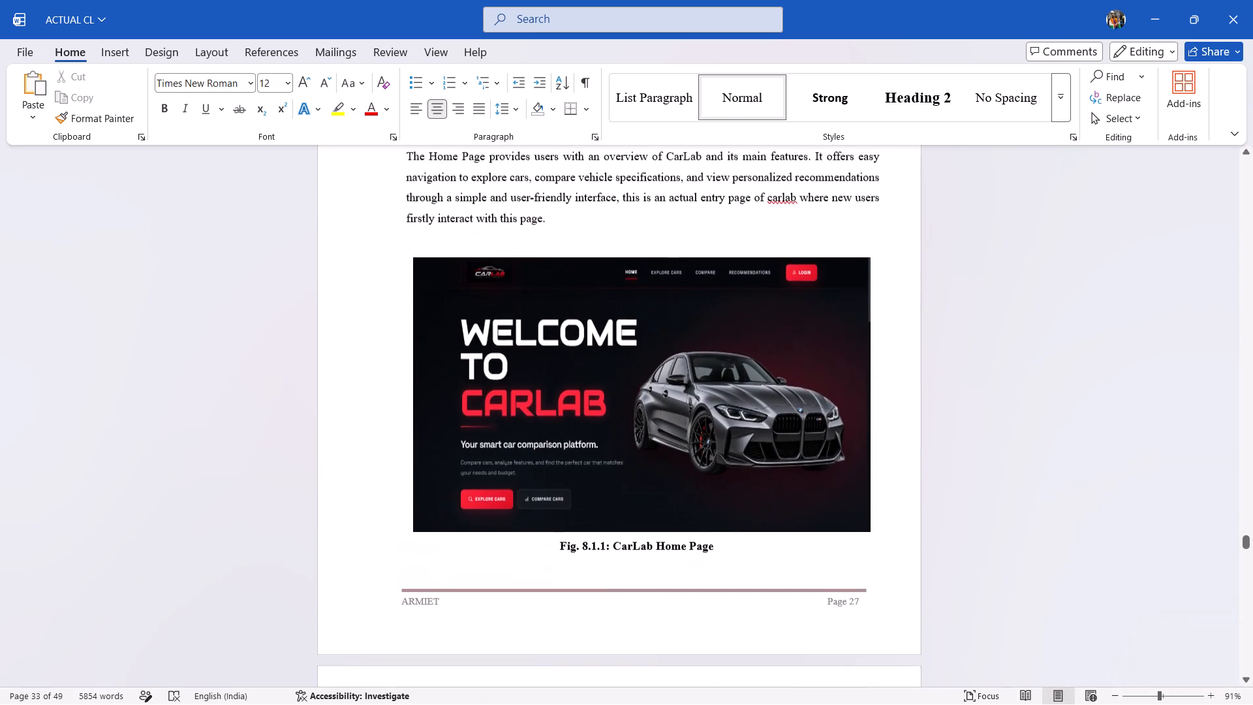
pyautogui.scroll(1, 548, 405)
pyautogui.click(623, 346)
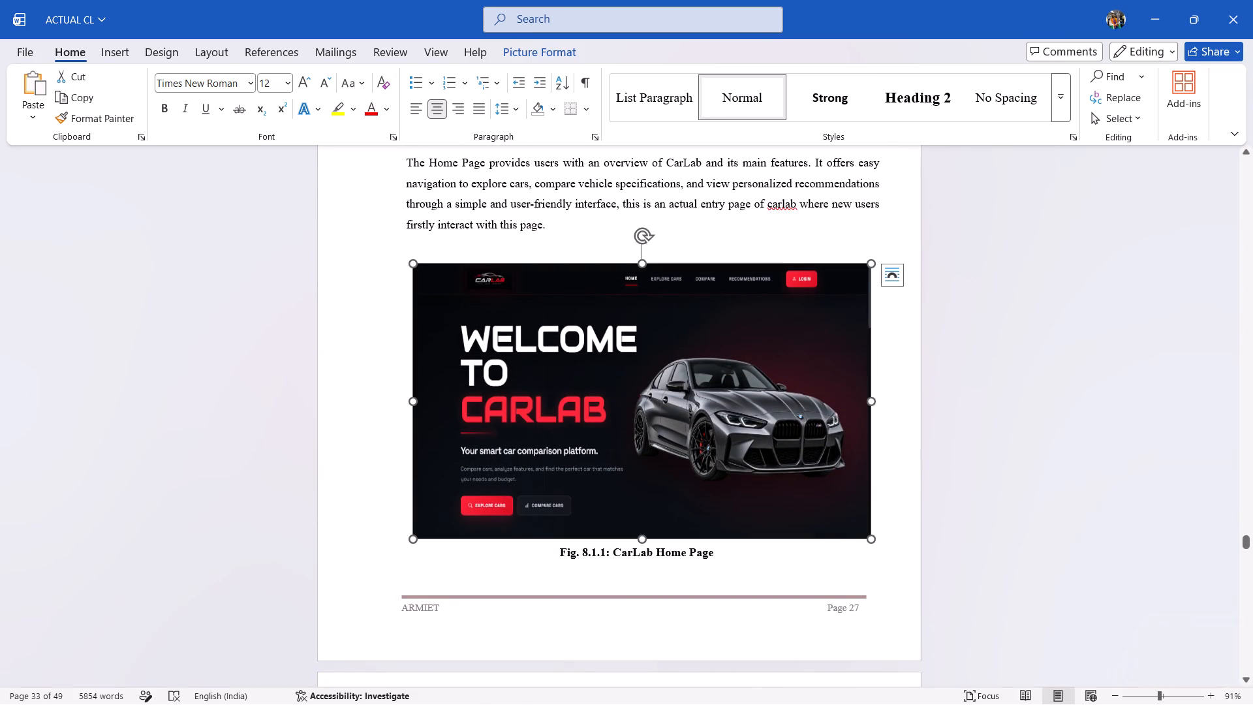
pyautogui.click(413, 403)
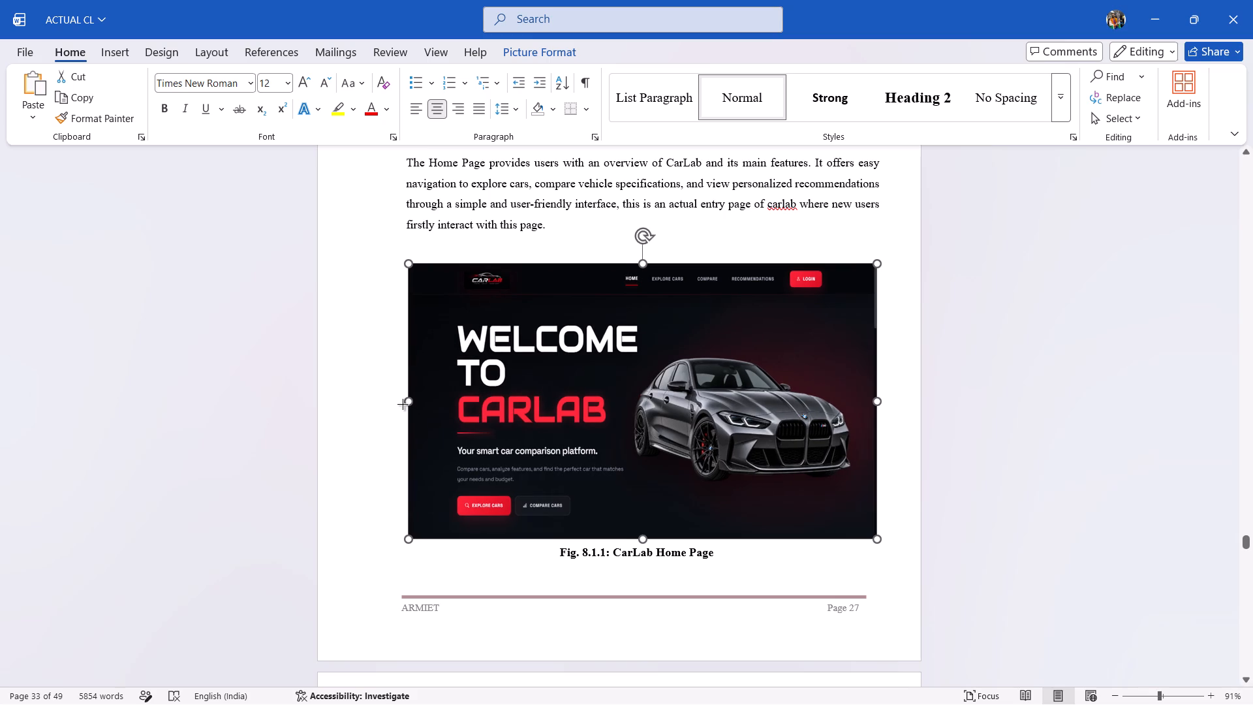
pyautogui.click(611, 416)
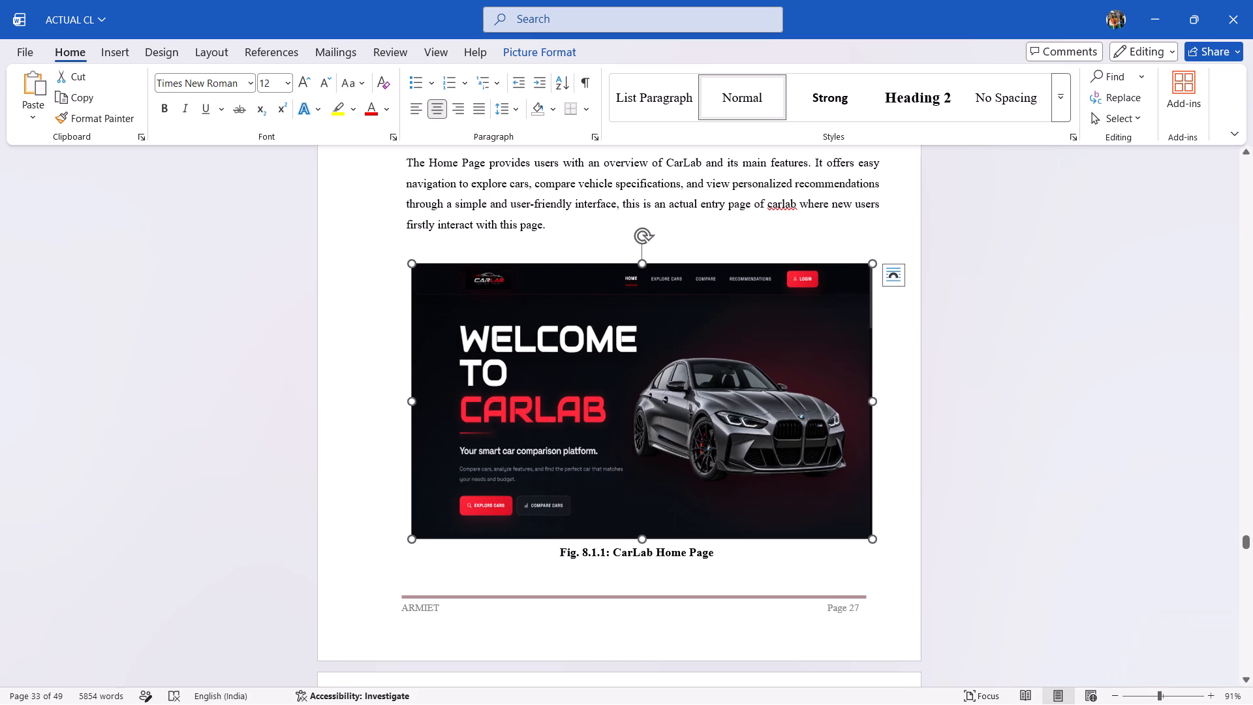
pyautogui.click(684, 563)
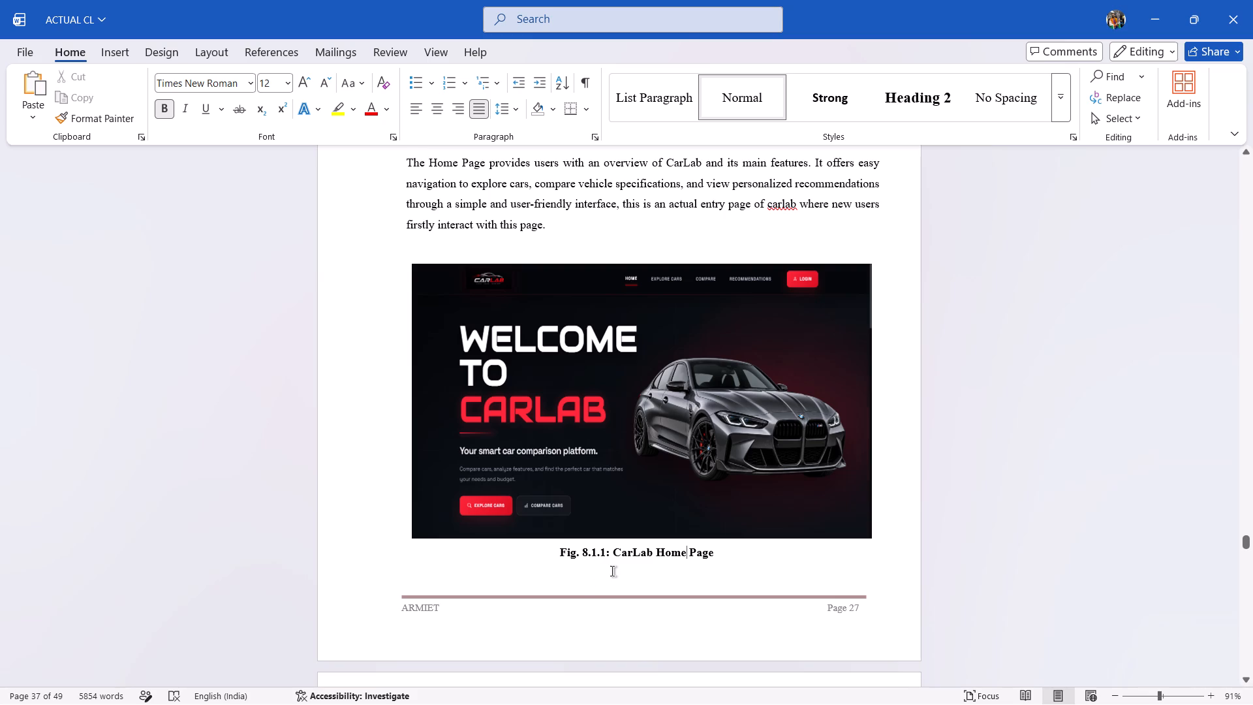
# Correct the flagged word "carlab" to "CarLab" in the 8.1.1 CarLab Home Page paragraph.
pyautogui.scroll(1, 612, 571)
pyautogui.hscroll(1, 612, 571)
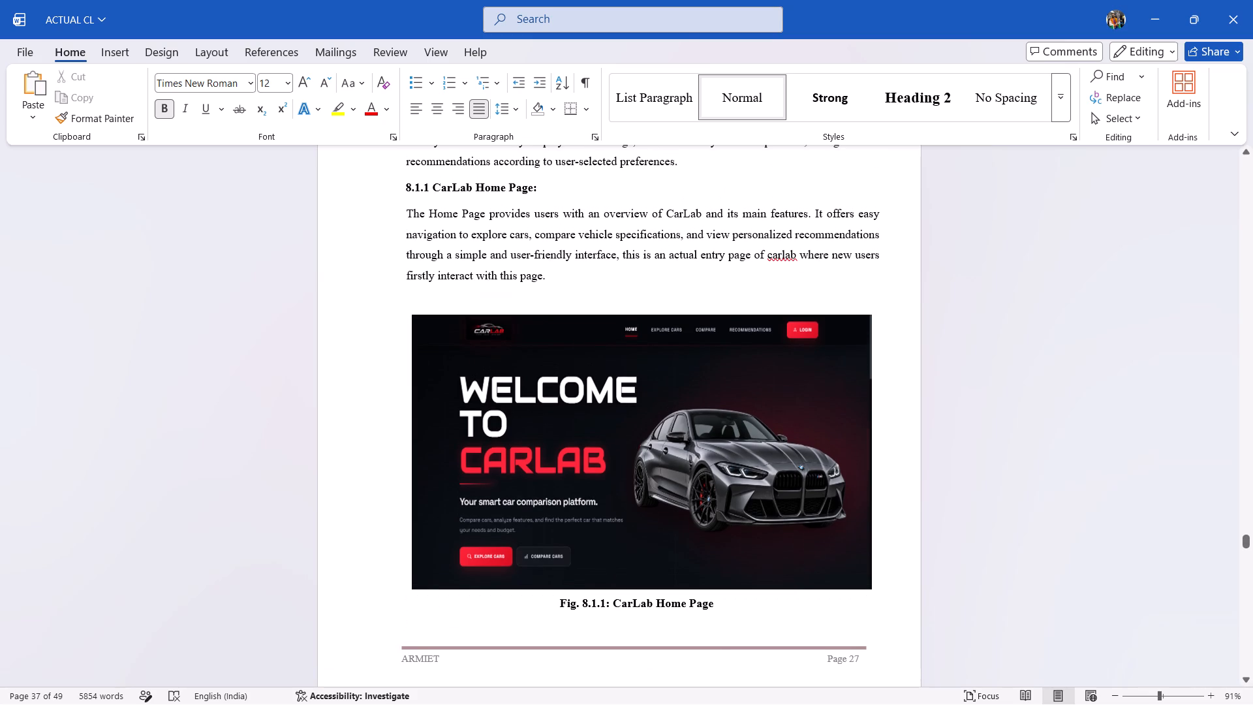
pyautogui.hscroll(1, 612, 571)
pyautogui.click(783, 253)
pyautogui.press('Right')
pyautogui.press('Right')
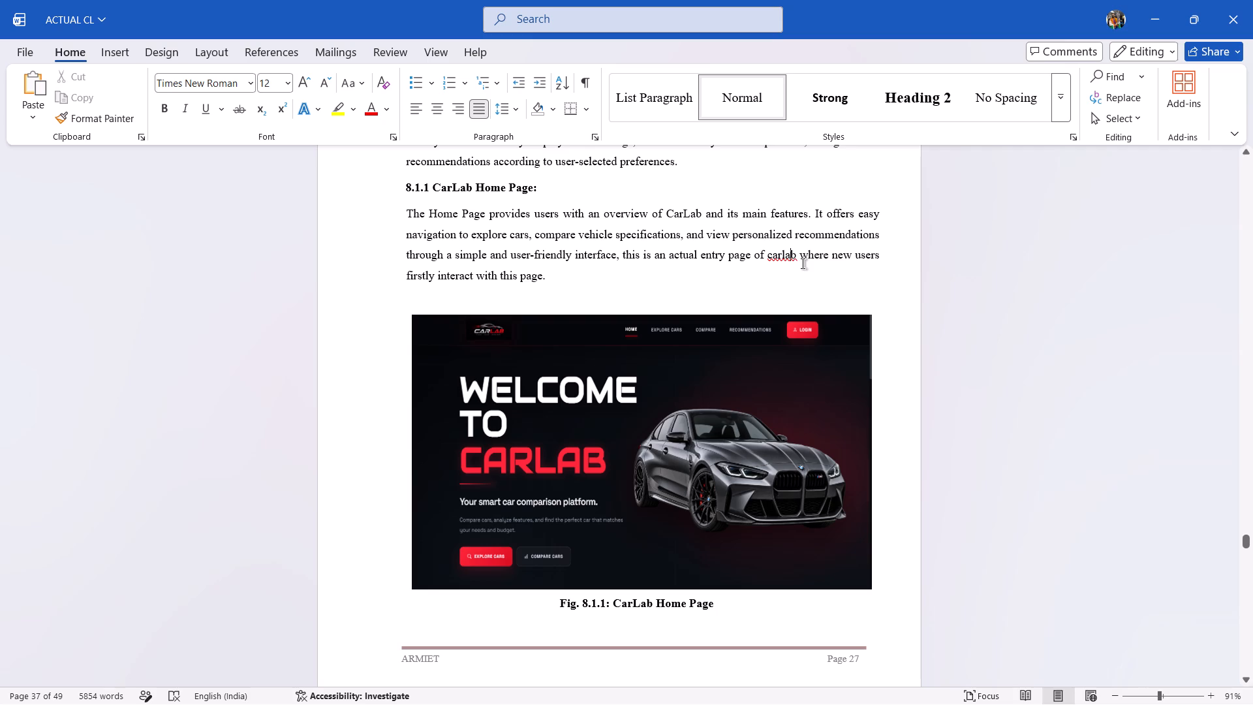
pyautogui.rightClick(790, 257)
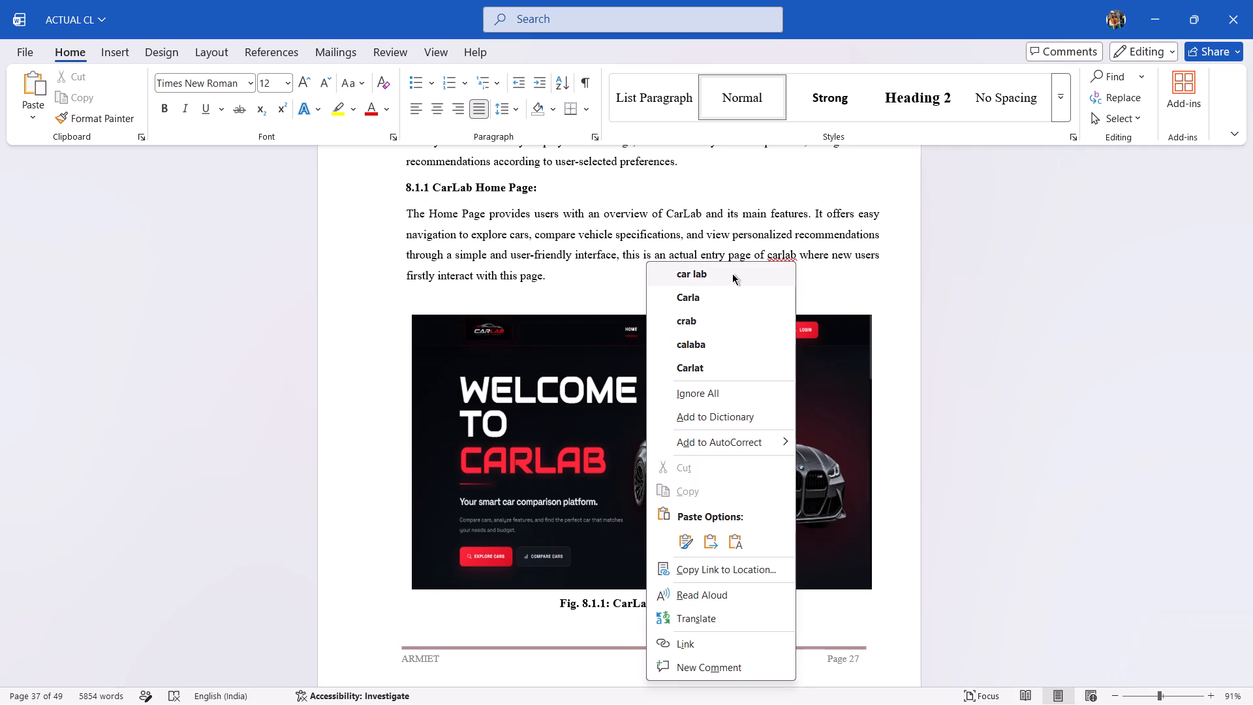
pyautogui.click(785, 253)
pyautogui.press('Left')
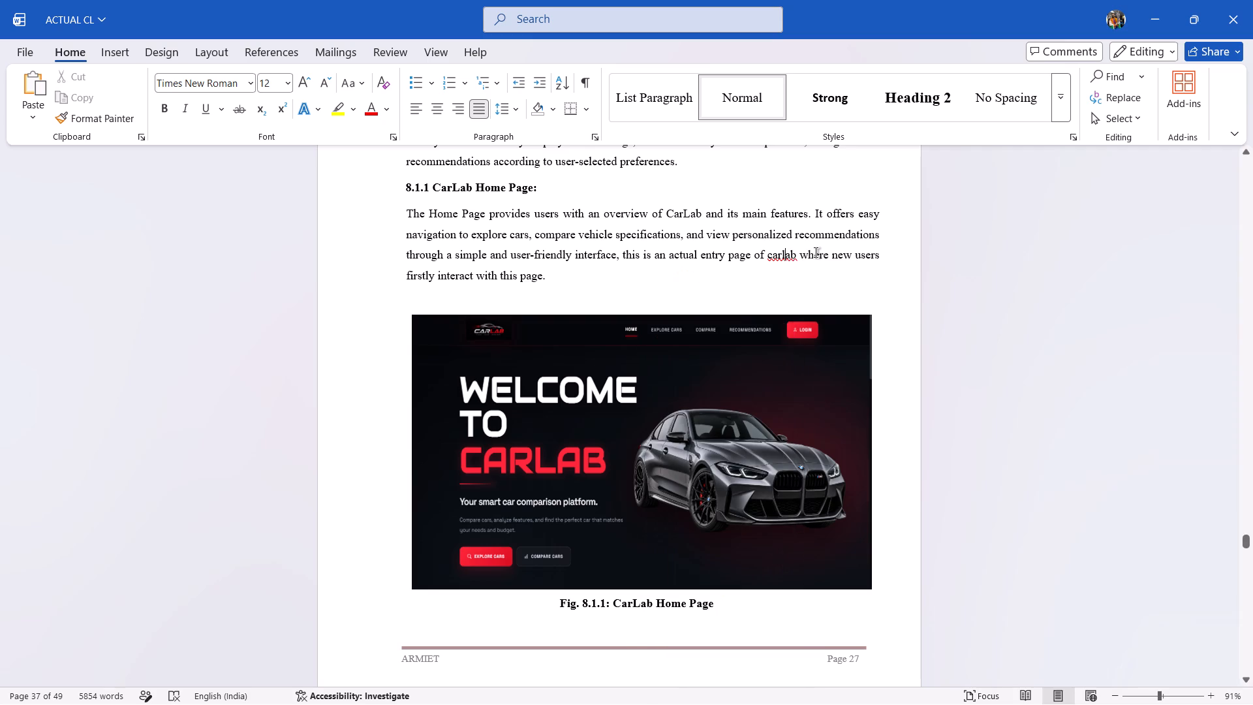
pyautogui.press('Left')
pyautogui.press('Right')
pyautogui.press('BackSpace')
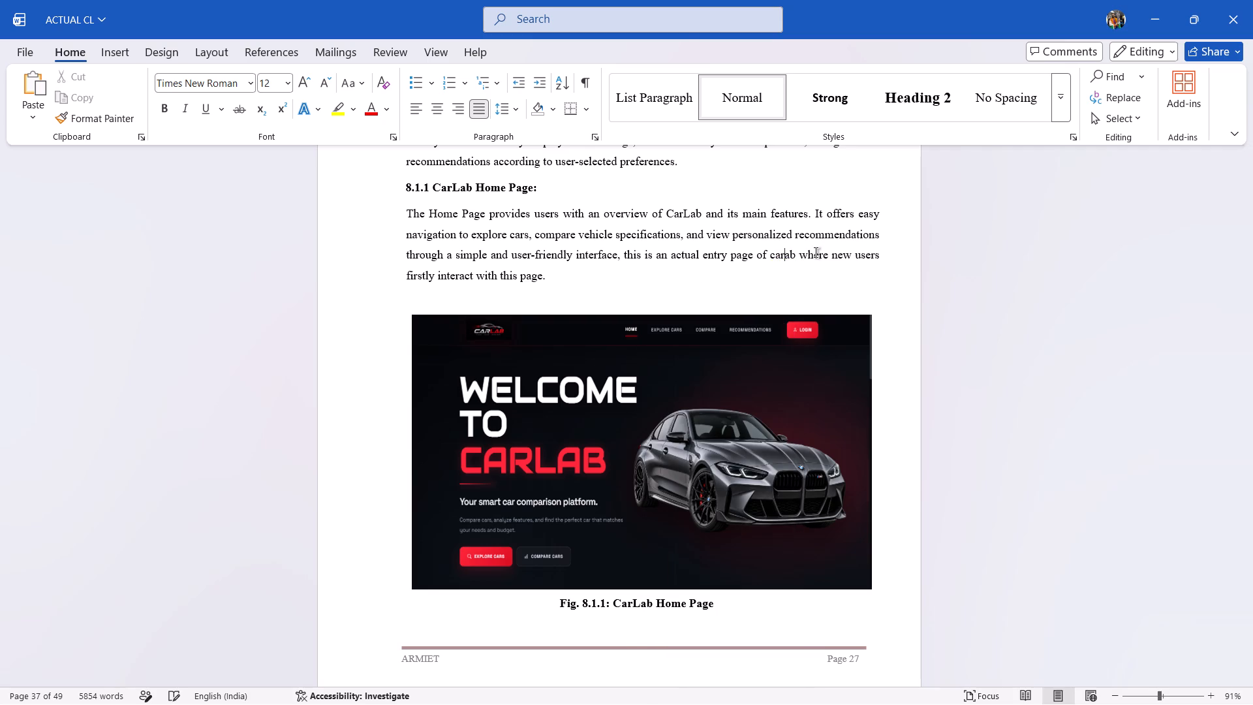
pyautogui.press('Left')
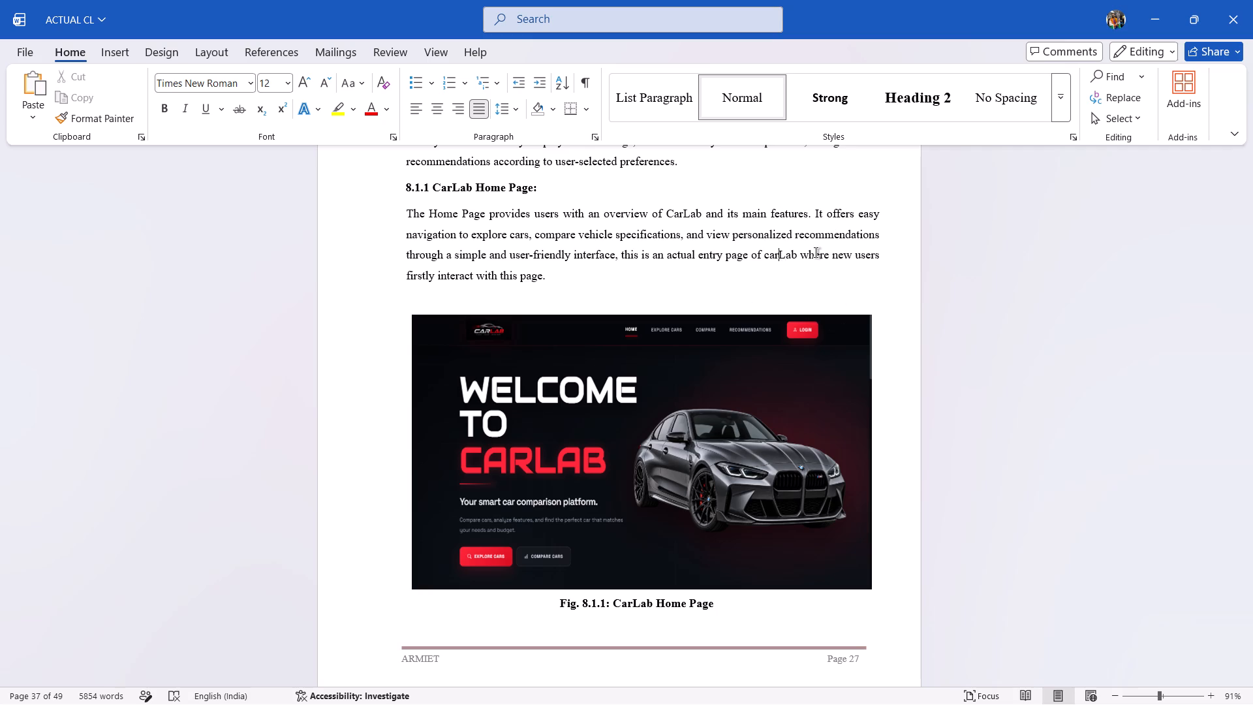
pyautogui.press('Left')
pyautogui.press('Left')
pyautogui.press('BackSpace')
pyautogui.press('c')
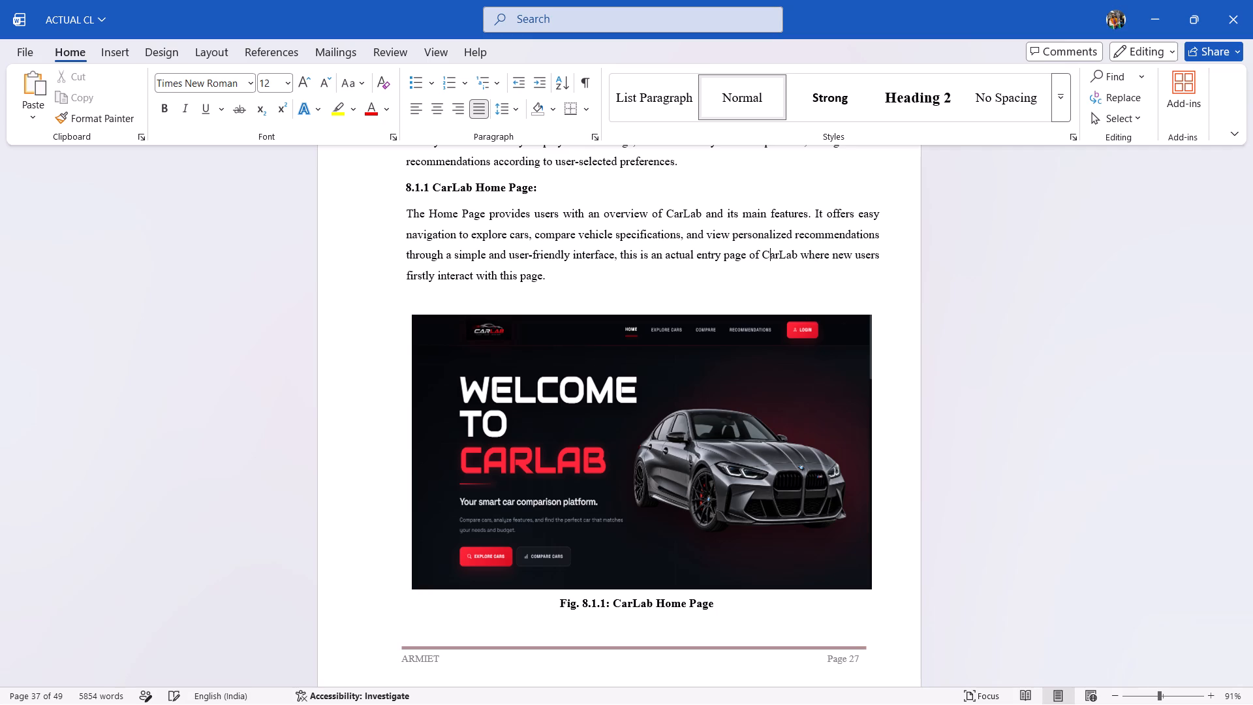
pyautogui.click(875, 279)
# Number the Explore Cars Page heading as 8.1.2, with a space before the title.
pyautogui.scroll(-1, 875, 279)
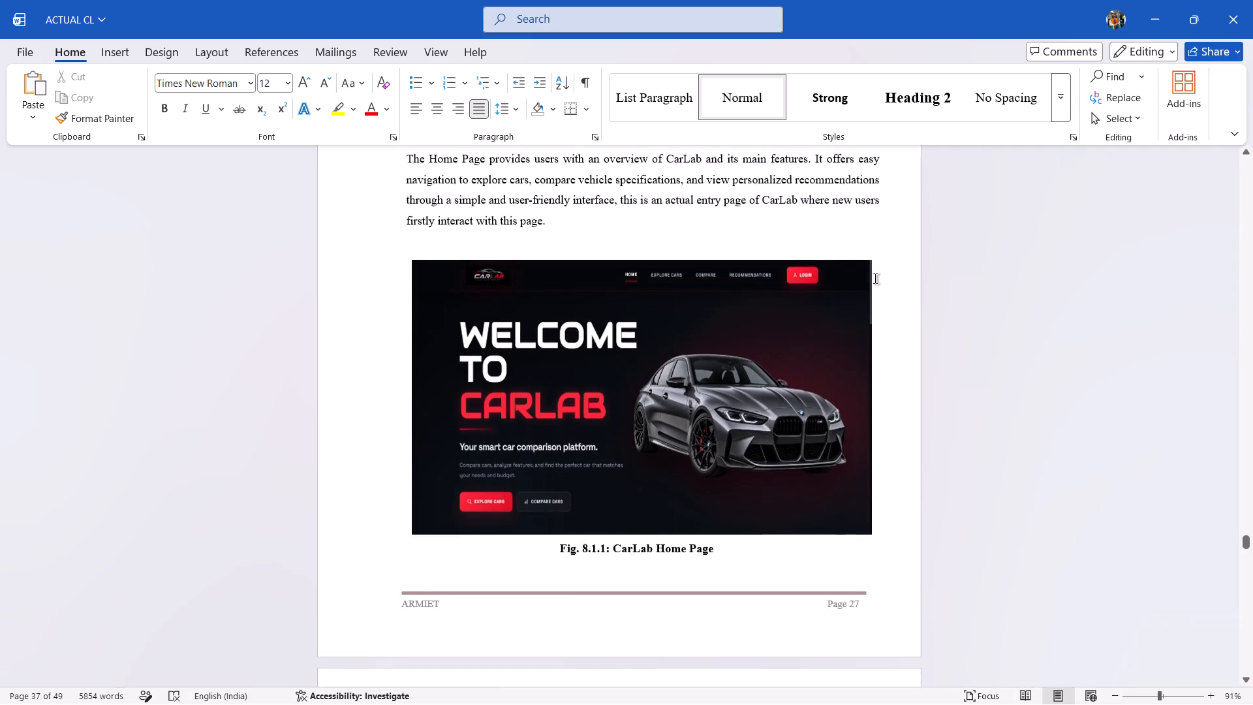
pyautogui.scroll(-2, 875, 279)
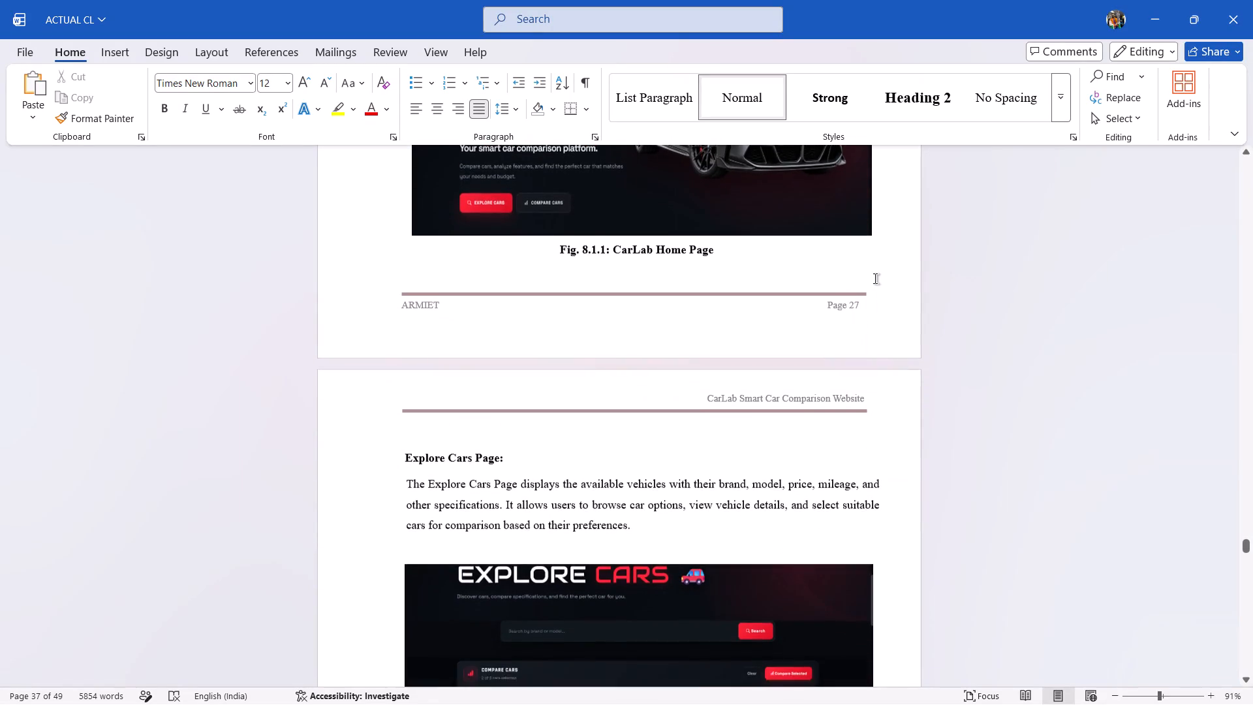
pyautogui.scroll(-1, 875, 279)
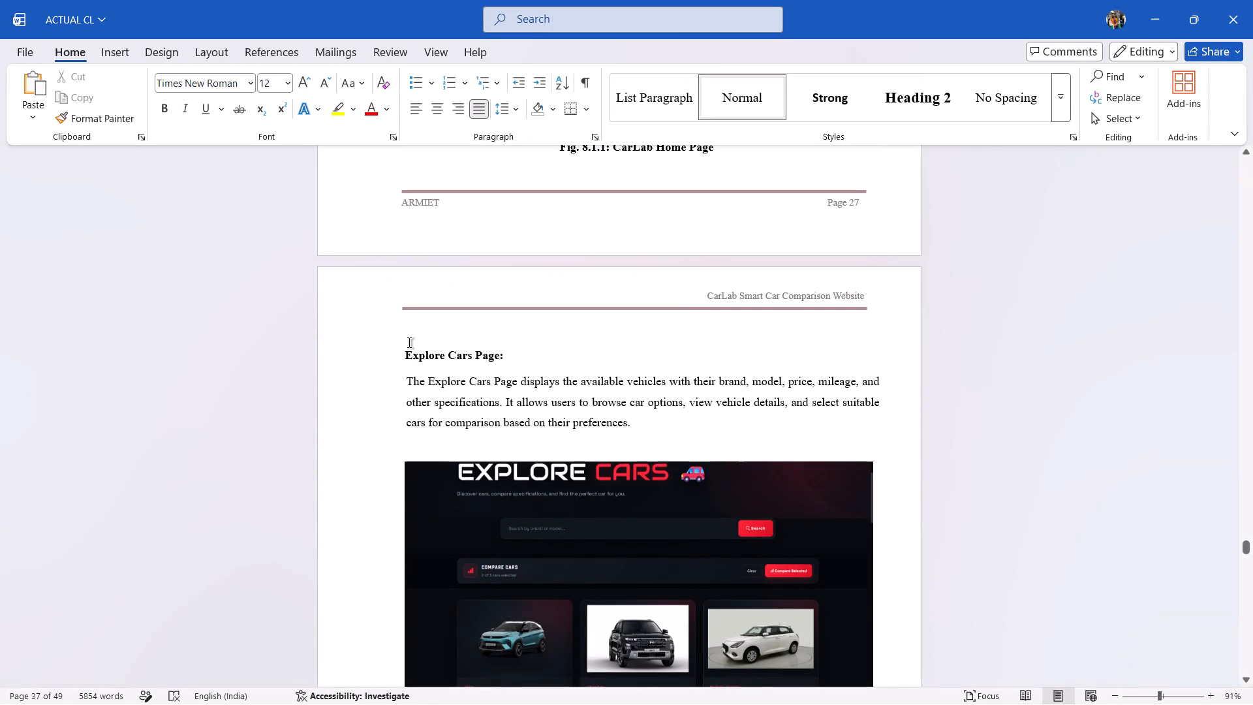
pyautogui.click(405, 352)
pyautogui.press('8')
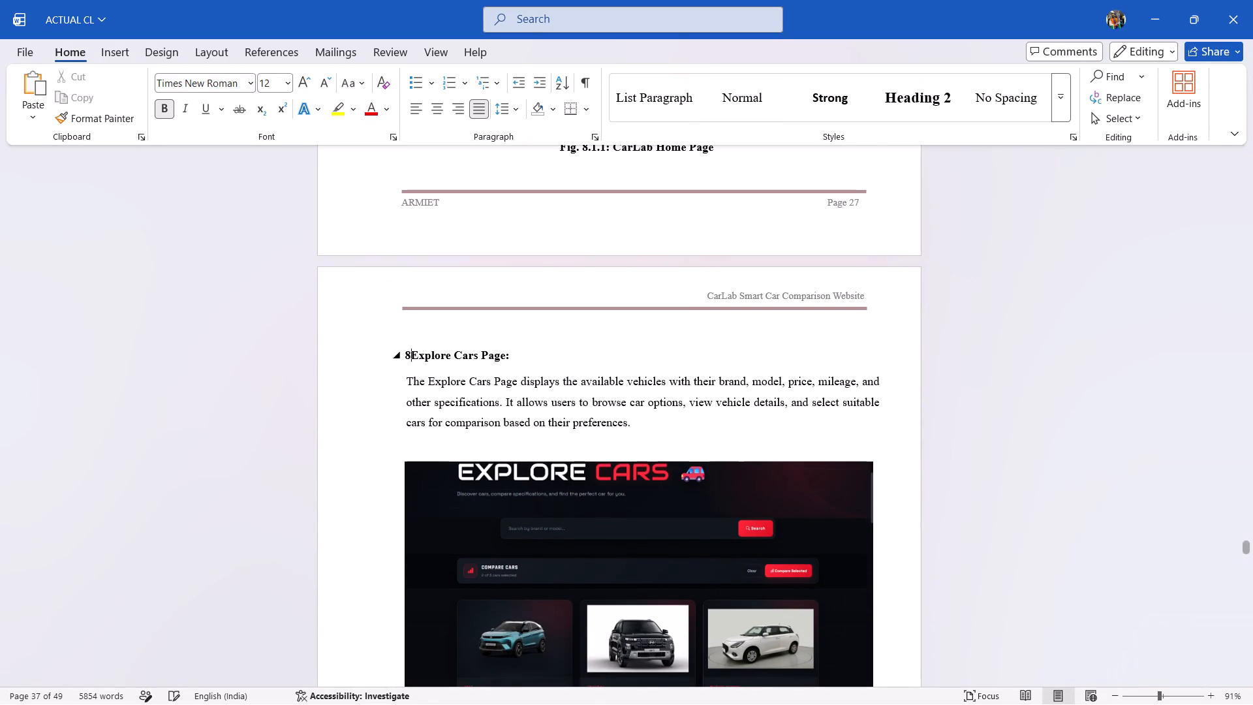
pyautogui.write('.1.2')
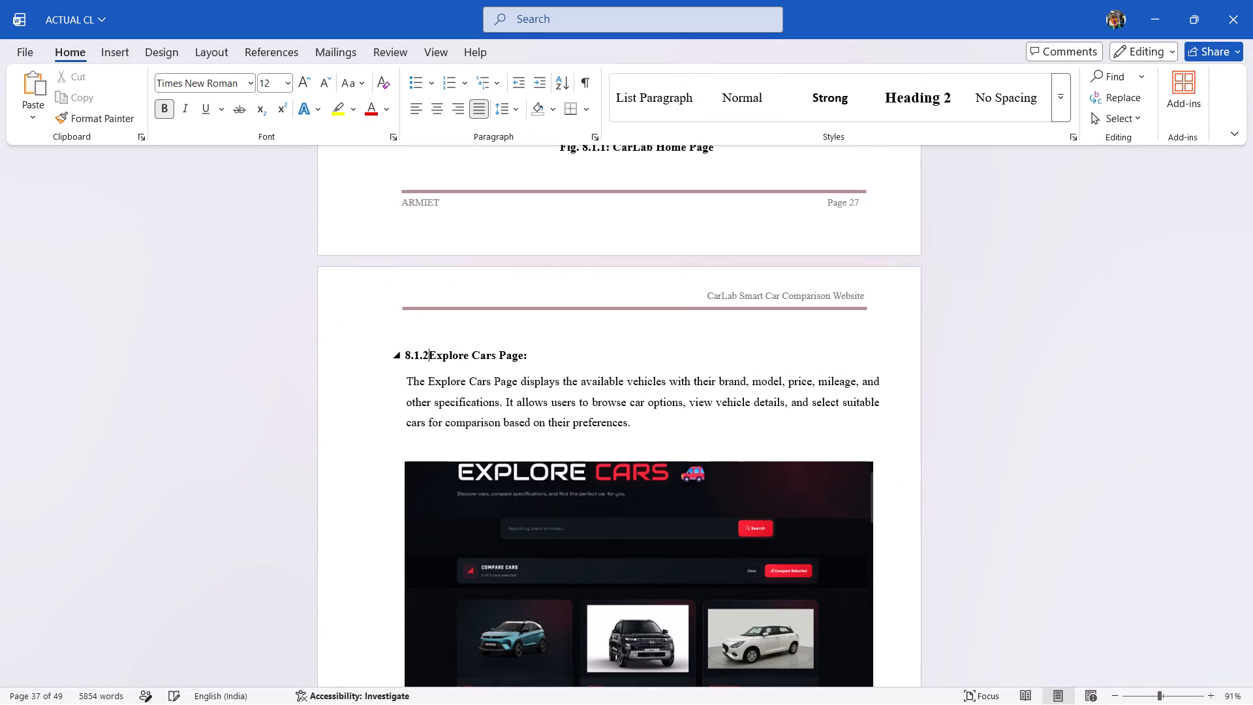
pyautogui.scroll(-1, 413, 354)
pyautogui.scroll(1, 413, 354)
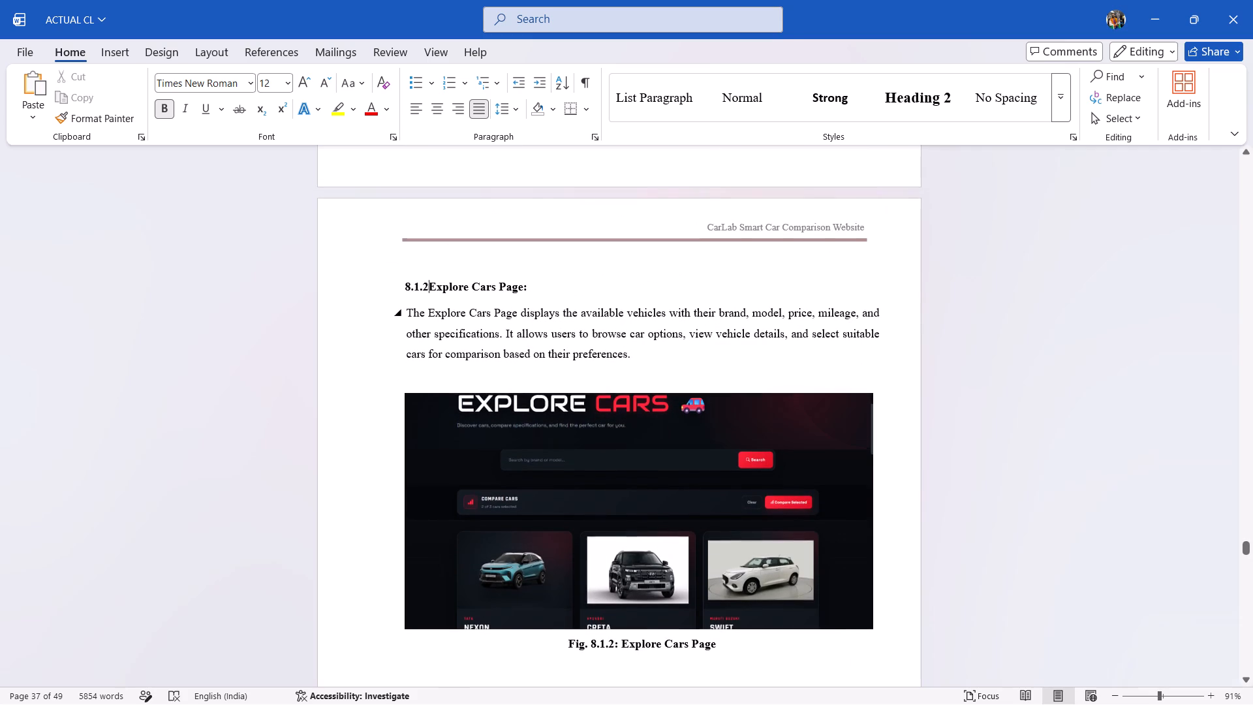
pyautogui.scroll(1, 413, 354)
pyautogui.press('space')
pyautogui.scroll(1, 413, 354)
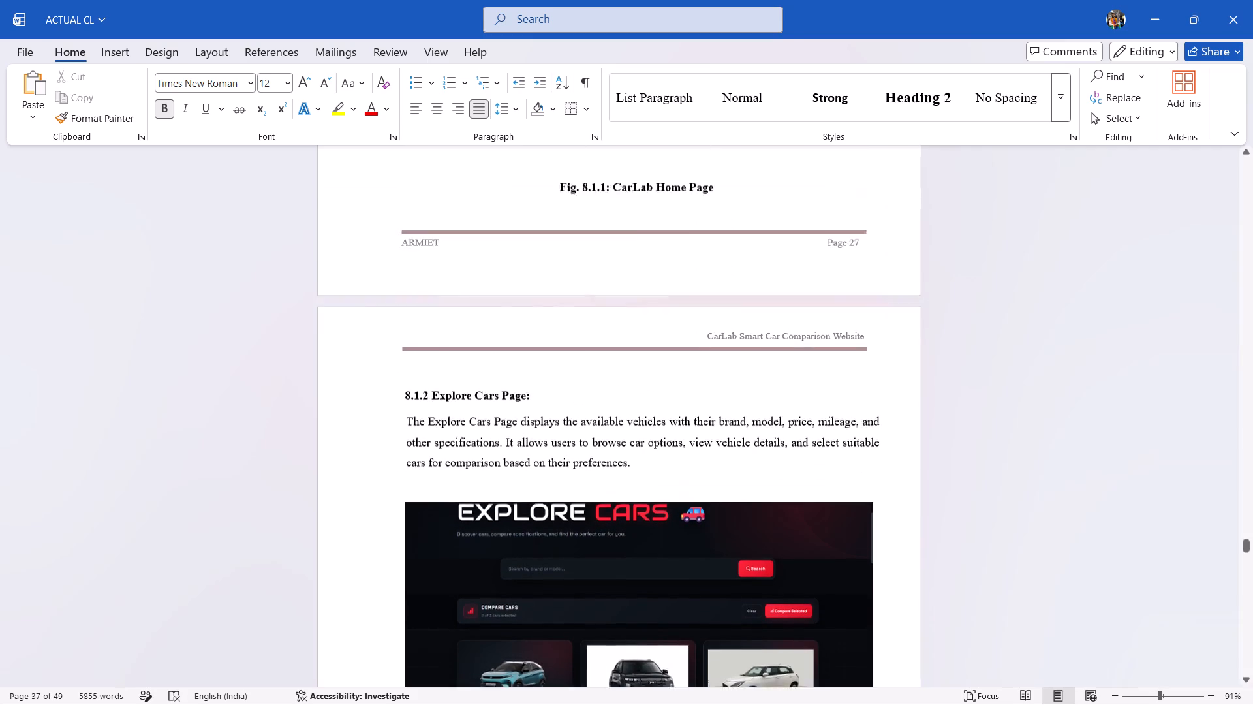
pyautogui.scroll(1, 413, 354)
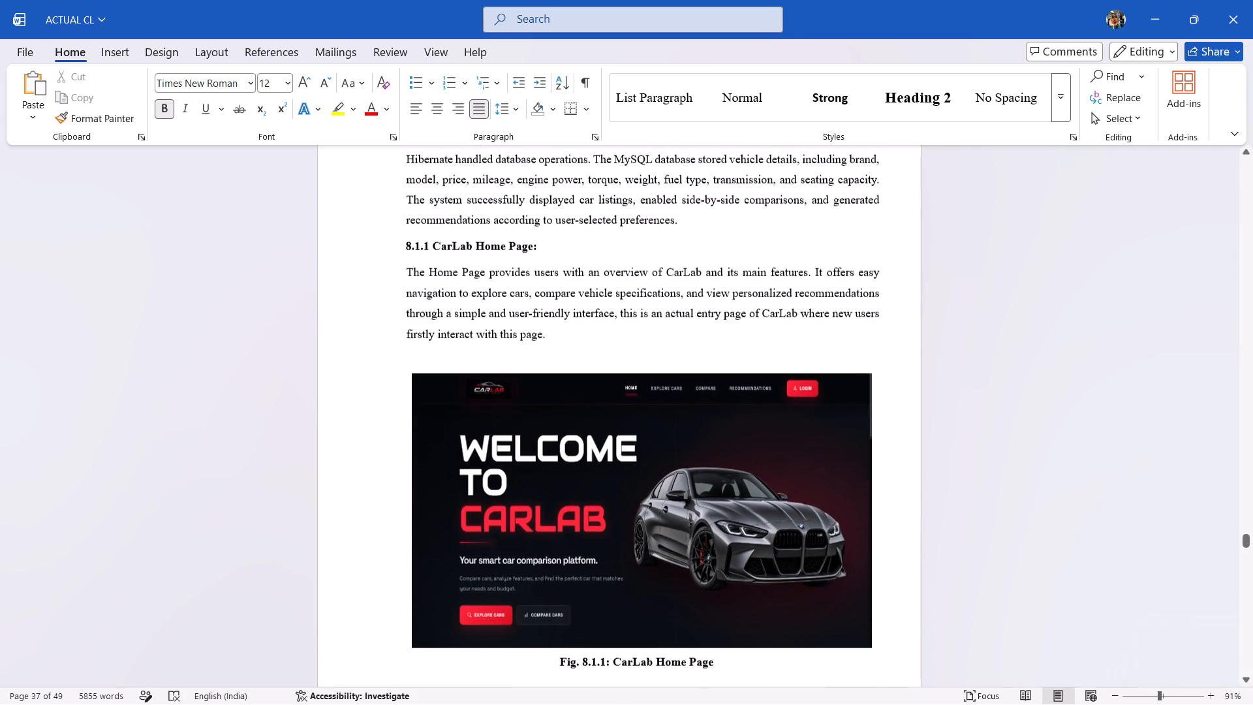
# Stretch the Explore Cars screenshot taller above its Fig. 8.1.2 caption, keeping its width.
pyautogui.scroll(-1, 413, 354)
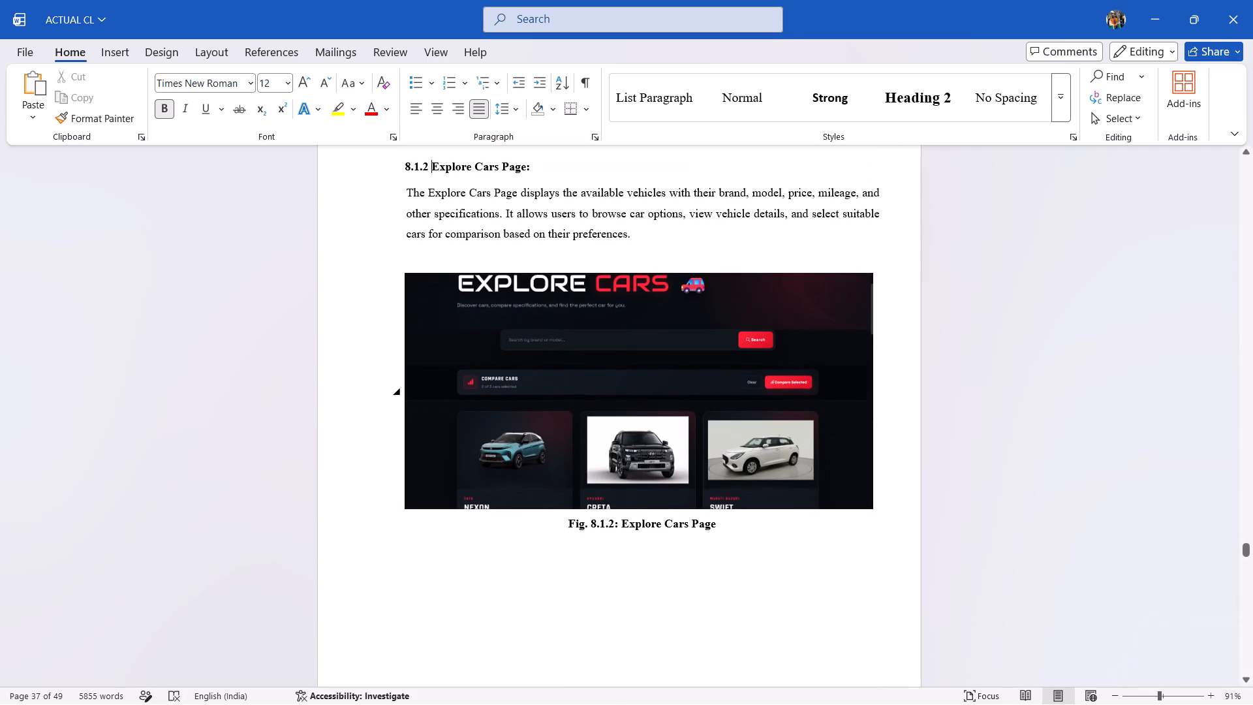
pyautogui.click(604, 506)
pyautogui.moveTo(642, 509); pyautogui.dragTo(638, 522)
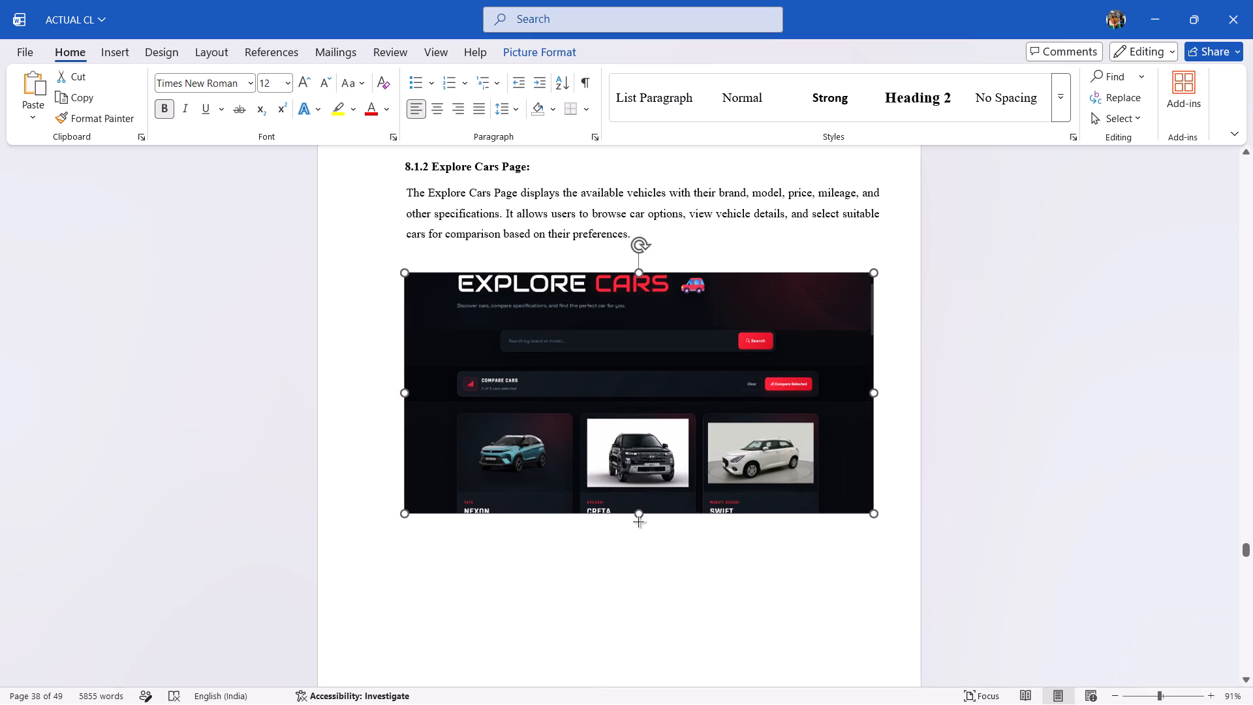
pyautogui.moveTo(638, 522); pyautogui.dragTo(628, 584)
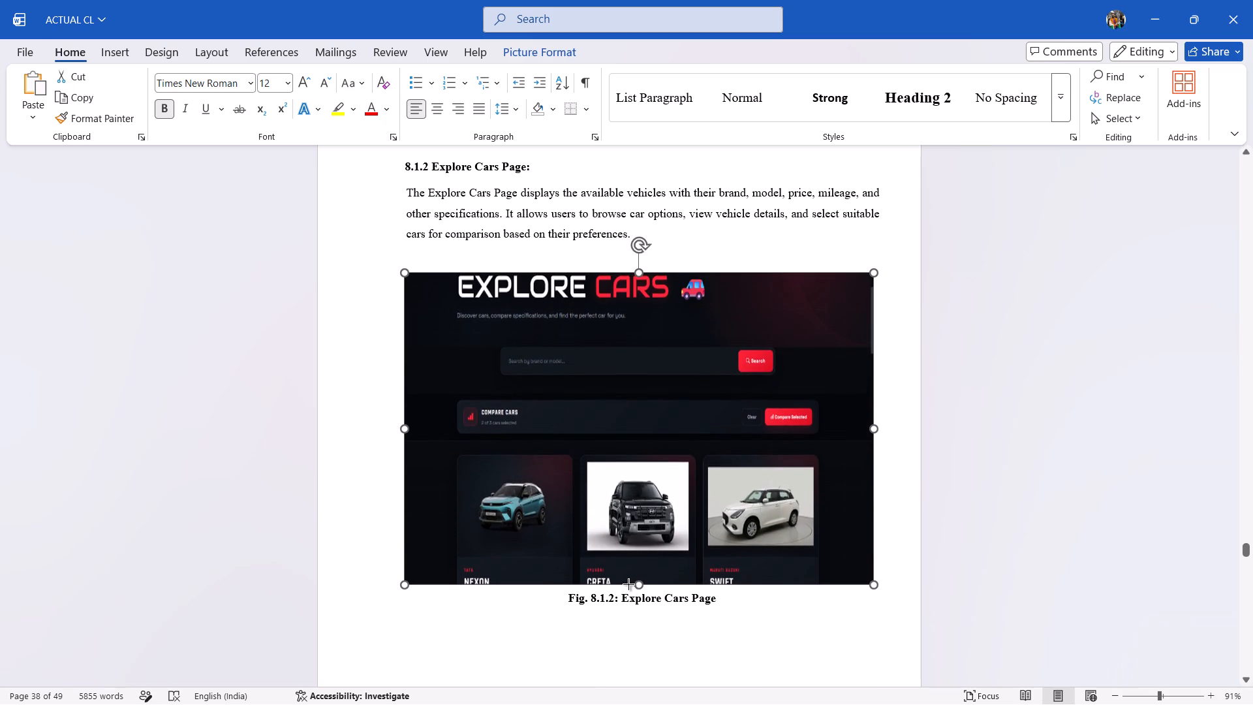
pyautogui.moveTo(628, 584); pyautogui.dragTo(629, 574)
pyautogui.scroll(-1, 629, 574)
pyautogui.scroll(1, 629, 574)
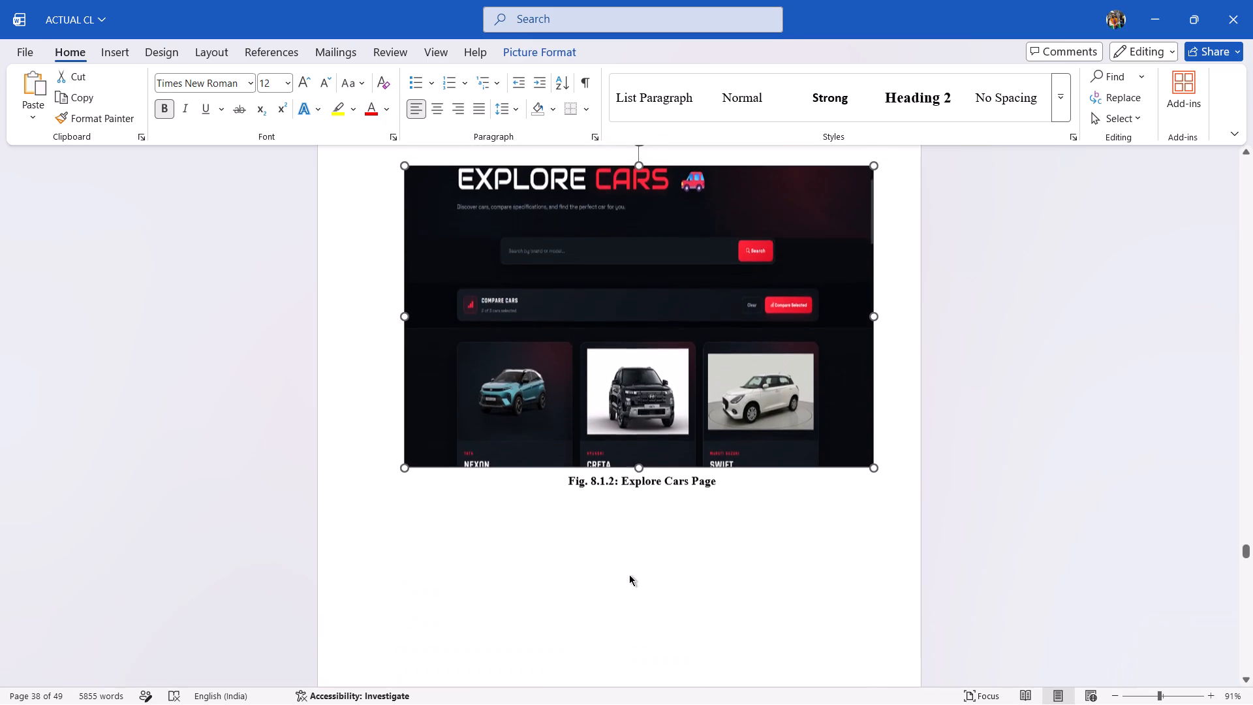
pyautogui.scroll(1, 629, 574)
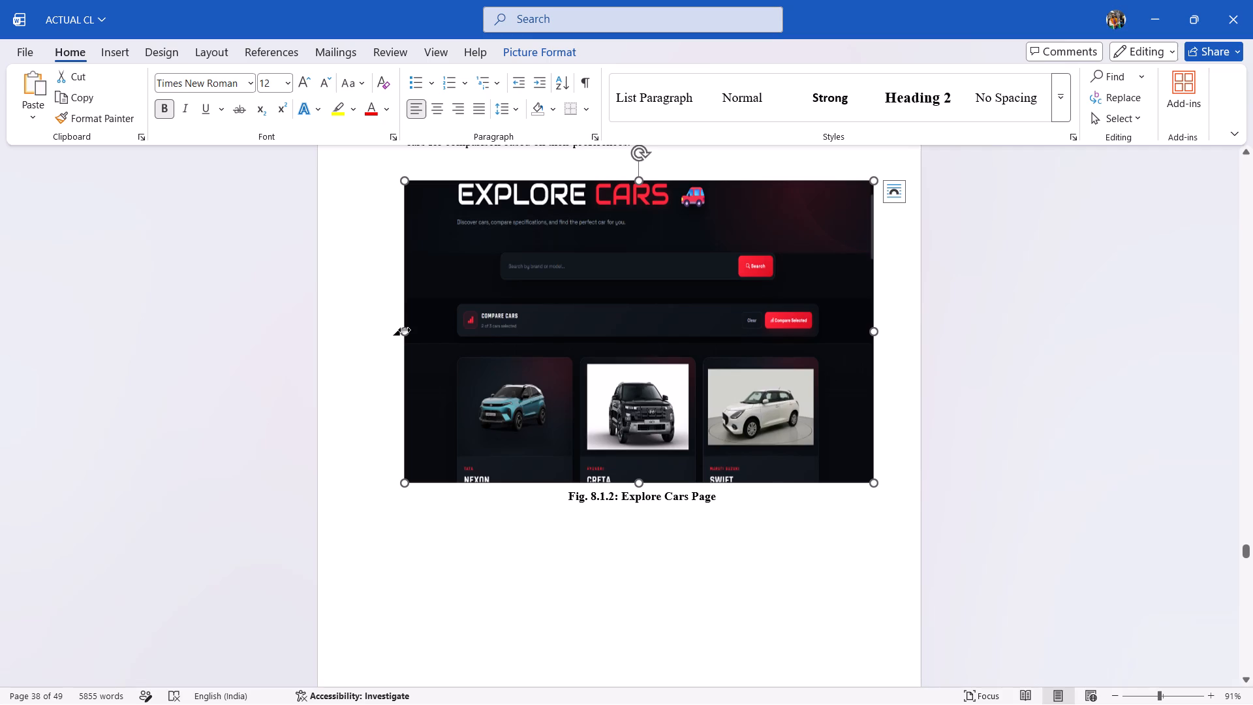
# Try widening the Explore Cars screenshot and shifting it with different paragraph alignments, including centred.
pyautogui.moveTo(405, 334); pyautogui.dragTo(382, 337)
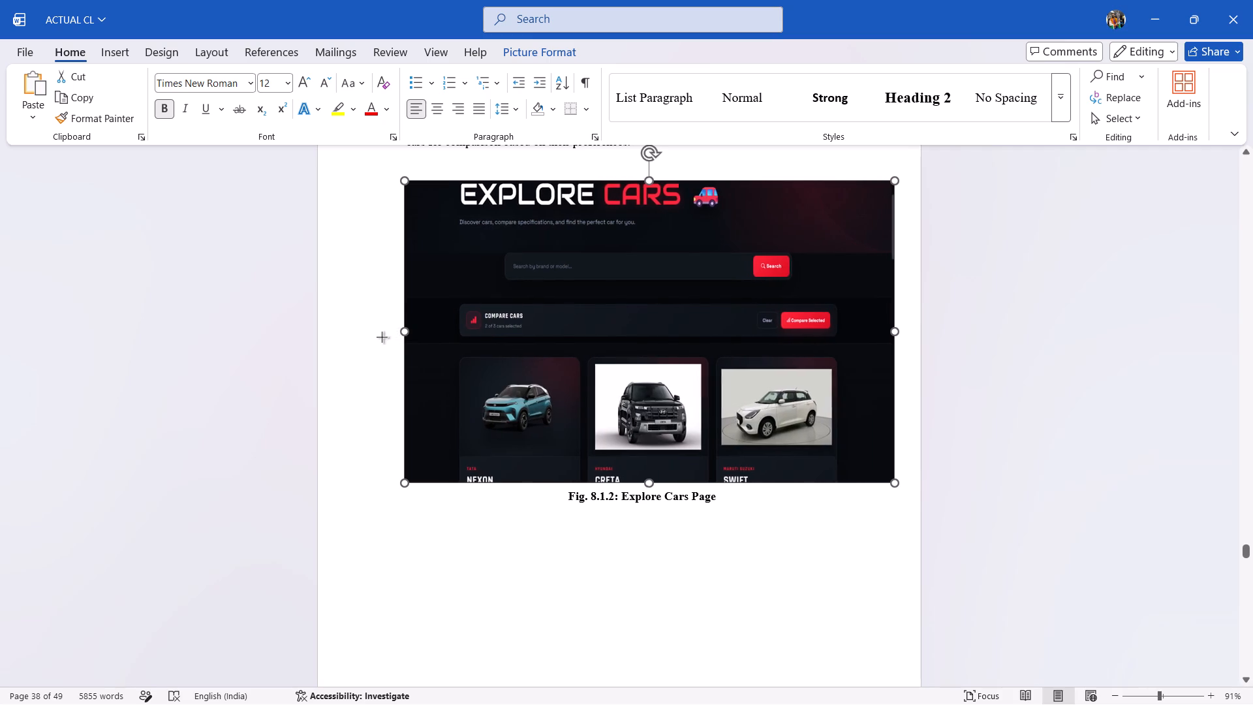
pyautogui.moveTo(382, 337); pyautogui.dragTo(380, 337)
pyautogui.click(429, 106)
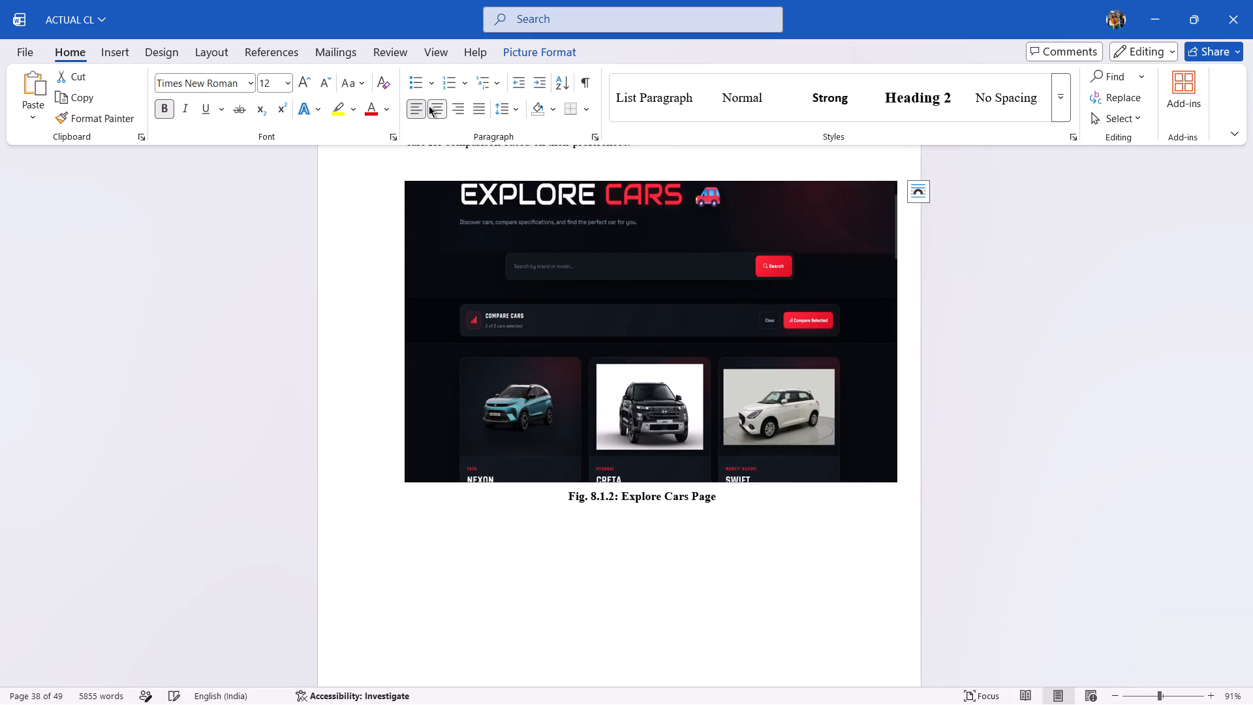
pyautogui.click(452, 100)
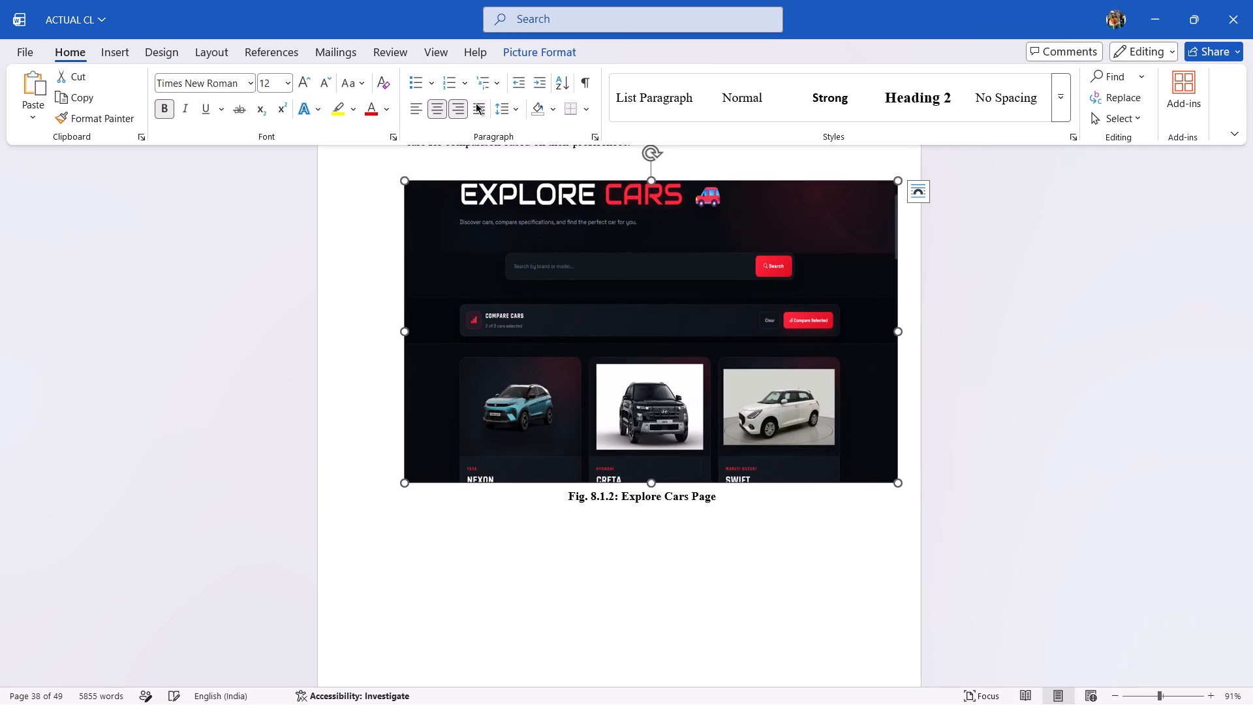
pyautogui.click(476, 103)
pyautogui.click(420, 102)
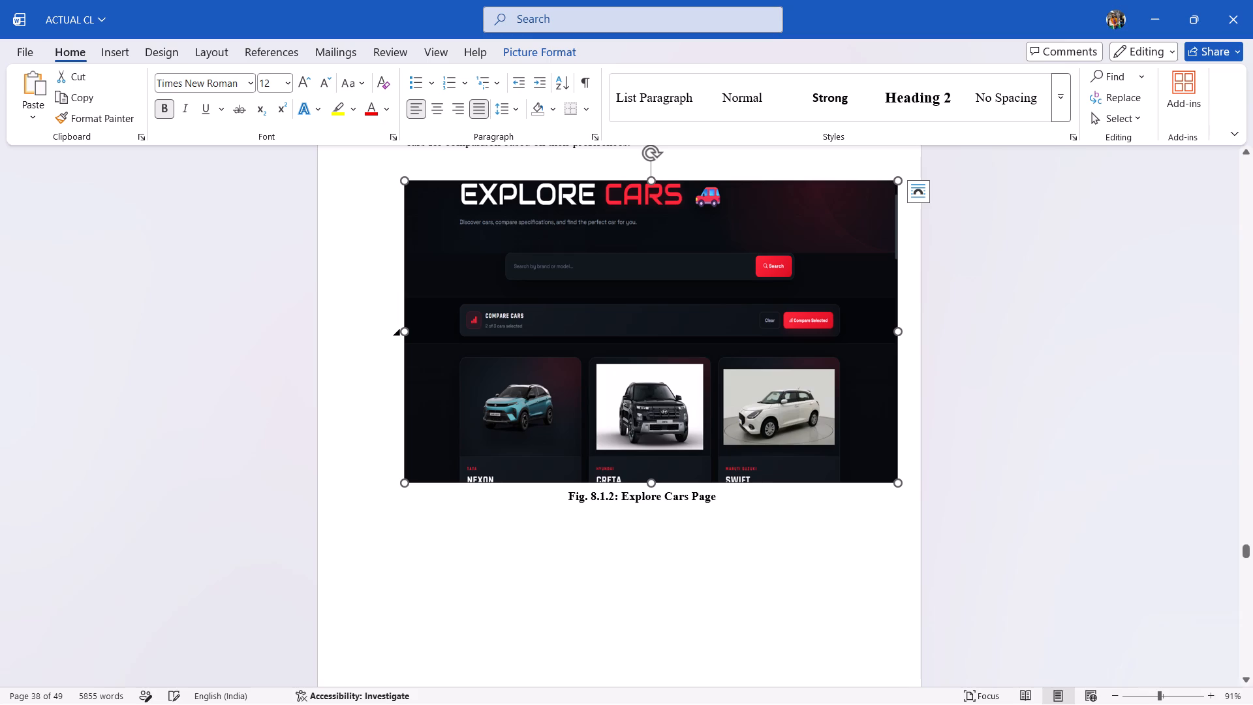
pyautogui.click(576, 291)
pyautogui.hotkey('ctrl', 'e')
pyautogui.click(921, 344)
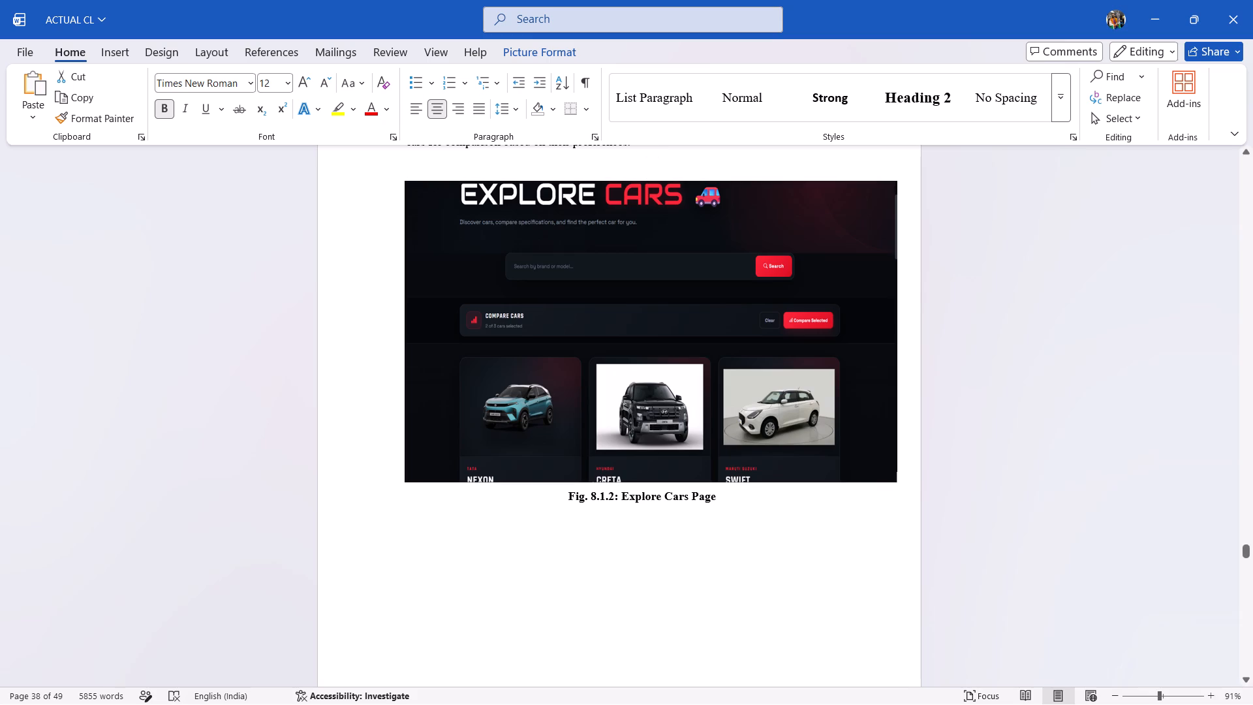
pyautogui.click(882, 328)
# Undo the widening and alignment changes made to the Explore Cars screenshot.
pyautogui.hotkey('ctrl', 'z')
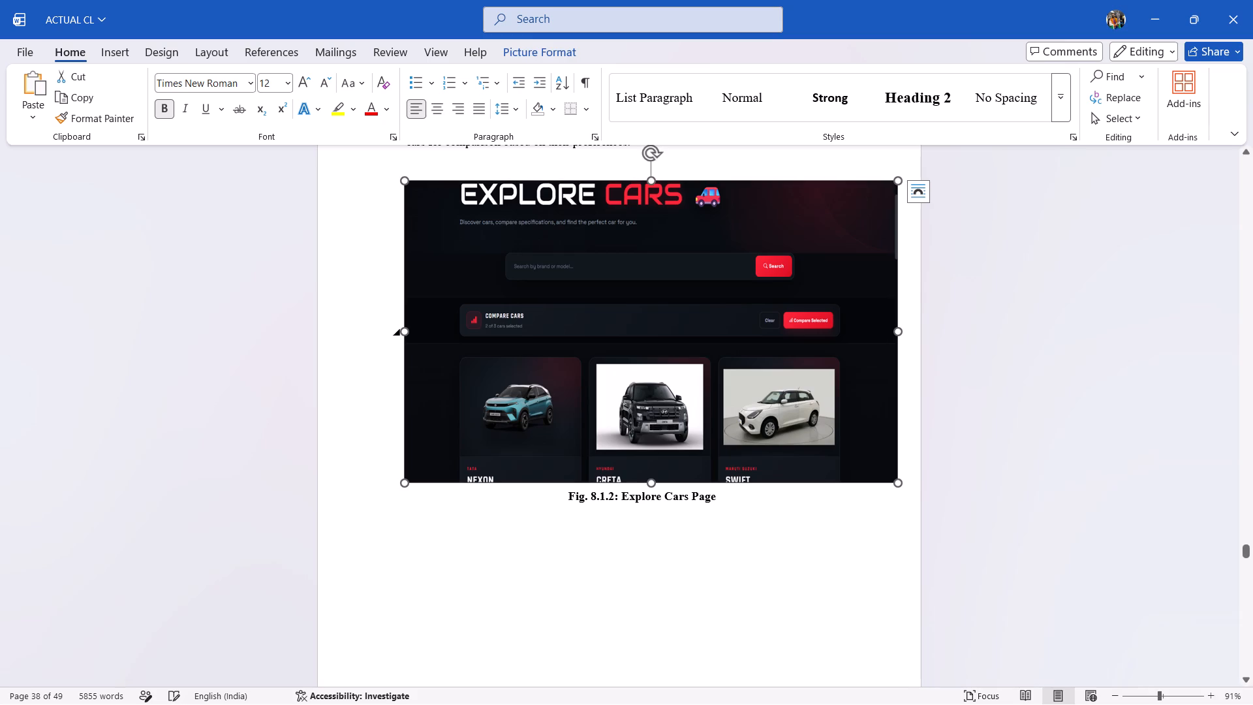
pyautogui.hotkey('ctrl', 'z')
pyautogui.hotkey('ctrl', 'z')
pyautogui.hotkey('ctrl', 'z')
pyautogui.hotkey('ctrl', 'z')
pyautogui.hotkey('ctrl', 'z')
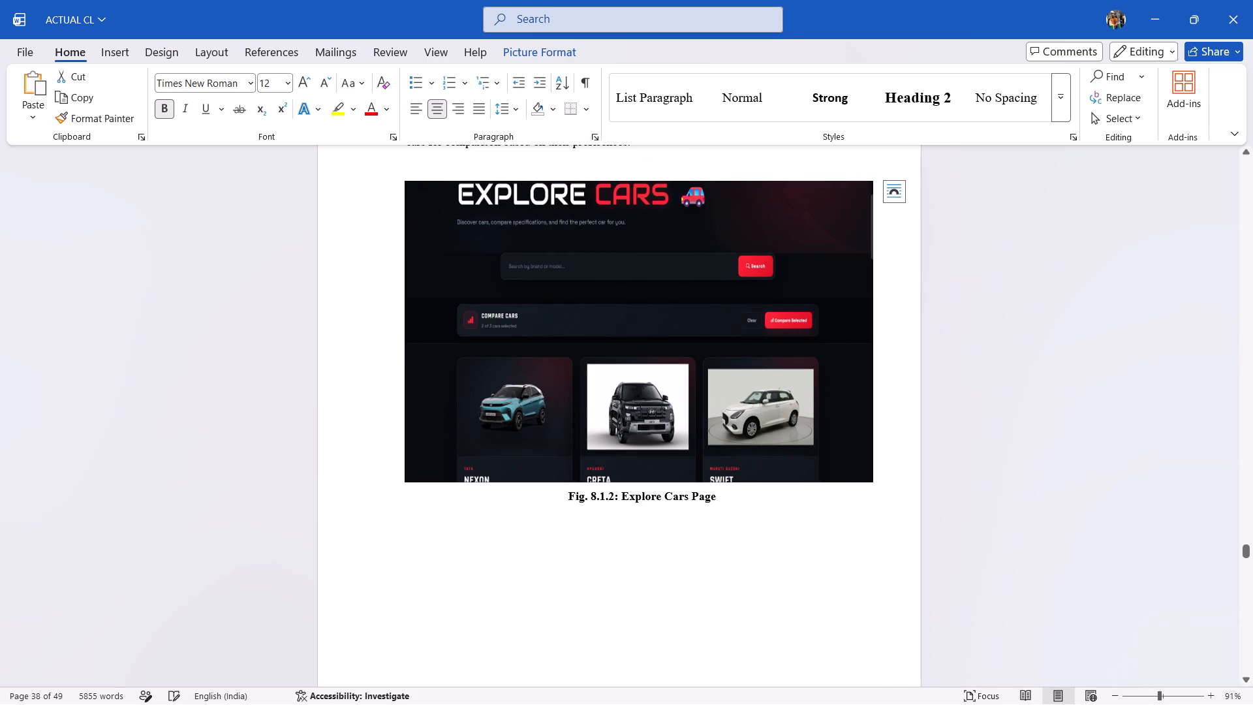
# Set the paragraph spacing before the Fig. 8.1.2: Explore Cars Page caption to Auto.
pyautogui.click(773, 531)
pyautogui.scroll(1, 773, 531)
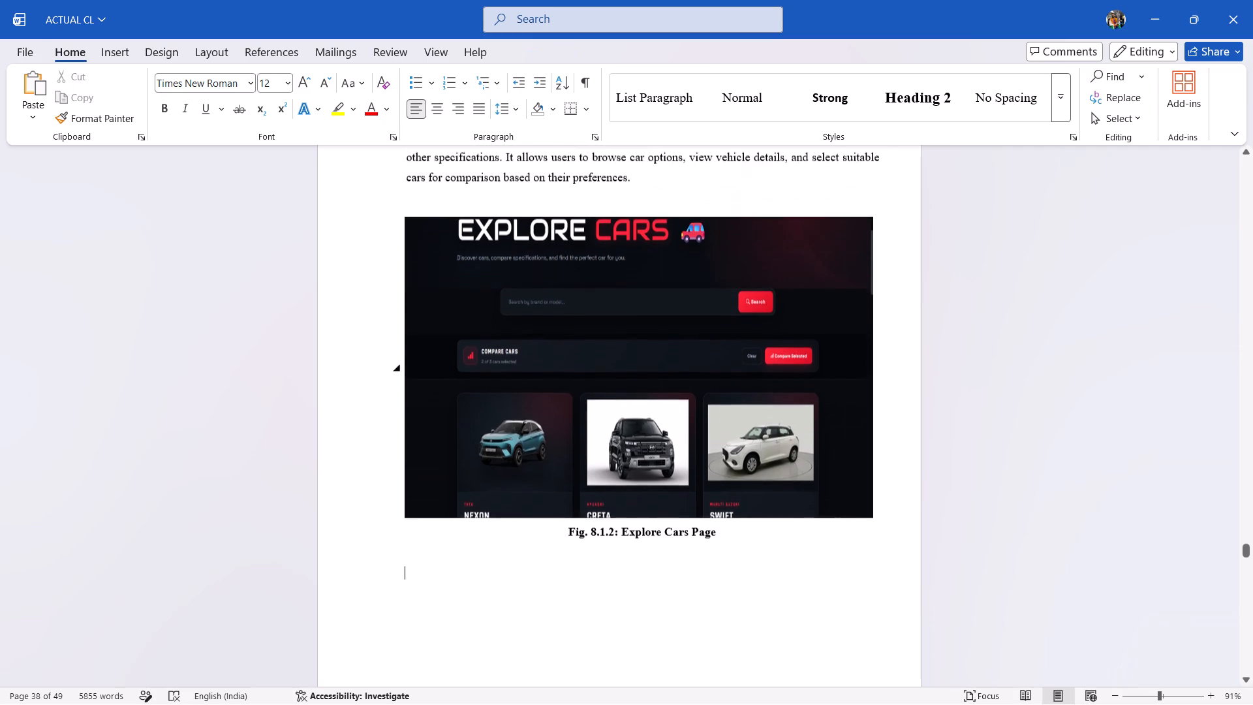
pyautogui.scroll(1, 773, 531)
pyautogui.scroll(-1, 784, 440)
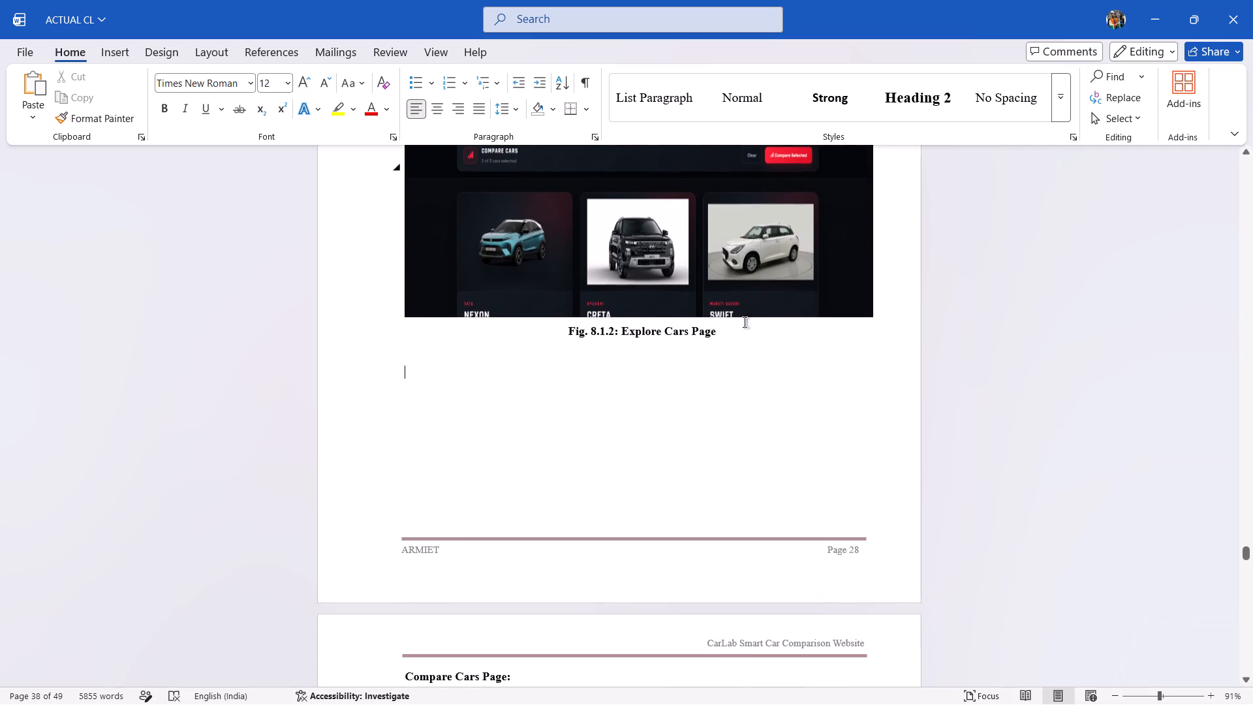
pyautogui.moveTo(731, 329); pyautogui.dragTo(567, 330)
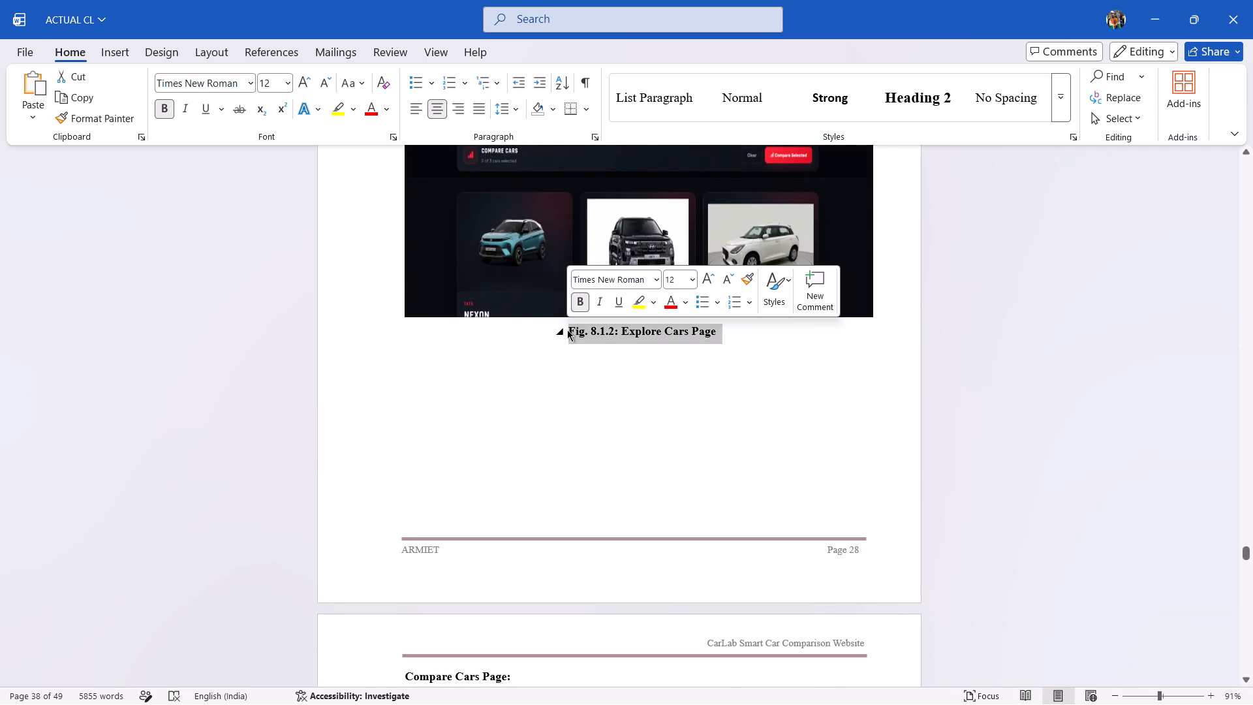
pyautogui.click(567, 330)
pyautogui.moveTo(567, 330); pyautogui.dragTo(725, 326)
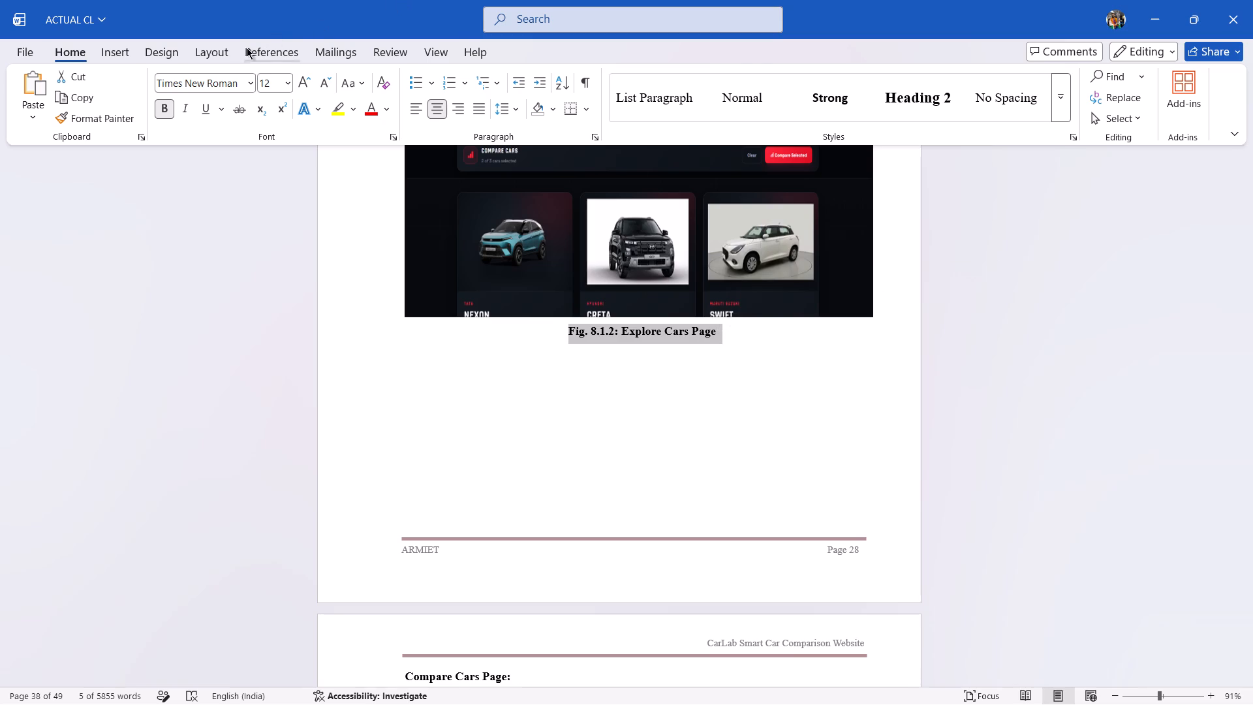
pyautogui.click(217, 53)
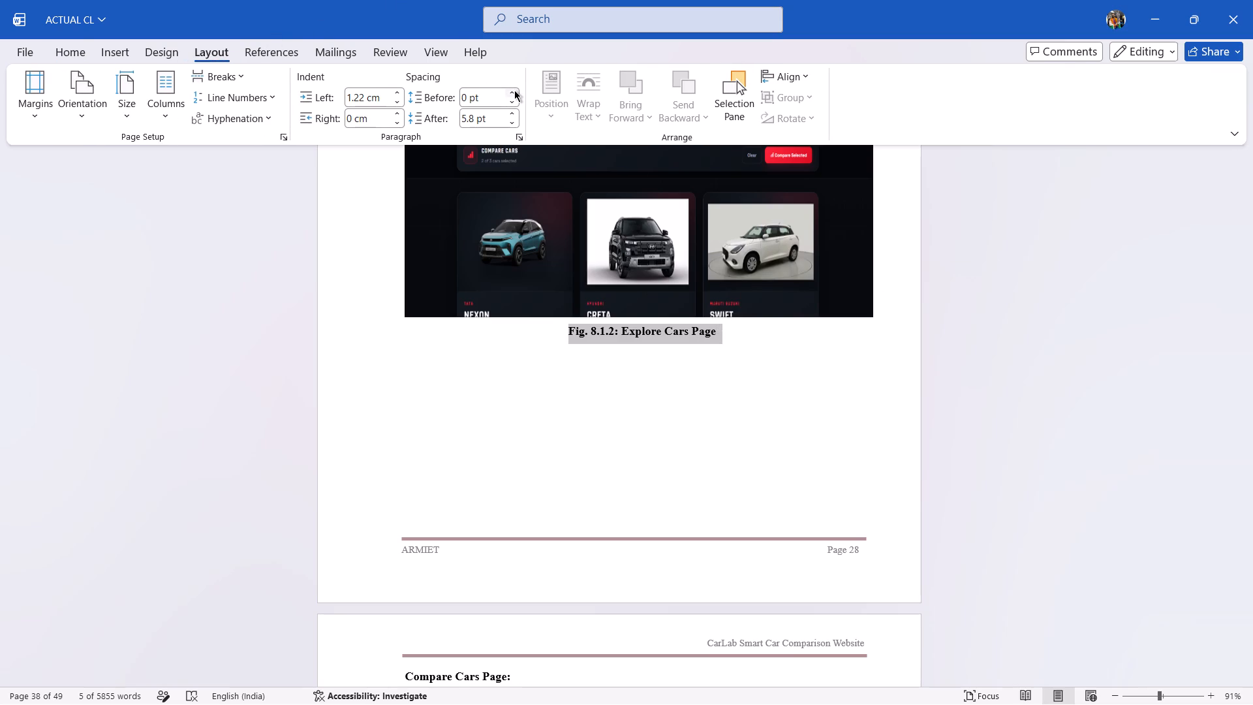
pyautogui.click(514, 90)
pyautogui.click(514, 90)
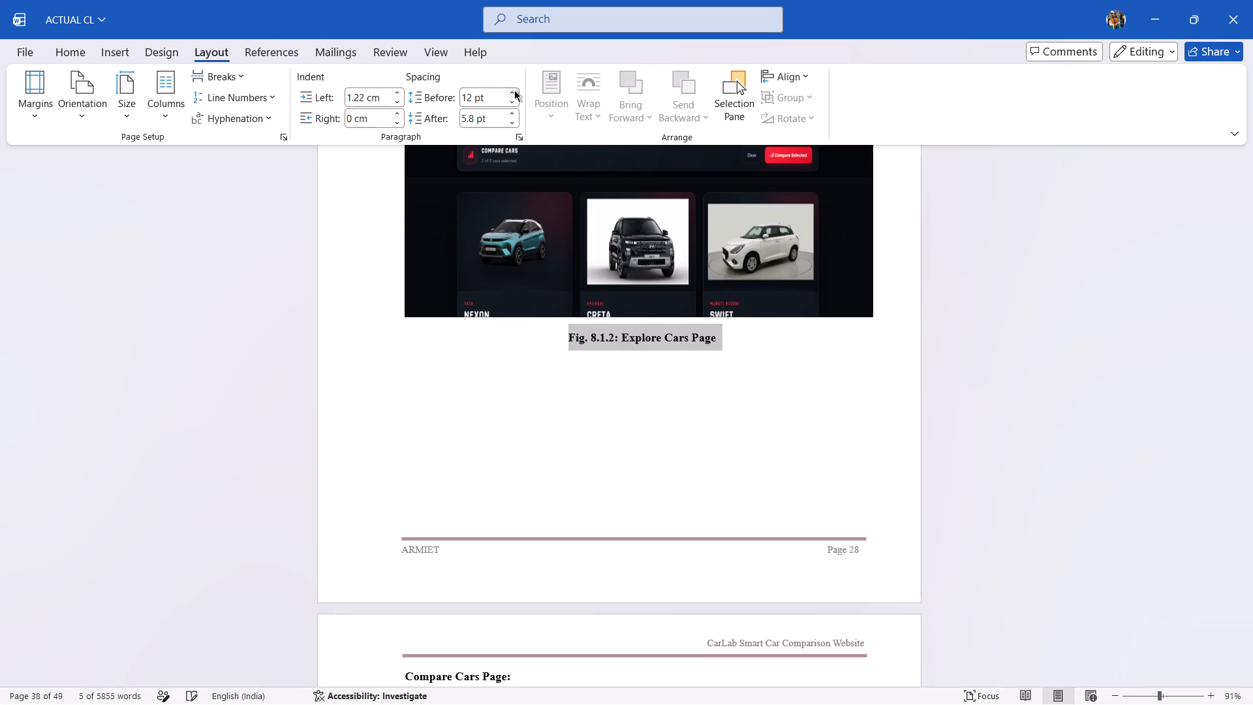
pyautogui.click(510, 102)
pyautogui.doubleClick(510, 102)
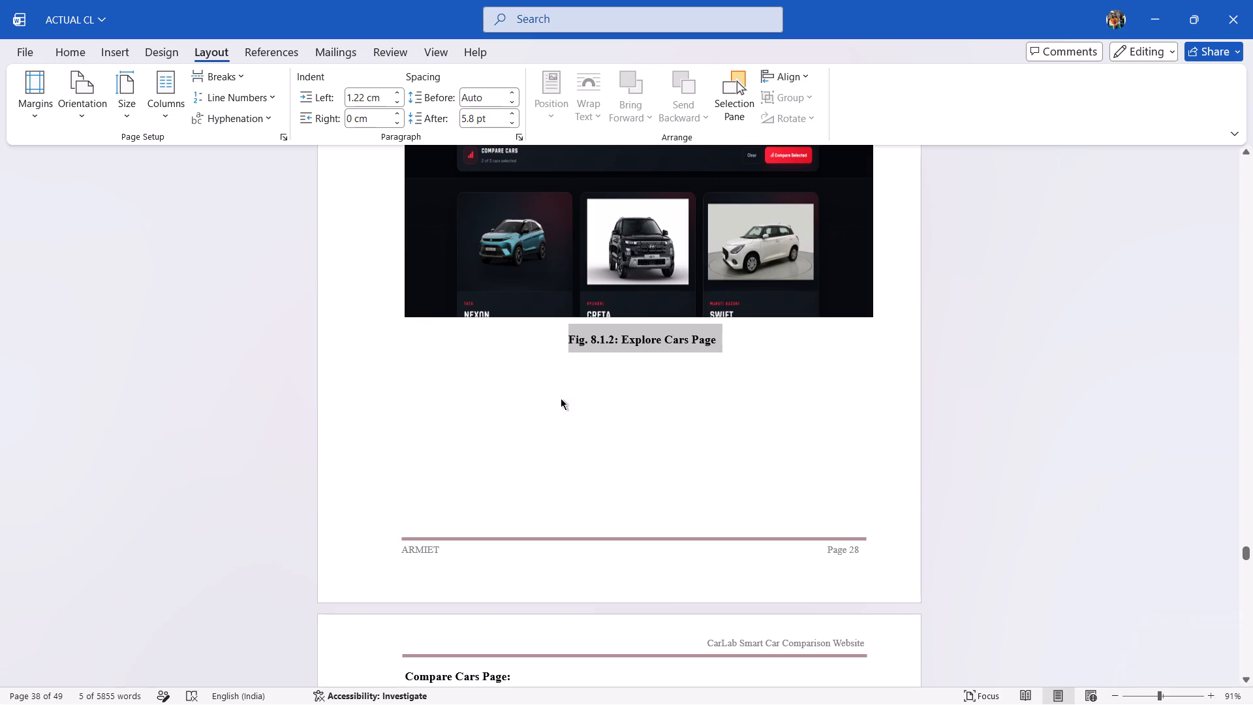
pyautogui.click(558, 419)
# Number the Compare Cars Page heading as 8.1.3, with a space before the title.
pyautogui.scroll(-1, 558, 419)
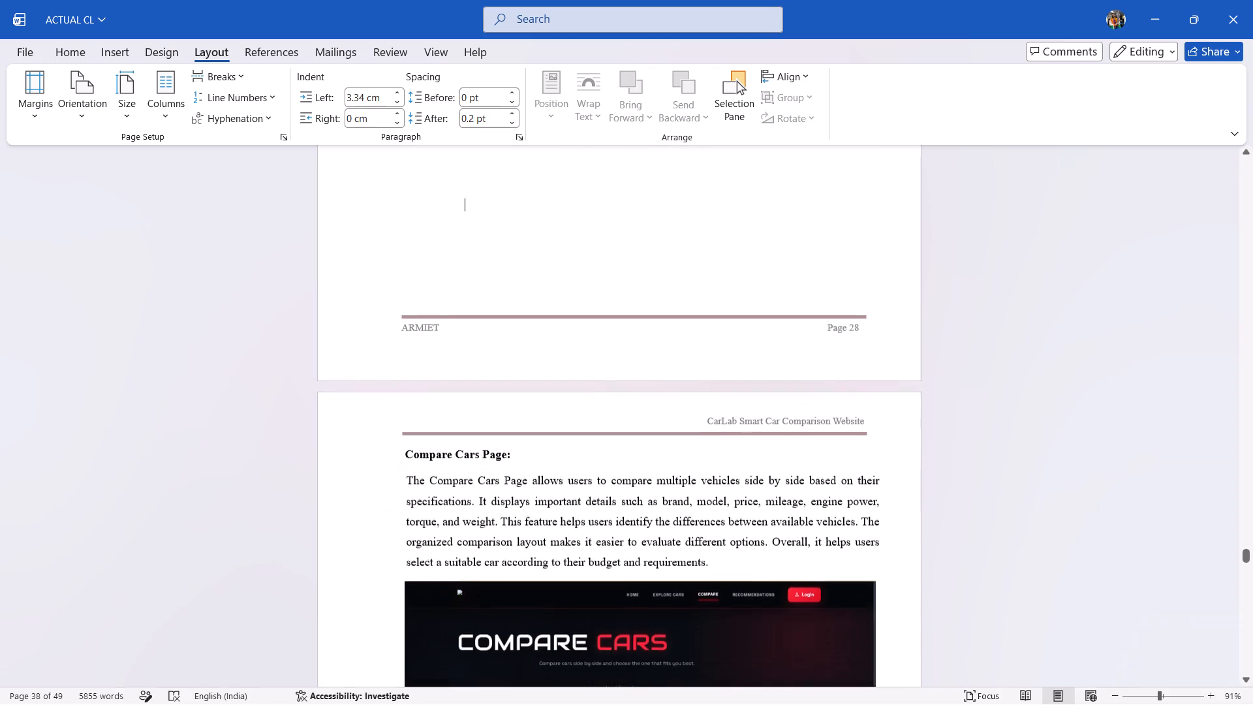
pyautogui.scroll(-2, 558, 419)
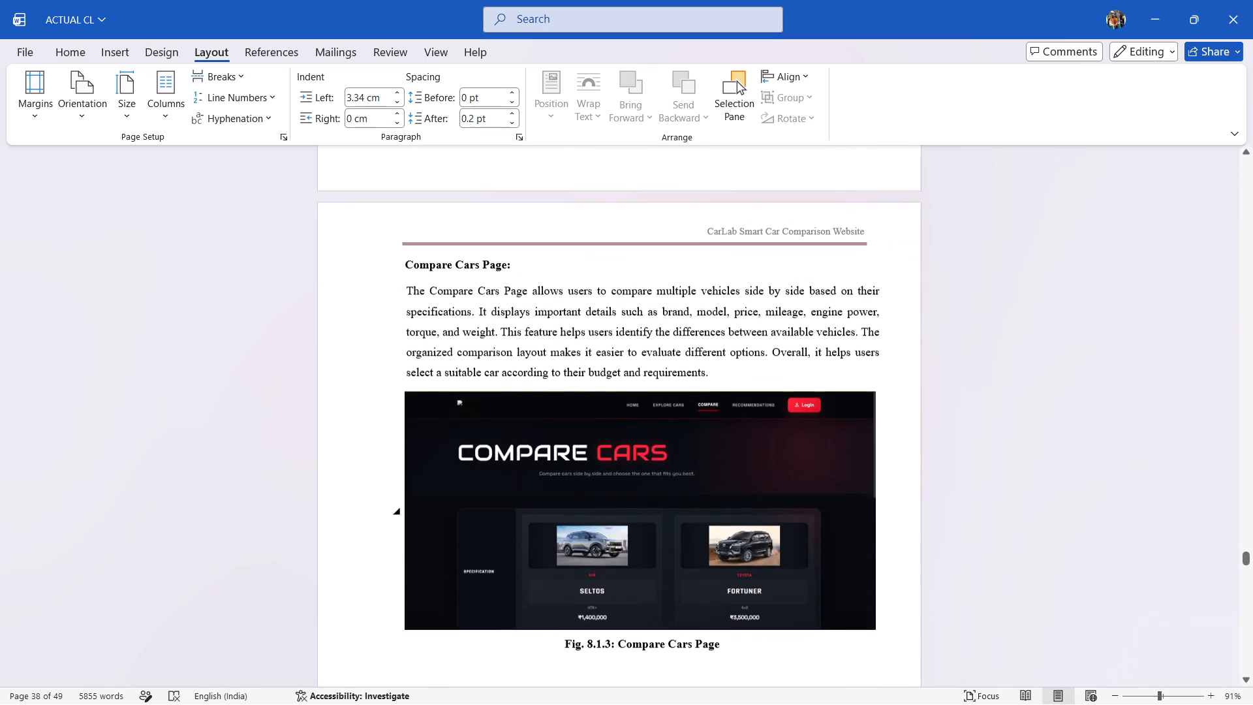
pyautogui.click(408, 257)
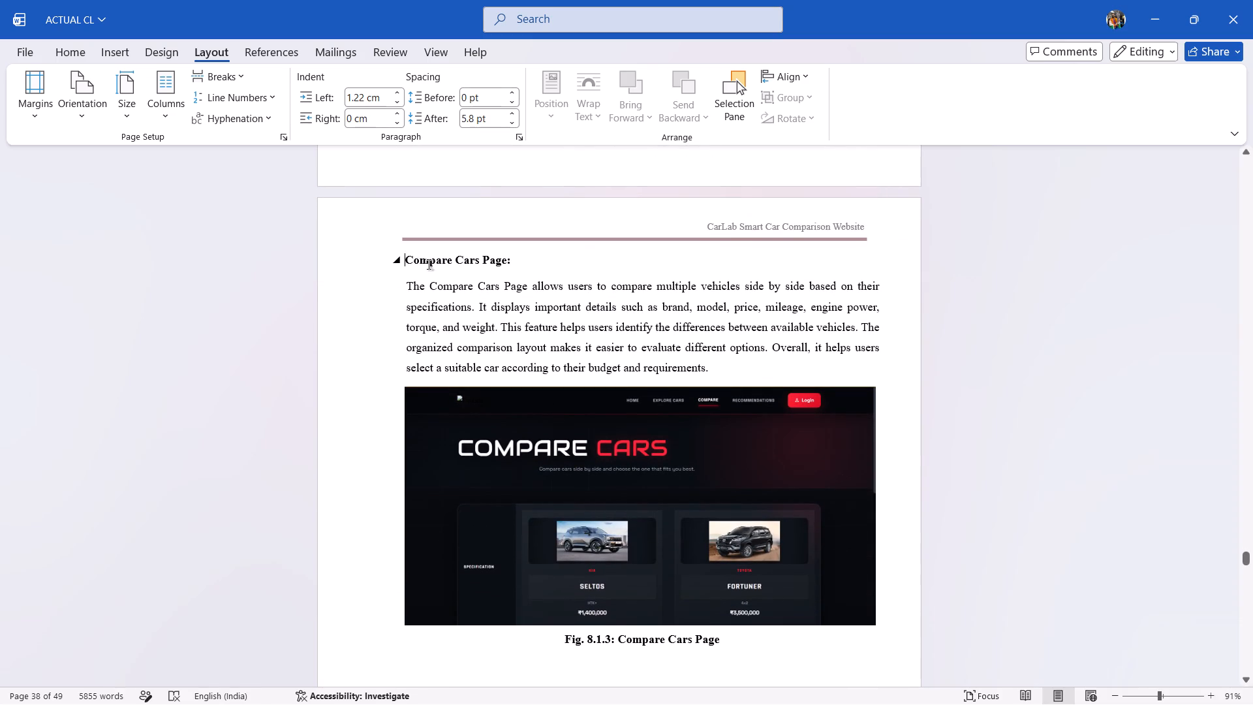
pyautogui.write('8.13')
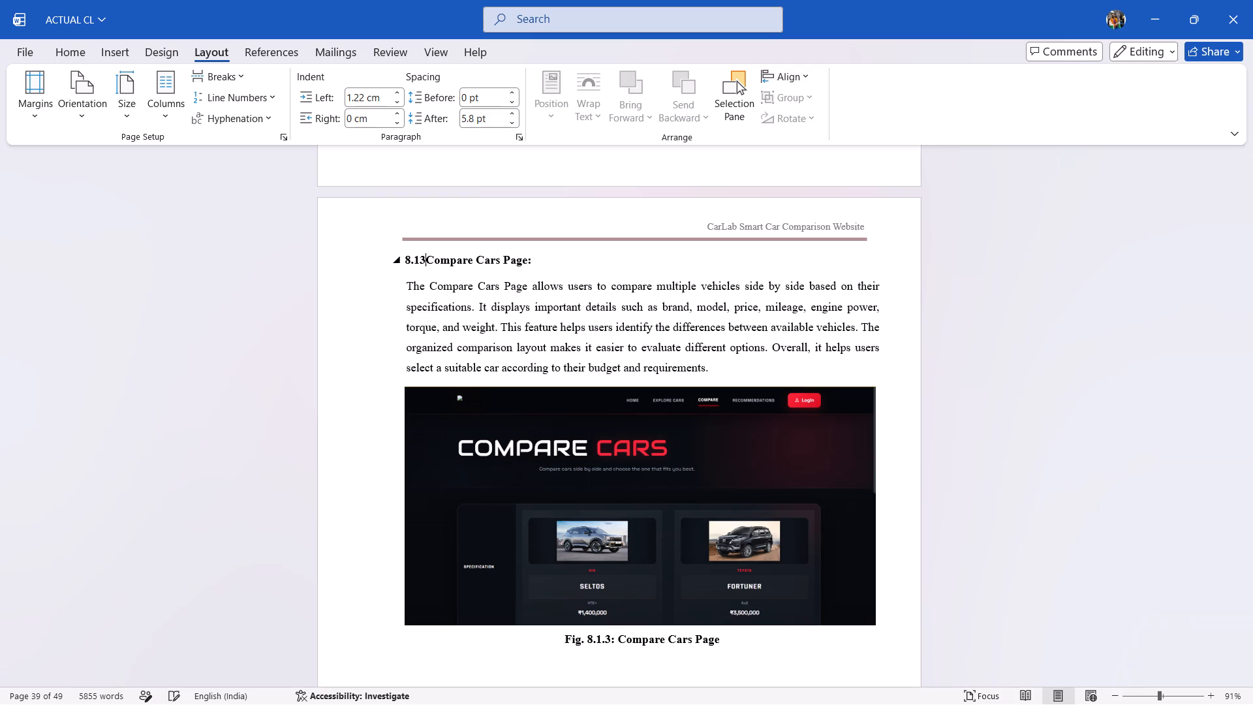
pyautogui.press('BackSpace')
pyautogui.write('.3')
pyautogui.press('space')
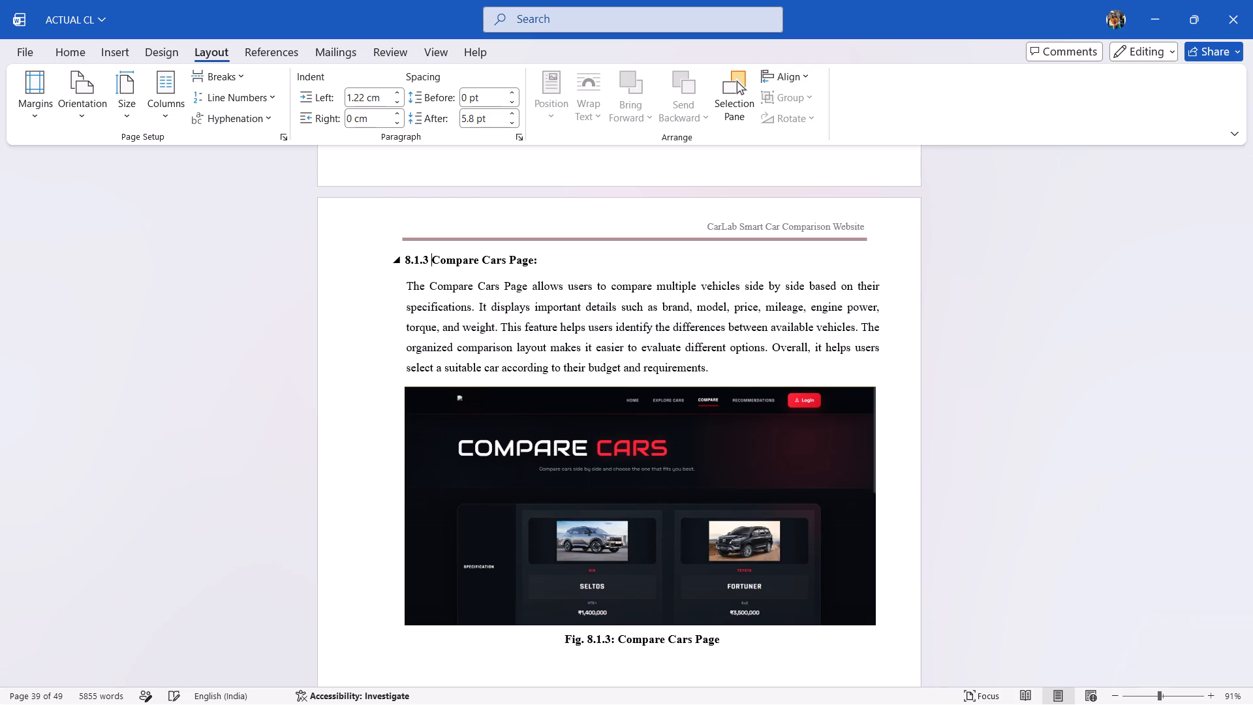
# Stretch the Compare Cars screenshot above its Fig. 8.1.3 caption, making it much taller and slightly wider.
pyautogui.scroll(-1, 429, 264)
pyautogui.click(613, 319)
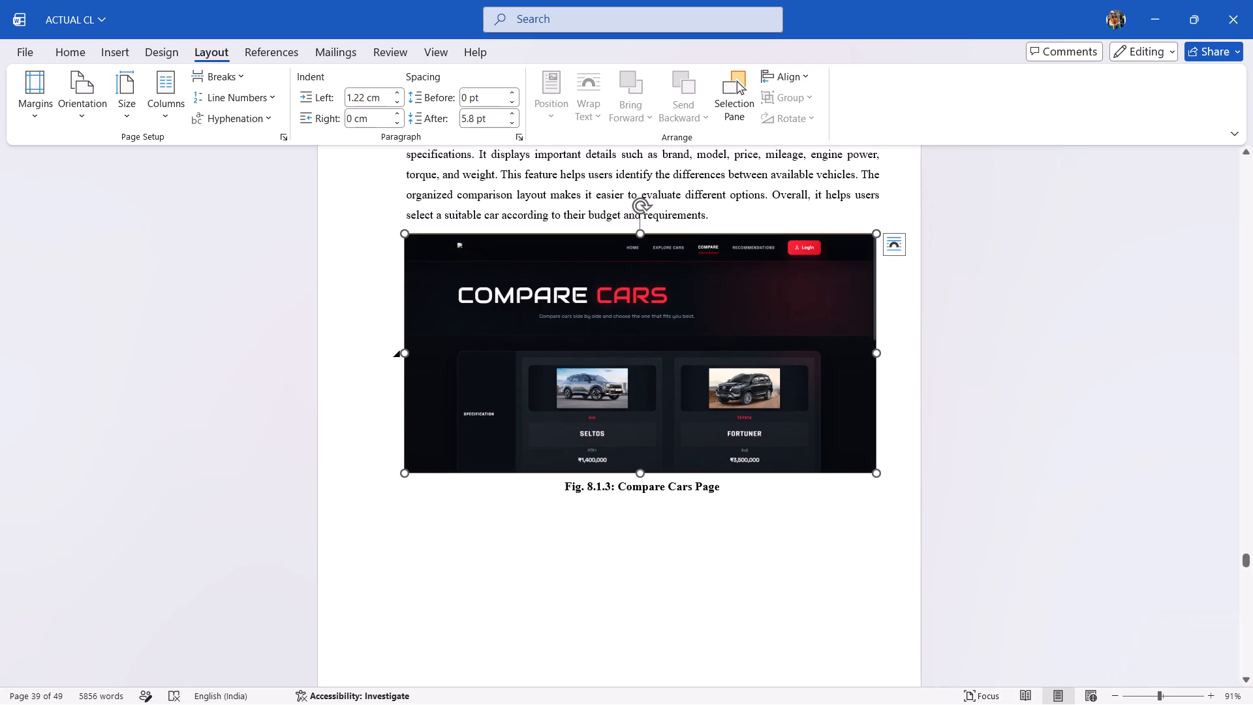
pyautogui.moveTo(640, 477); pyautogui.dragTo(629, 531)
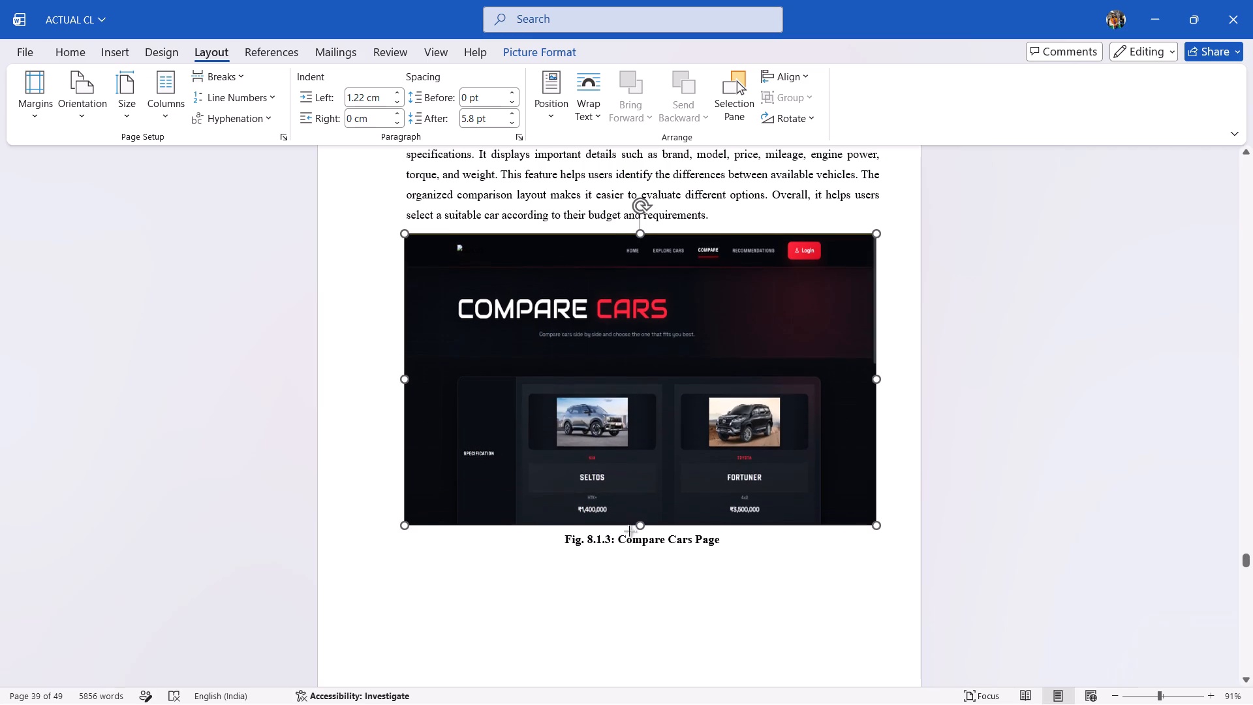
pyautogui.moveTo(629, 531); pyautogui.dragTo(621, 561)
pyautogui.moveTo(405, 399); pyautogui.dragTo(386, 399)
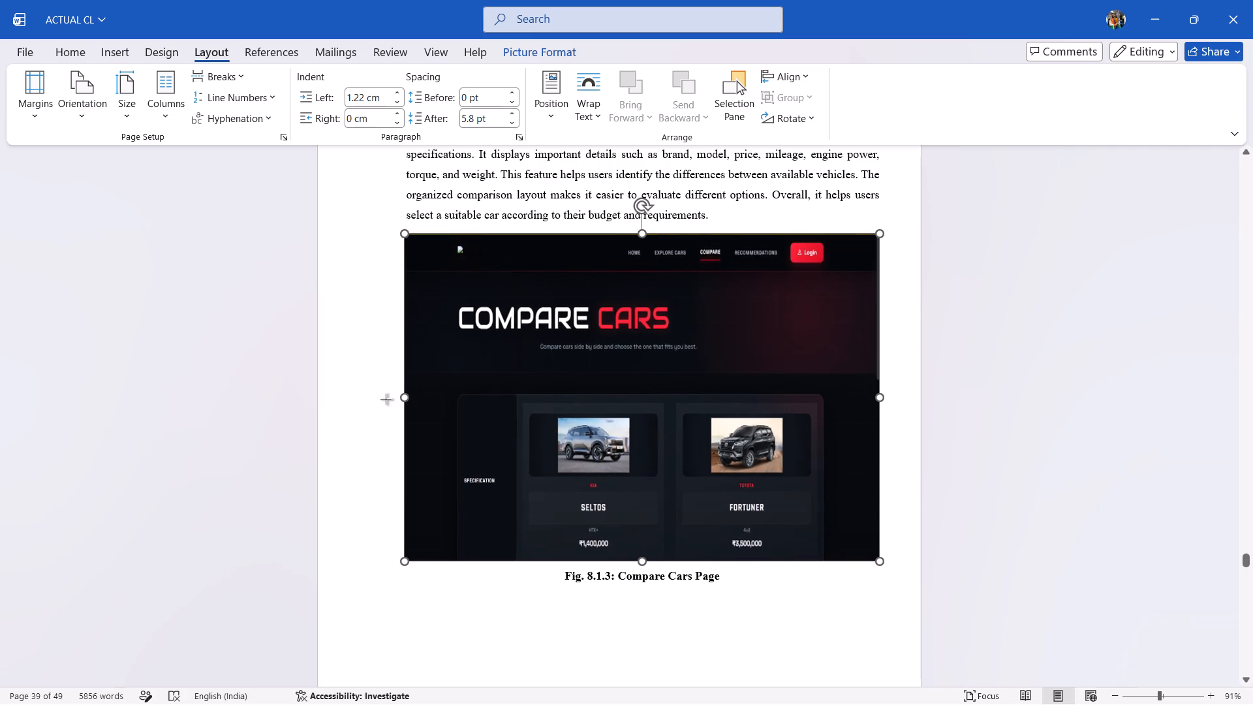
pyautogui.moveTo(386, 399); pyautogui.dragTo(395, 398)
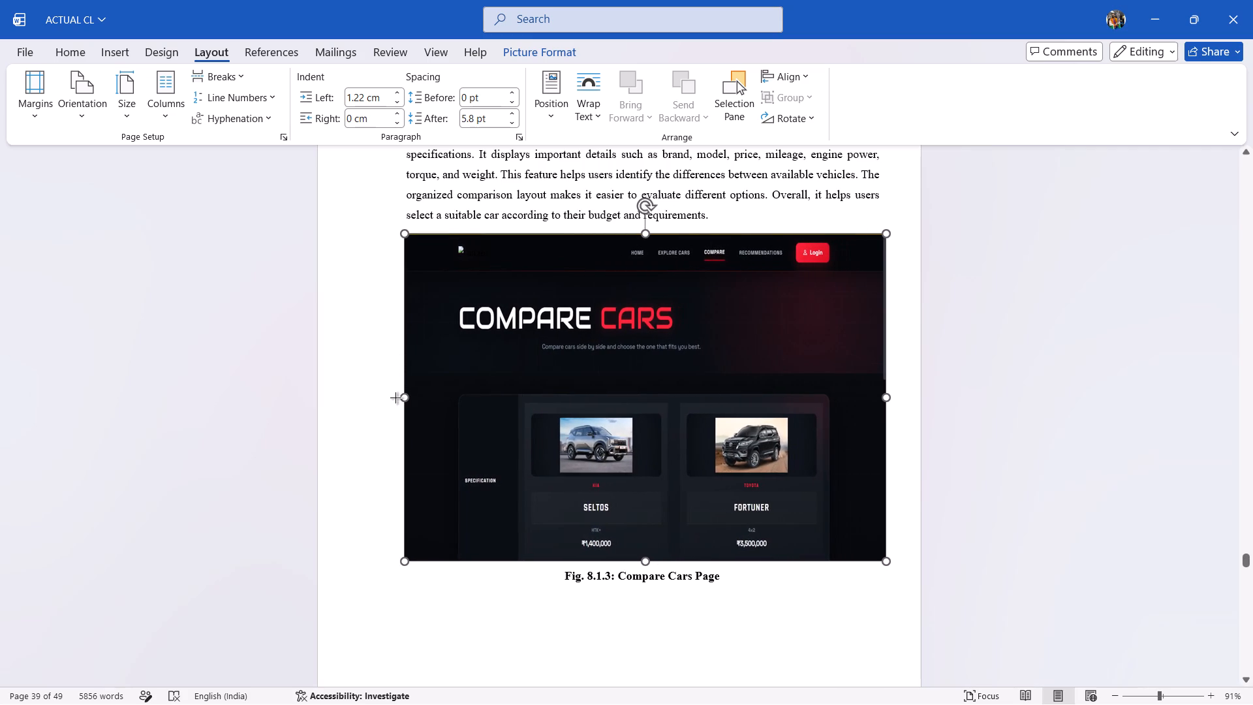
pyautogui.moveTo(395, 398); pyautogui.dragTo(392, 396)
pyautogui.scroll(1, 427, 193)
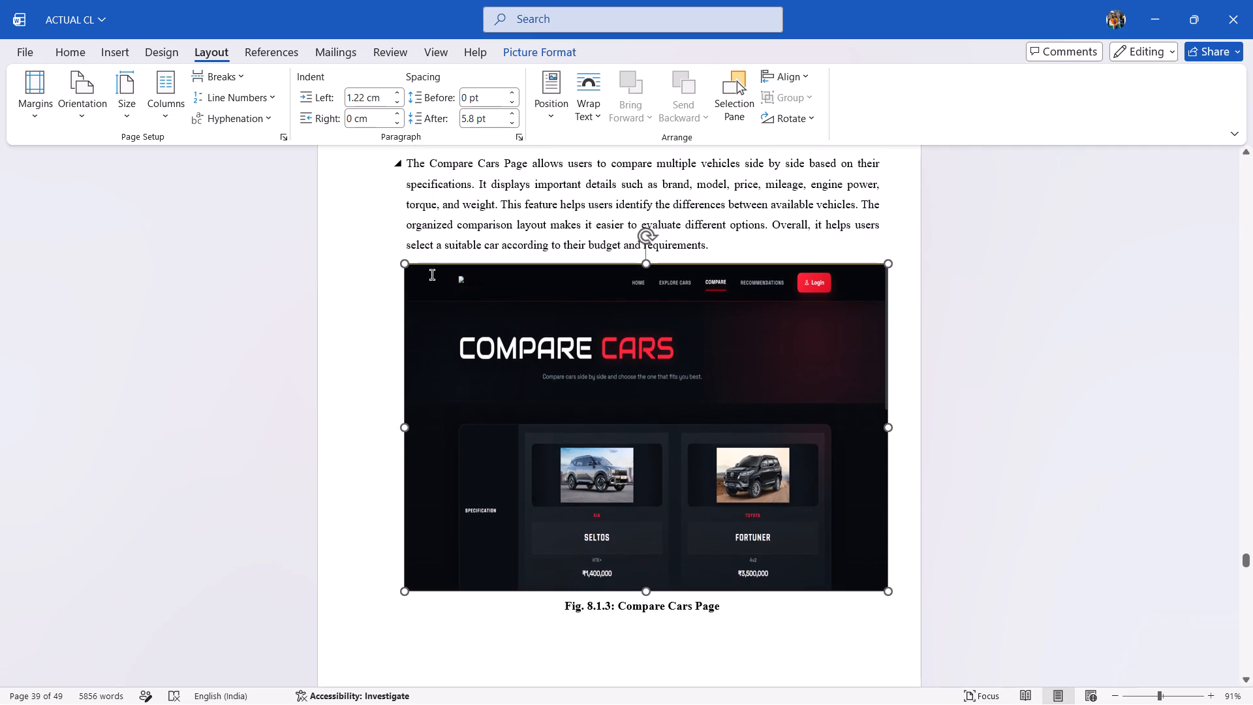
pyautogui.scroll(-1, 435, 605)
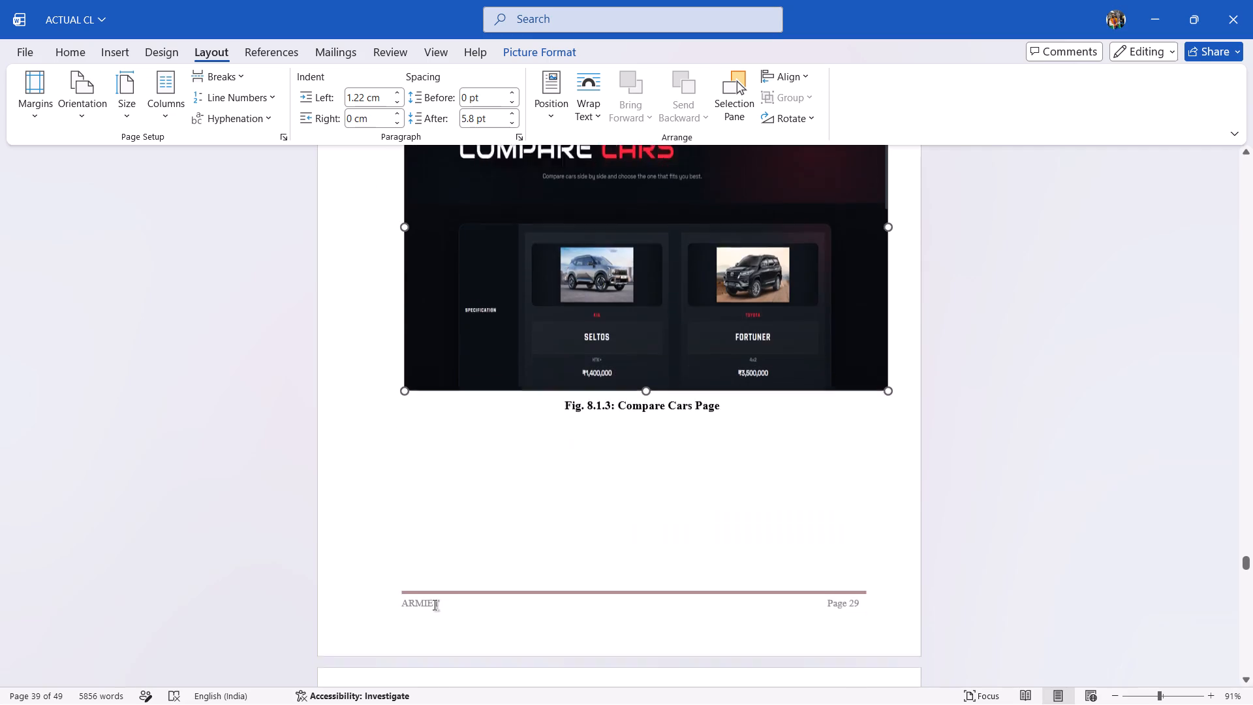
pyautogui.scroll(-1, 435, 605)
pyautogui.scroll(1, 647, 358)
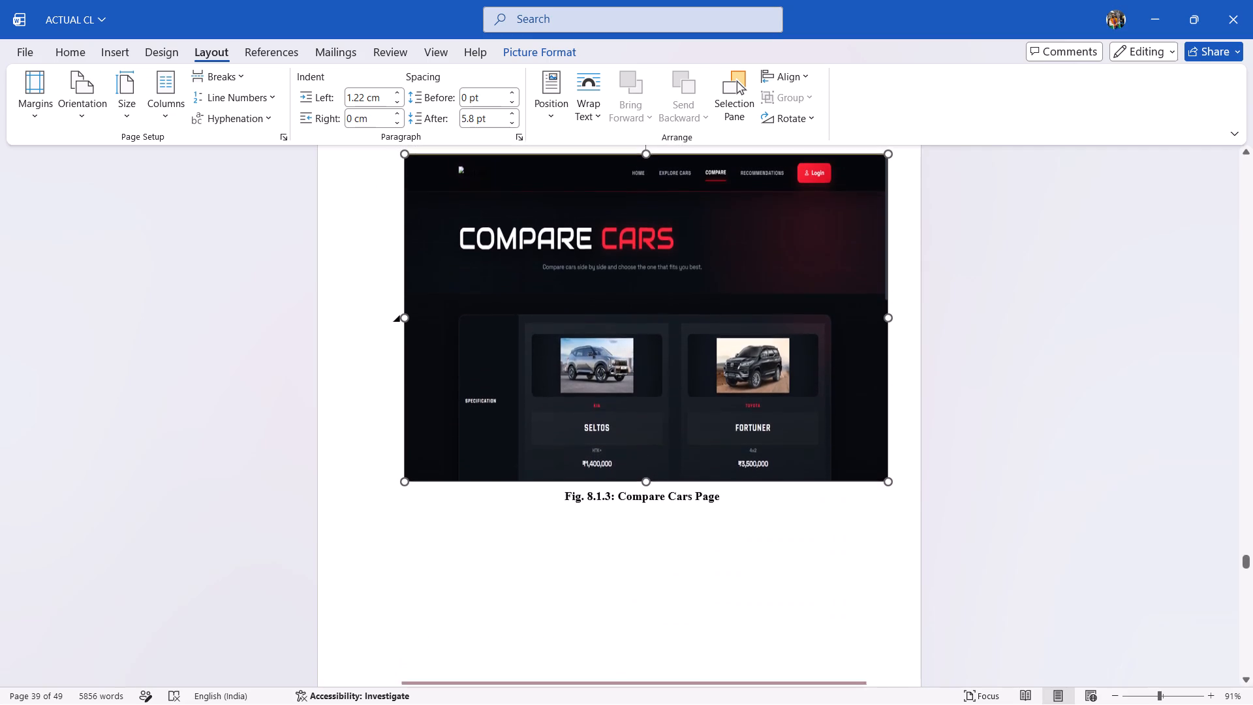
pyautogui.moveTo(645, 492); pyautogui.dragTo(644, 514)
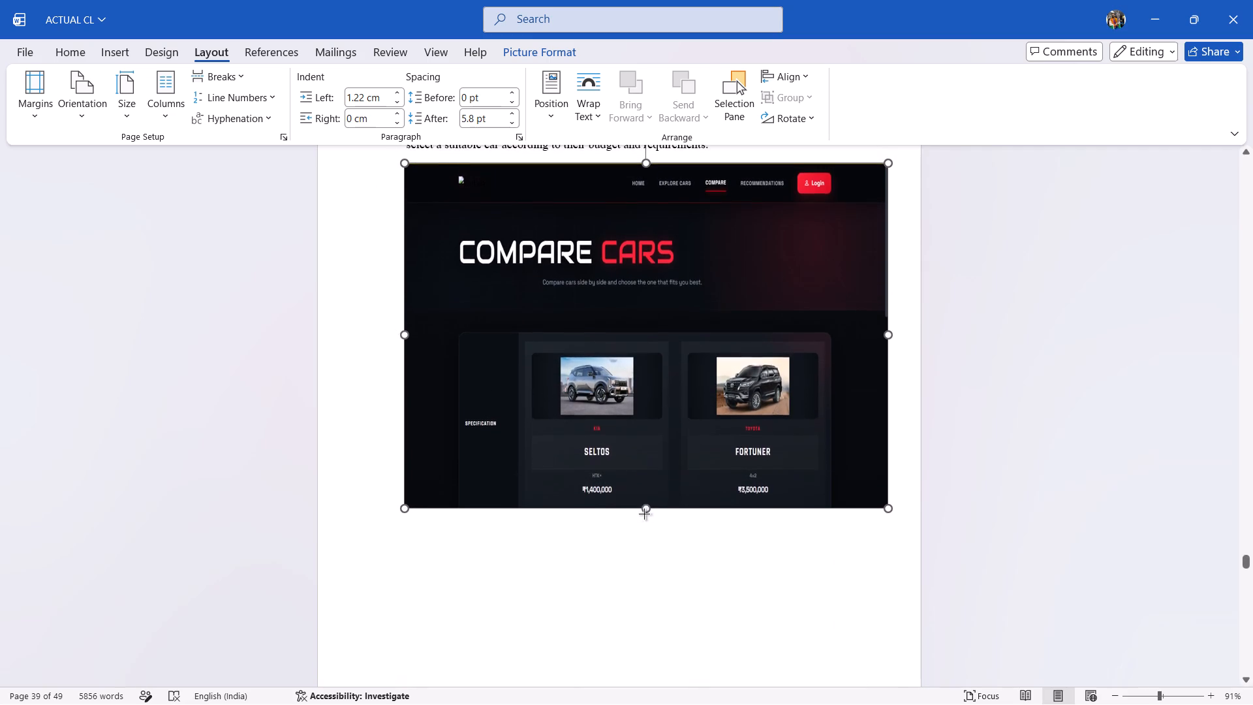
pyautogui.moveTo(644, 514); pyautogui.dragTo(643, 521)
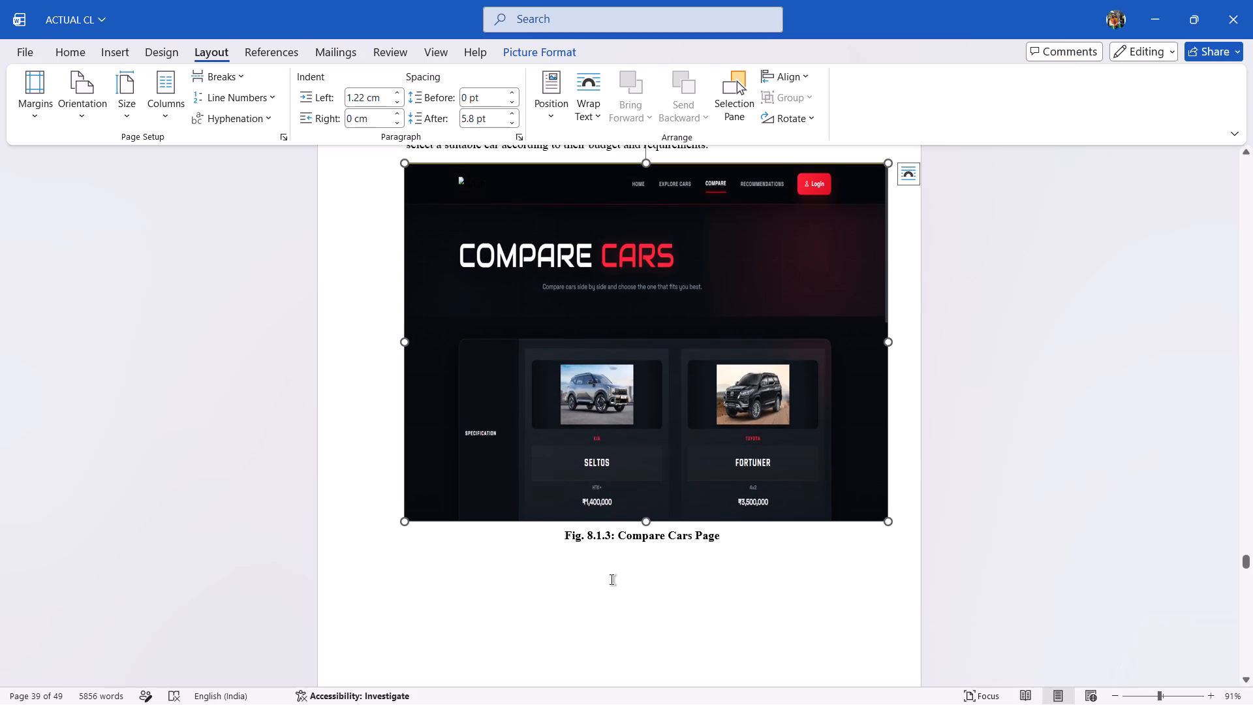
pyautogui.click(611, 580)
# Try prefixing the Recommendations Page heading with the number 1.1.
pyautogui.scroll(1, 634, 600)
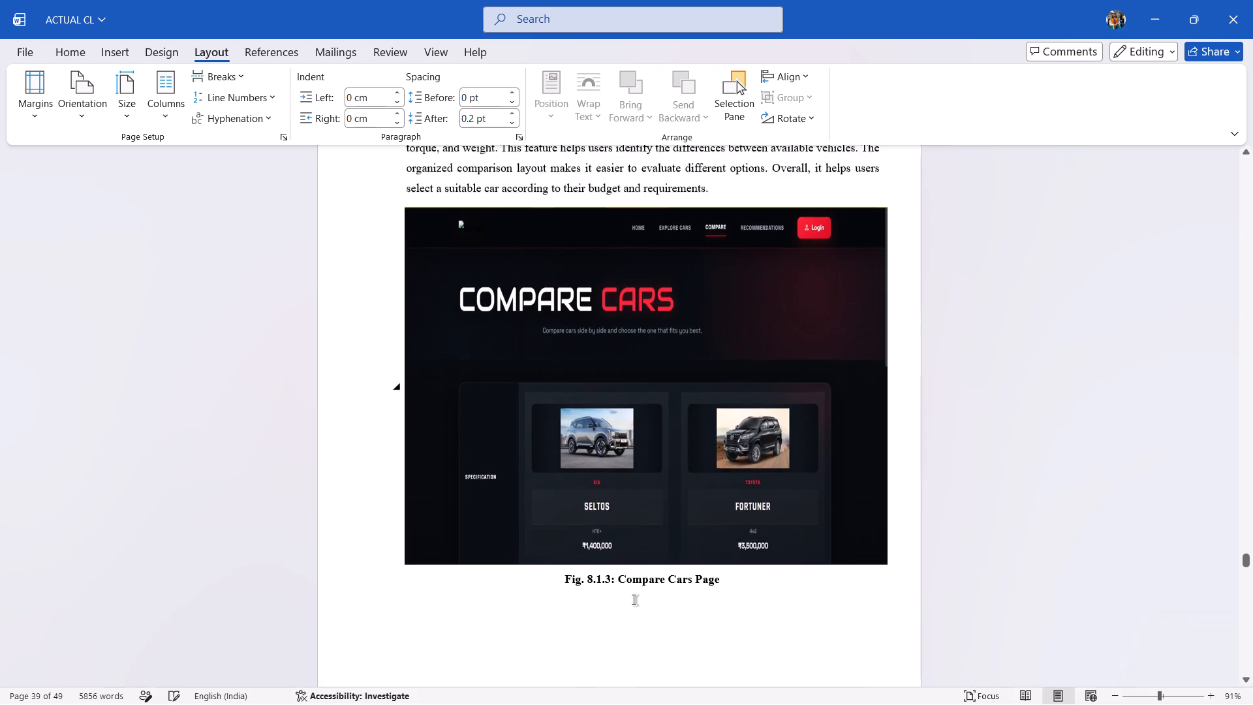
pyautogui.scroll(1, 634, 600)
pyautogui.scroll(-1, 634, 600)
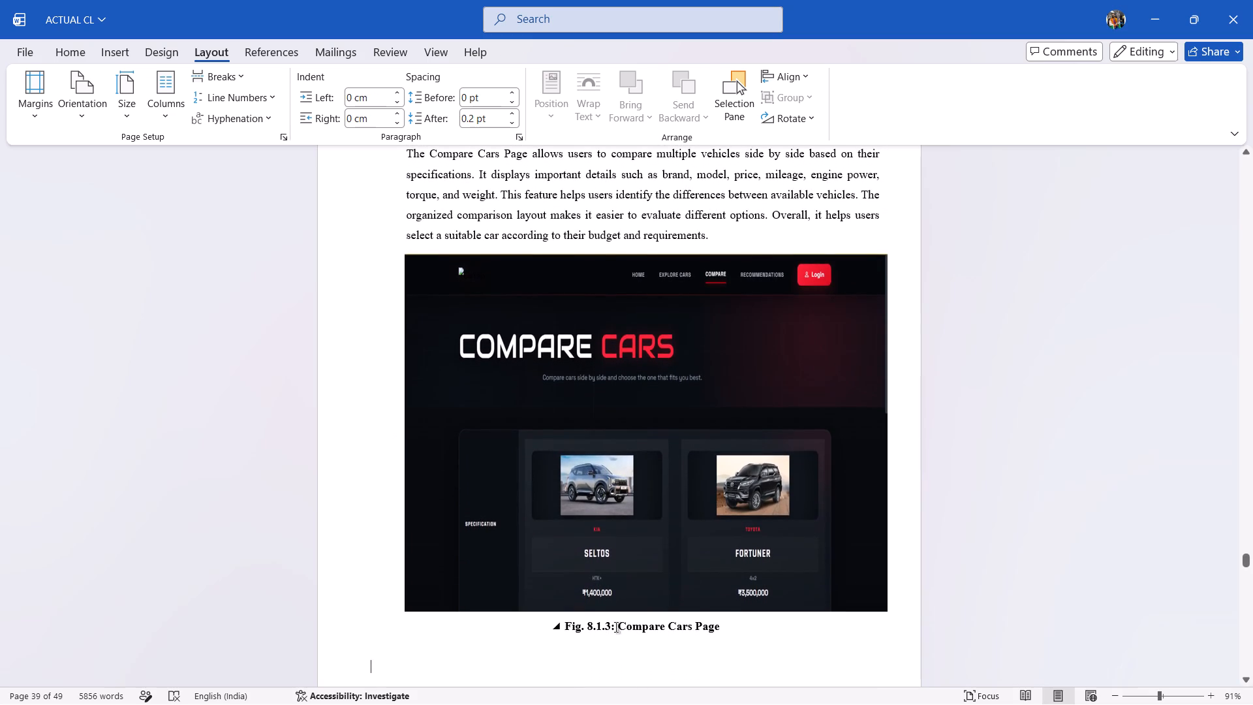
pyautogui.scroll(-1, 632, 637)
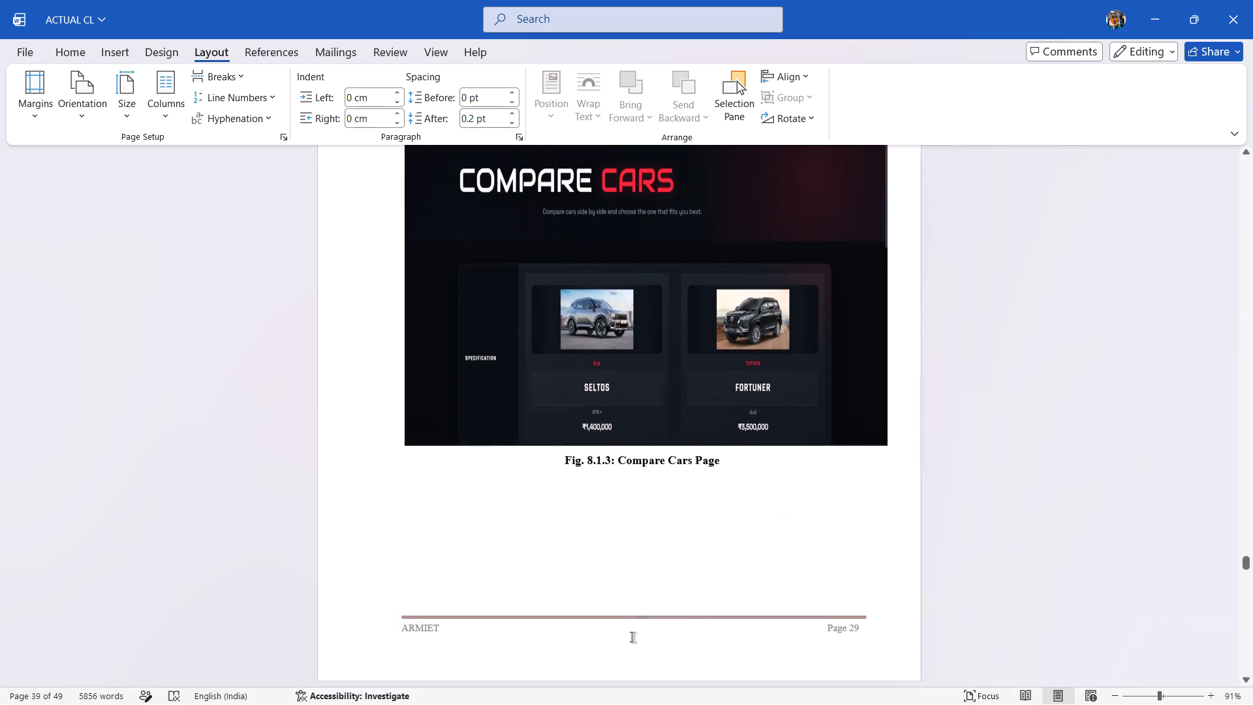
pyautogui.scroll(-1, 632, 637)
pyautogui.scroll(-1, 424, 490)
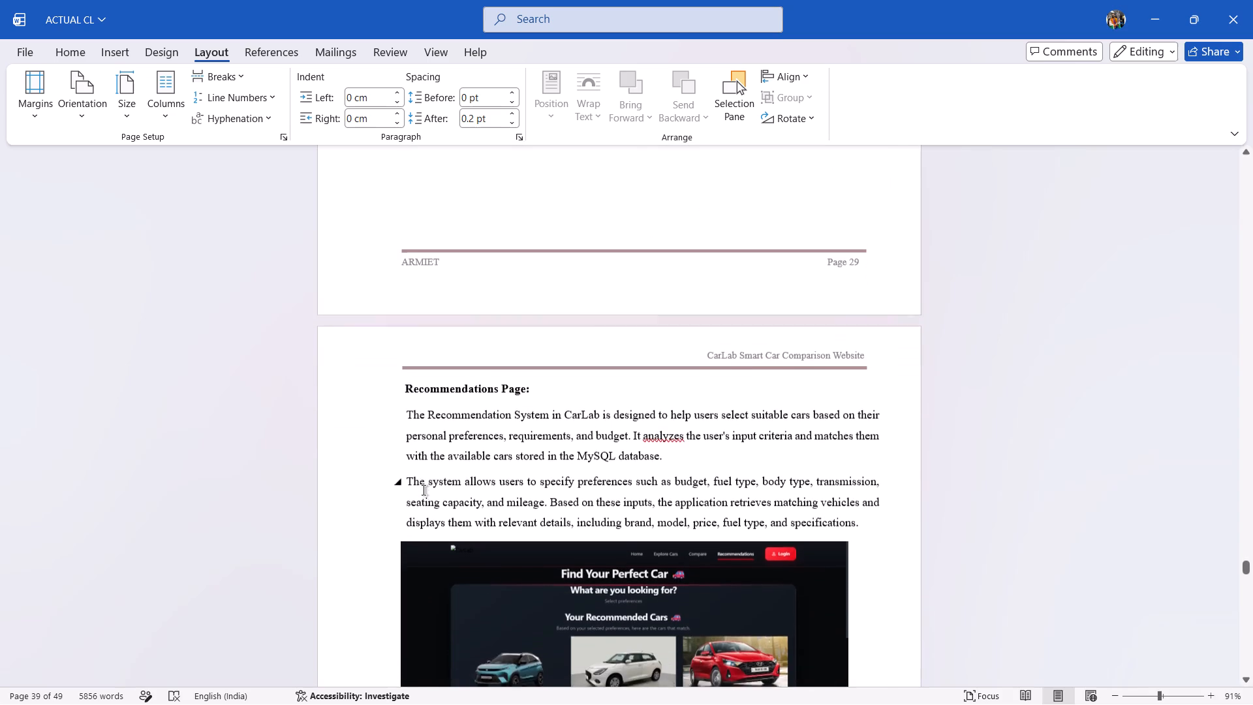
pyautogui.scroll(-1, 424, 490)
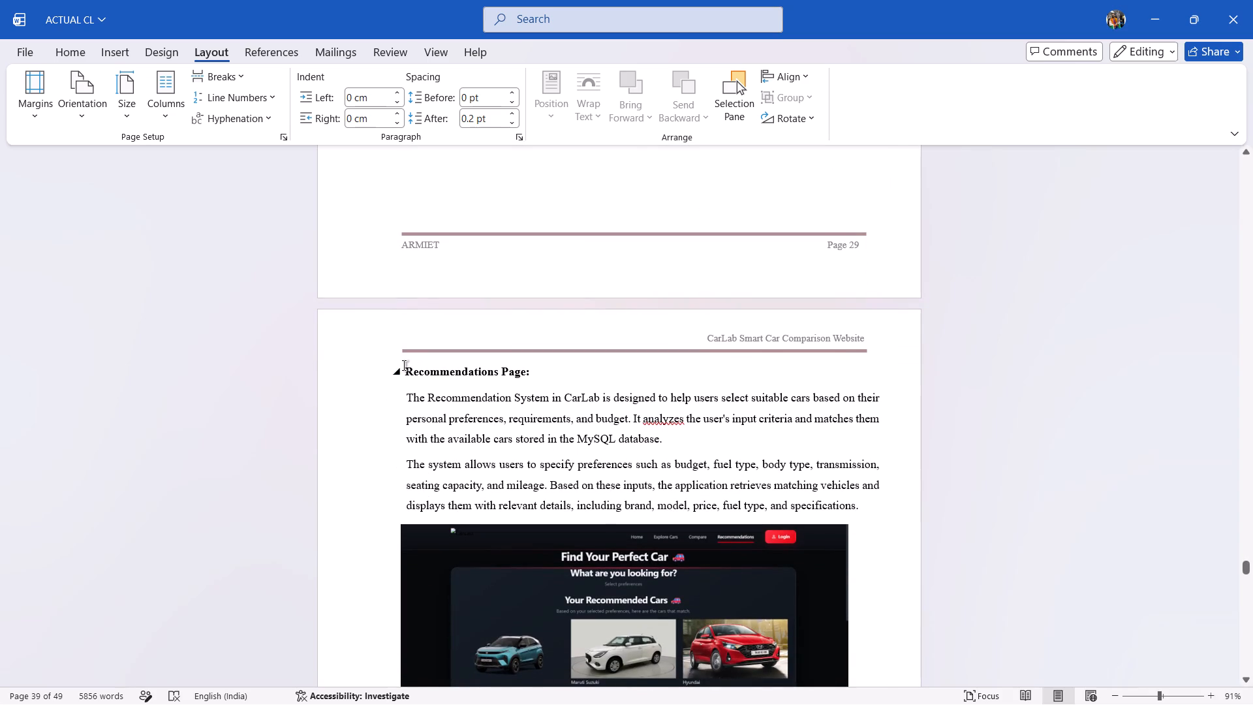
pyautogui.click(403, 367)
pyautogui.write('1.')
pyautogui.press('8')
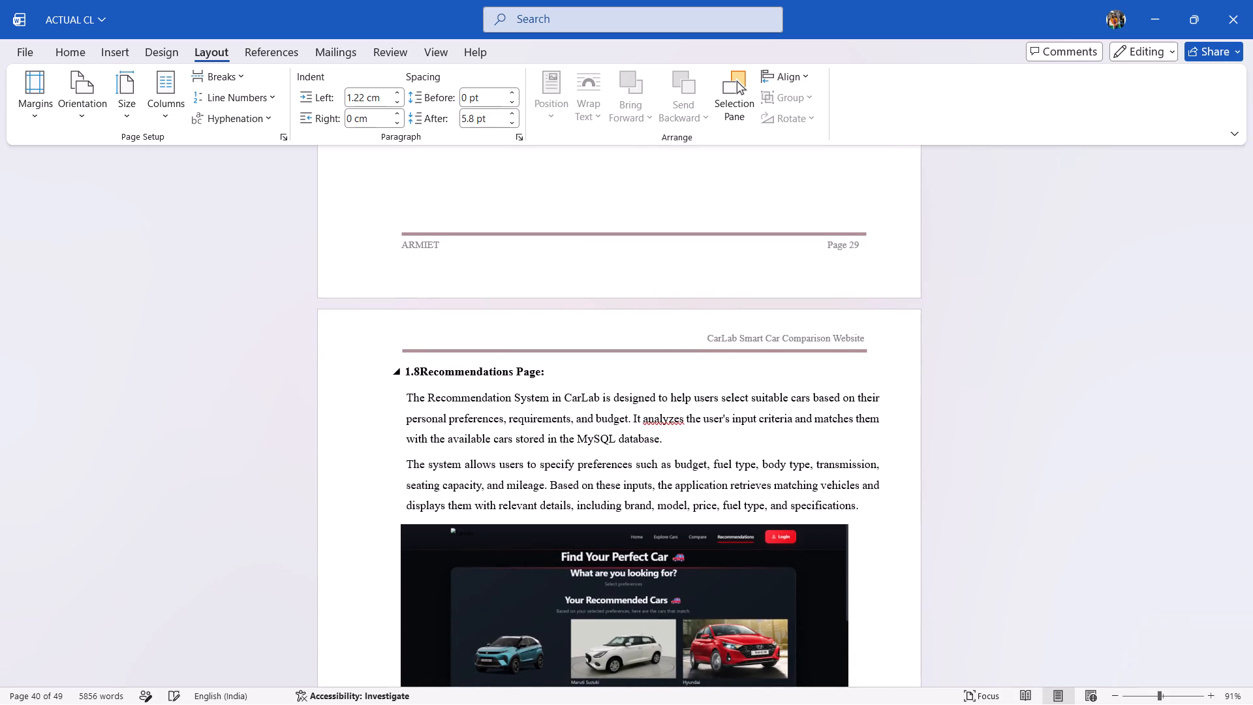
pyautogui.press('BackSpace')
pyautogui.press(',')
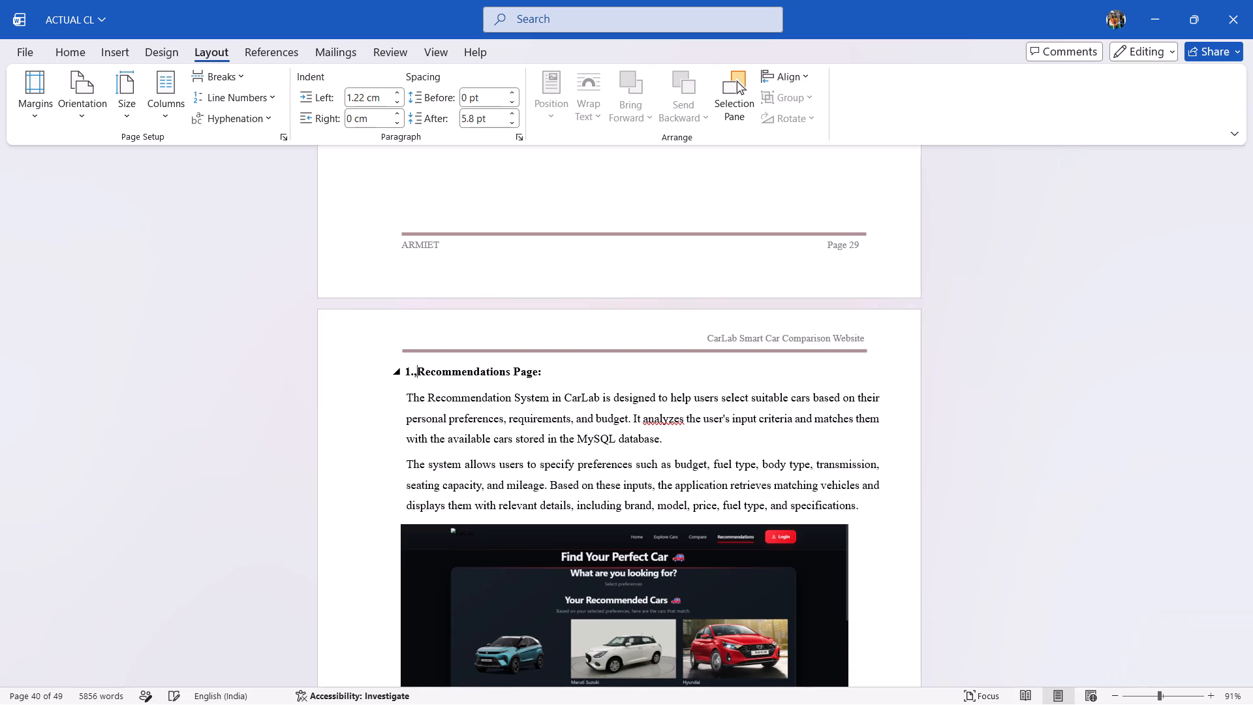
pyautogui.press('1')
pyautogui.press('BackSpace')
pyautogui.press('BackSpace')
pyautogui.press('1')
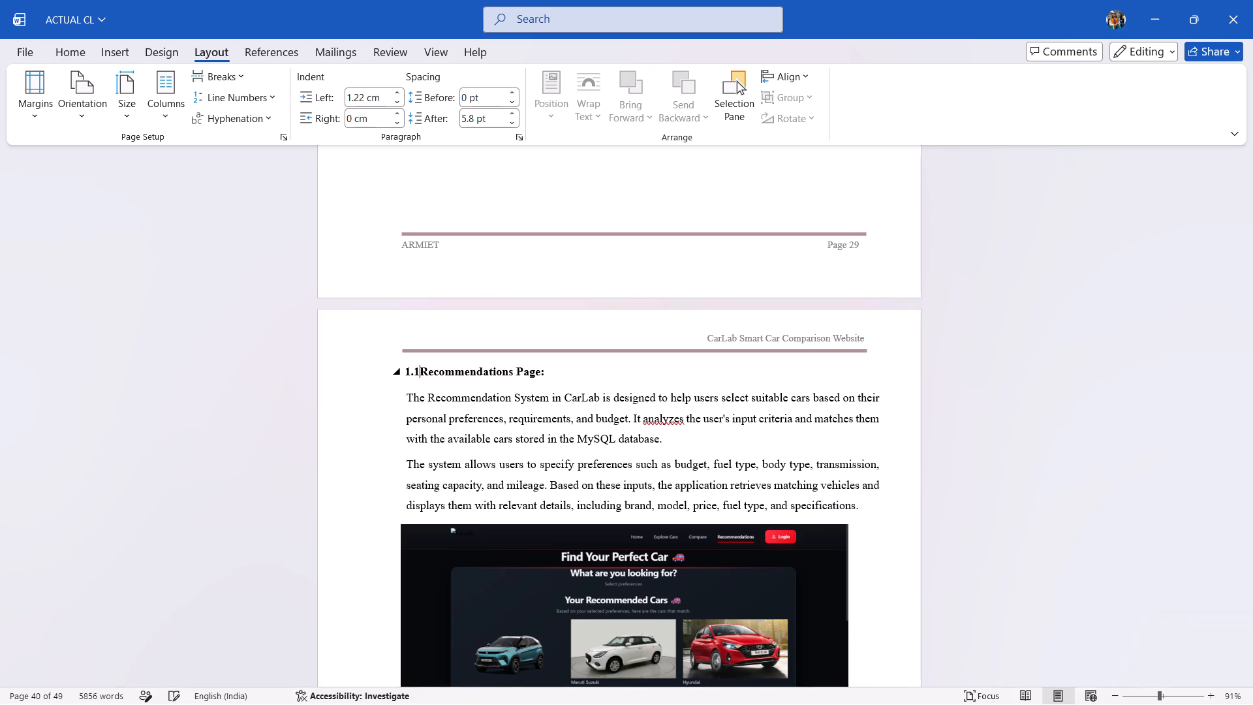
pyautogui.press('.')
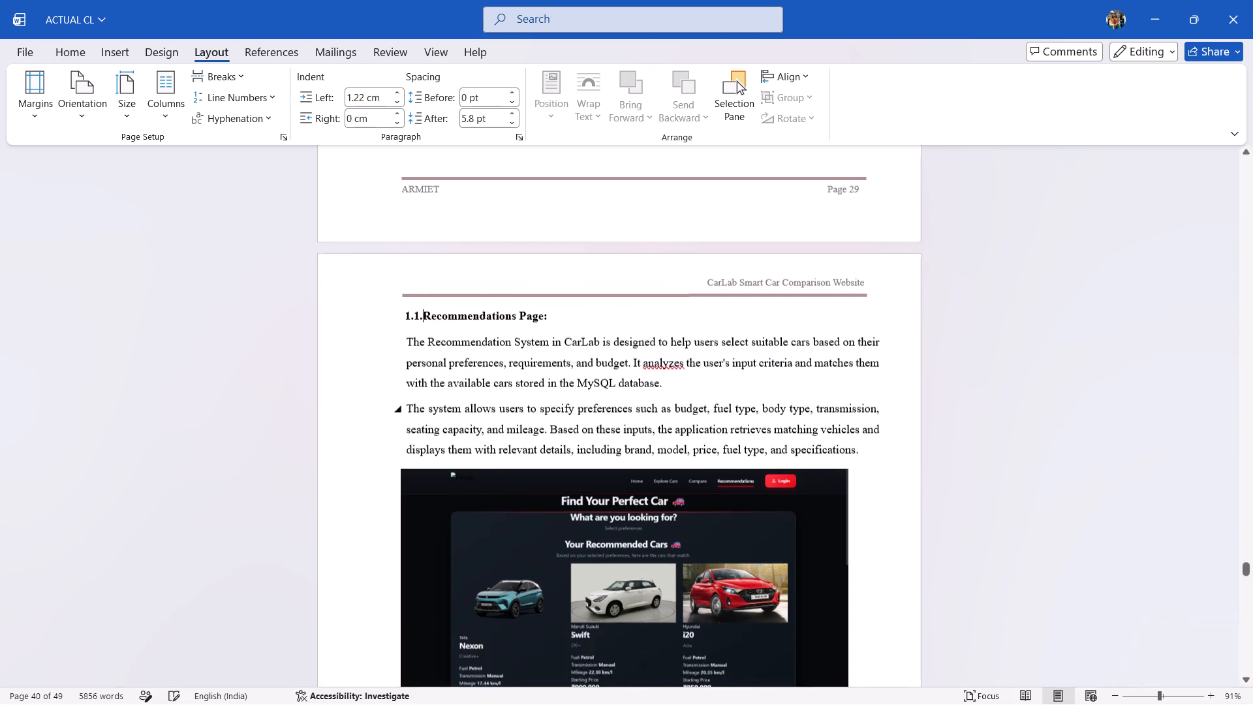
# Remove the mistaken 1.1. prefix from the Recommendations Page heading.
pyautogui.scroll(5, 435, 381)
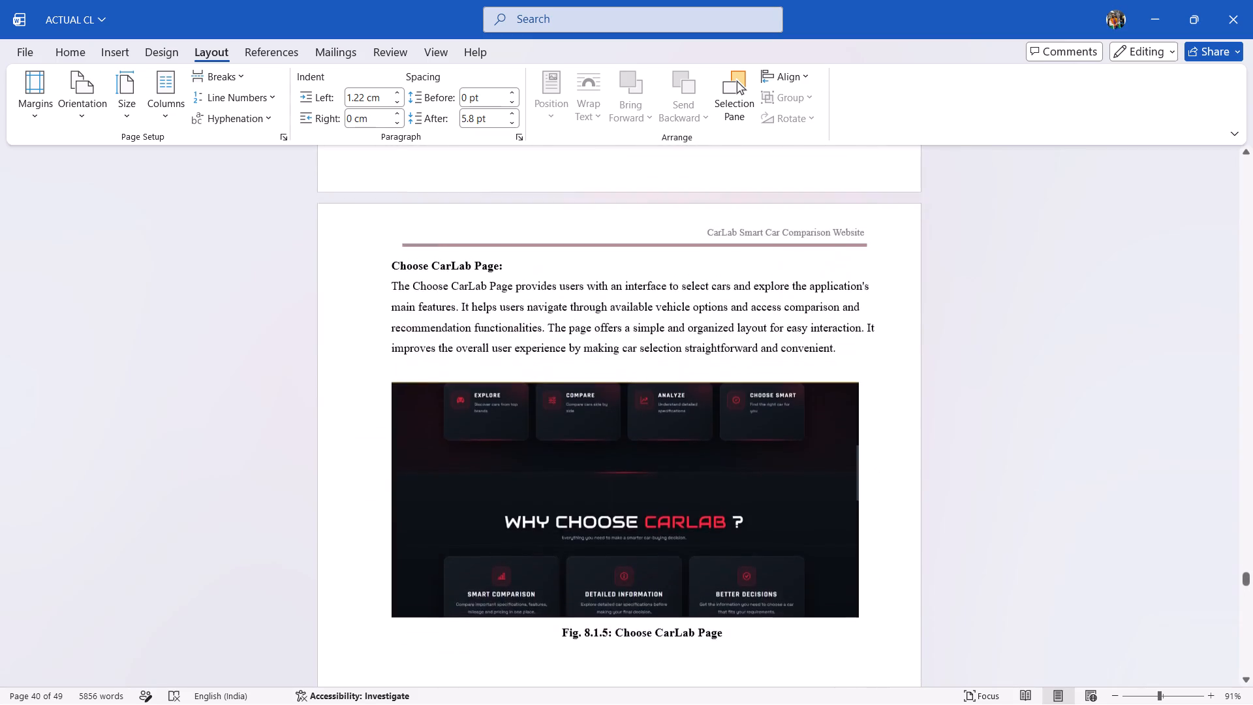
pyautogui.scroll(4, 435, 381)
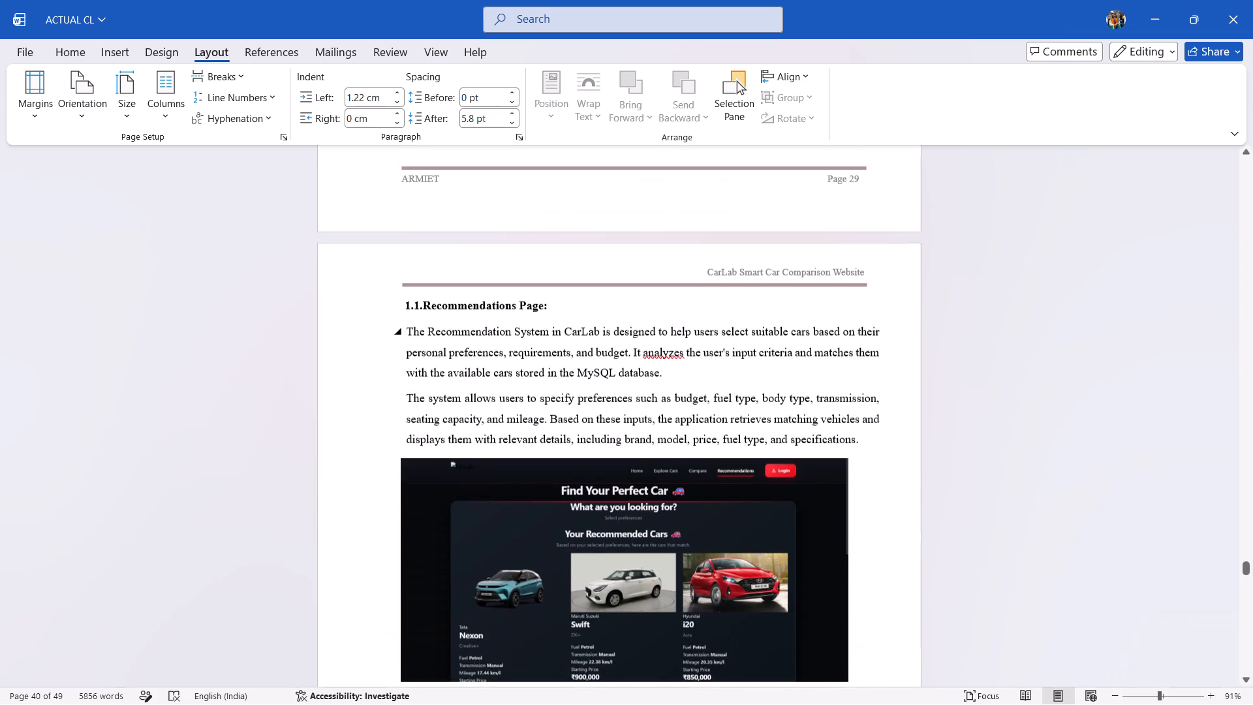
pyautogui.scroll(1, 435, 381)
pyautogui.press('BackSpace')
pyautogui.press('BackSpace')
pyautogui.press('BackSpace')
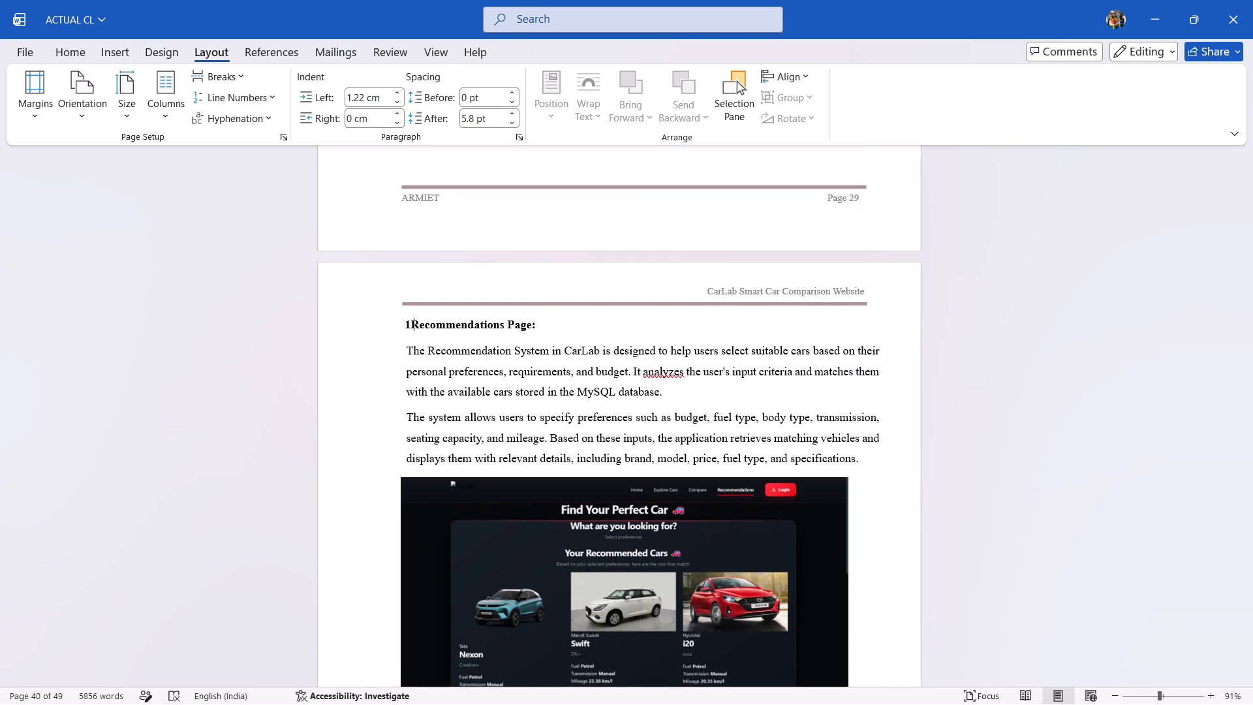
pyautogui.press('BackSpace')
# Number the Recommendations Page heading as 8.1.4.
pyautogui.write('8.1')
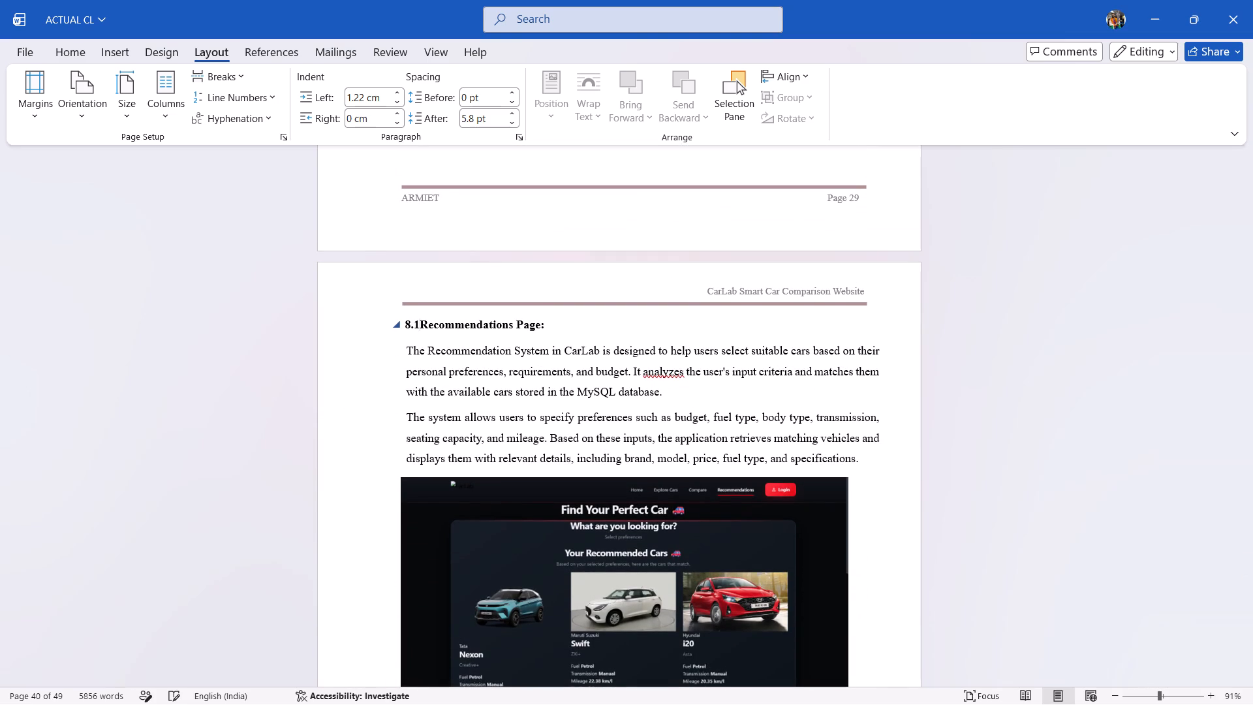
pyautogui.write('.4')
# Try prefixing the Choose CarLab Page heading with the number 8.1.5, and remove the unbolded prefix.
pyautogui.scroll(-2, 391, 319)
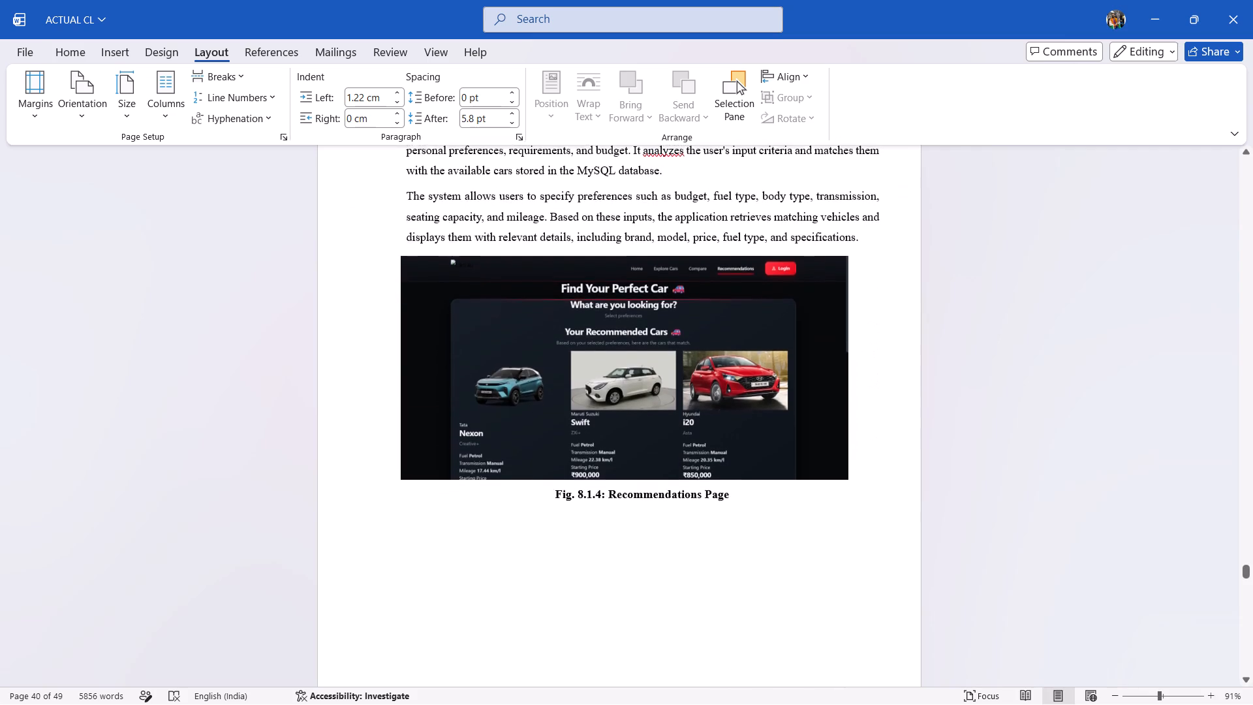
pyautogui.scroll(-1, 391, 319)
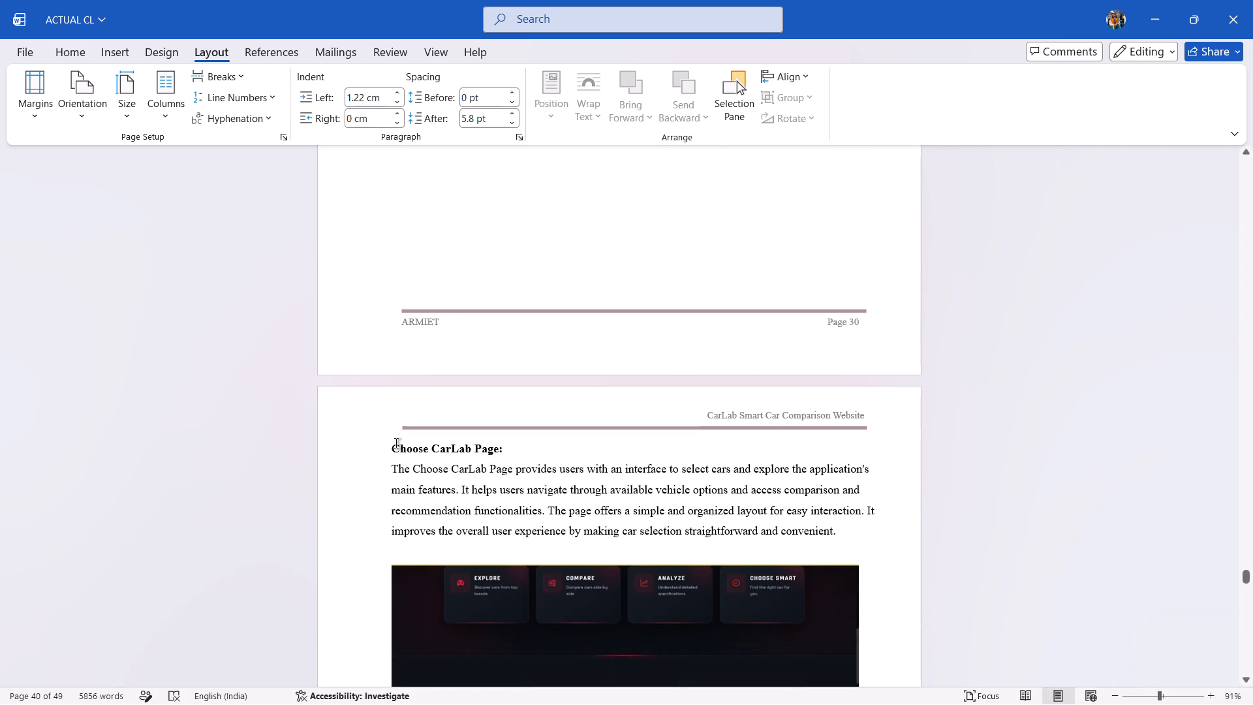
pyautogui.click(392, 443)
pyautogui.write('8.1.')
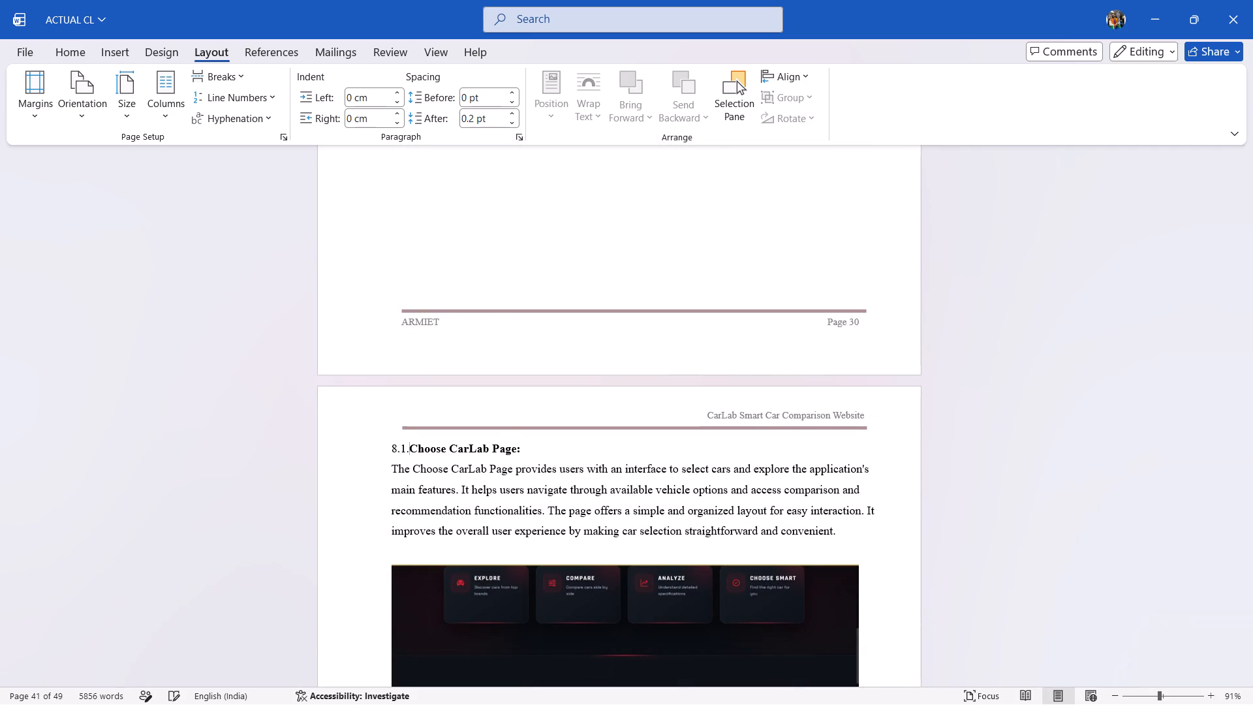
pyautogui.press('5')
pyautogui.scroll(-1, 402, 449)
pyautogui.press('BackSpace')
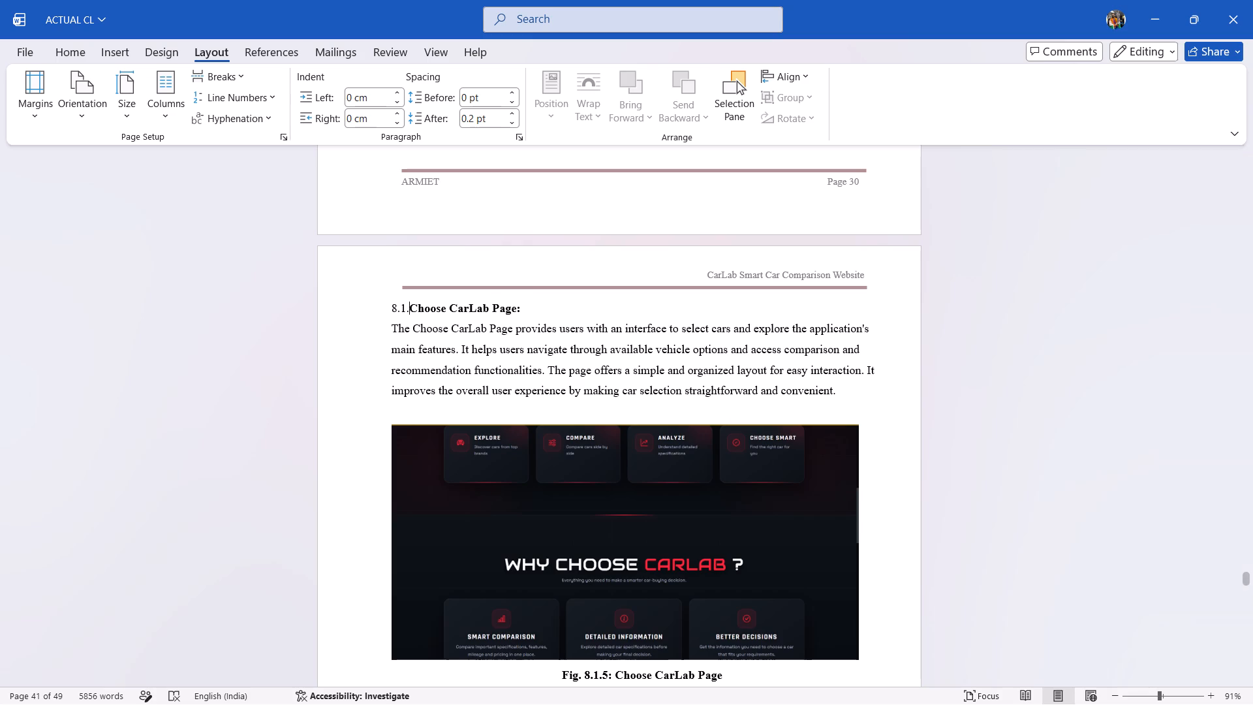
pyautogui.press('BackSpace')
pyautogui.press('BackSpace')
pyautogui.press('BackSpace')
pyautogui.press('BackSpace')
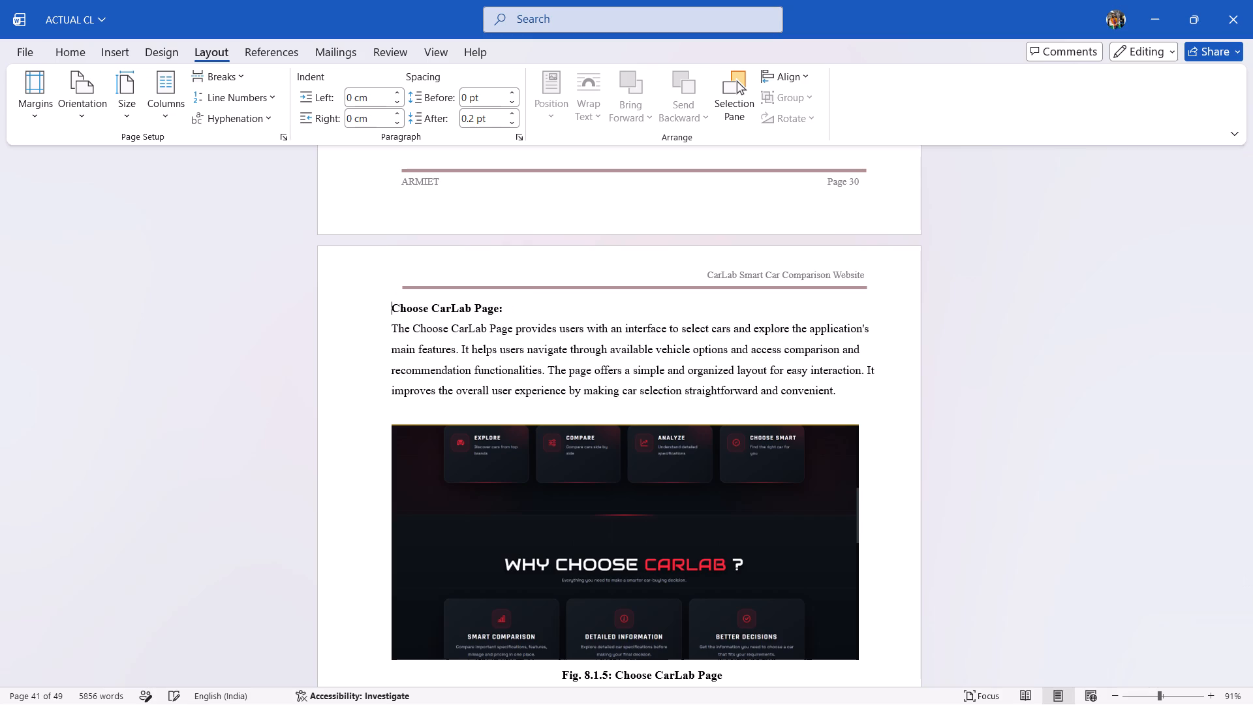
# Number the Choose CarLab Page heading as 8.1.5 in the title's bold formatting, with a space before the title.
pyautogui.press('Right')
pyautogui.press('BackSpace')
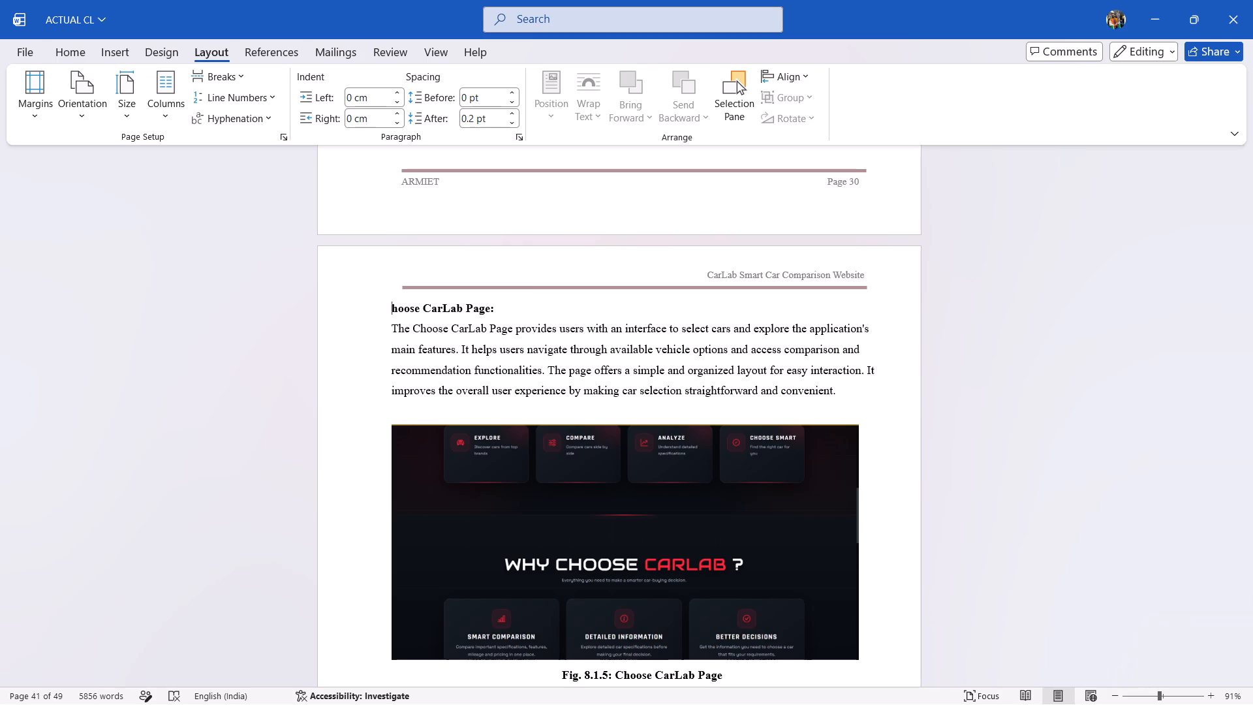
pyautogui.press('8')
pyautogui.press('.')
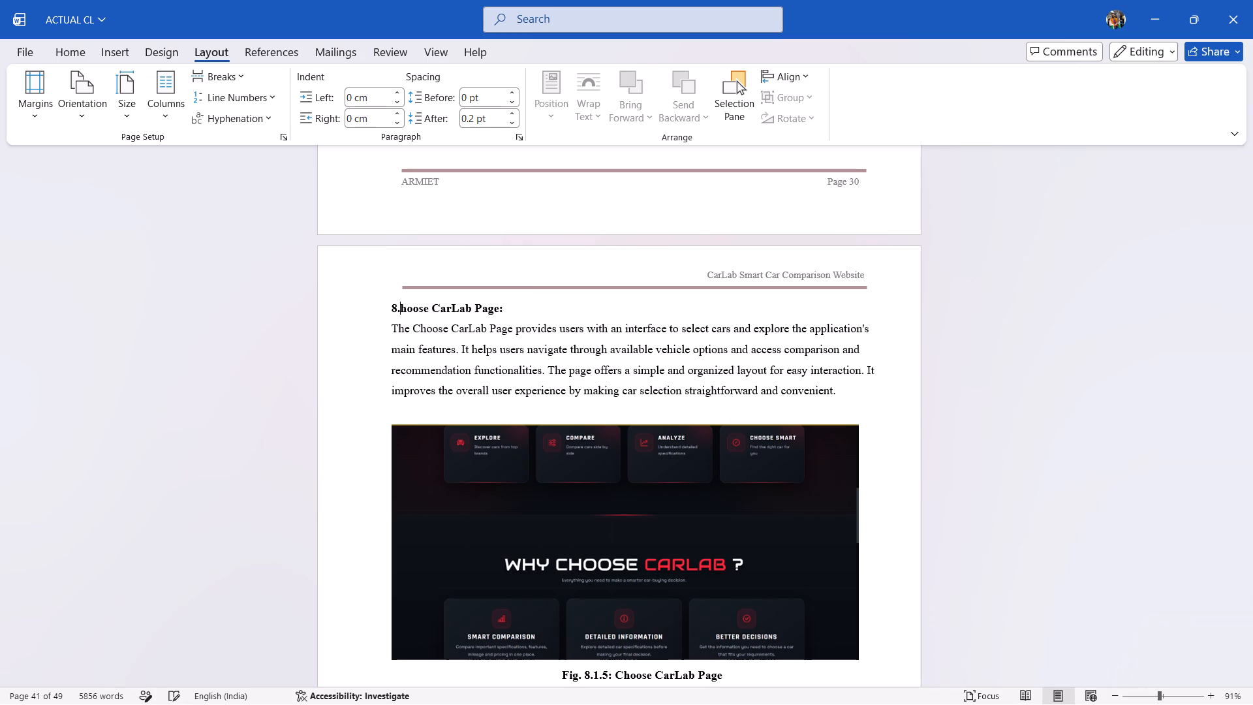
pyautogui.write('1.')
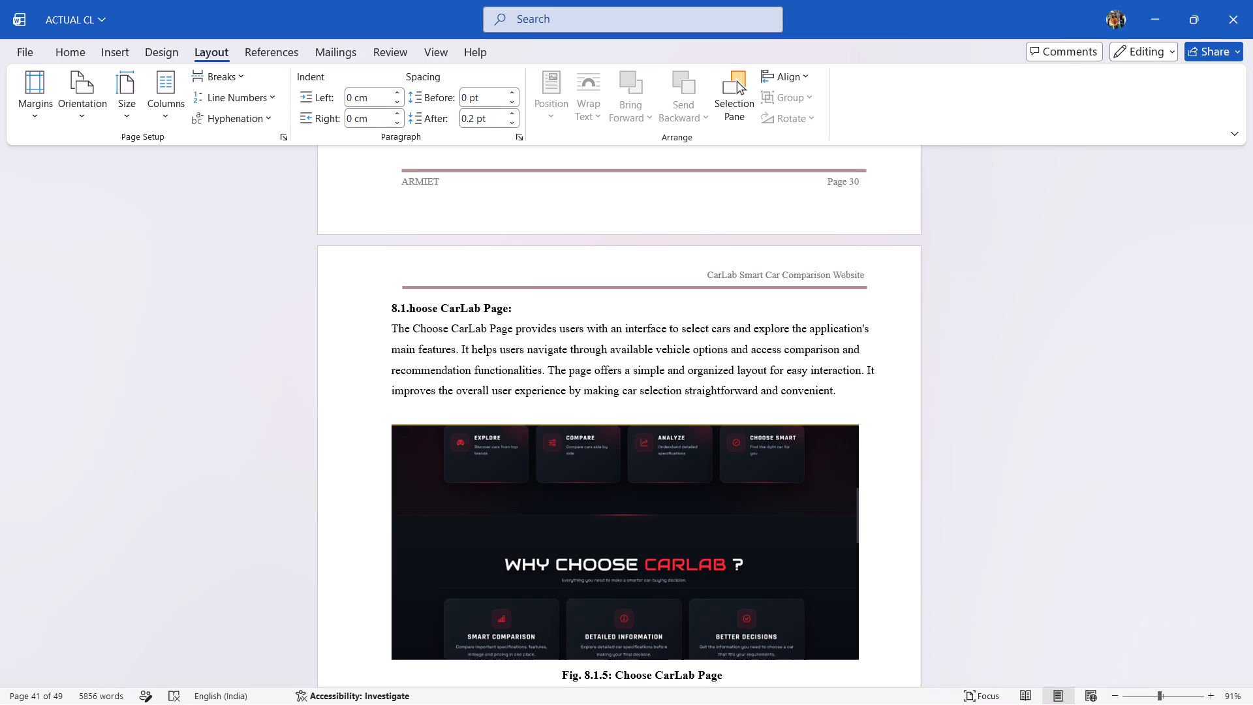
pyautogui.press('5')
pyautogui.press('space')
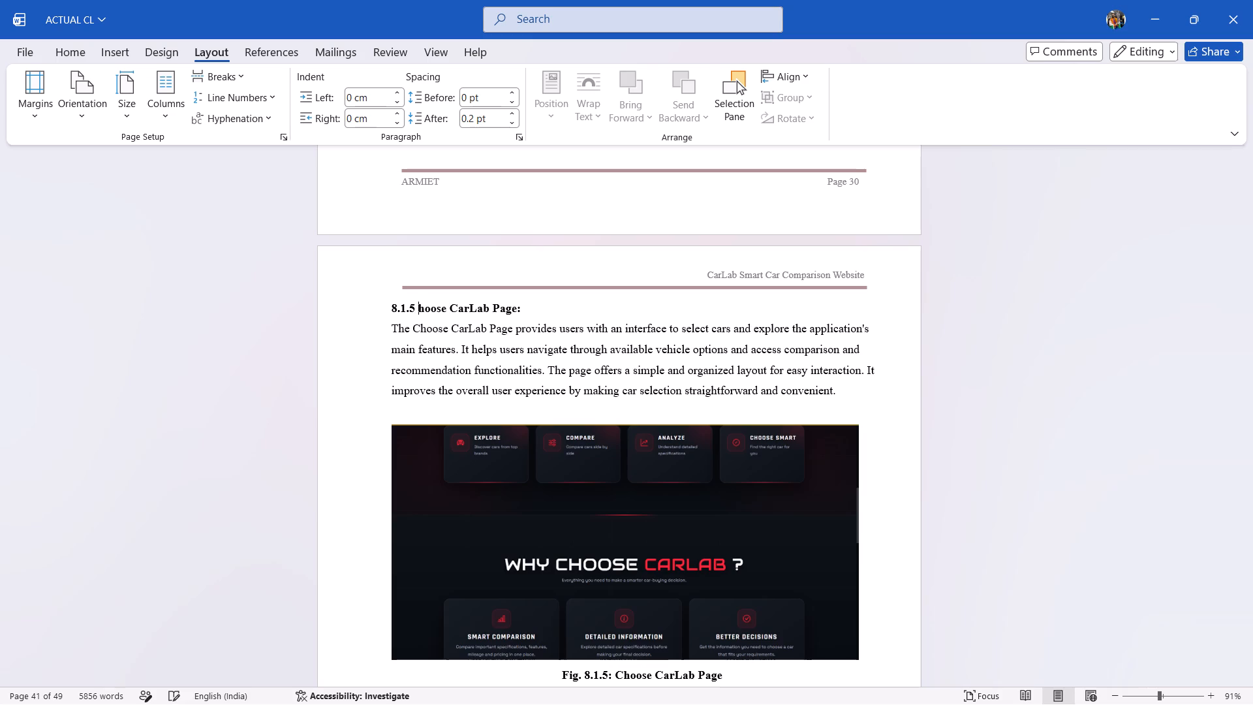
# Stretch the Choose CarLab screenshot above its Fig. 8.1.5 caption downward, making it about a third taller at the same width.
pyautogui.scroll(-1, 498, 485)
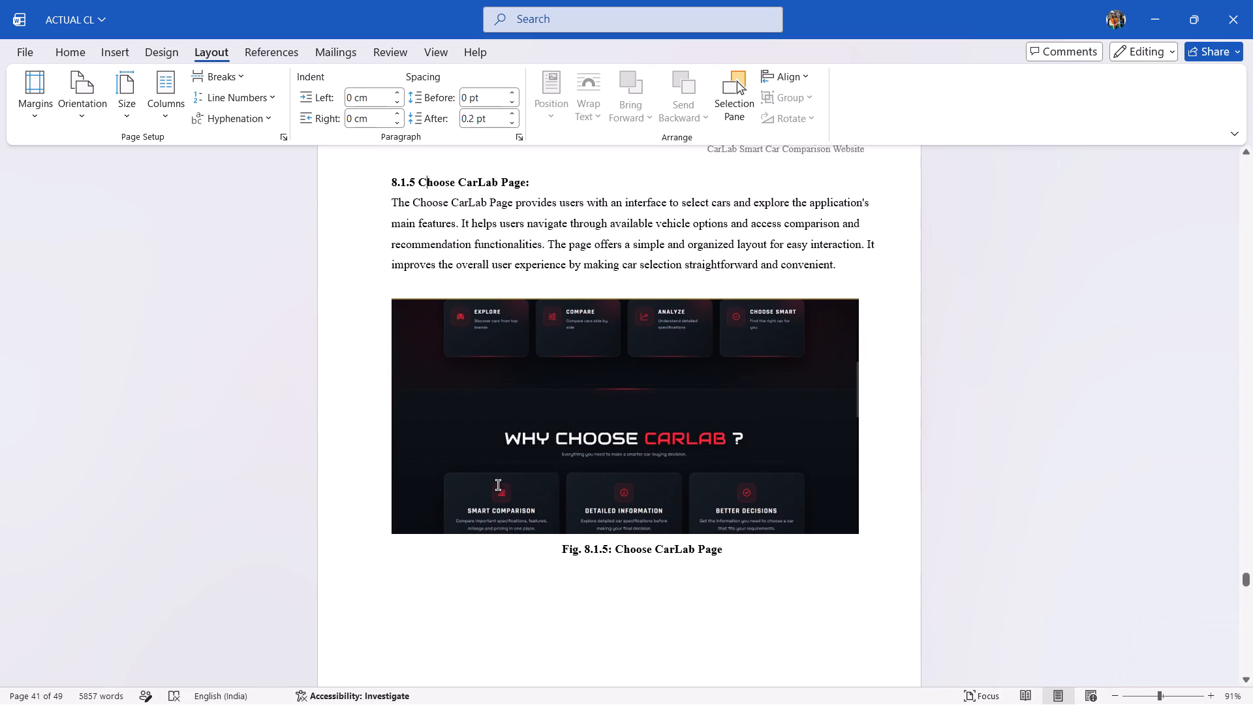
pyautogui.scroll(-2, 498, 485)
pyautogui.scroll(1, 498, 485)
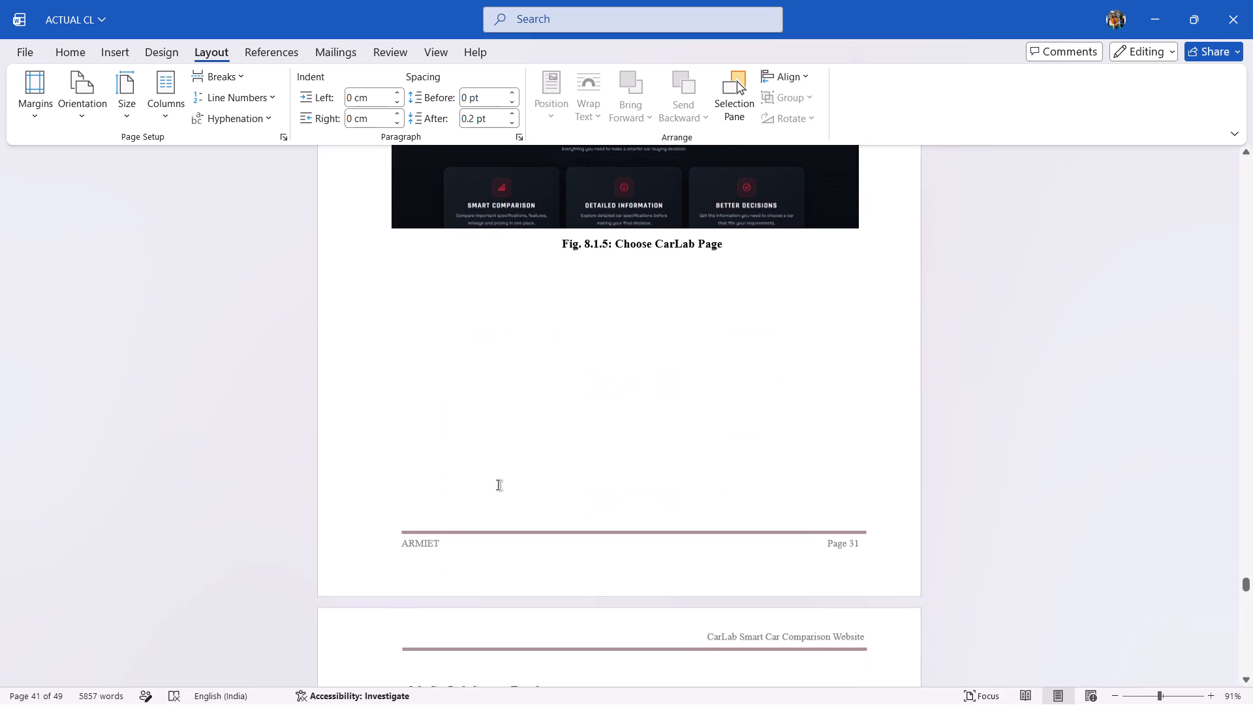
pyautogui.scroll(1, 498, 485)
pyautogui.moveTo(565, 375); pyautogui.dragTo(766, 351)
pyautogui.moveTo(724, 371); pyautogui.dragTo(587, 380)
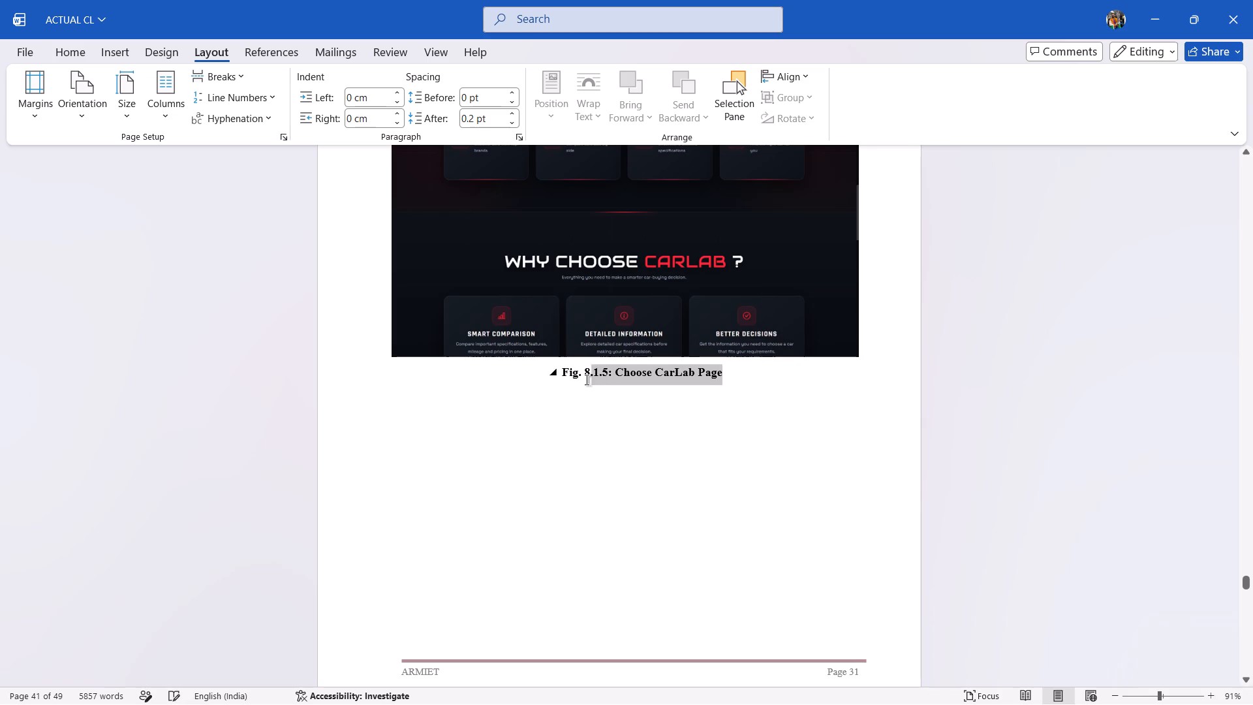
pyautogui.moveTo(587, 380); pyautogui.dragTo(568, 382)
pyautogui.click(587, 428)
pyautogui.scroll(1, 587, 428)
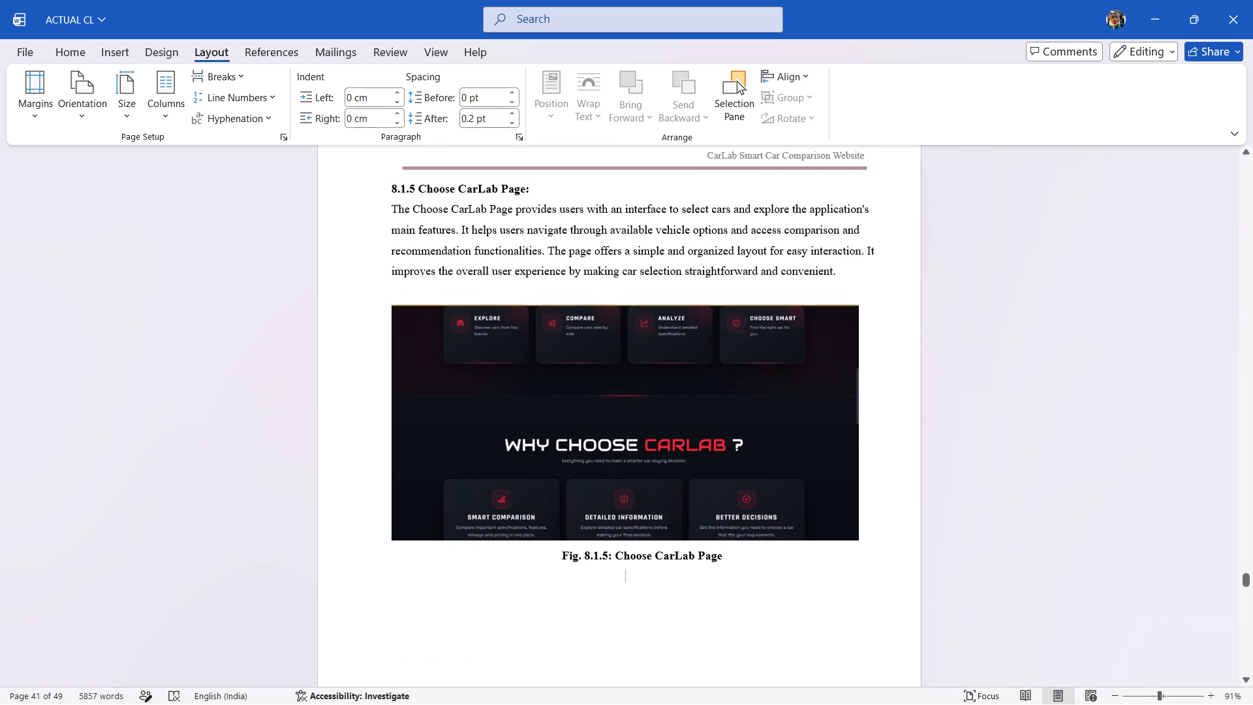
pyautogui.click(589, 541)
pyautogui.moveTo(593, 536); pyautogui.dragTo(624, 499)
pyautogui.click(624, 499)
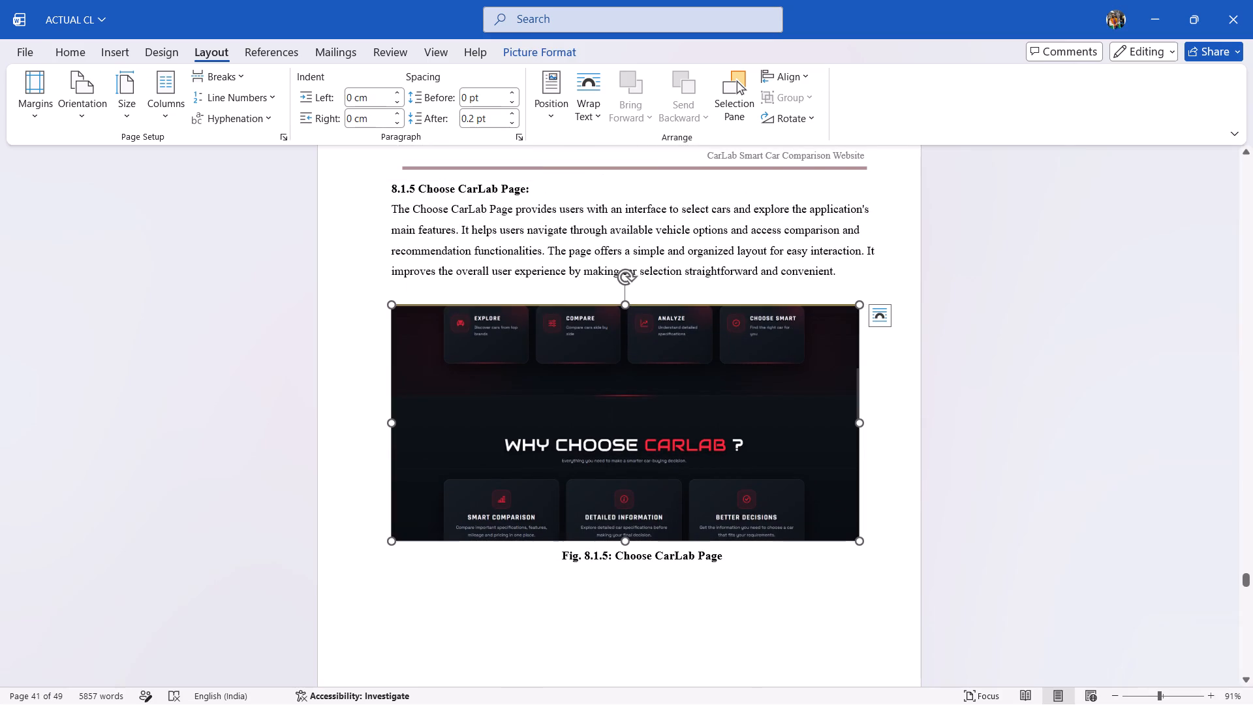
pyautogui.moveTo(623, 540); pyautogui.dragTo(618, 613)
# Set the spacing before the Fig. 8.1.5: Choose CarLab Page caption to 6 pt.
pyautogui.scroll(-1, 619, 603)
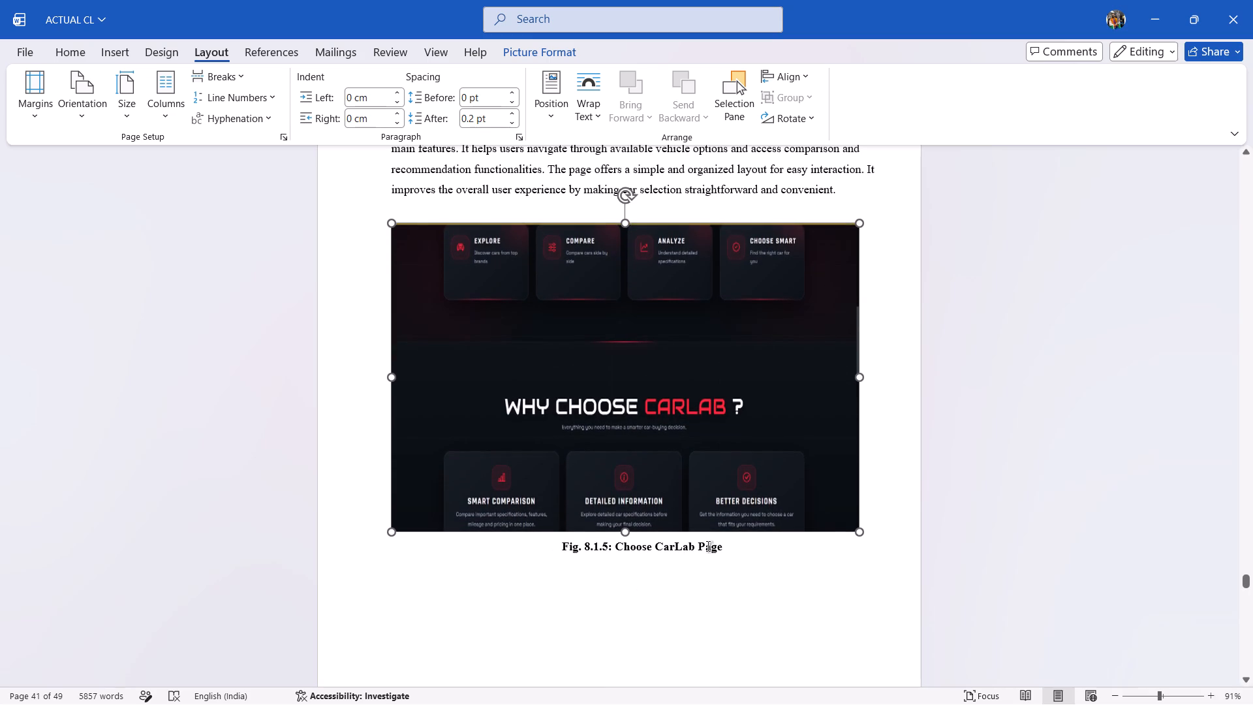
pyautogui.moveTo(718, 546); pyautogui.dragTo(559, 546)
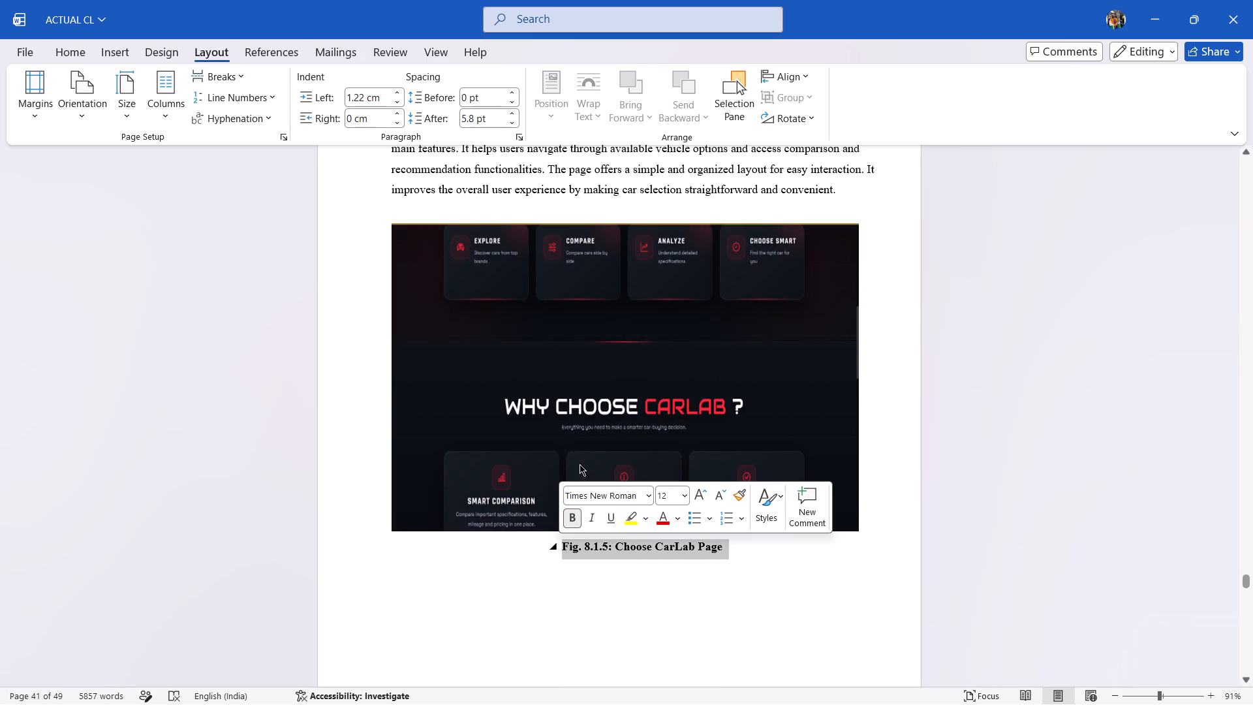
pyautogui.click(510, 99)
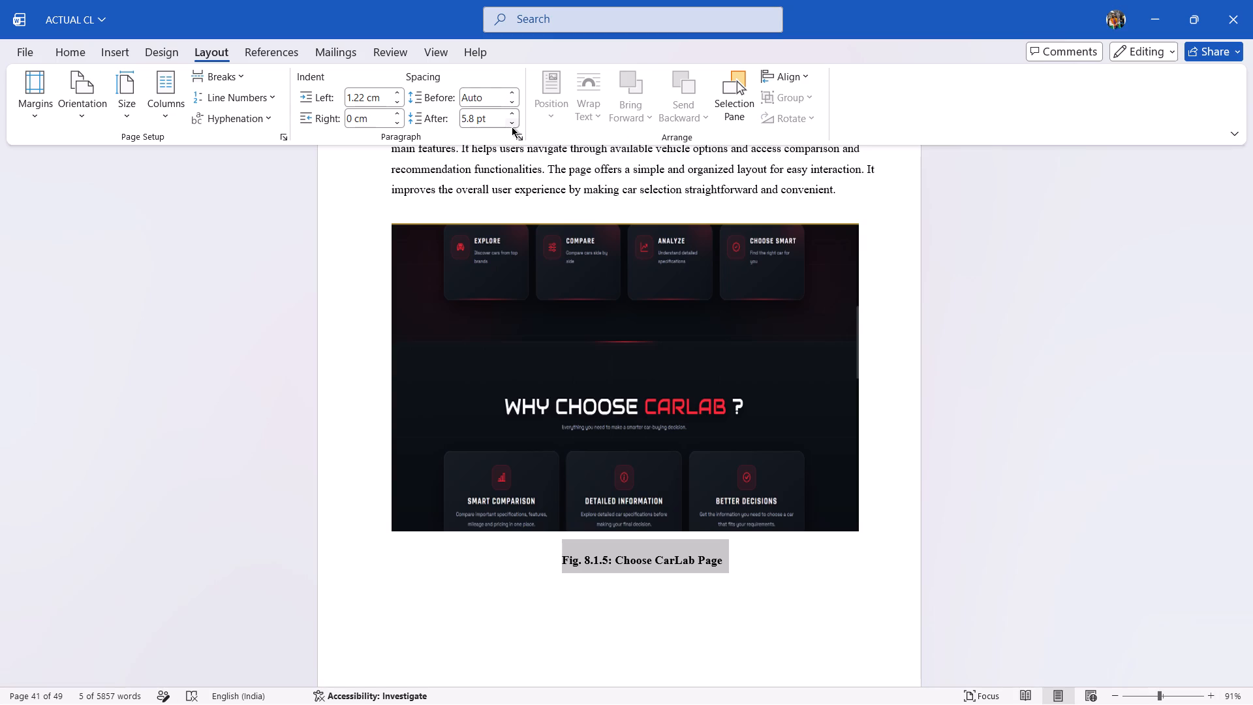
pyautogui.click(514, 87)
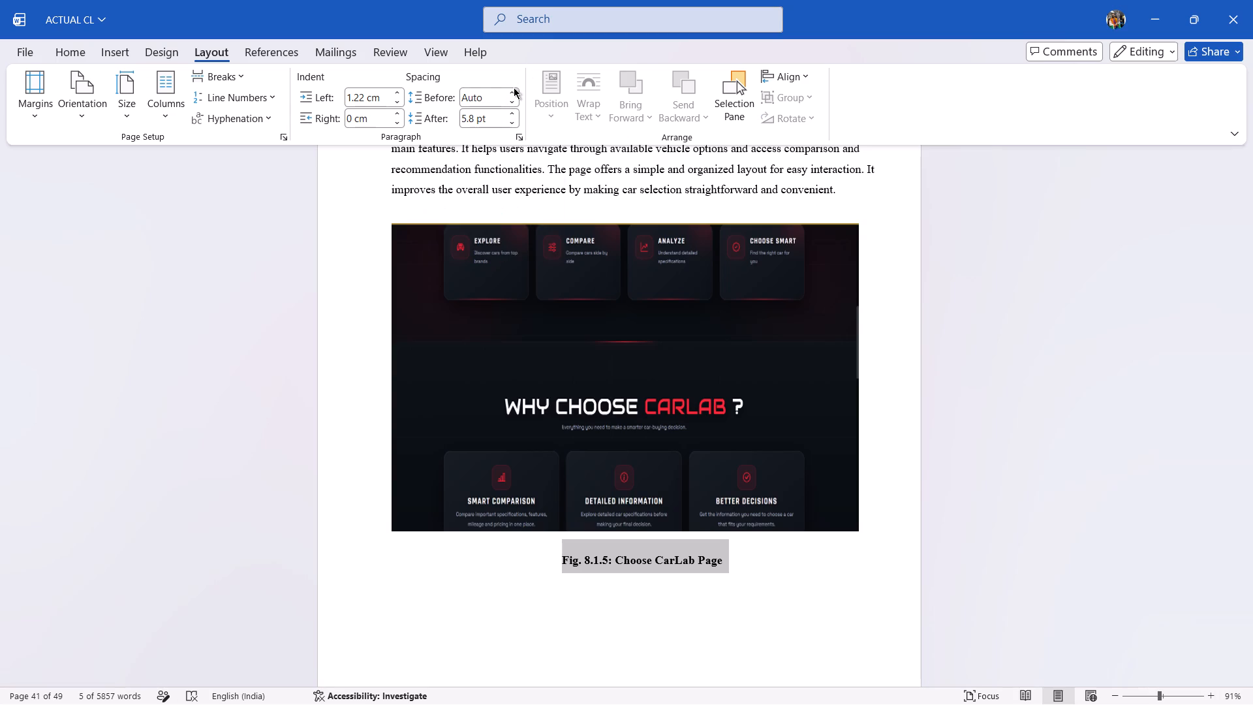
pyautogui.click(512, 92)
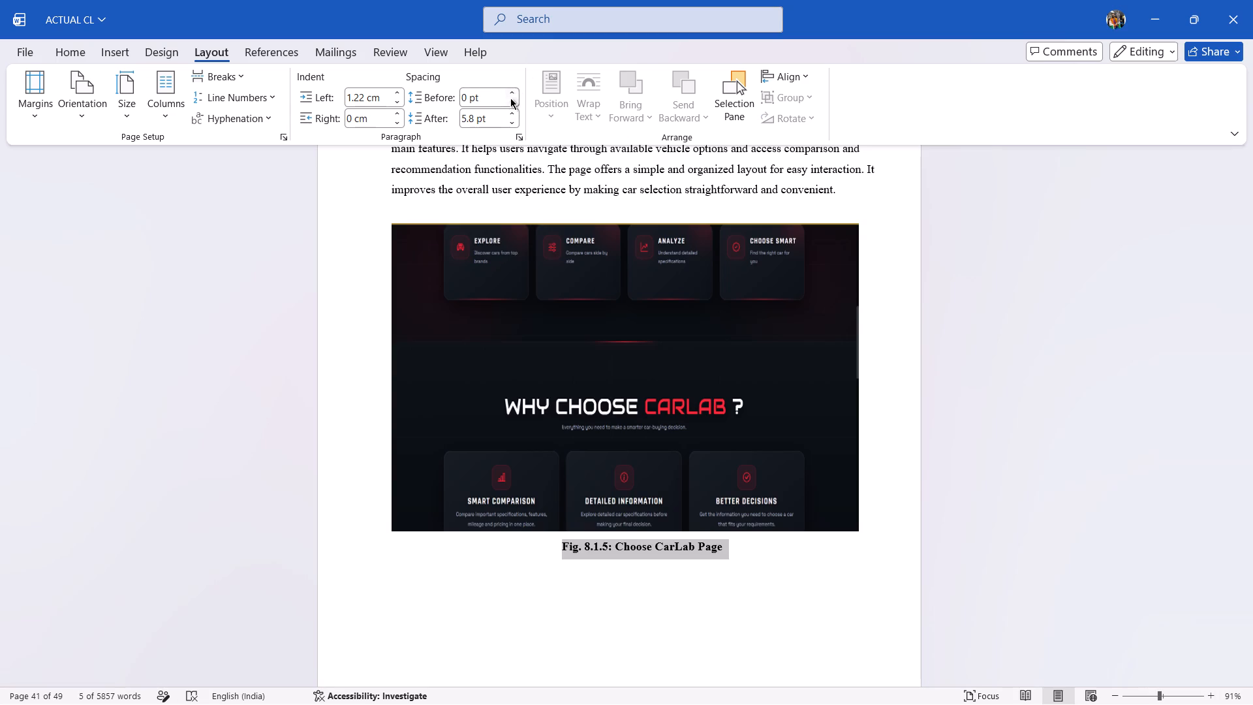
pyautogui.click(511, 90)
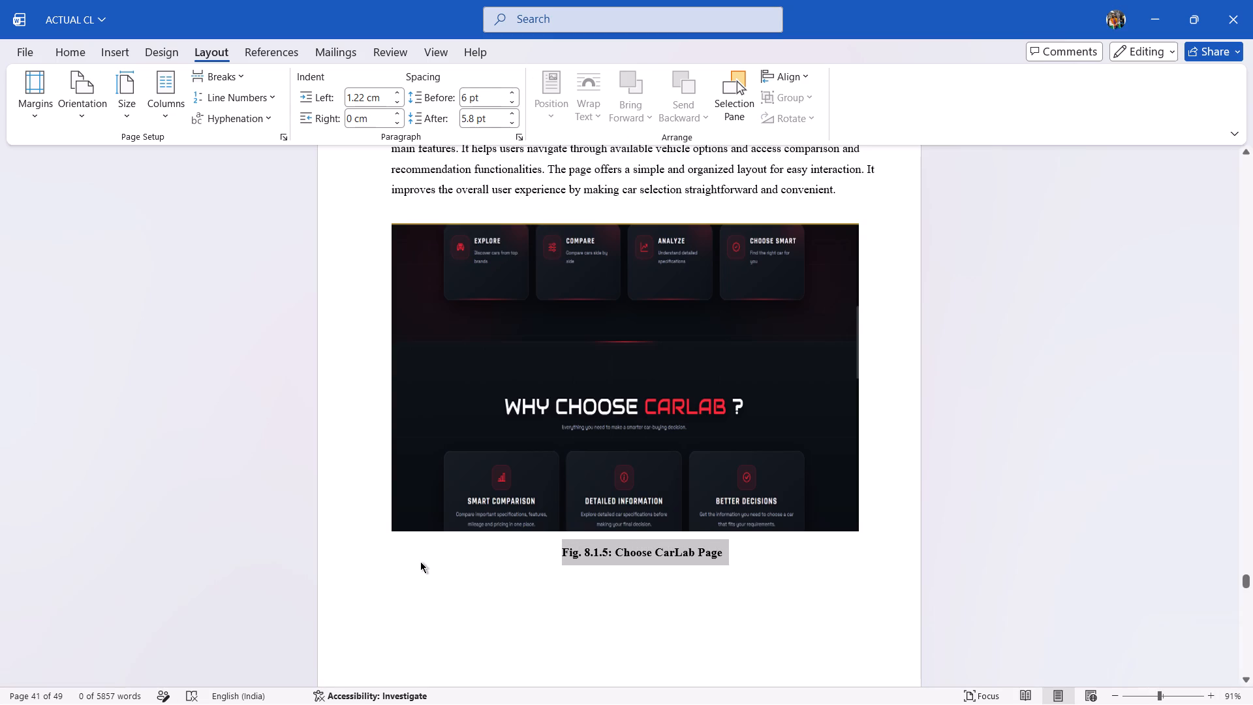
pyautogui.click(422, 564)
# Review the layout of the Choose CarLab Page section and the following 8.2 CarLab System Results section.
pyautogui.scroll(-3, 422, 564)
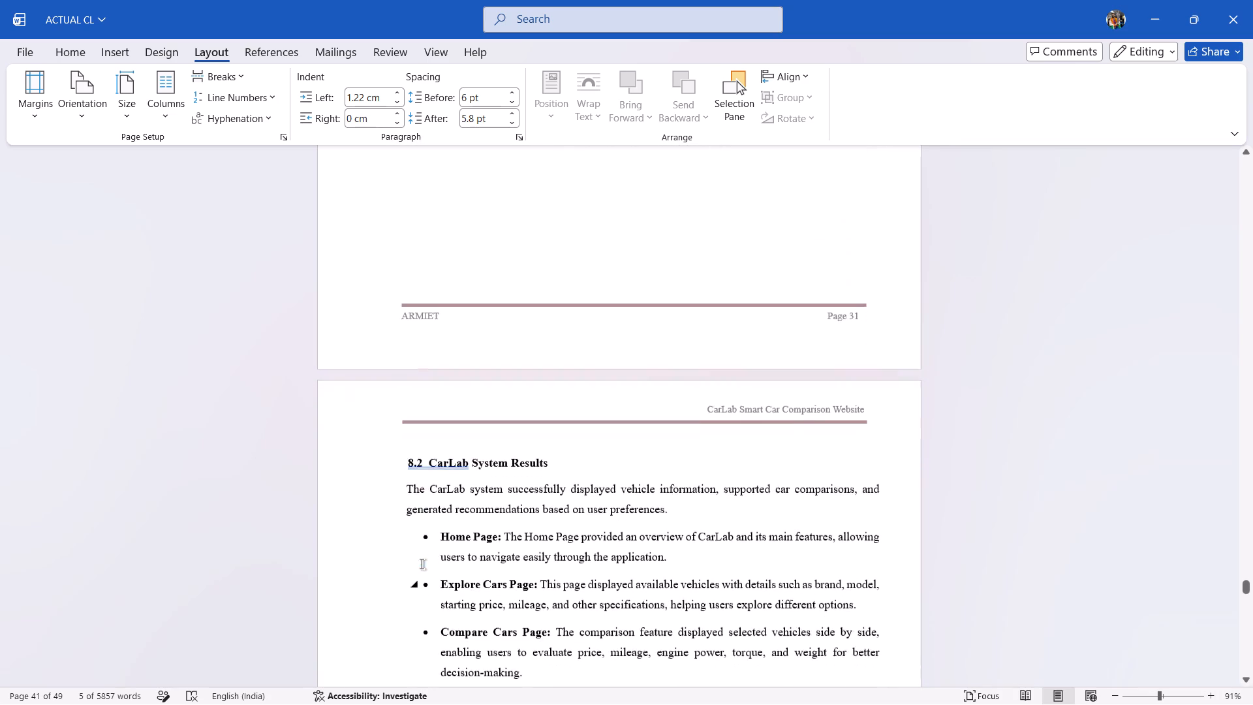
pyautogui.scroll(-1, 422, 564)
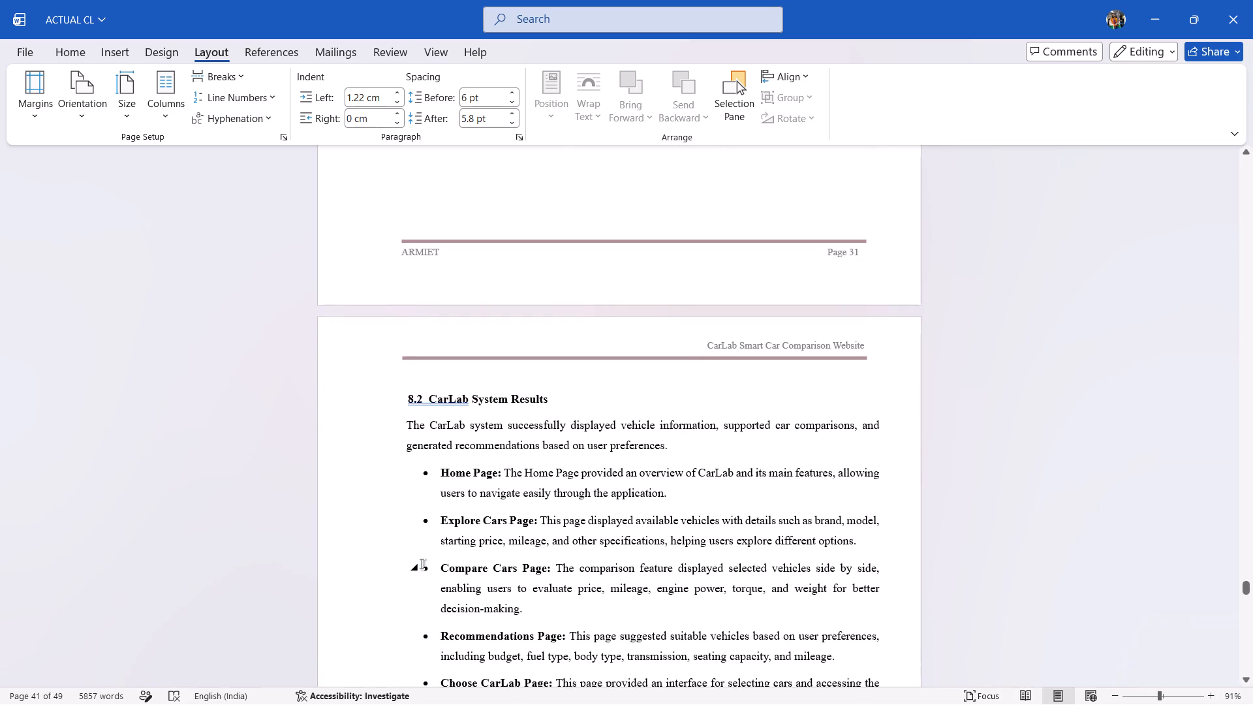
pyautogui.hscroll(1, 422, 564)
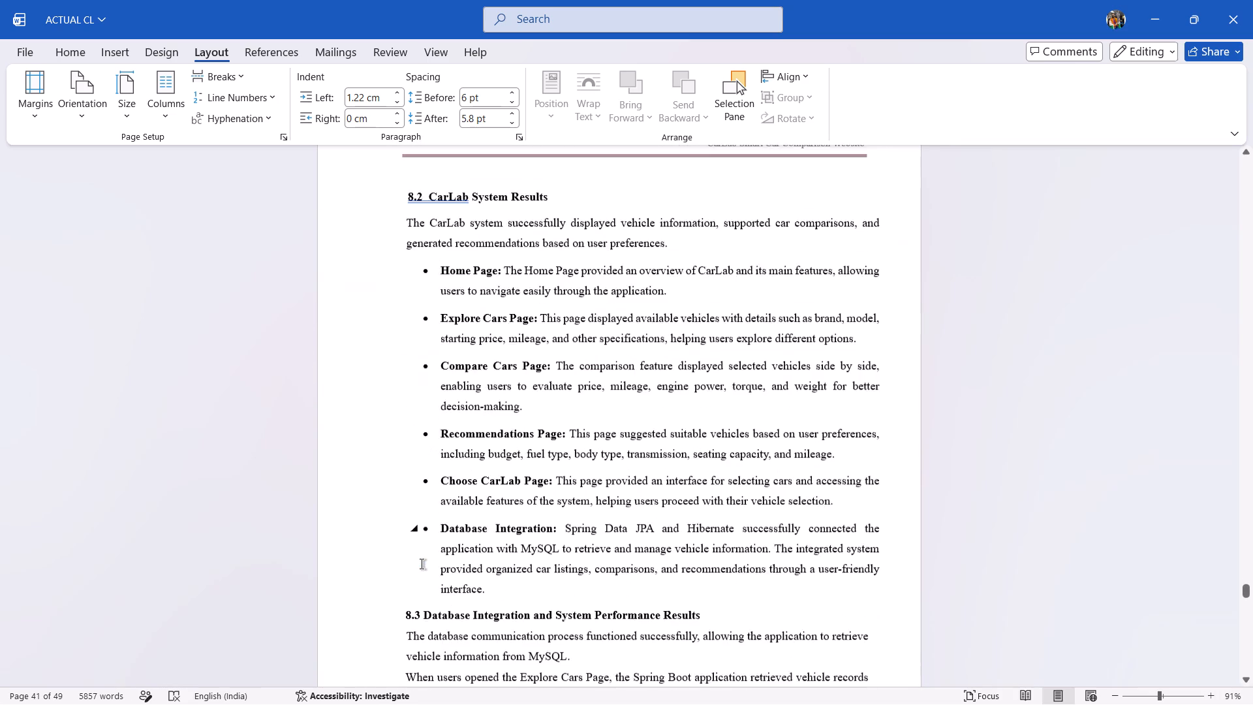
pyautogui.hscroll(1, 422, 564)
pyautogui.scroll(3, 422, 564)
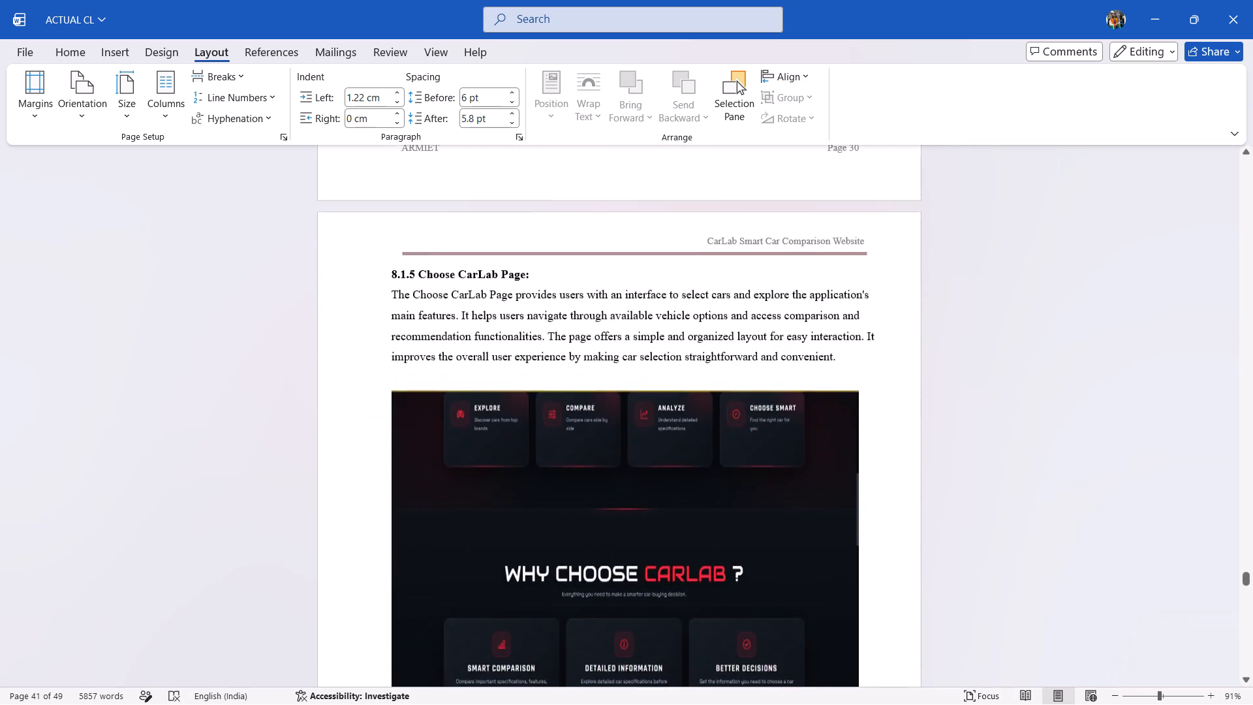
pyautogui.scroll(1, 422, 564)
pyautogui.scroll(-3, 469, 416)
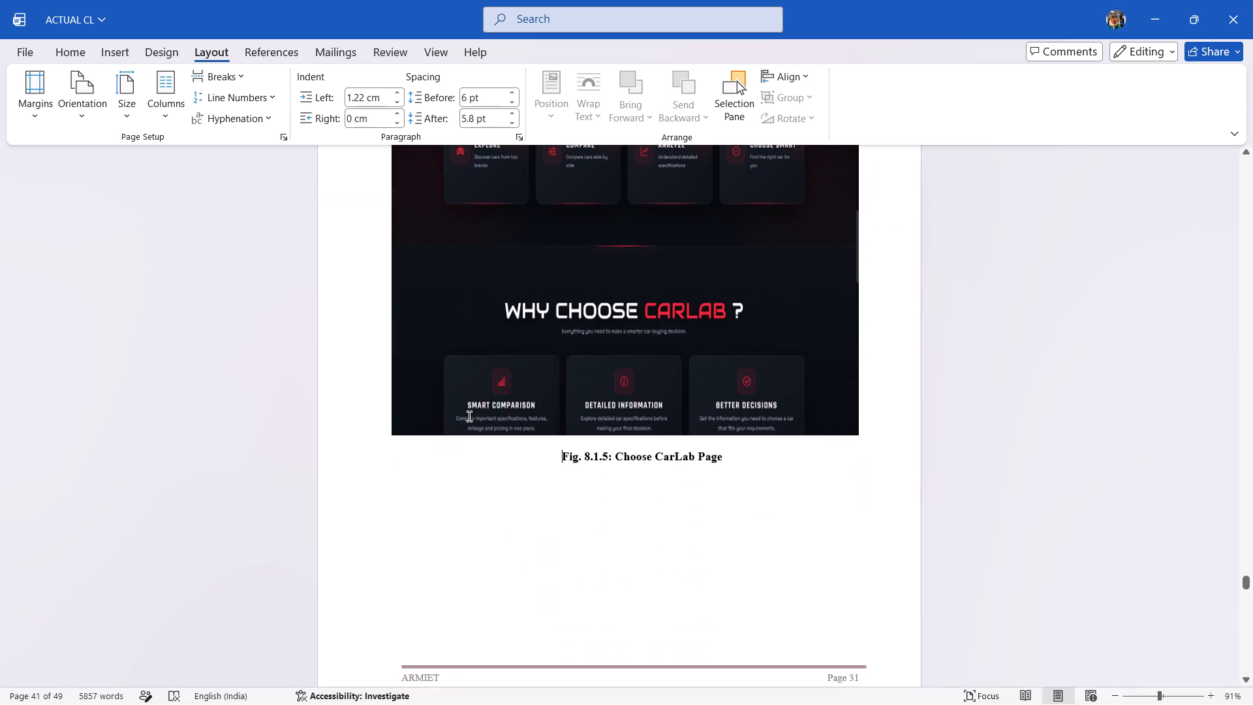
pyautogui.scroll(-2, 469, 416)
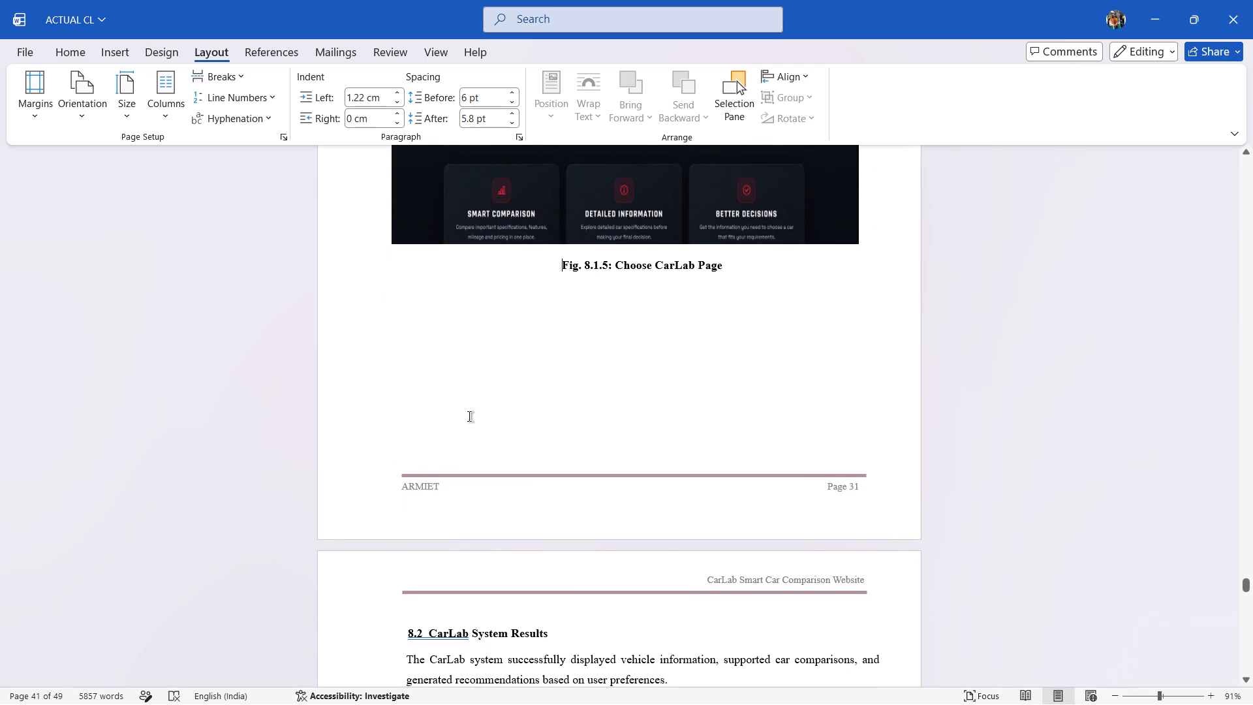
pyautogui.scroll(-1, 469, 416)
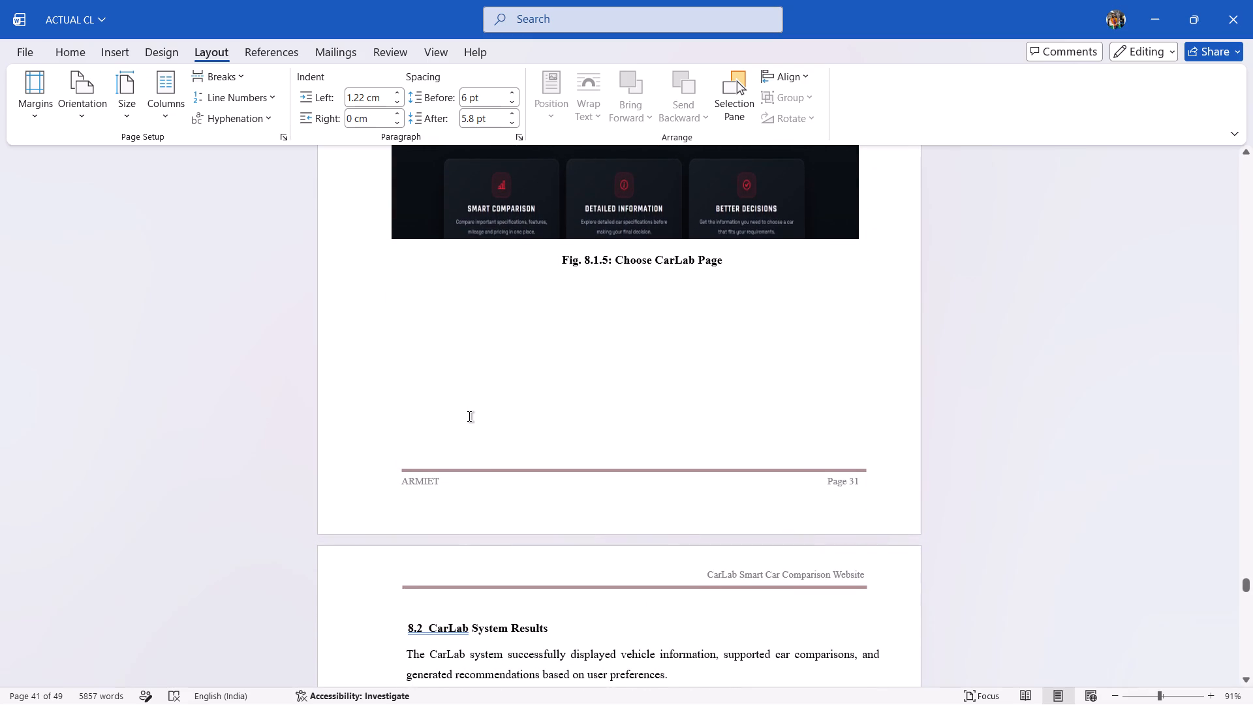
pyautogui.scroll(1, 469, 416)
pyautogui.scroll(1, 574, 260)
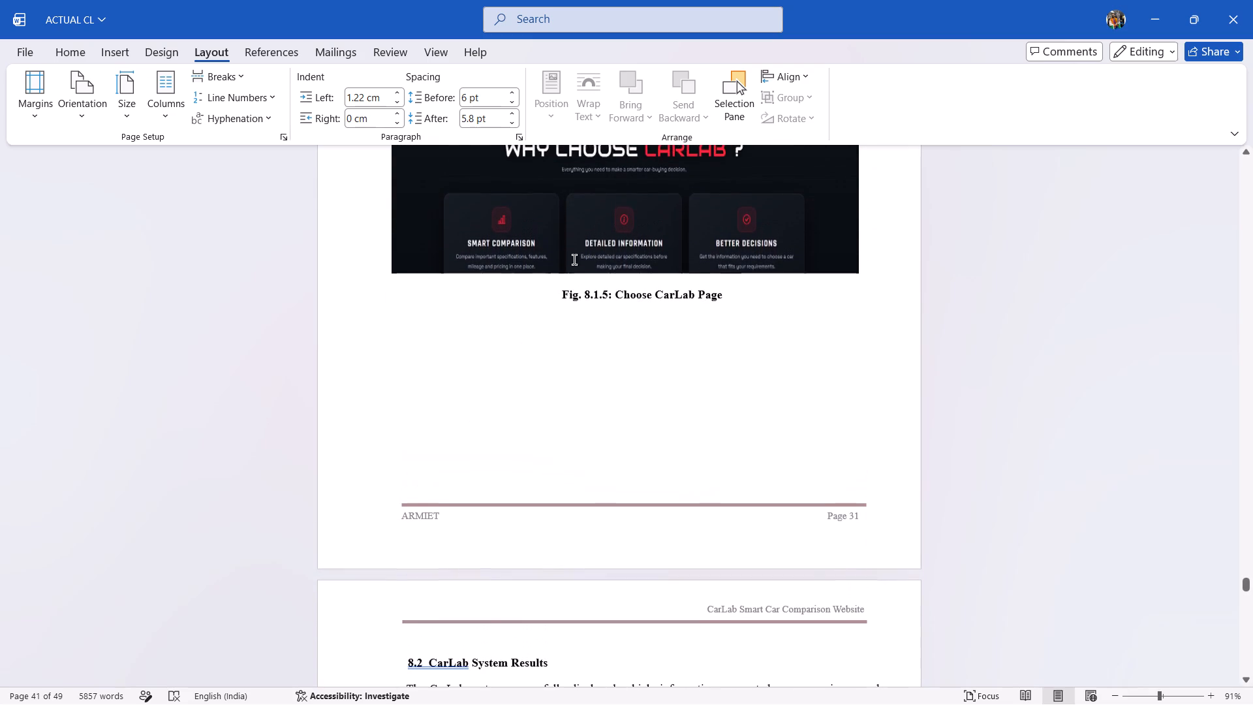
pyautogui.scroll(1, 574, 260)
pyautogui.scroll(-1, 578, 348)
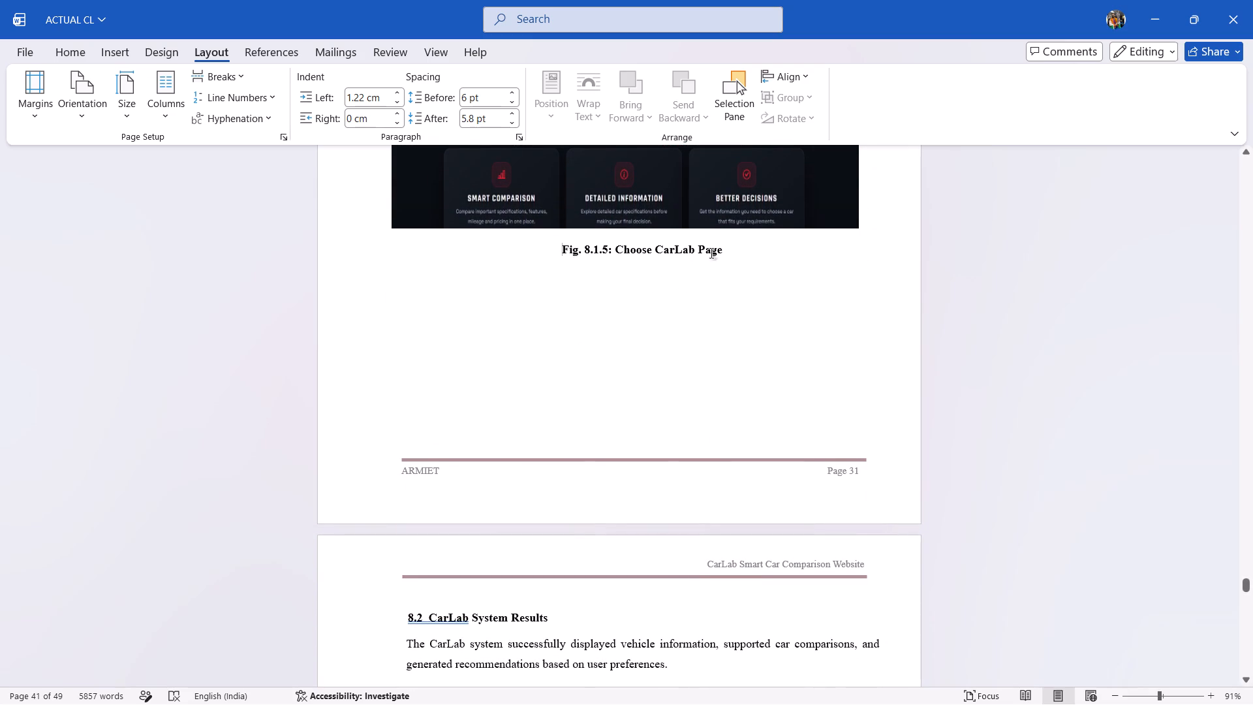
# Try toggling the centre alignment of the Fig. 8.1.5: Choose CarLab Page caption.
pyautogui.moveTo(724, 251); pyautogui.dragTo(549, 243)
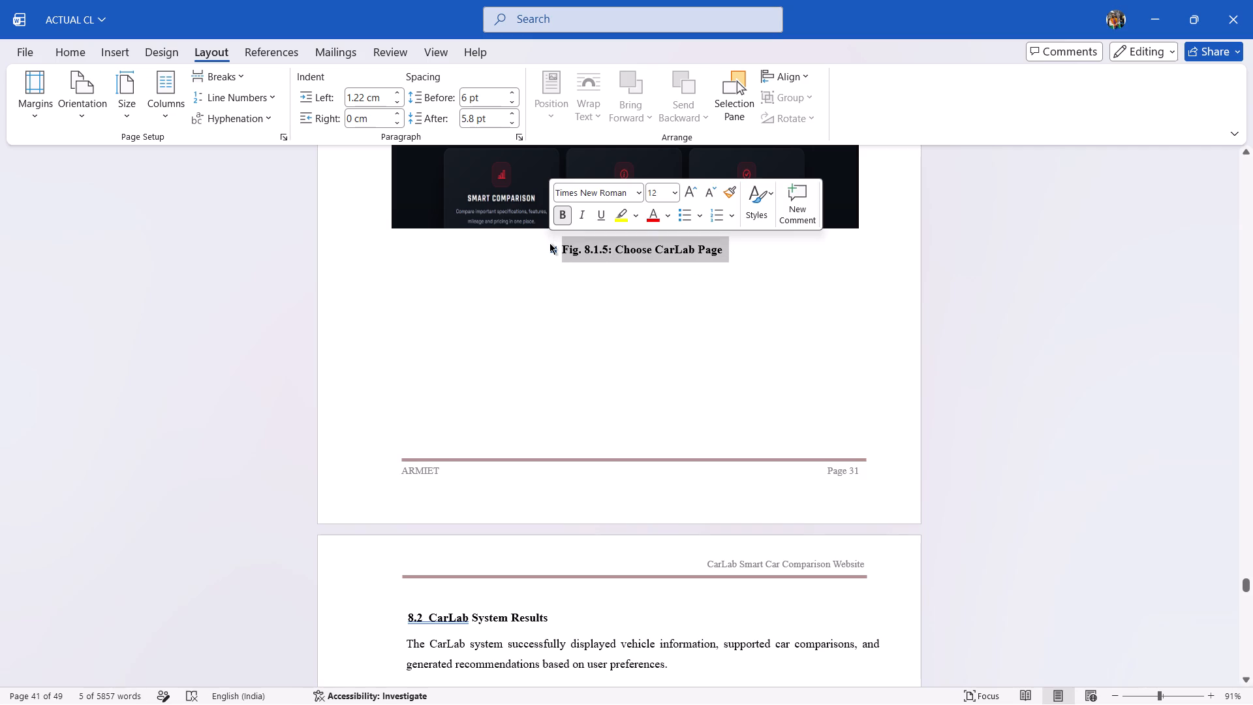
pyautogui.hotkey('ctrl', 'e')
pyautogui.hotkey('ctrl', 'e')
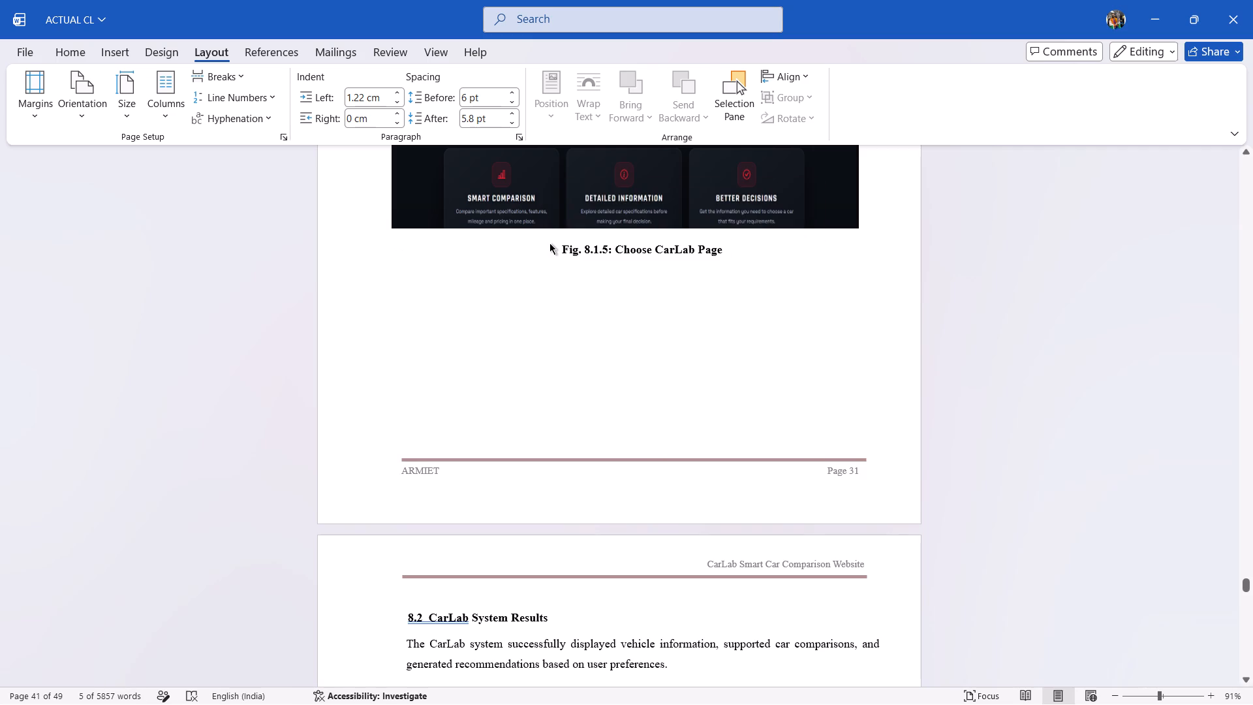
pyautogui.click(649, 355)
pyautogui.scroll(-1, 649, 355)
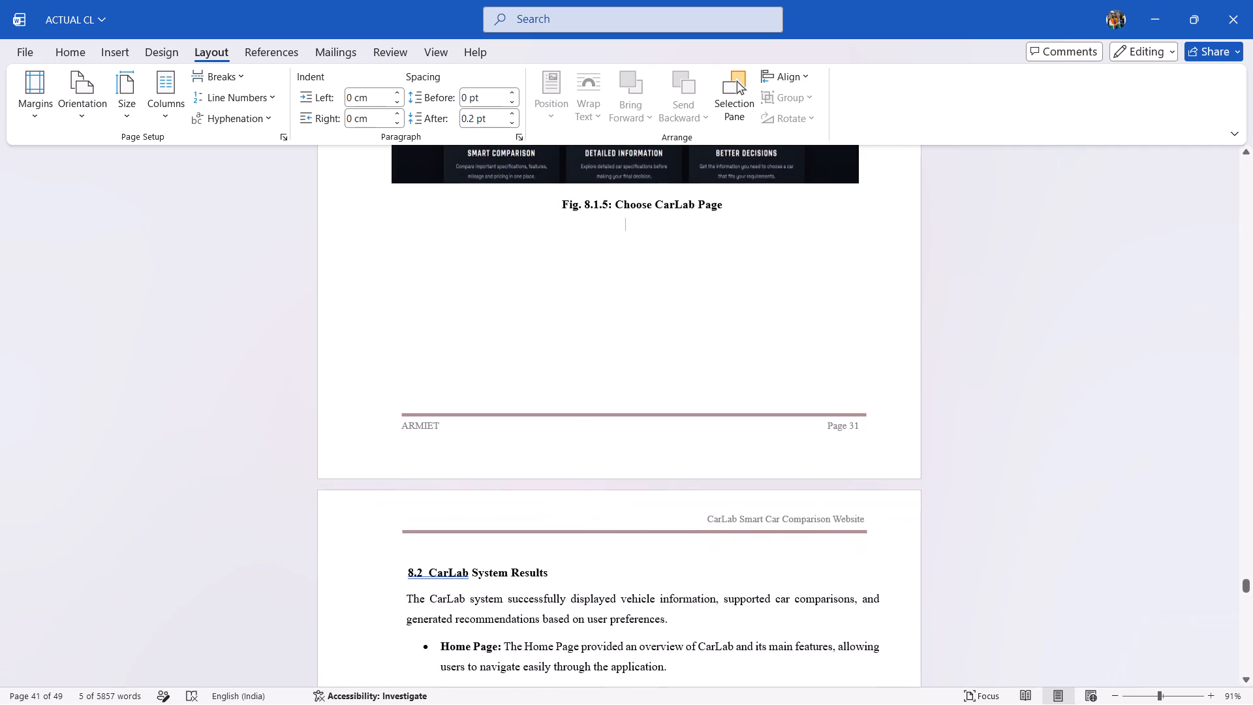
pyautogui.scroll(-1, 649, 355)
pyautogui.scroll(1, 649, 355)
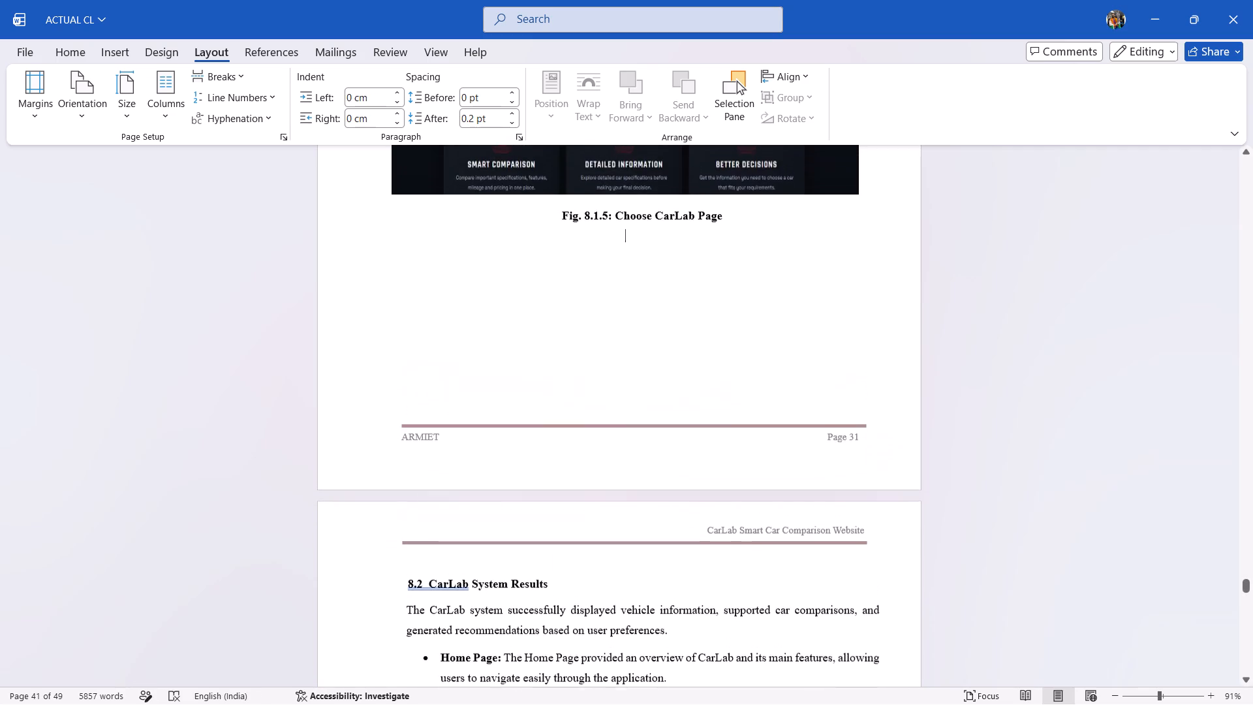
# Set the left indent of the Fig. 8.1.5: Choose CarLab Page caption to 0.7 cm.
pyautogui.scroll(1, 649, 355)
pyautogui.click(563, 277)
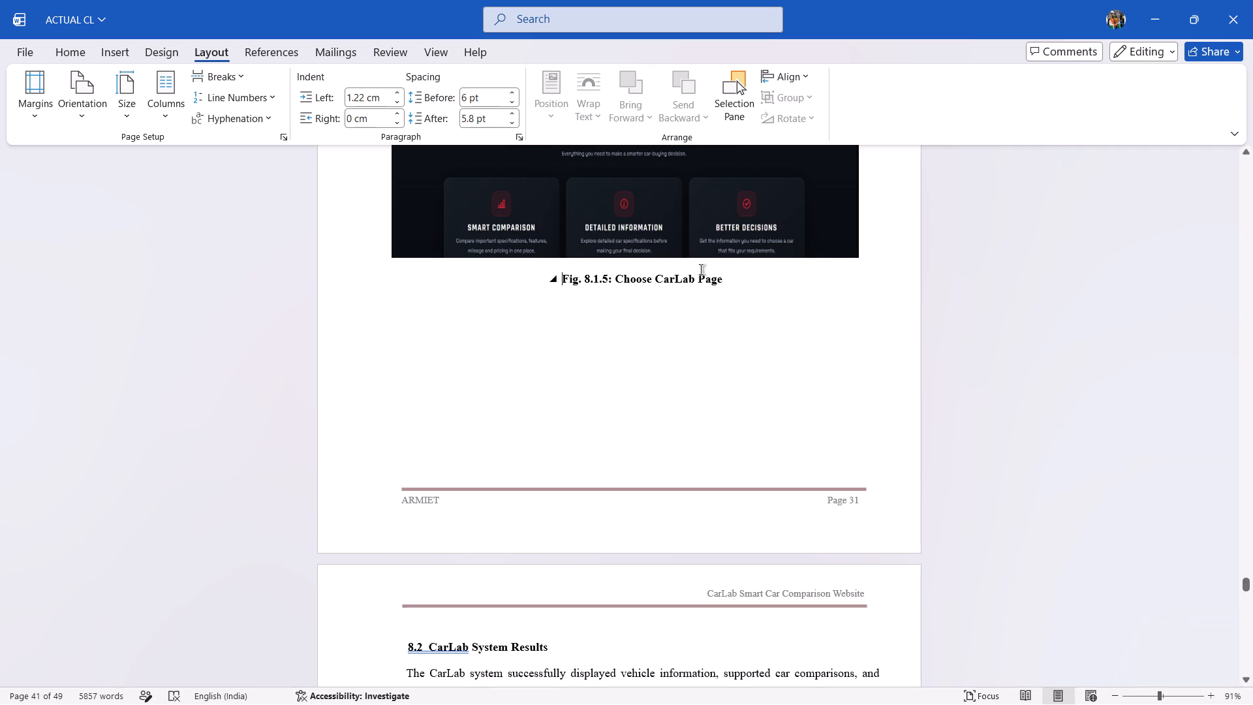
pyautogui.moveTo(725, 278); pyautogui.dragTo(566, 283)
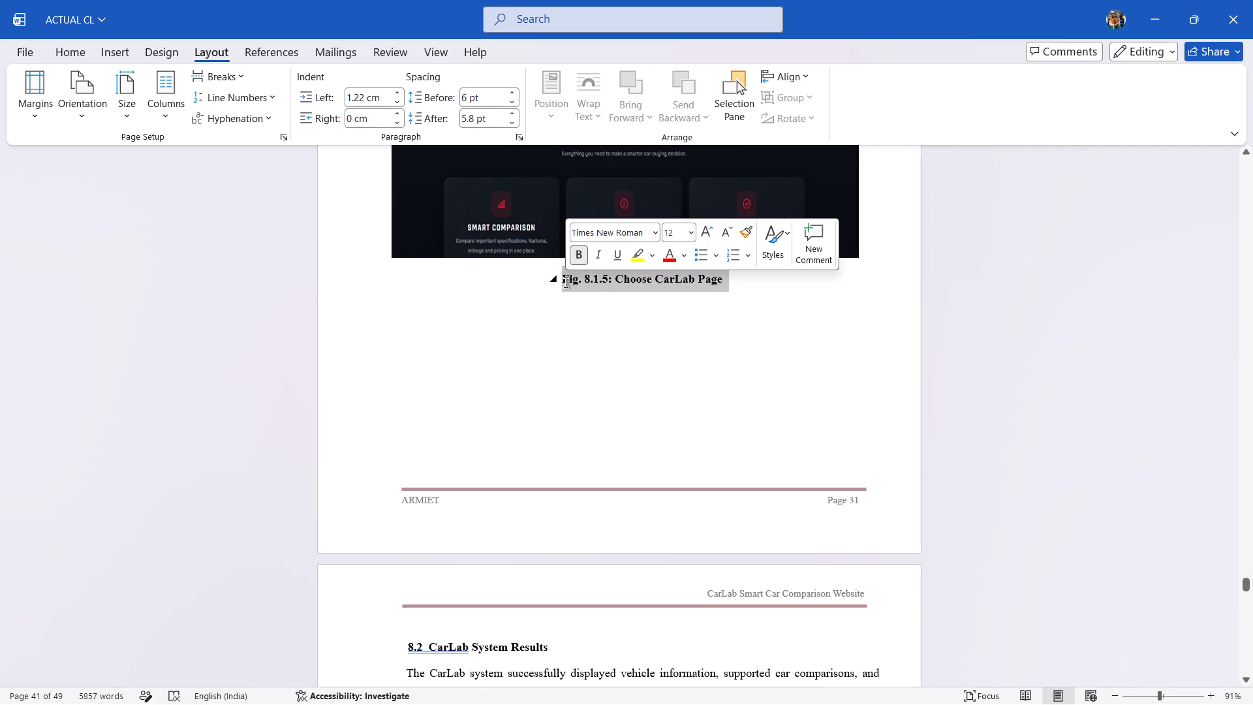
pyautogui.click(511, 95)
pyautogui.click(511, 103)
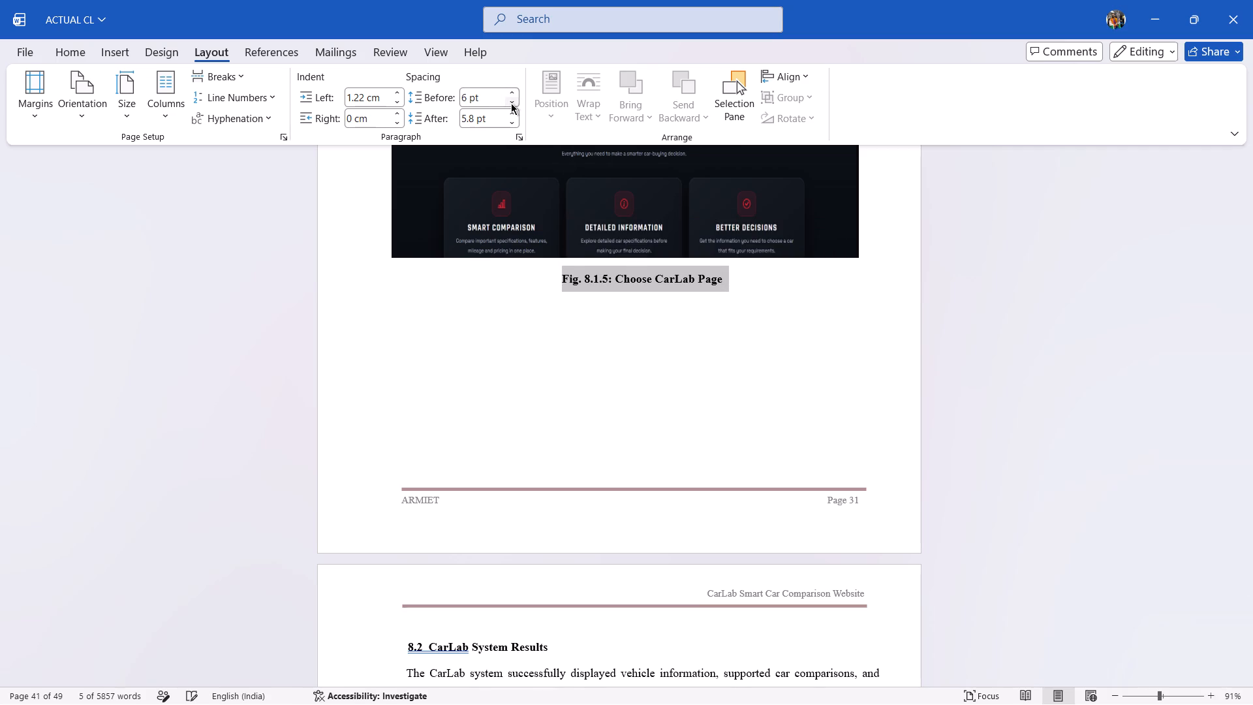
pyautogui.click(397, 96)
pyautogui.click(397, 96)
pyautogui.tripleClick(398, 89)
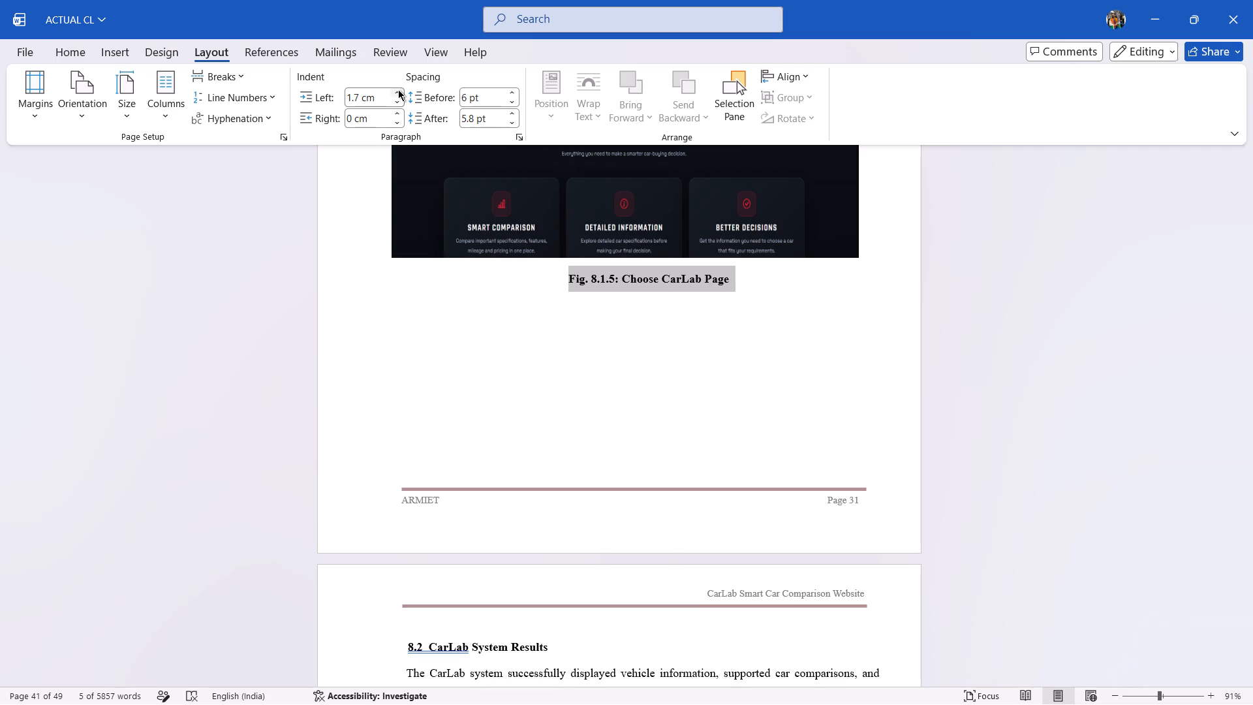
pyautogui.doubleClick(398, 89)
pyautogui.tripleClick(397, 101)
pyautogui.tripleClick(397, 101)
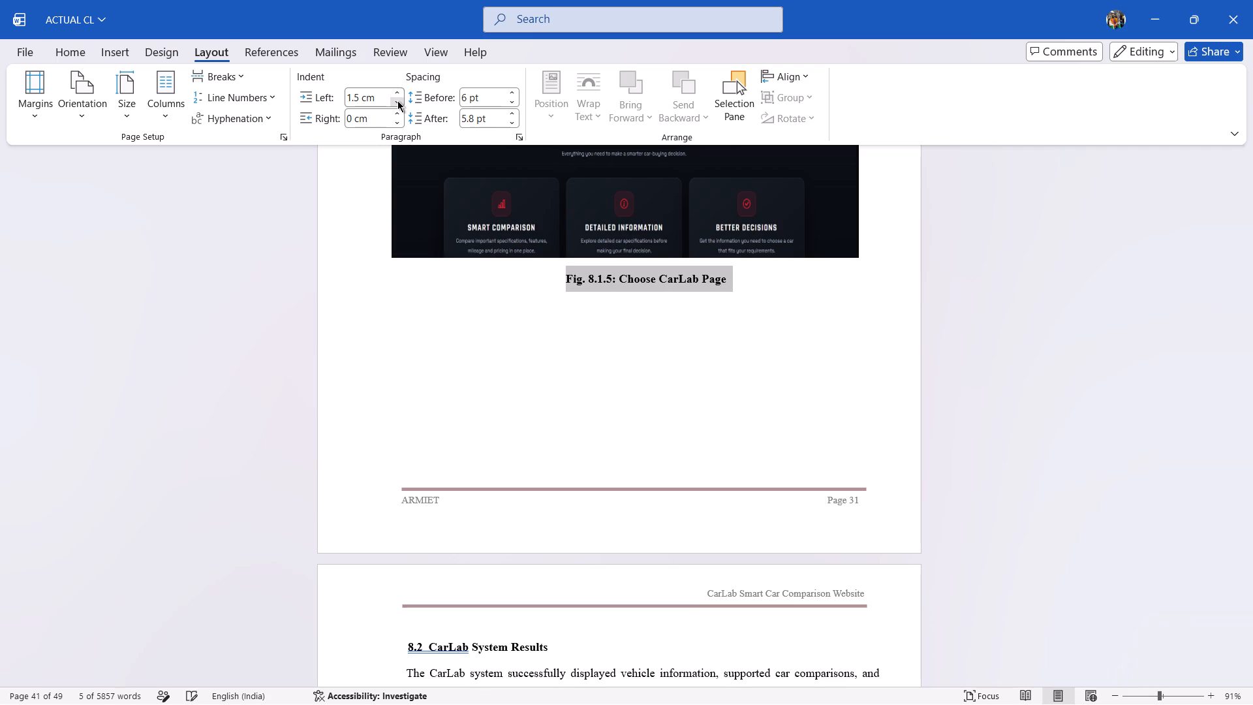
pyautogui.doubleClick(397, 101)
pyautogui.click(397, 101)
pyautogui.click(397, 101)
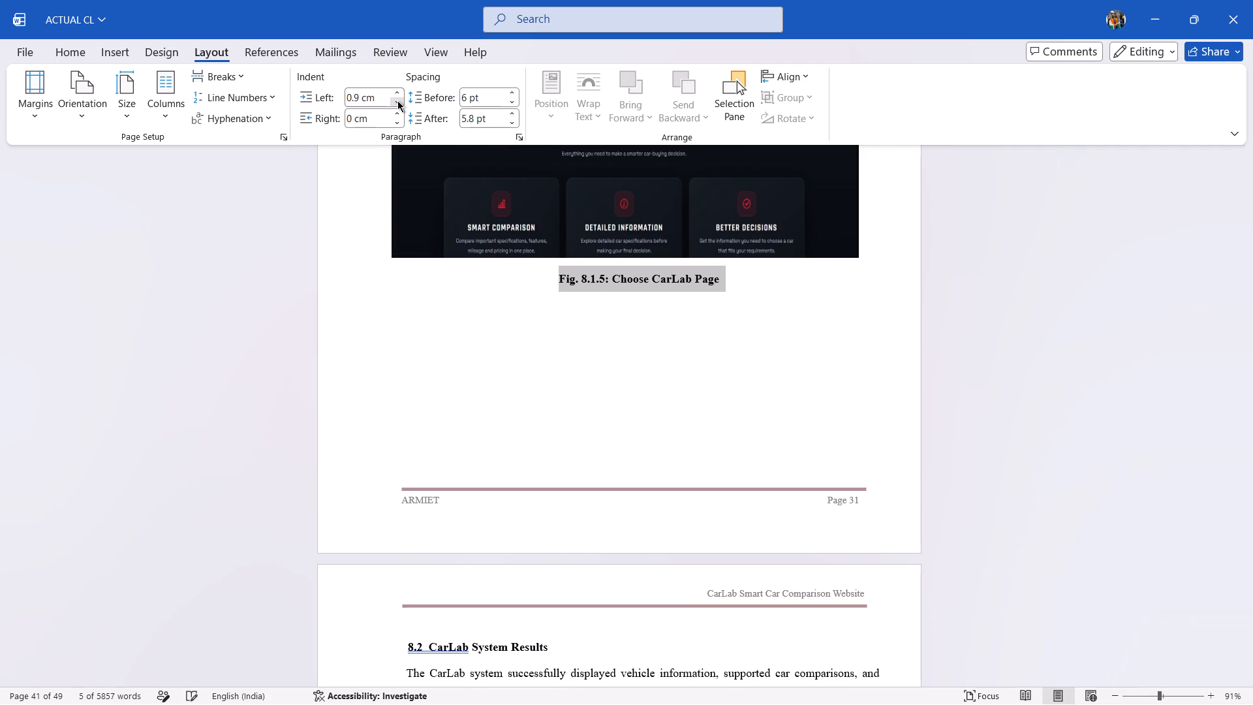
pyautogui.click(397, 101)
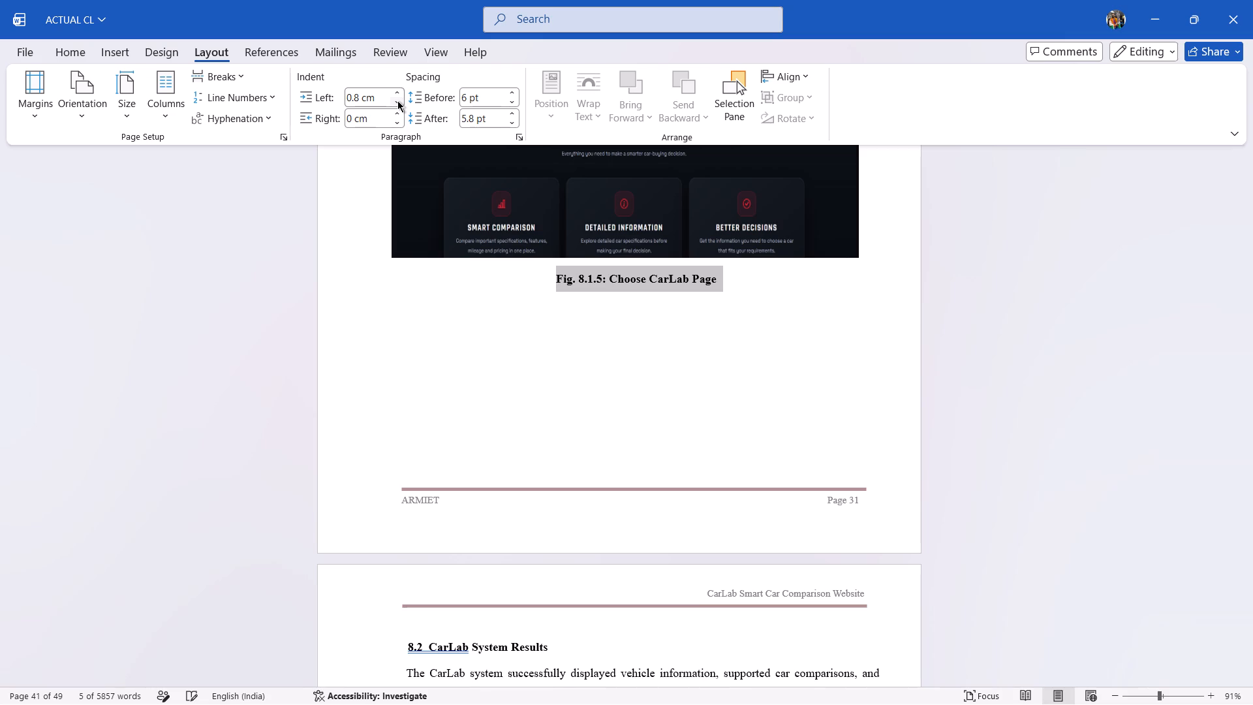
pyautogui.click(397, 101)
pyautogui.click(468, 304)
# Remove the extra space after the number in the 8.2 CarLab System Results heading.
pyautogui.scroll(-1, 468, 304)
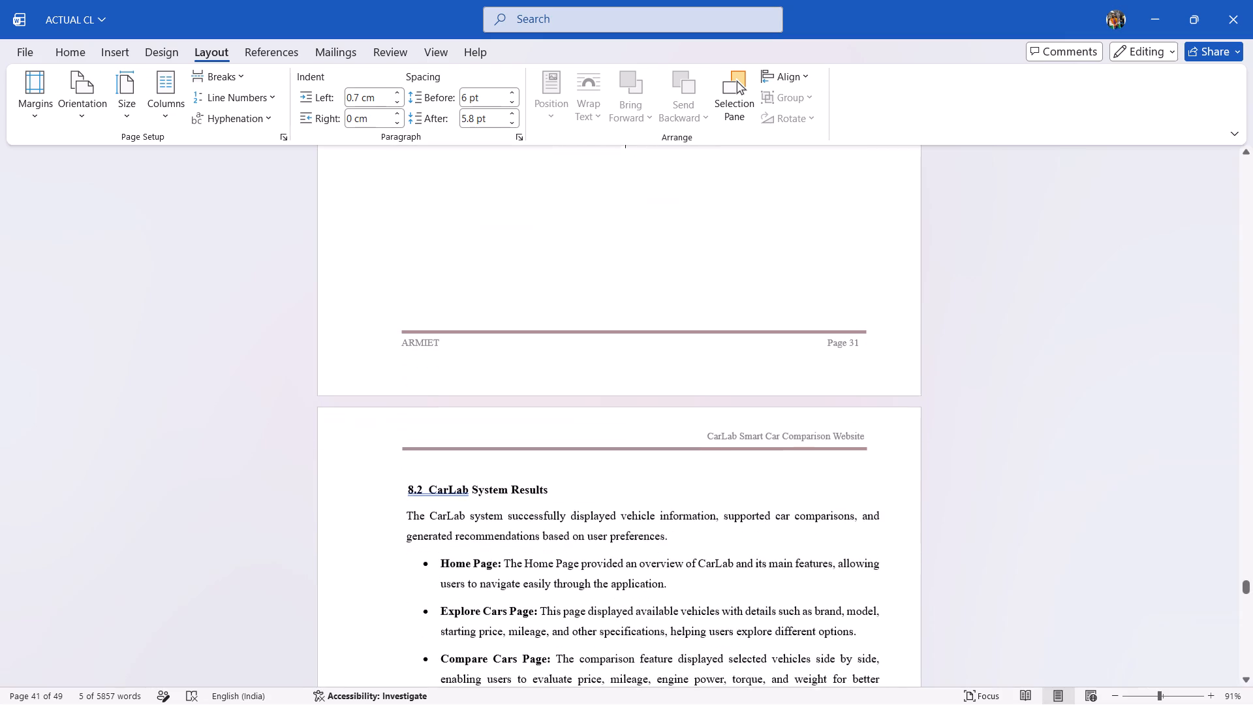
pyautogui.scroll(-3, 468, 304)
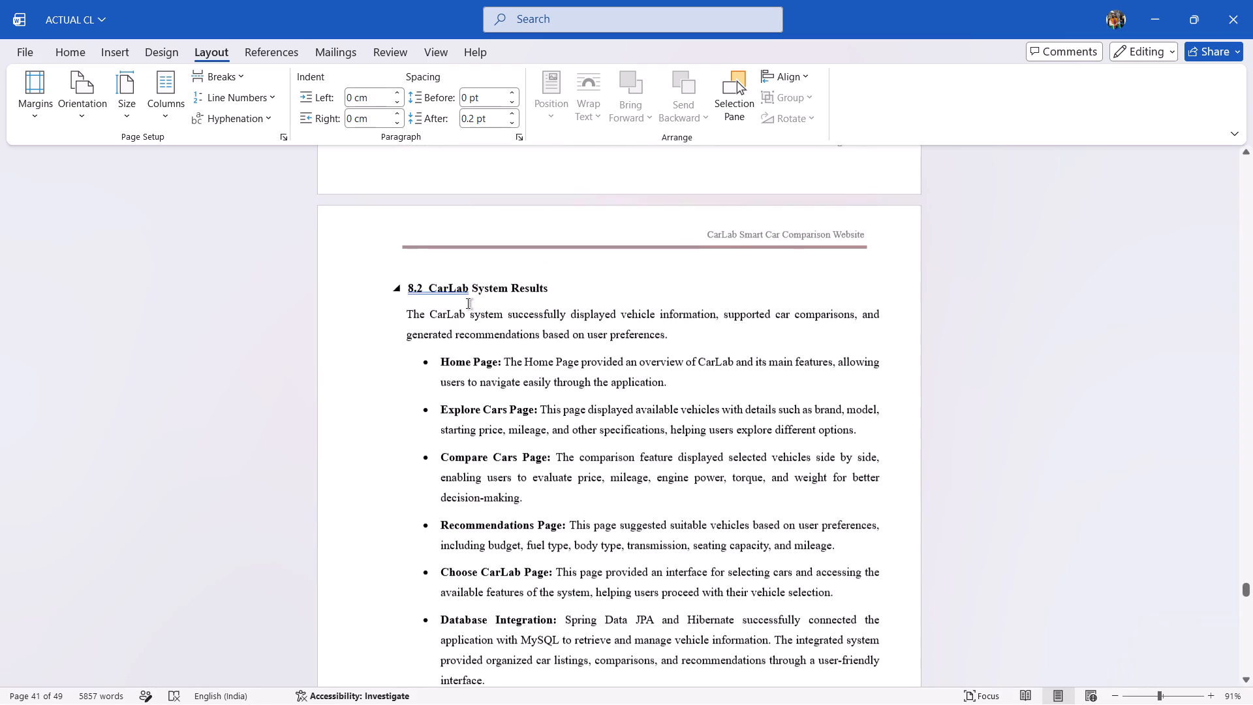
pyautogui.scroll(-1, 468, 304)
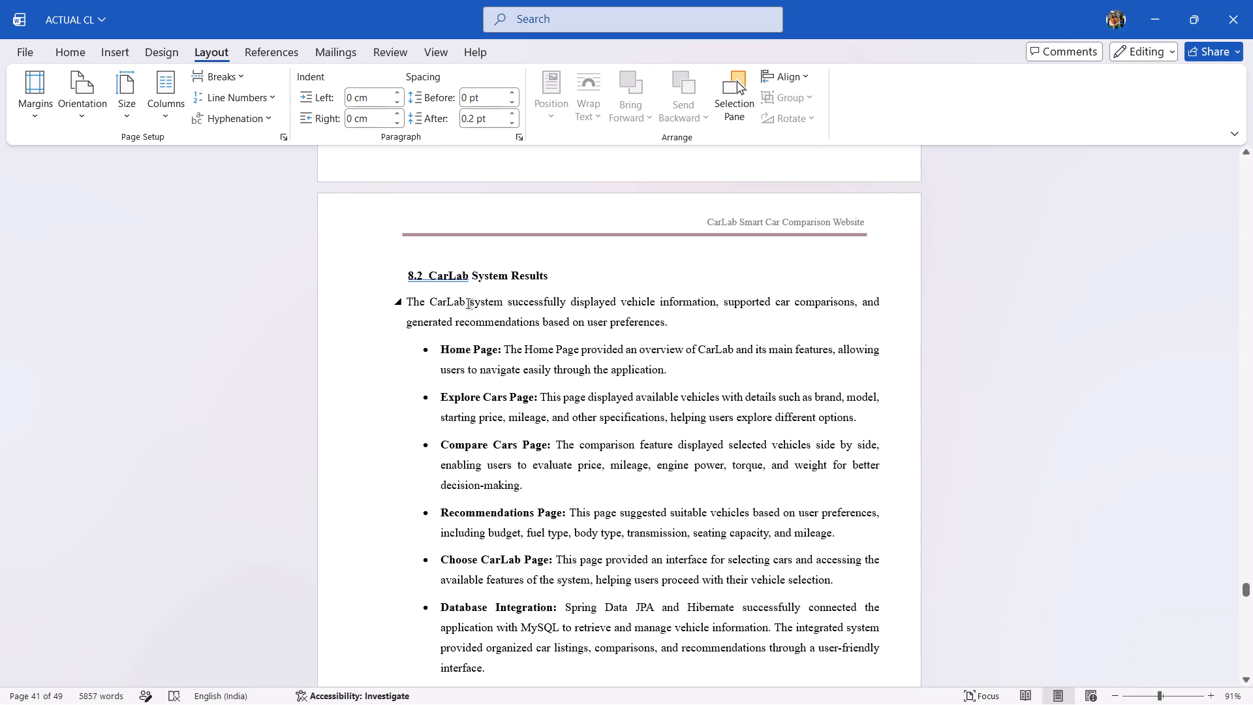
pyautogui.scroll(-1, 468, 304)
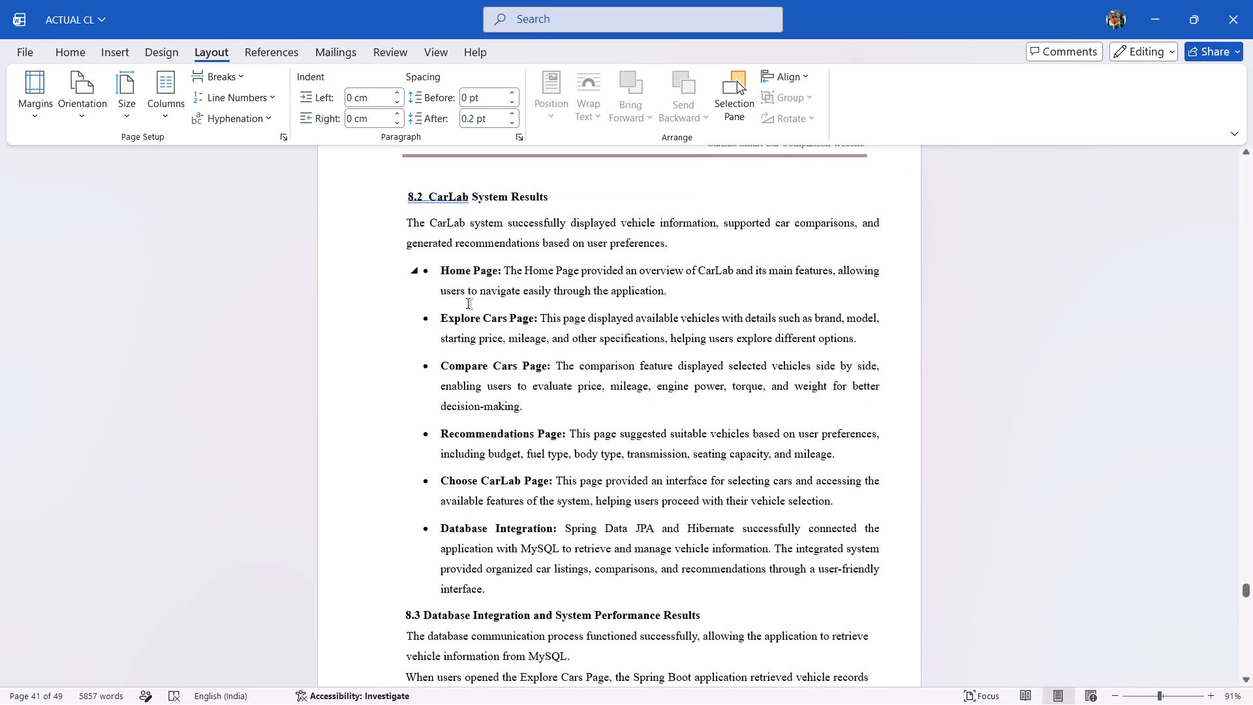
pyautogui.scroll(-1, 468, 304)
pyautogui.scroll(1, 468, 304)
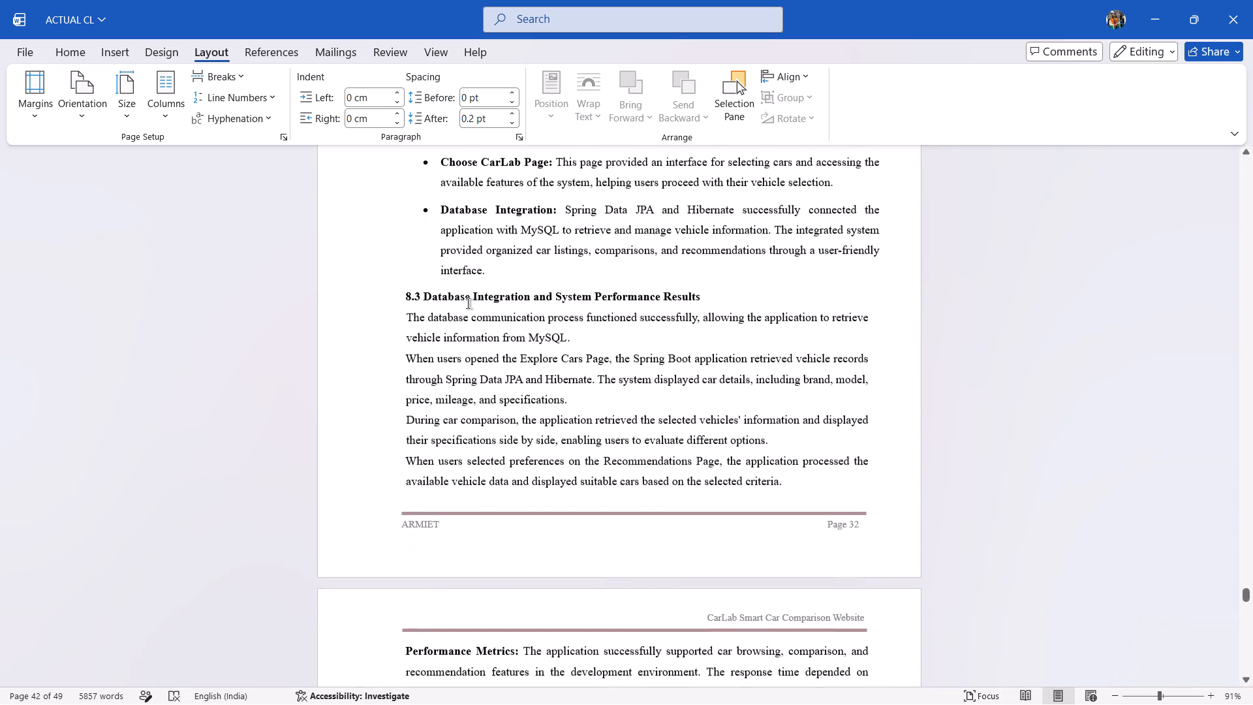
pyautogui.scroll(2, 468, 304)
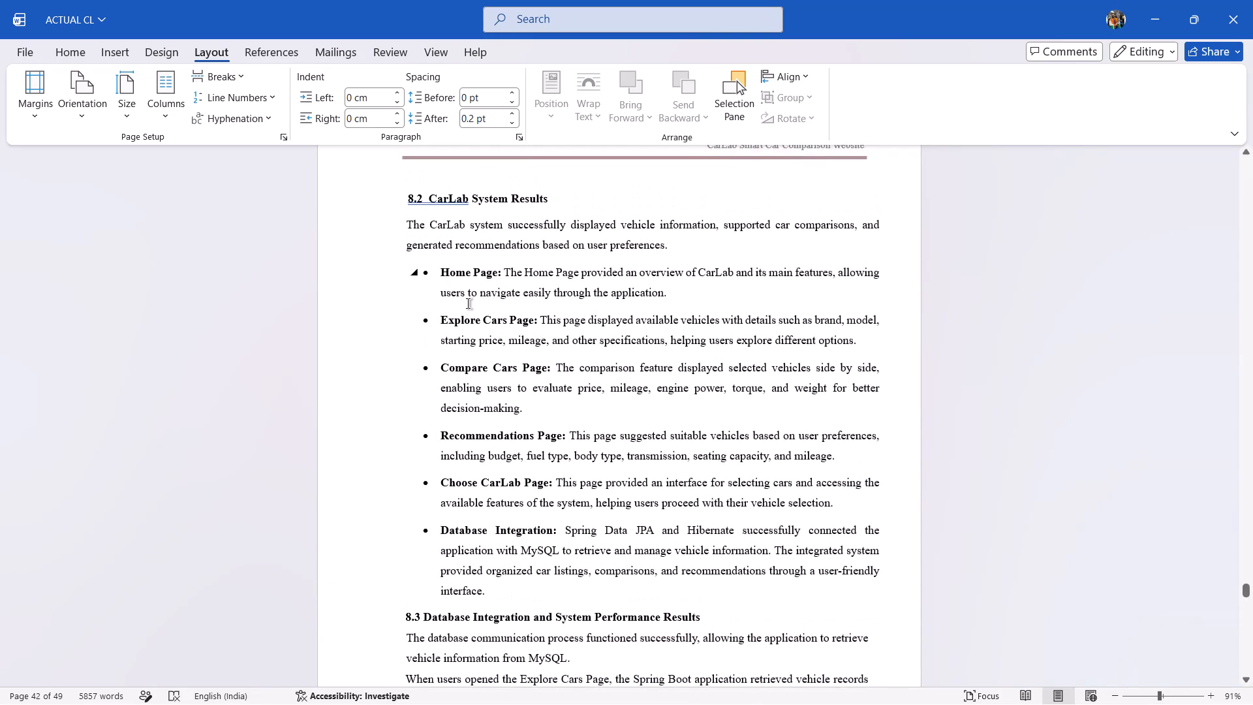
pyautogui.scroll(-1, 468, 304)
pyautogui.scroll(1, 468, 304)
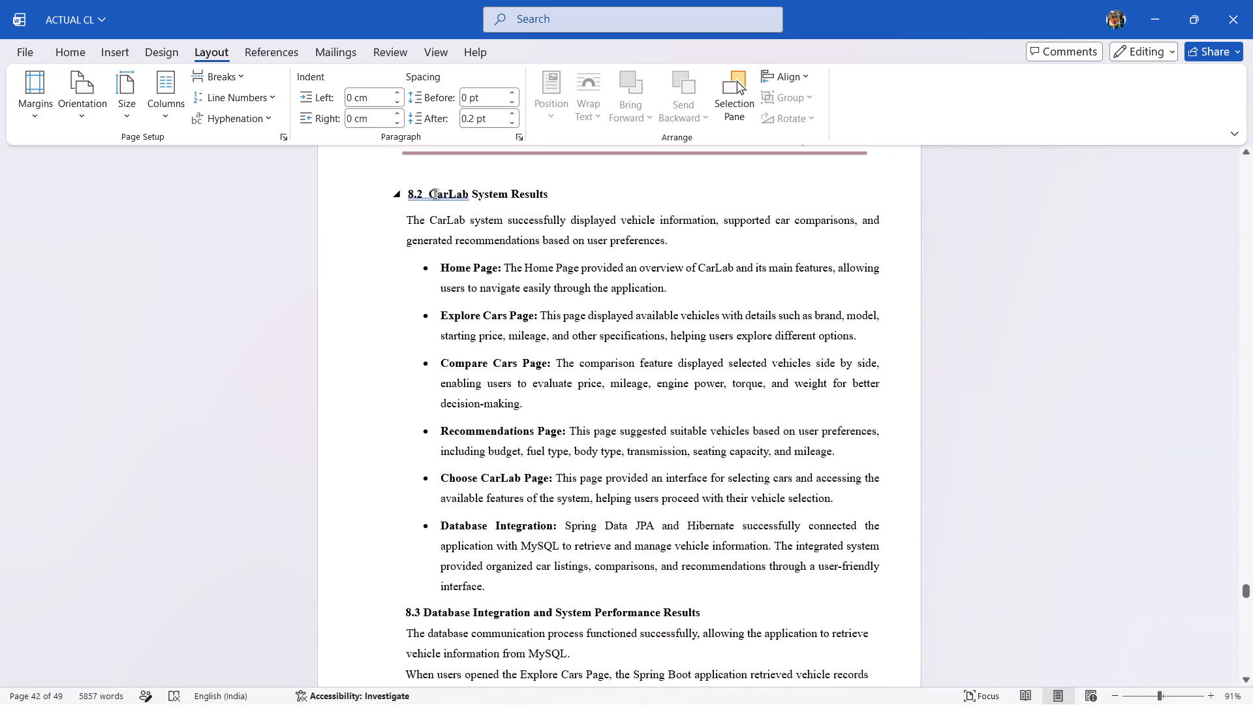
pyautogui.click(431, 194)
pyautogui.press('BackSpace')
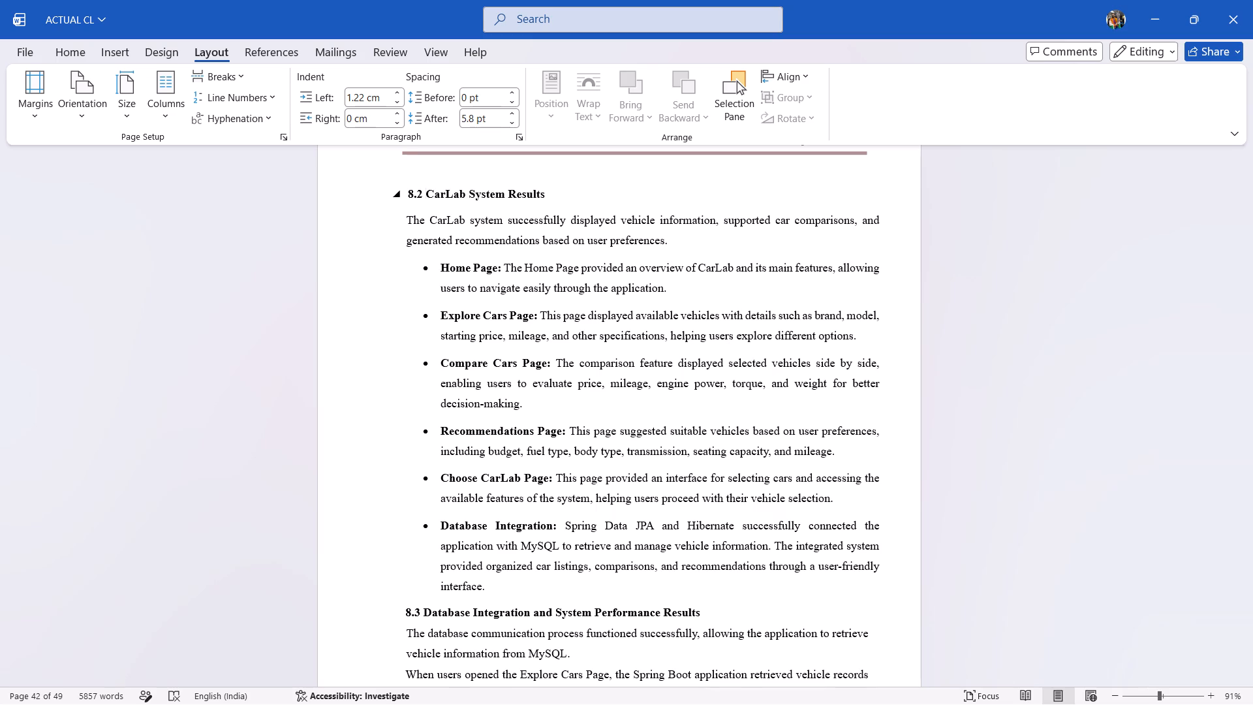
# Turn the four paragraphs under 8.3 Database Integration and System Performance Results into bullet points.
pyautogui.scroll(-3, 444, 200)
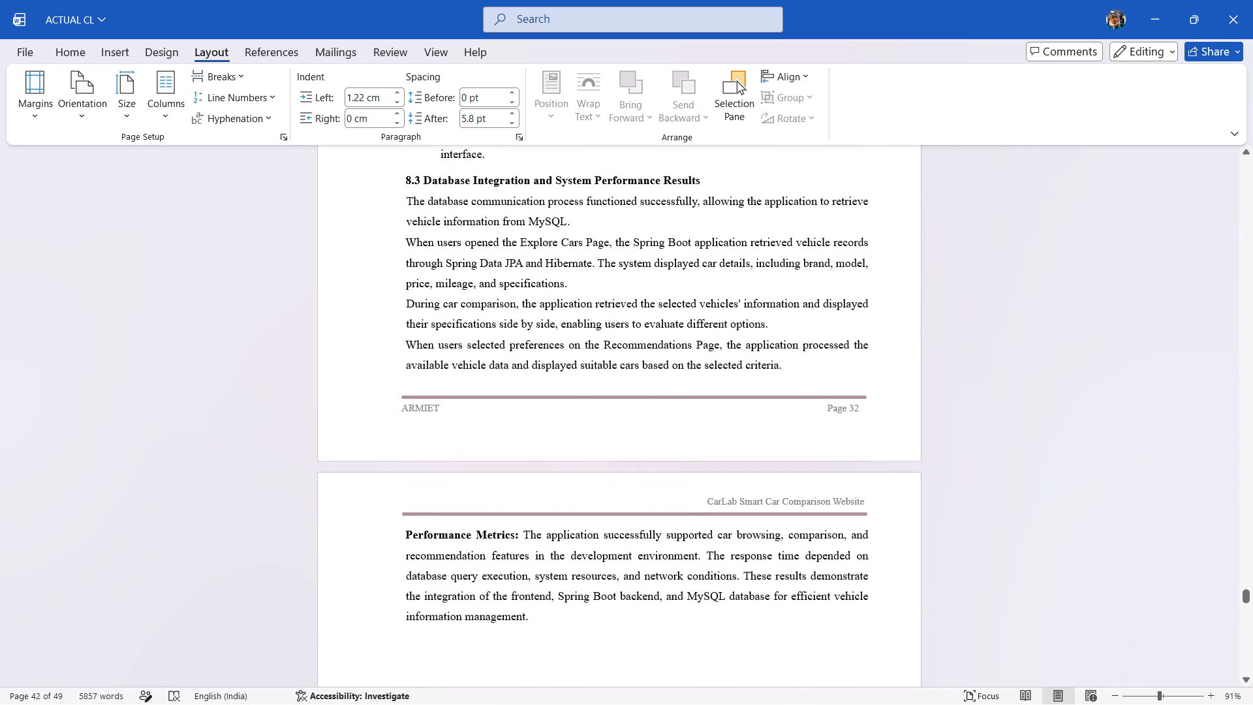
pyautogui.scroll(1, 444, 200)
pyautogui.scroll(1, 399, 390)
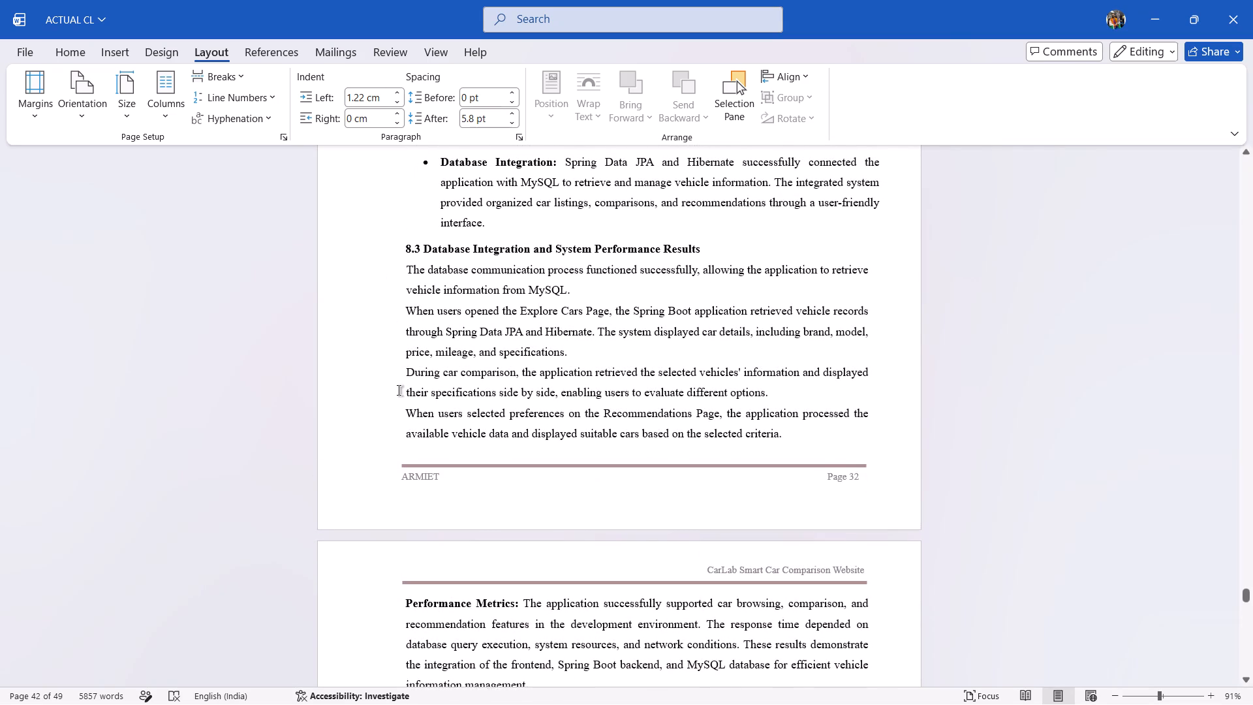
pyautogui.scroll(1, 399, 390)
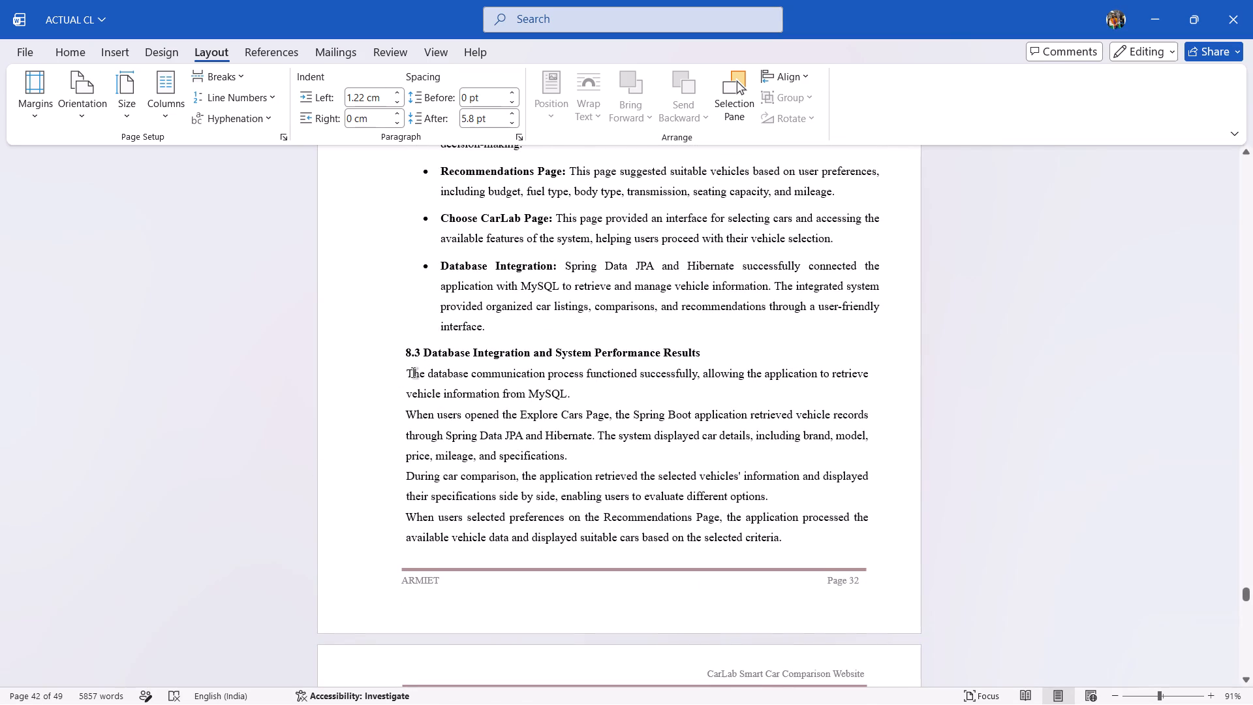
pyautogui.click(409, 373)
pyautogui.press('space')
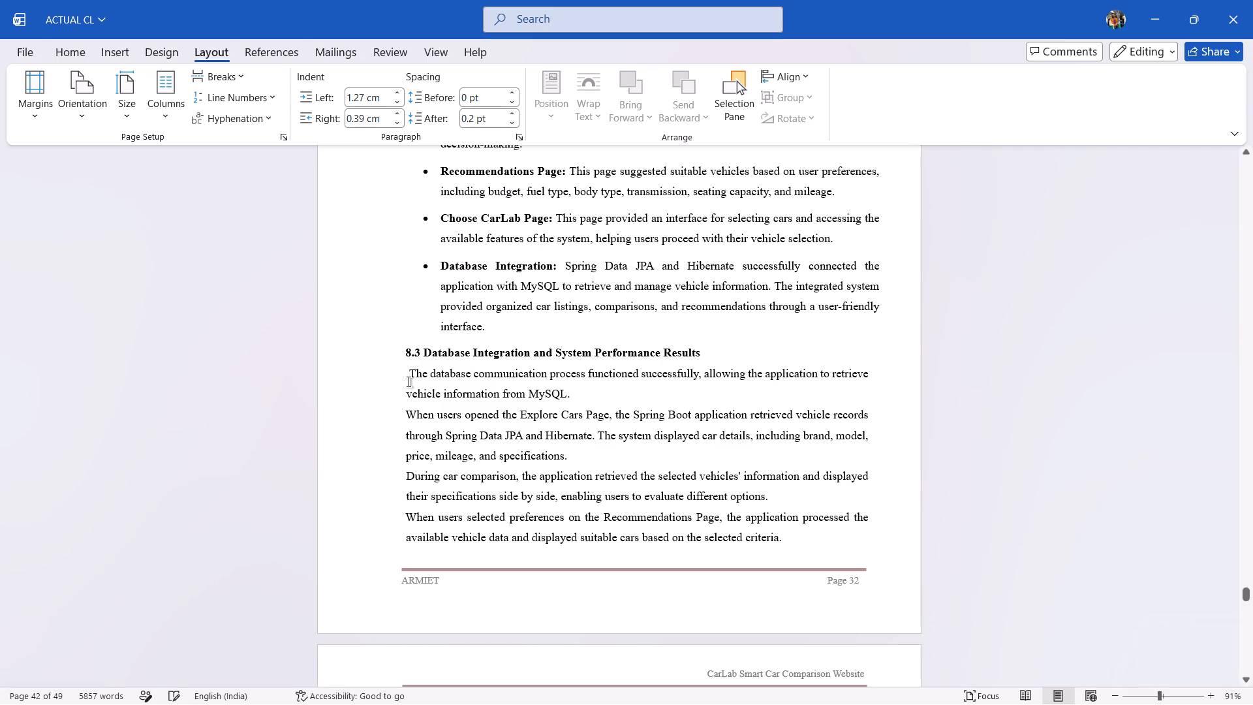
pyautogui.press('BackSpace')
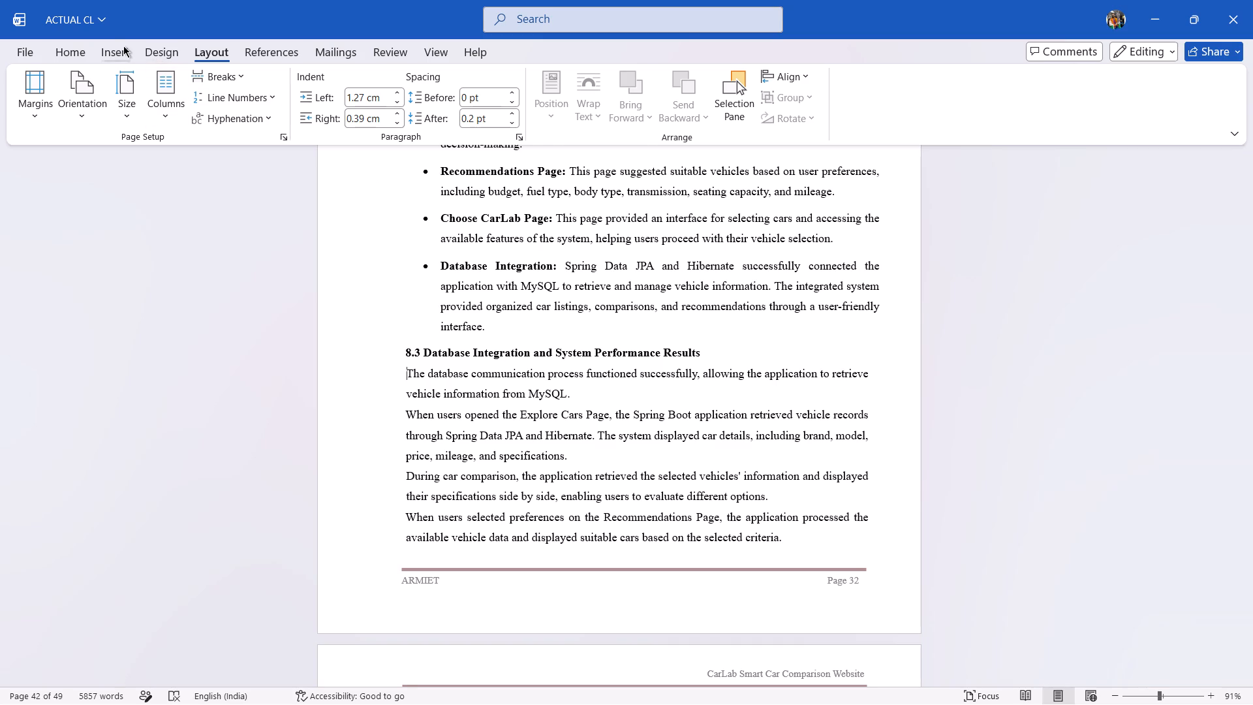
pyautogui.click(123, 46)
pyautogui.click(73, 52)
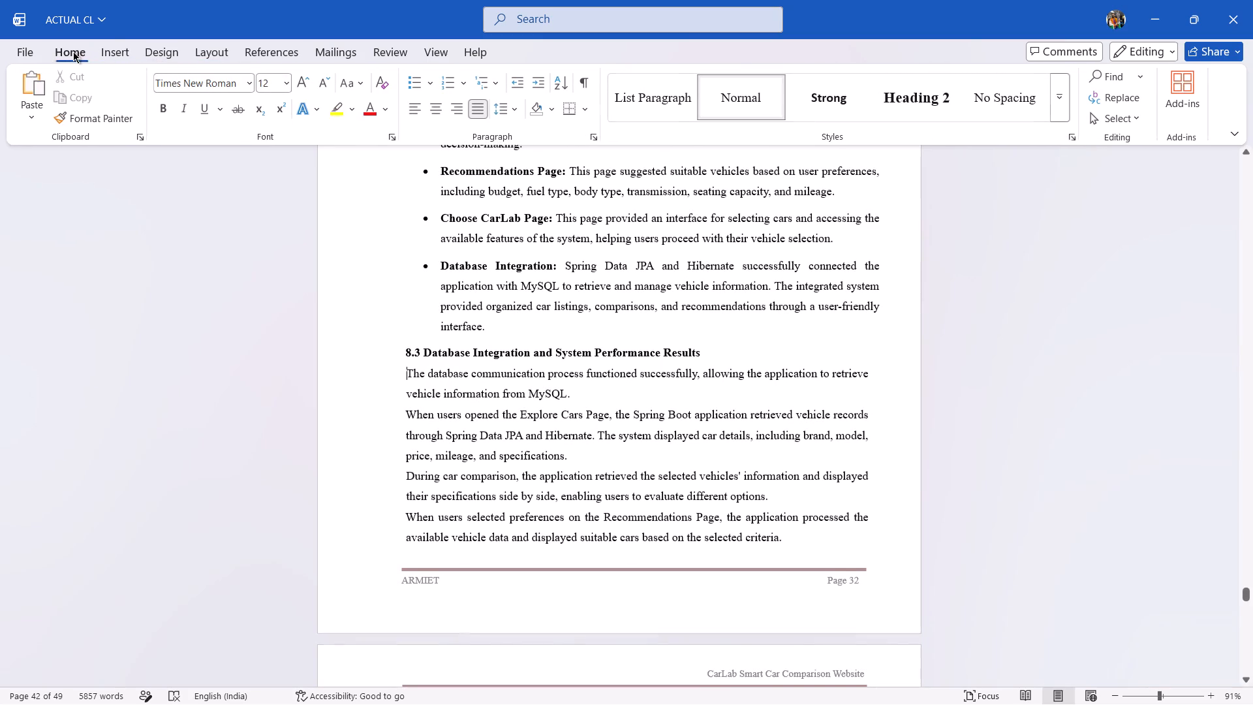
pyautogui.click(415, 78)
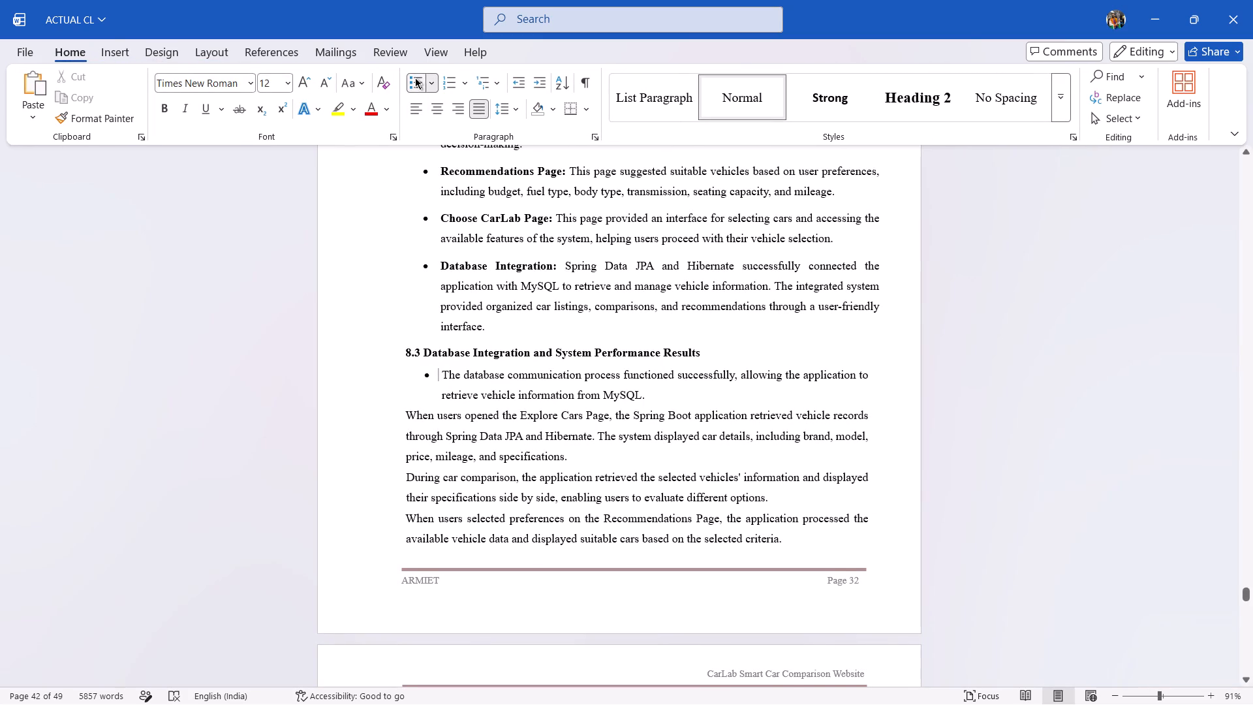
pyautogui.click(407, 413)
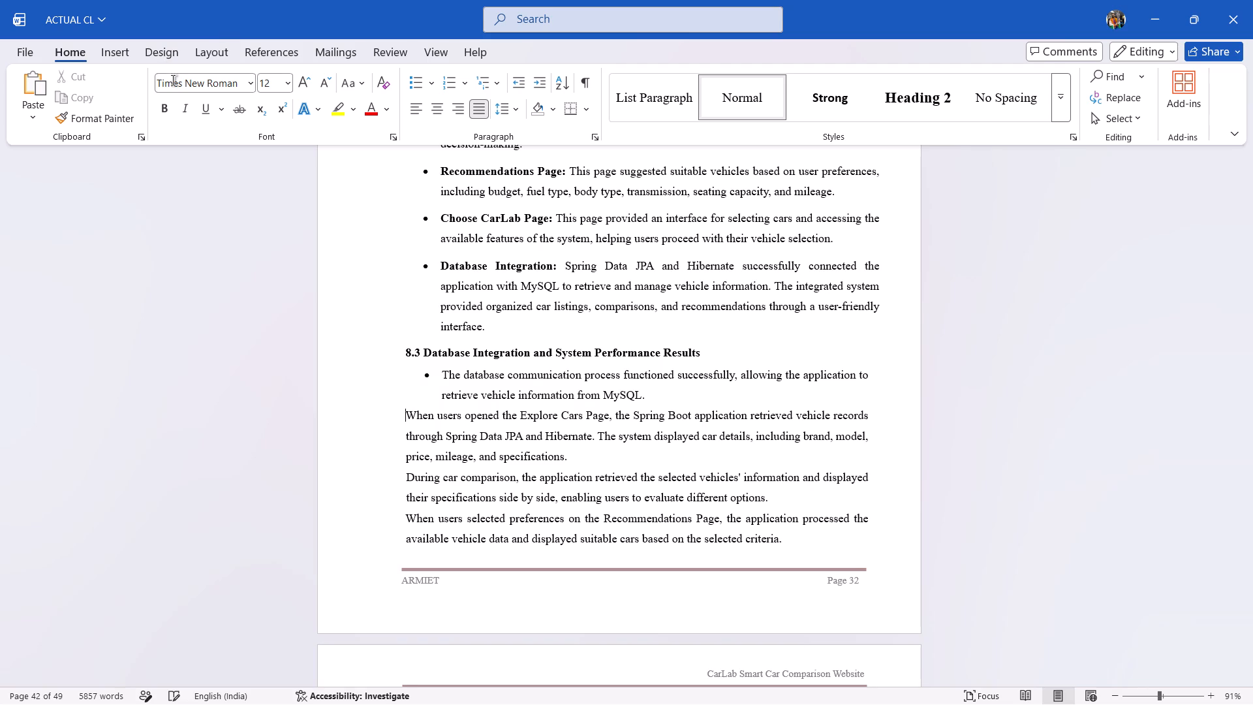
pyautogui.click(416, 86)
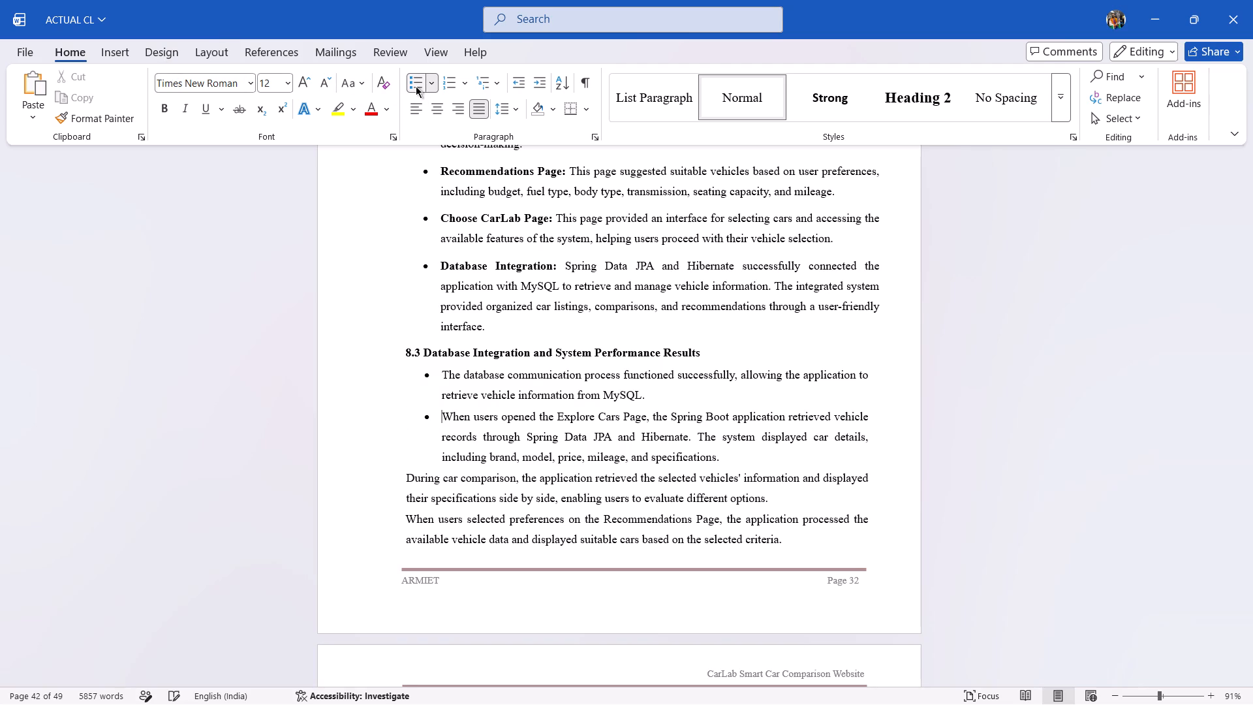
pyautogui.click(406, 476)
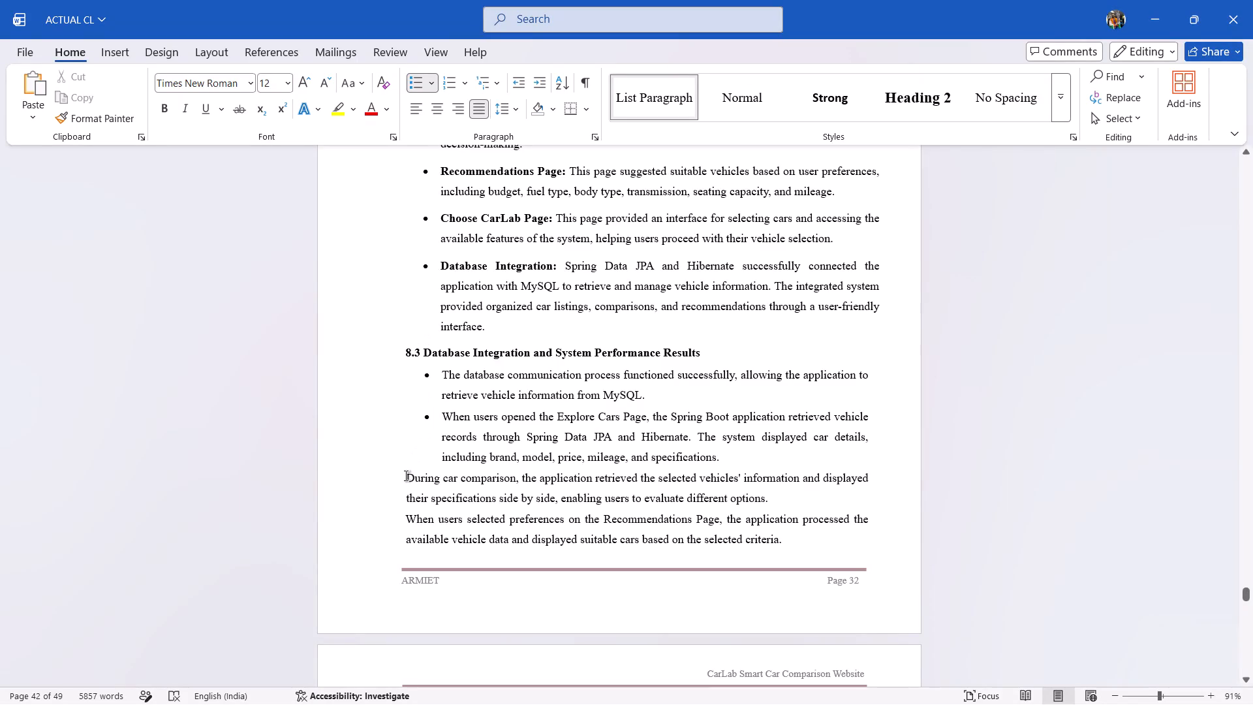
pyautogui.click(416, 80)
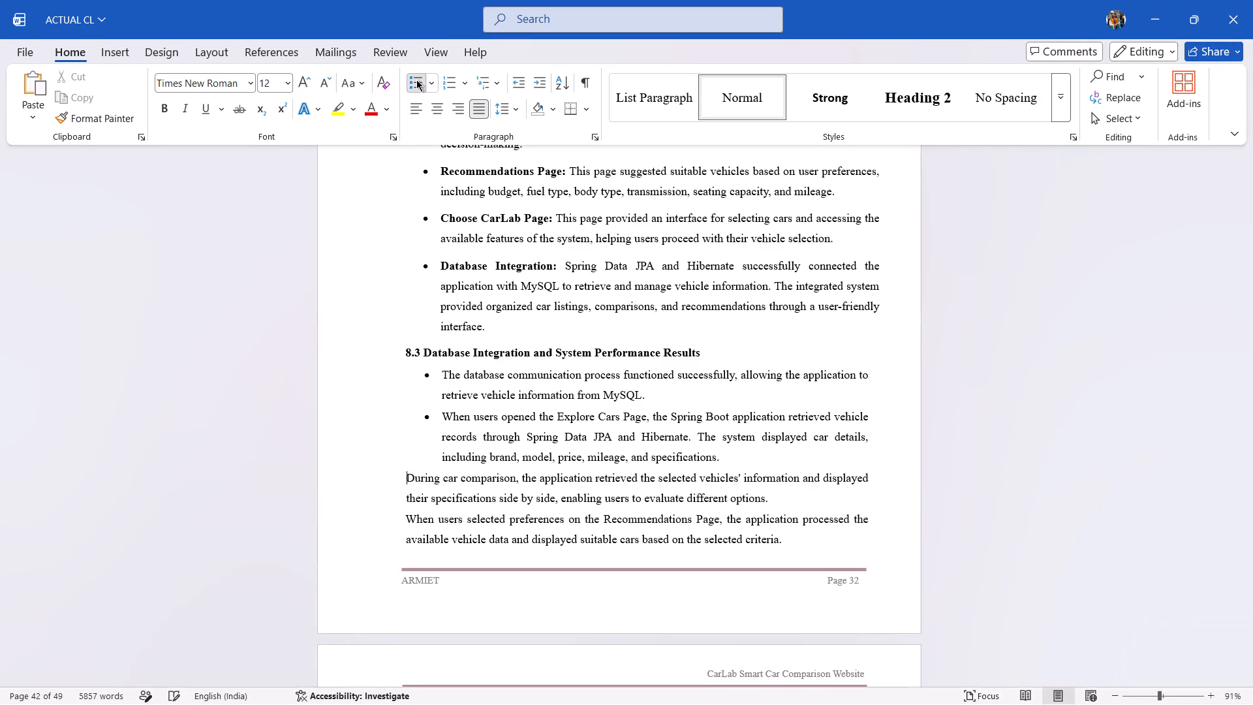
pyautogui.scroll(-1, 454, 401)
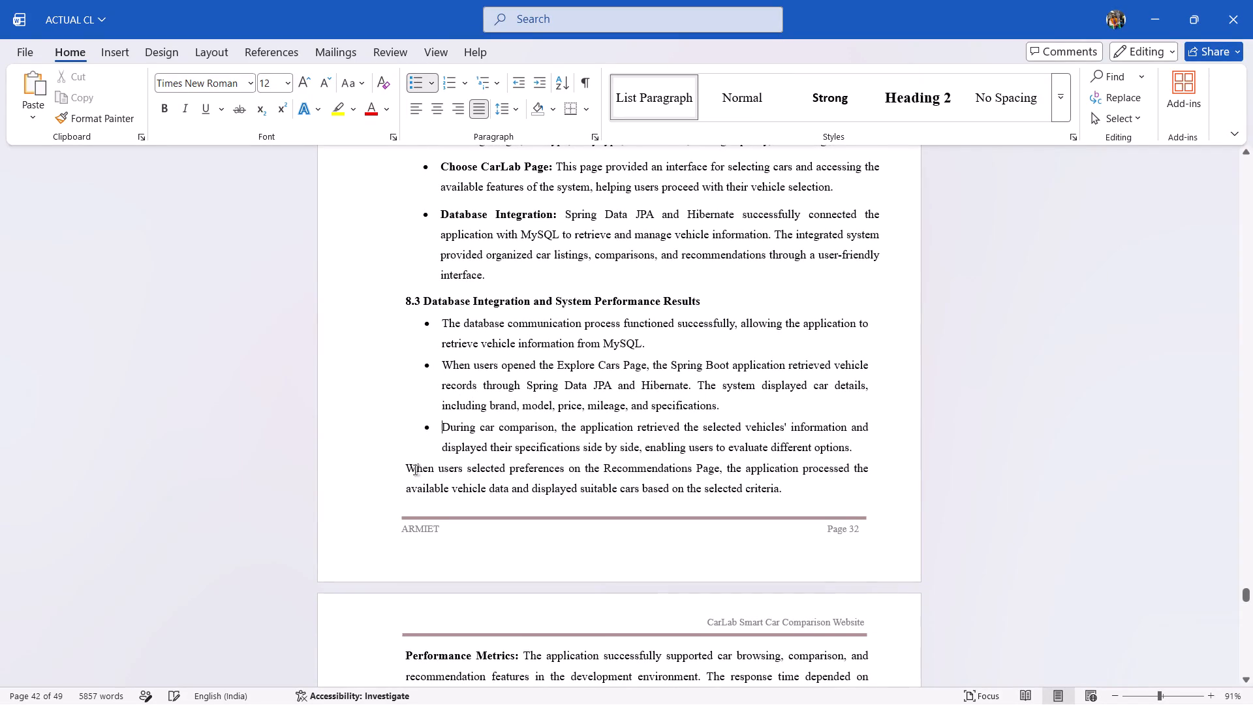
pyautogui.click(409, 469)
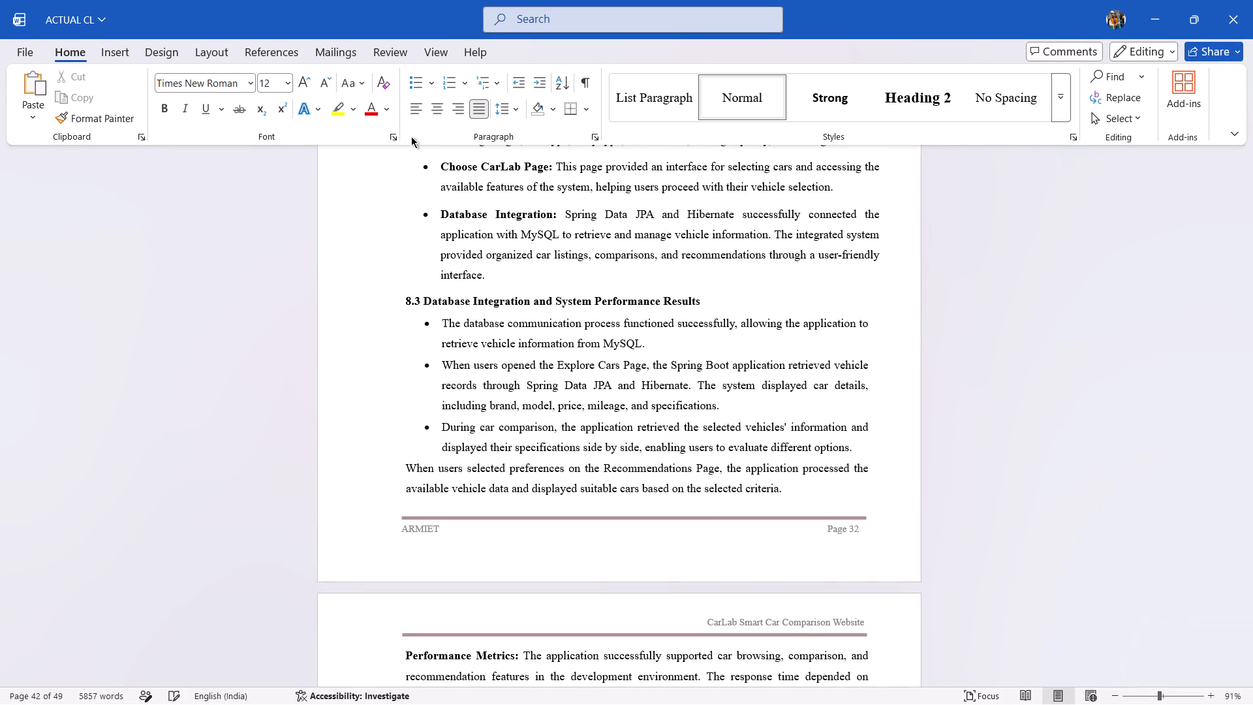
pyautogui.click(412, 79)
# Review the layout from the end of section 8.3 and Performance Metrics through to the Chapter 9 Conclusion text.
pyautogui.scroll(-1, 452, 317)
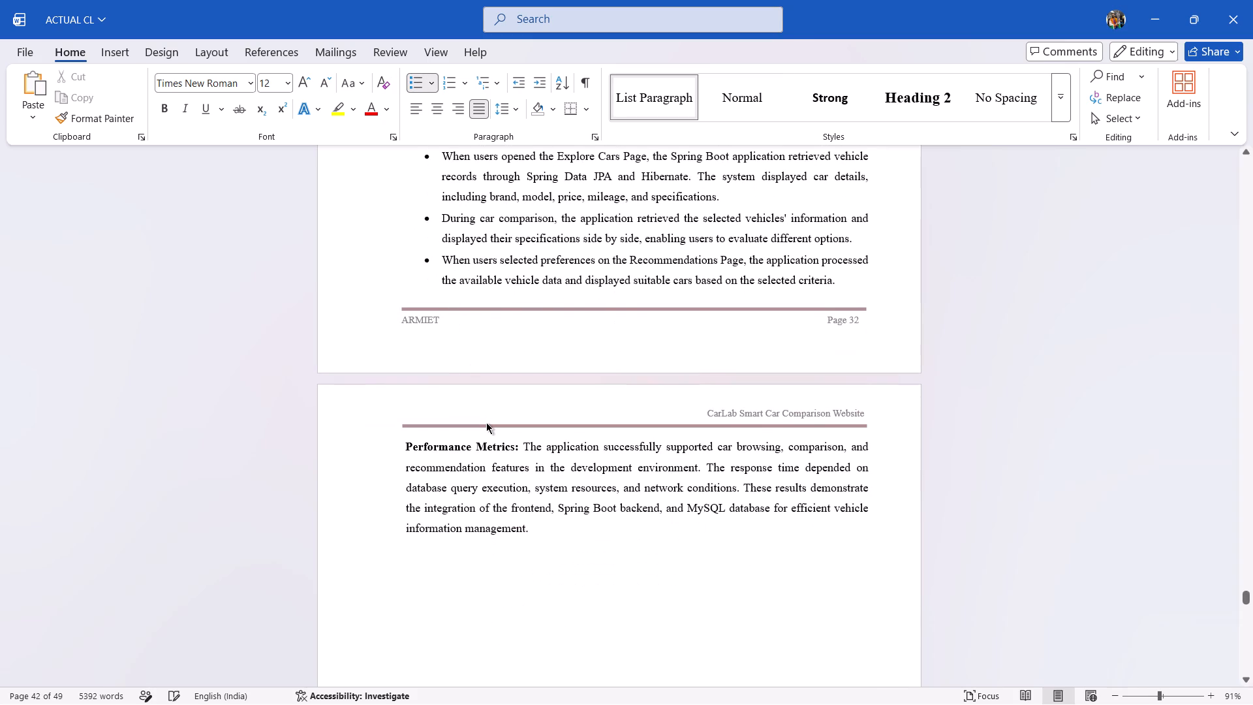
pyautogui.scroll(2, 486, 422)
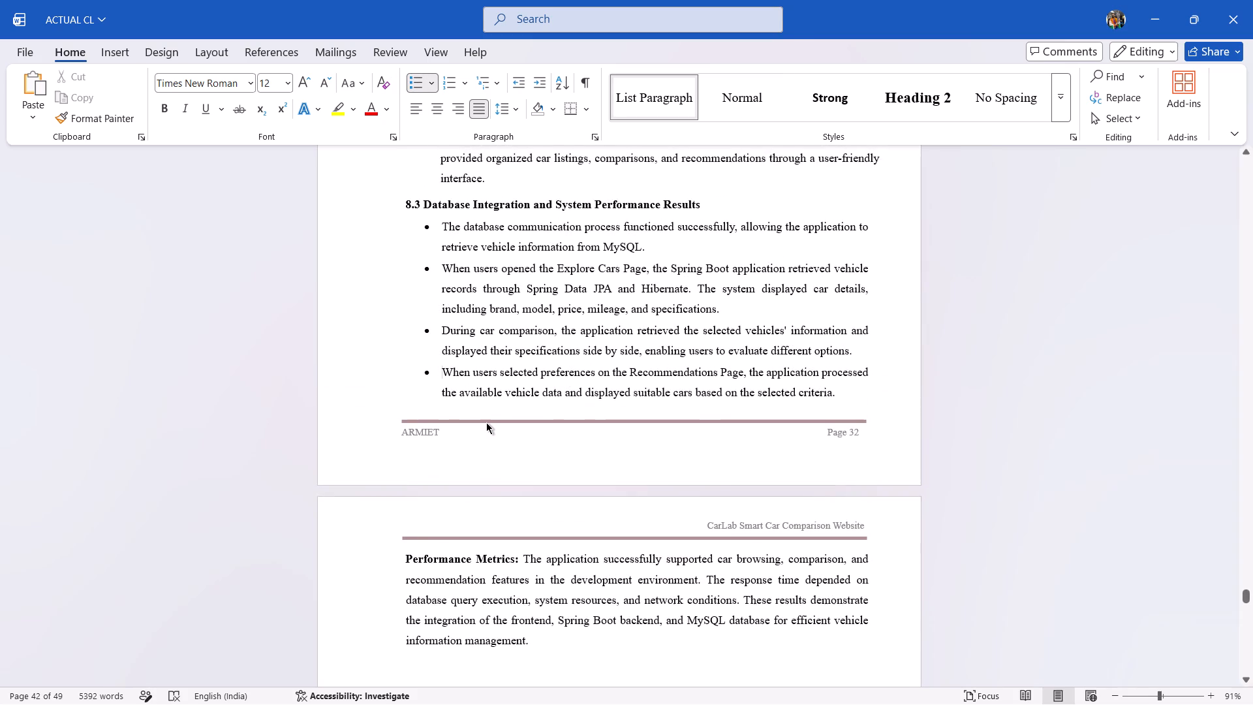
pyautogui.scroll(-4, 486, 422)
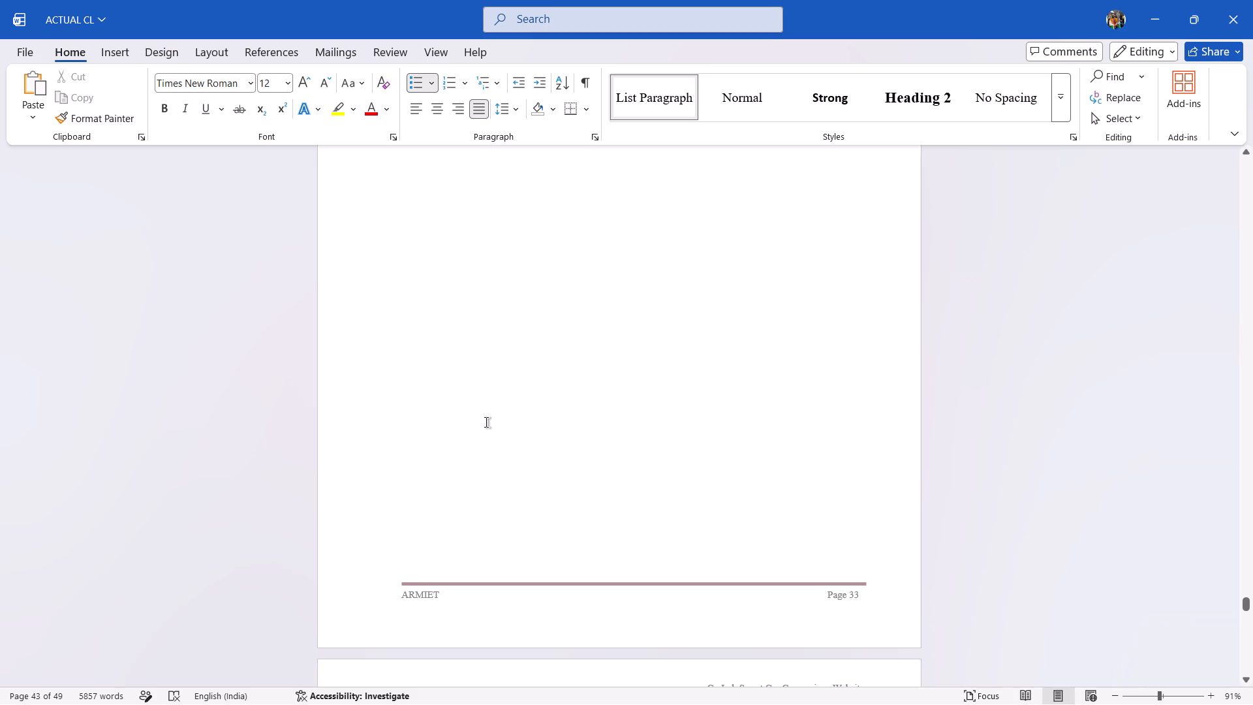
pyautogui.scroll(-2, 486, 422)
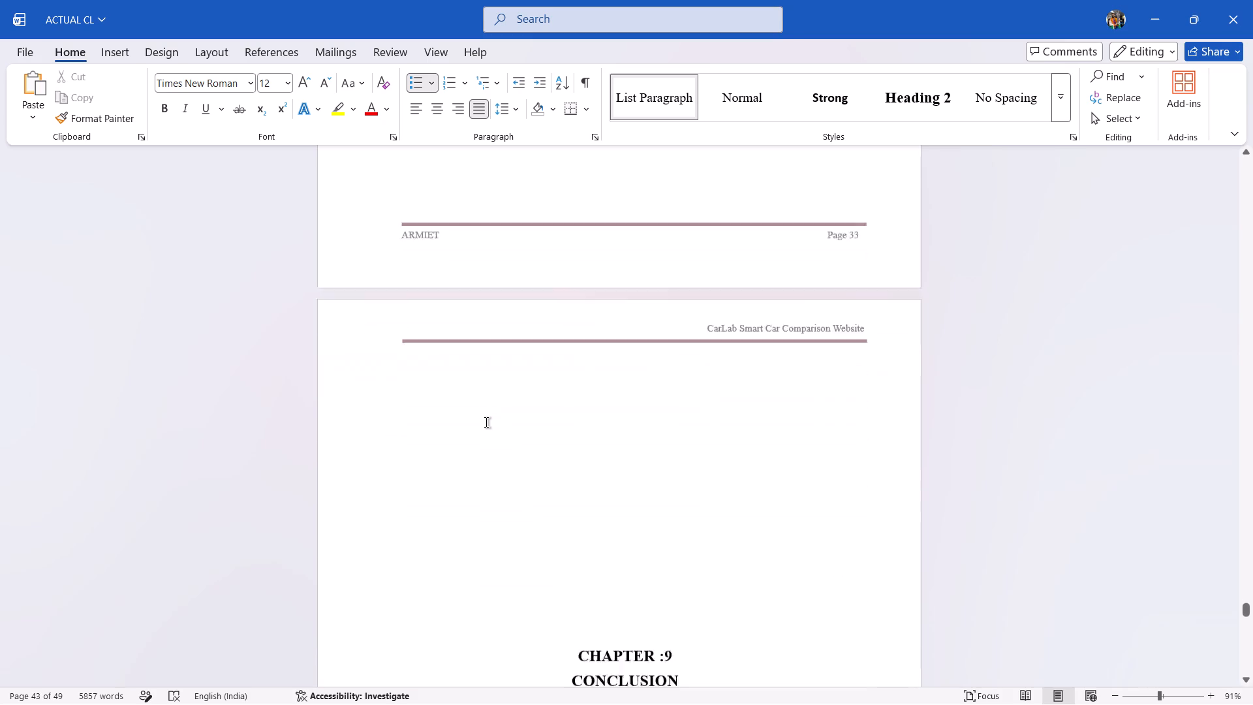
pyautogui.scroll(-4, 486, 422)
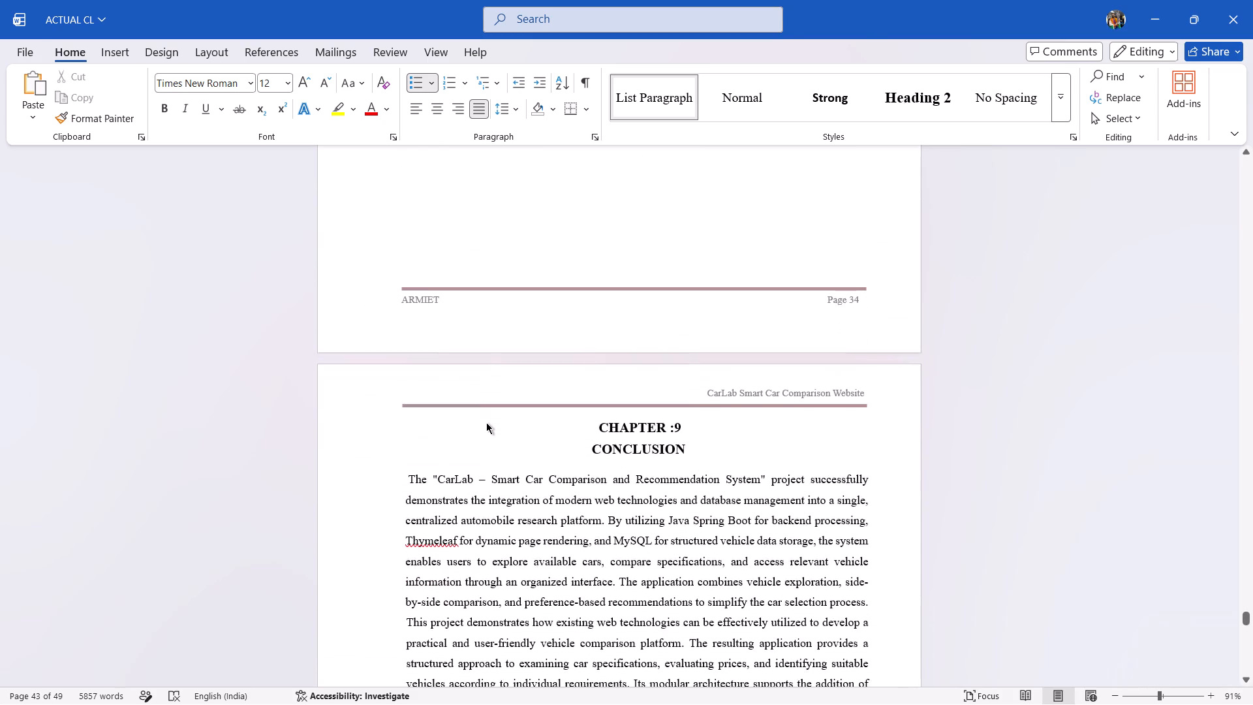
# Replace the flagged word Thymeleaf in the Chapter 9 Conclusion paragraph with the spelling suggestion "Thyme leaf".
pyautogui.scroll(-1, 486, 422)
pyautogui.rightClick(436, 506)
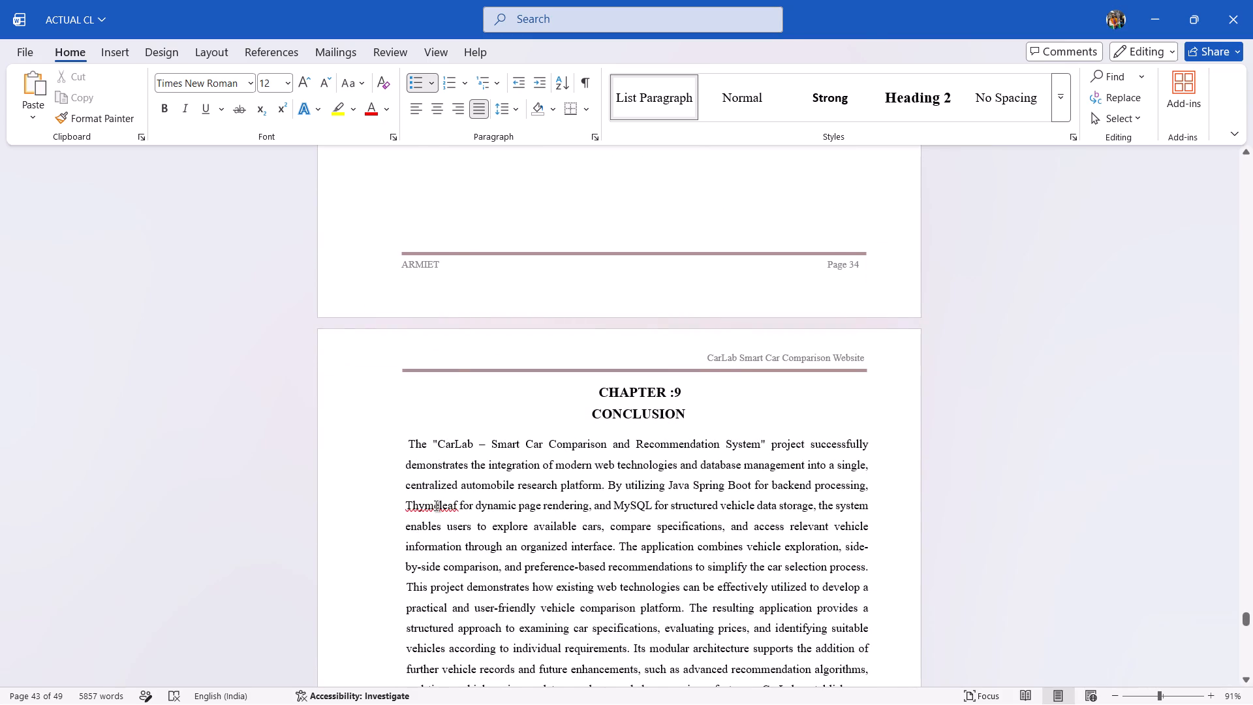
pyautogui.click(392, 185)
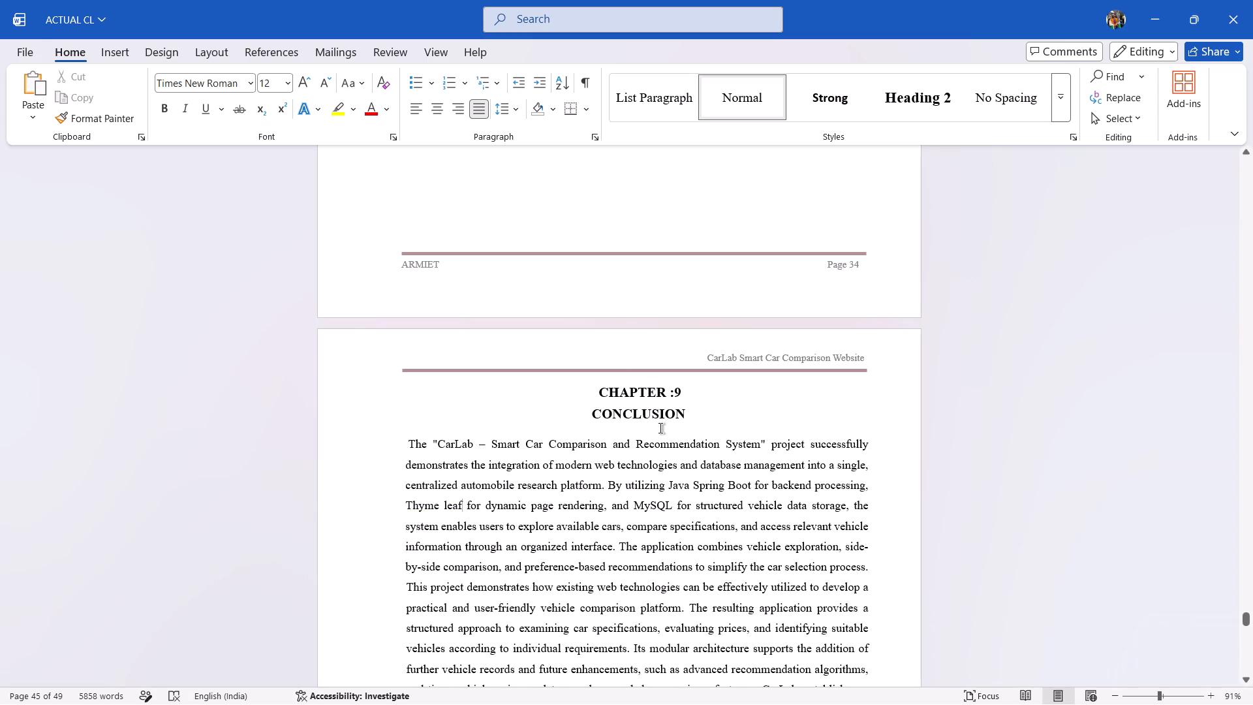
# Review the rest of the Chapter 9 Conclusion and the Chapter 10 Future Scope text and bullet points.
pyautogui.scroll(-1, 660, 428)
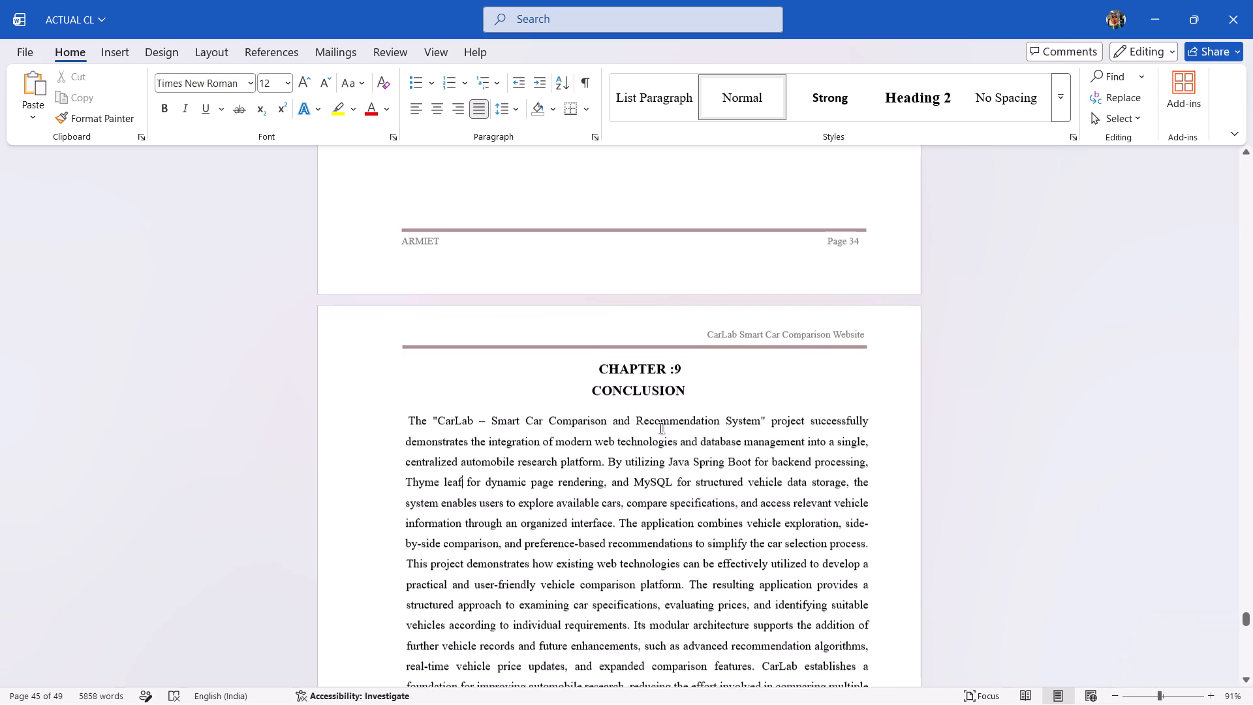
pyautogui.scroll(-3, 660, 428)
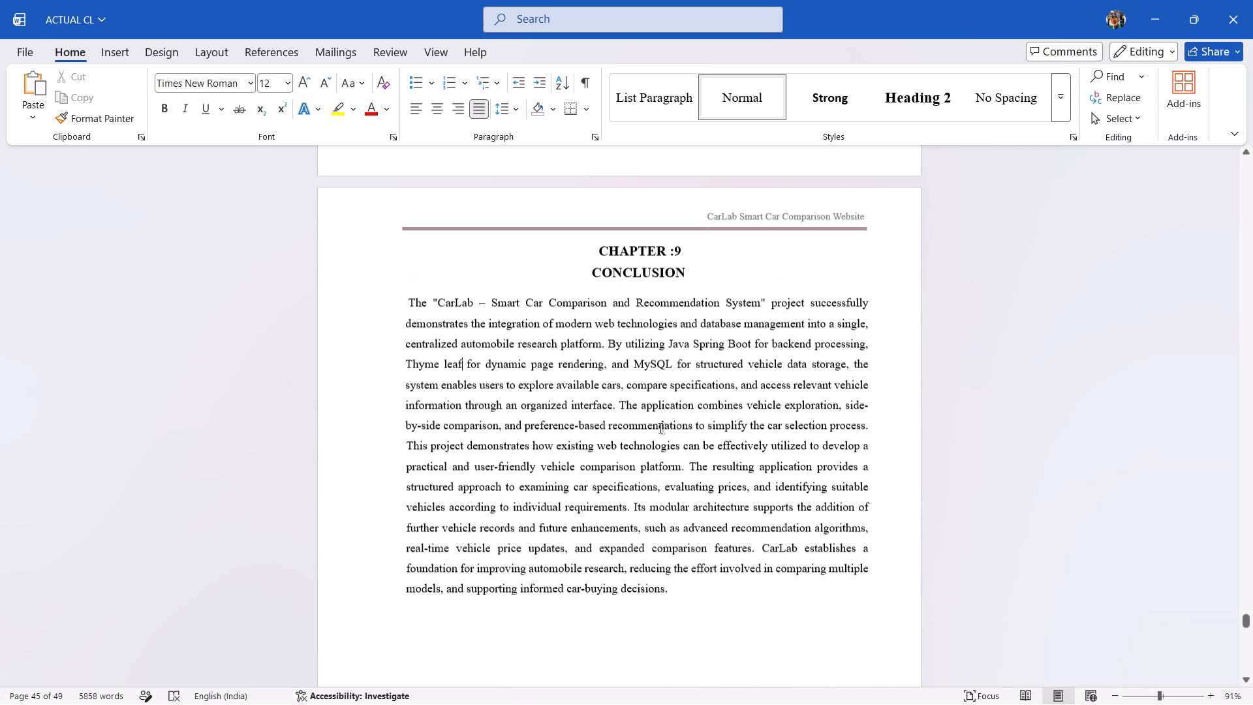
pyautogui.scroll(-4, 660, 428)
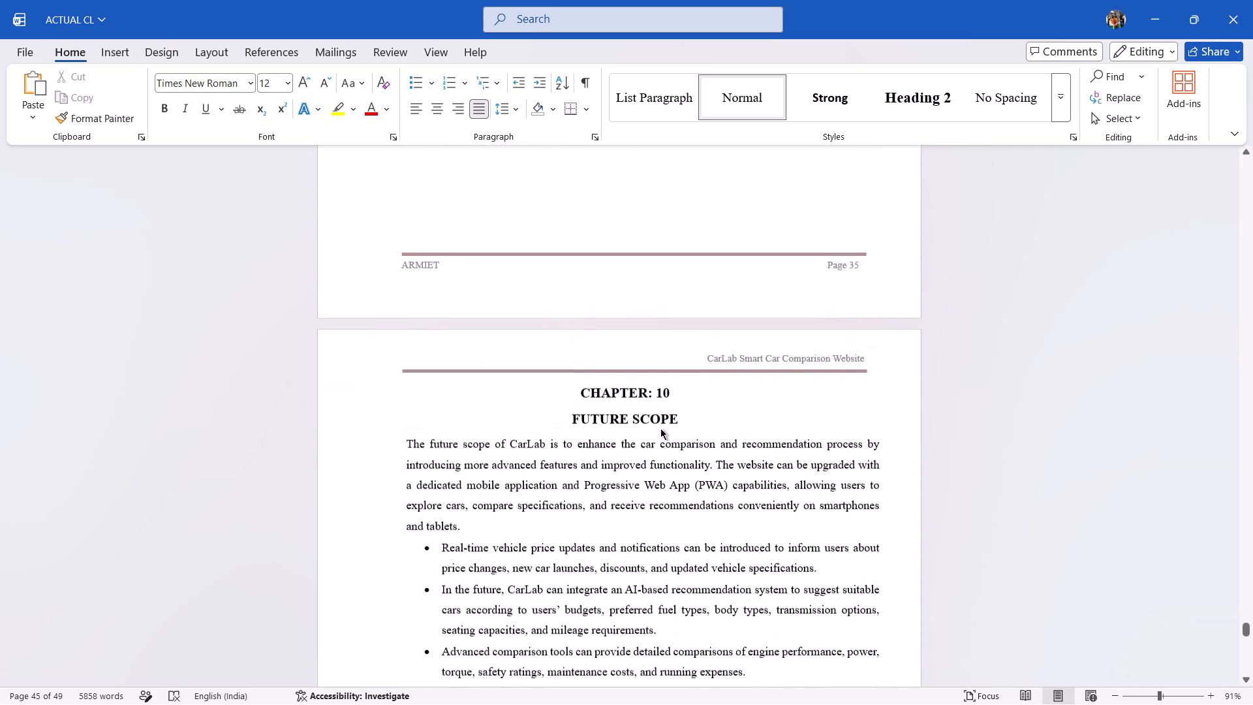
pyautogui.scroll(-3, 660, 428)
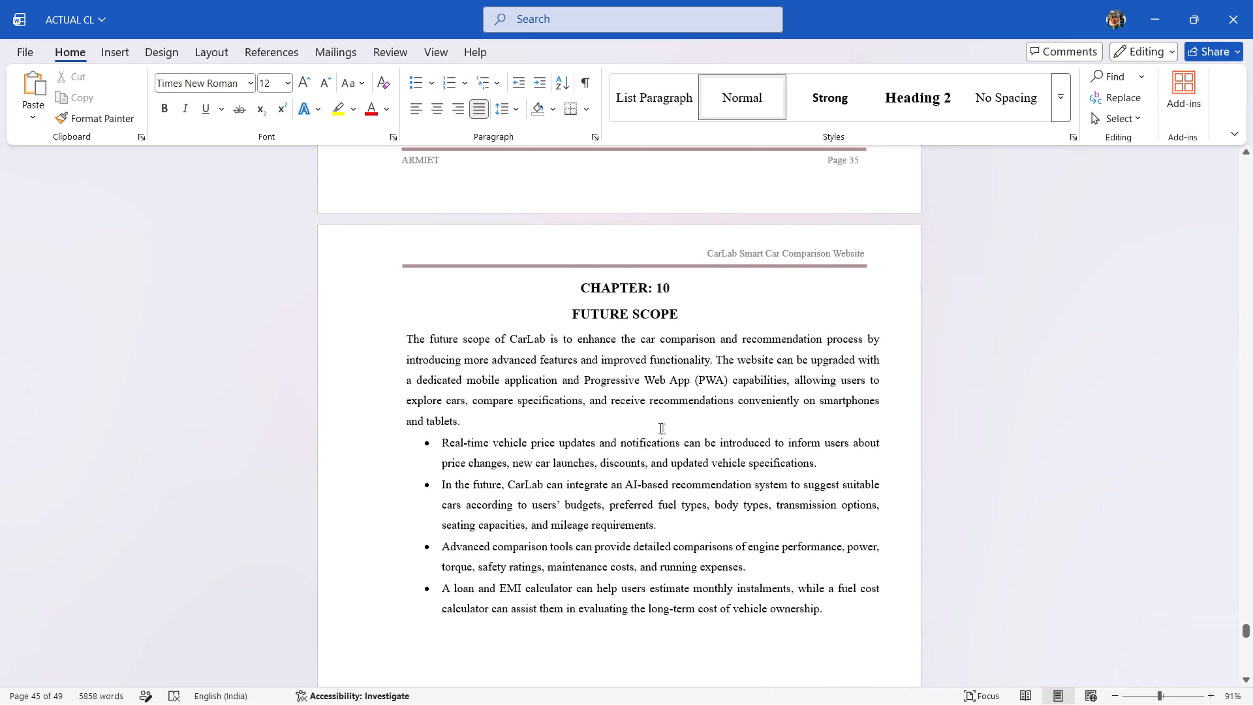
pyautogui.scroll(-3, 660, 428)
pyautogui.scroll(1, 660, 428)
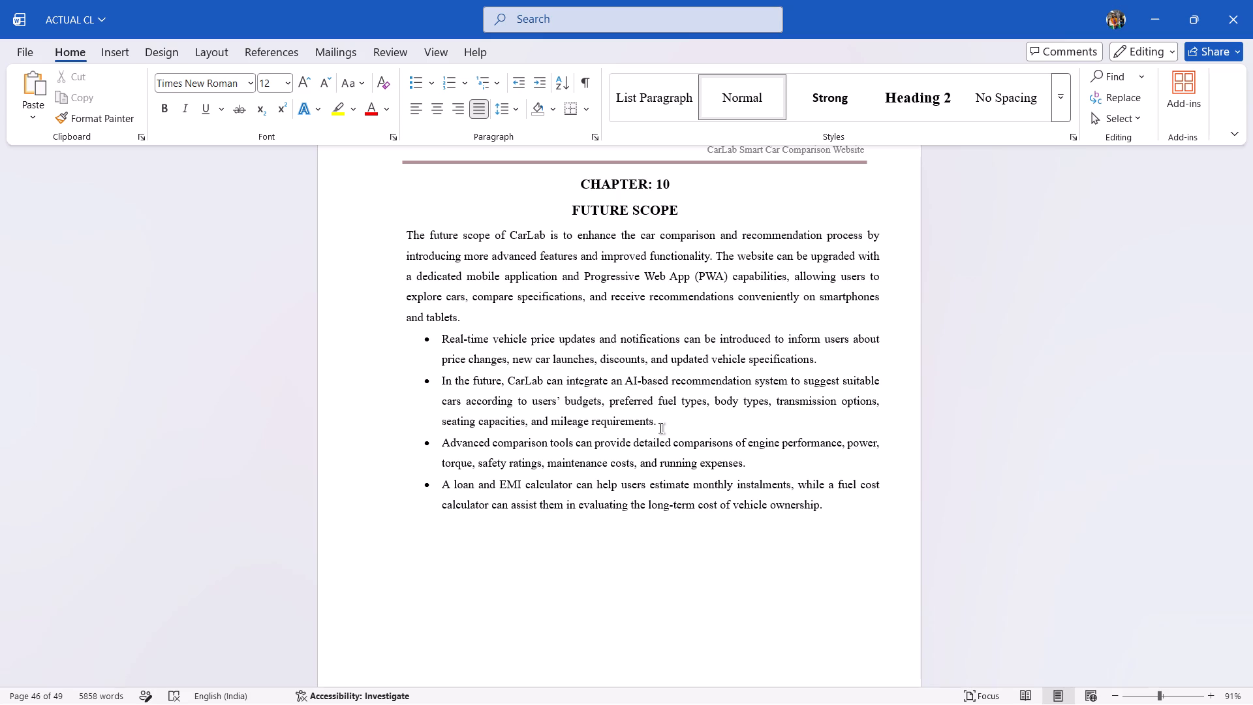
pyautogui.moveTo(445, 341); pyautogui.dragTo(688, 525)
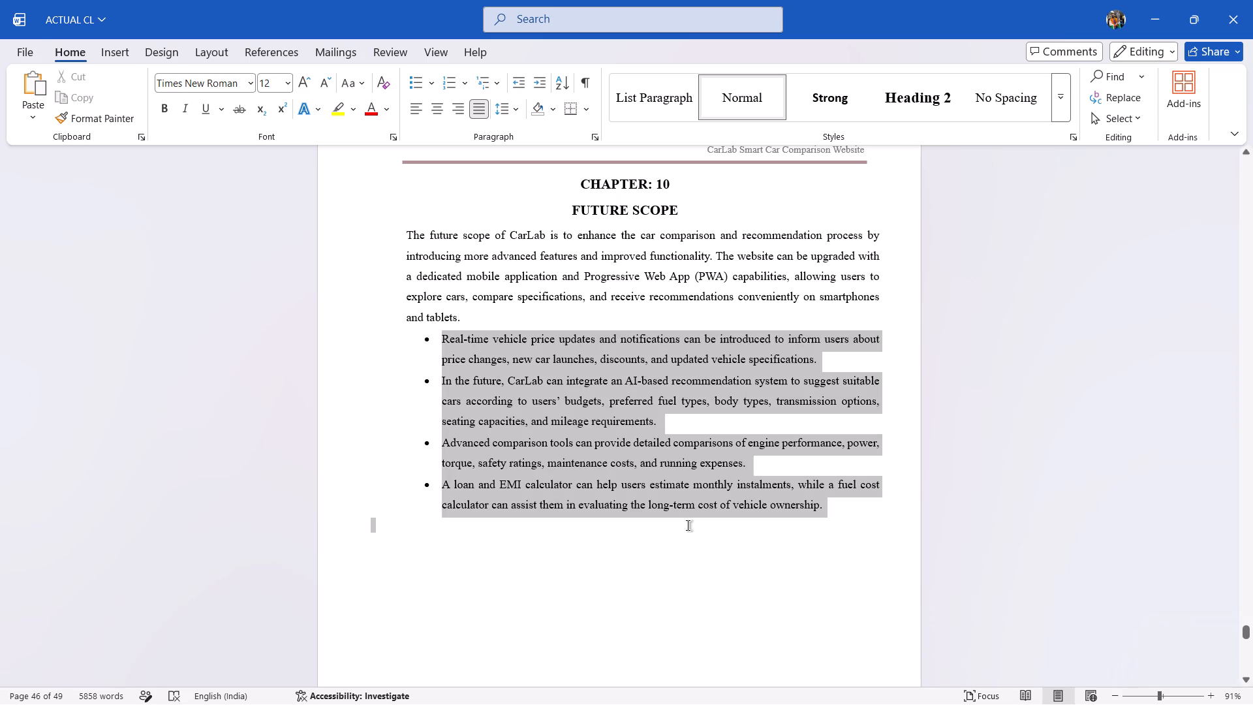
pyautogui.moveTo(688, 525); pyautogui.dragTo(695, 527)
pyautogui.click(595, 534)
# Remove the extra blank lines above the REFERENCES heading.
pyautogui.scroll(-1, 595, 534)
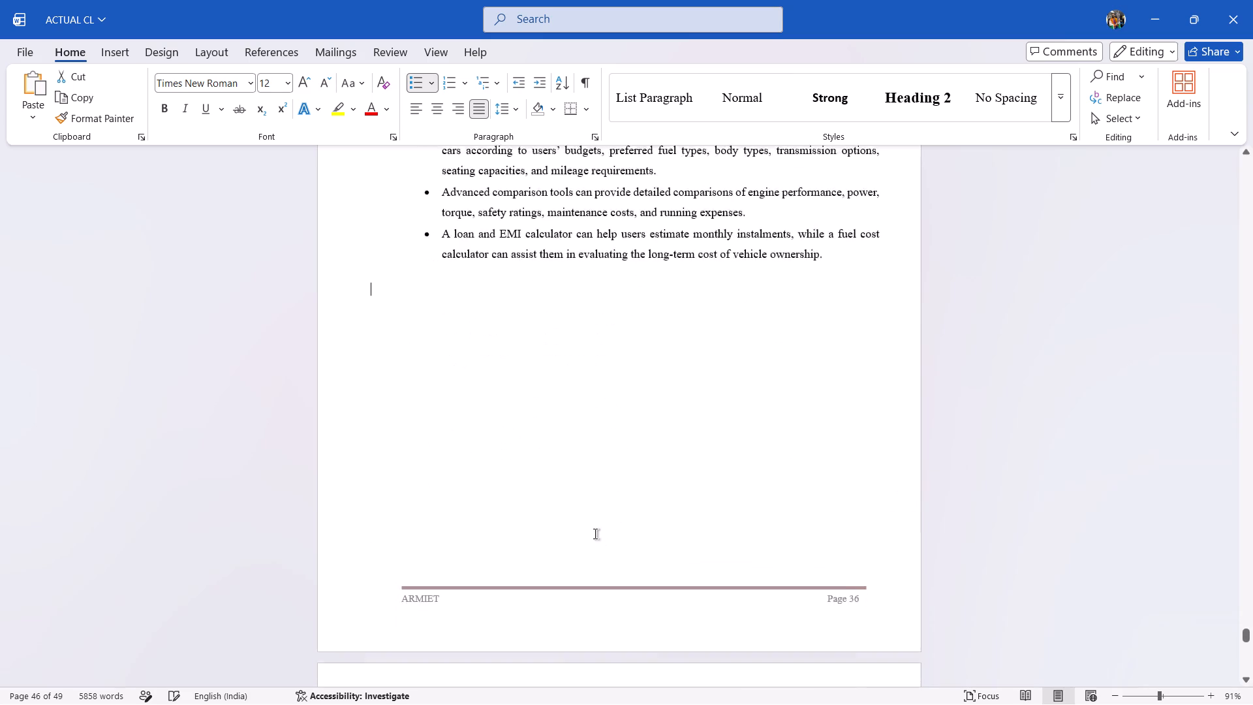
pyautogui.scroll(-3, 595, 534)
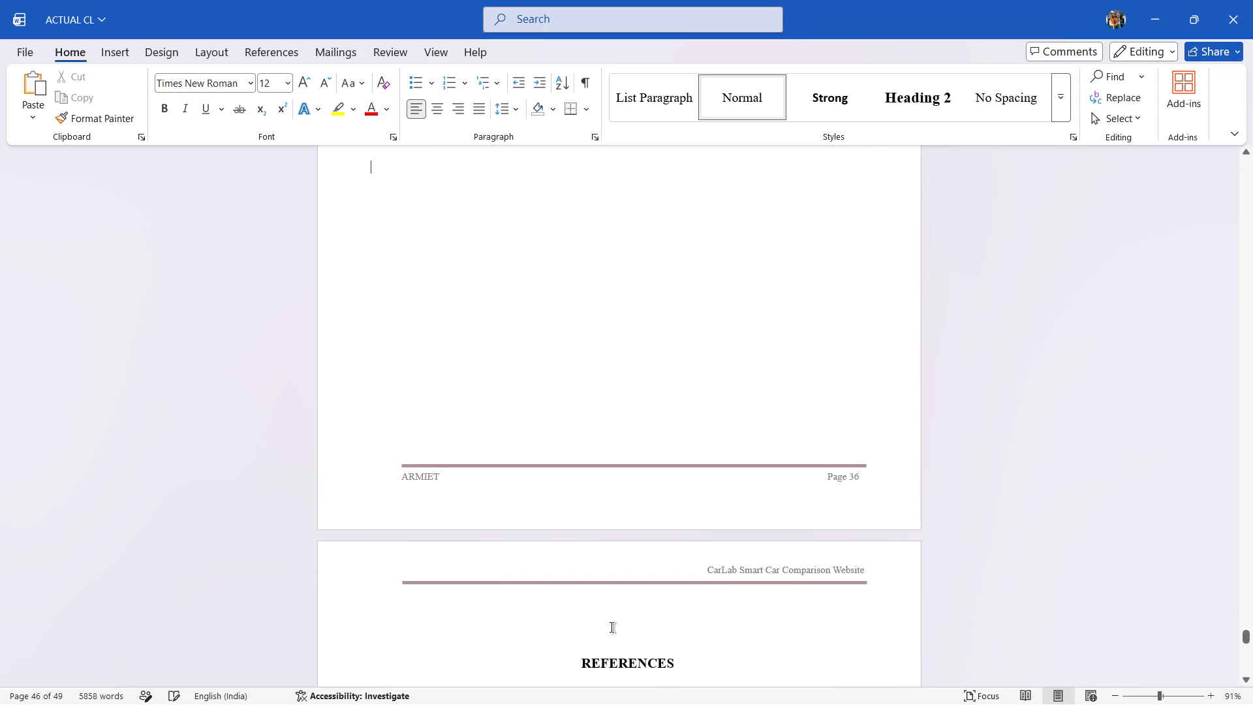
pyautogui.click(611, 631)
pyautogui.press('BackSpace')
pyautogui.press('BackSpace')
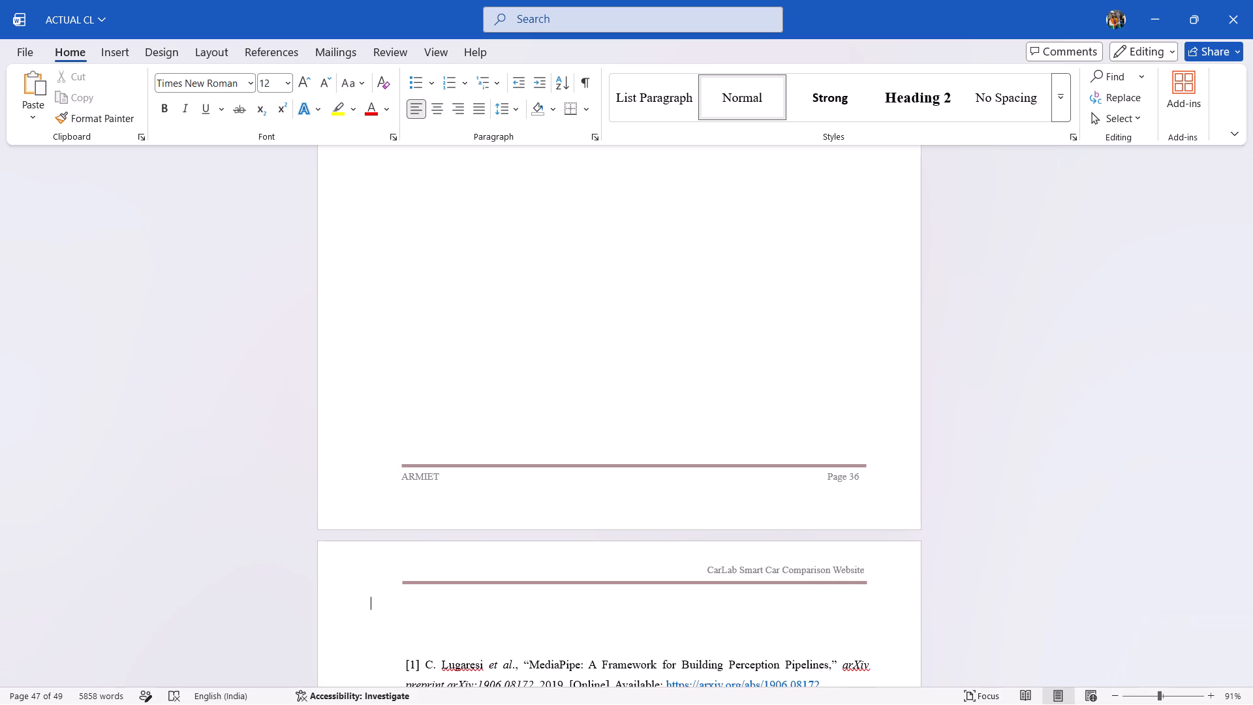
pyautogui.press('BackSpace')
# Replace the flagged surname Lugaresi in reference [1] with the spelling suggestion "Lugar's".
pyautogui.scroll(-1, 611, 631)
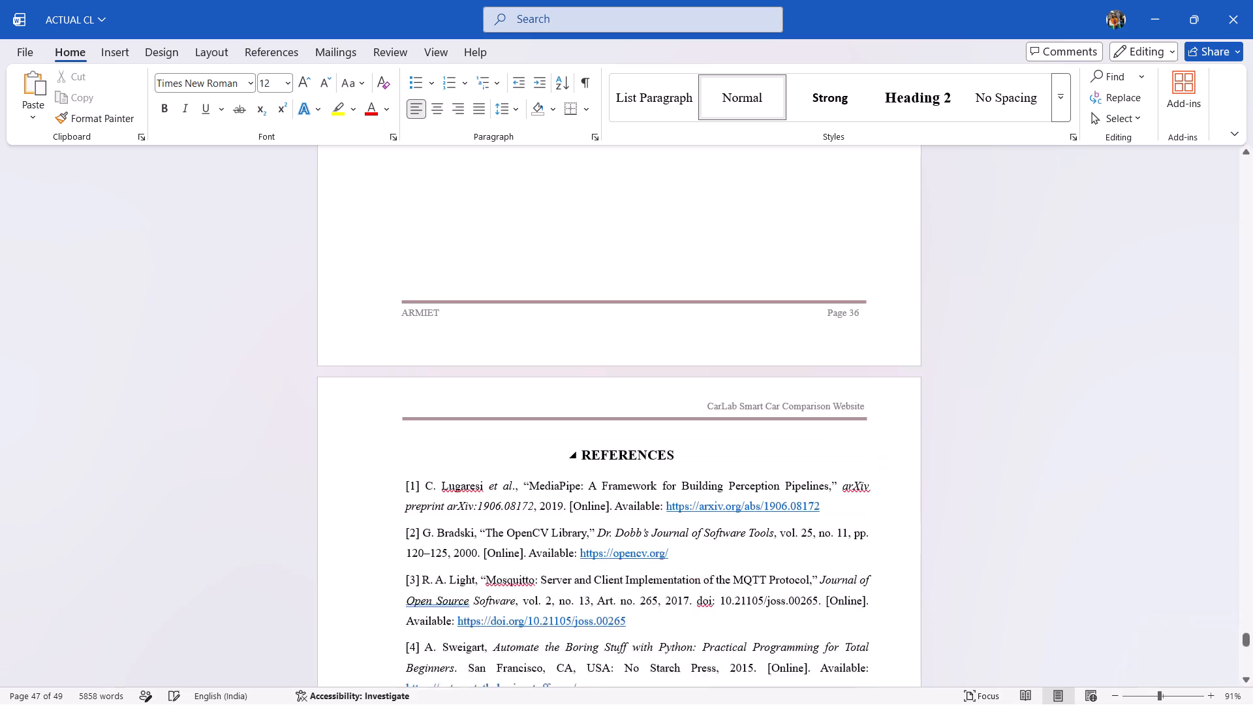
pyautogui.scroll(-2, 611, 631)
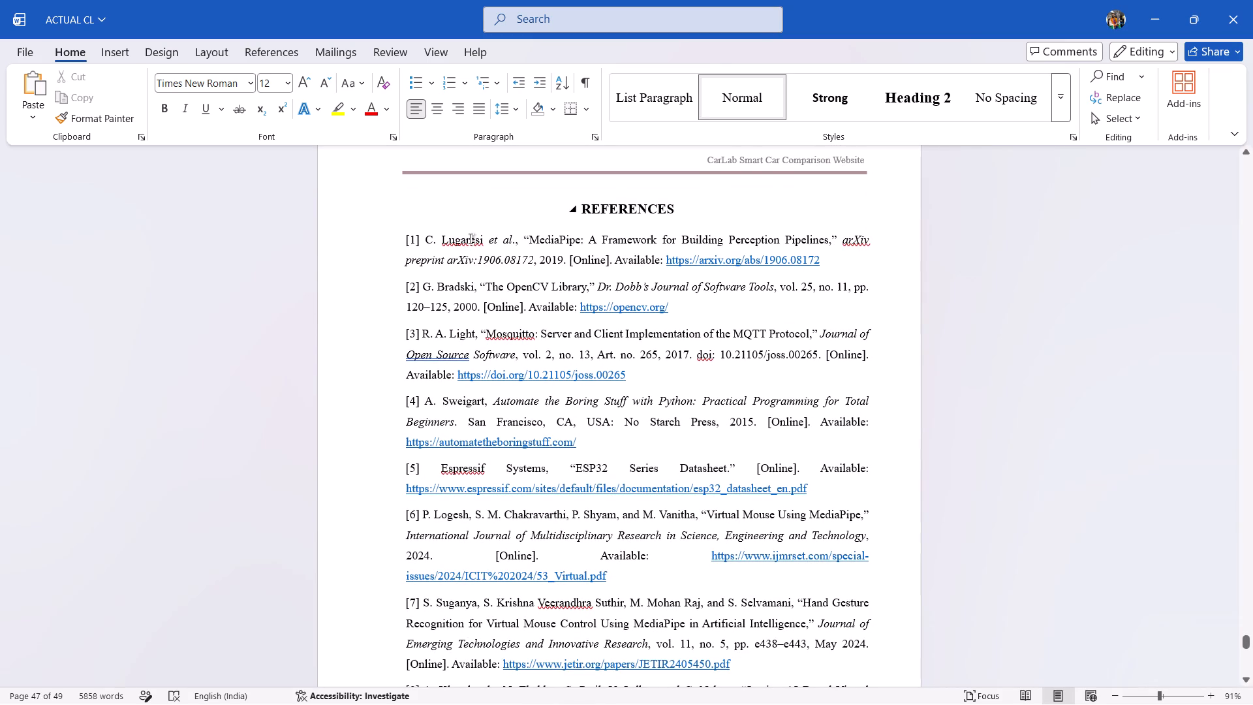
pyautogui.click(471, 239)
pyautogui.rightClick(471, 239)
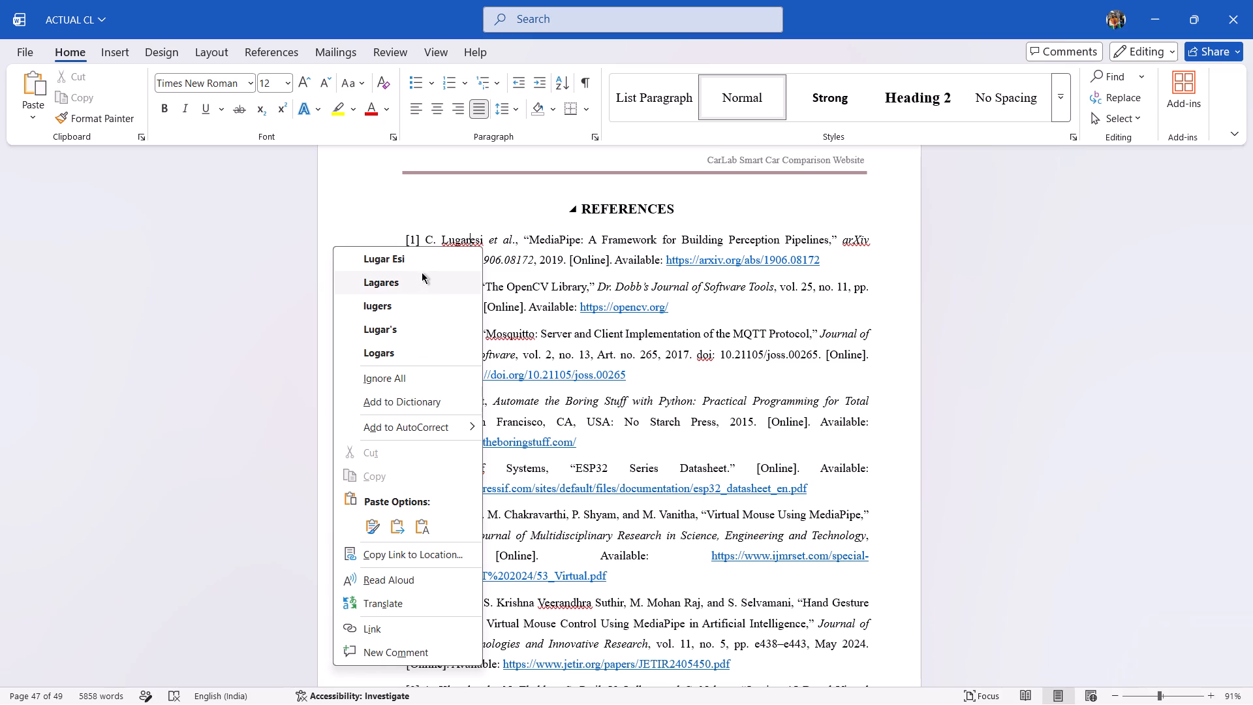
pyautogui.click(411, 324)
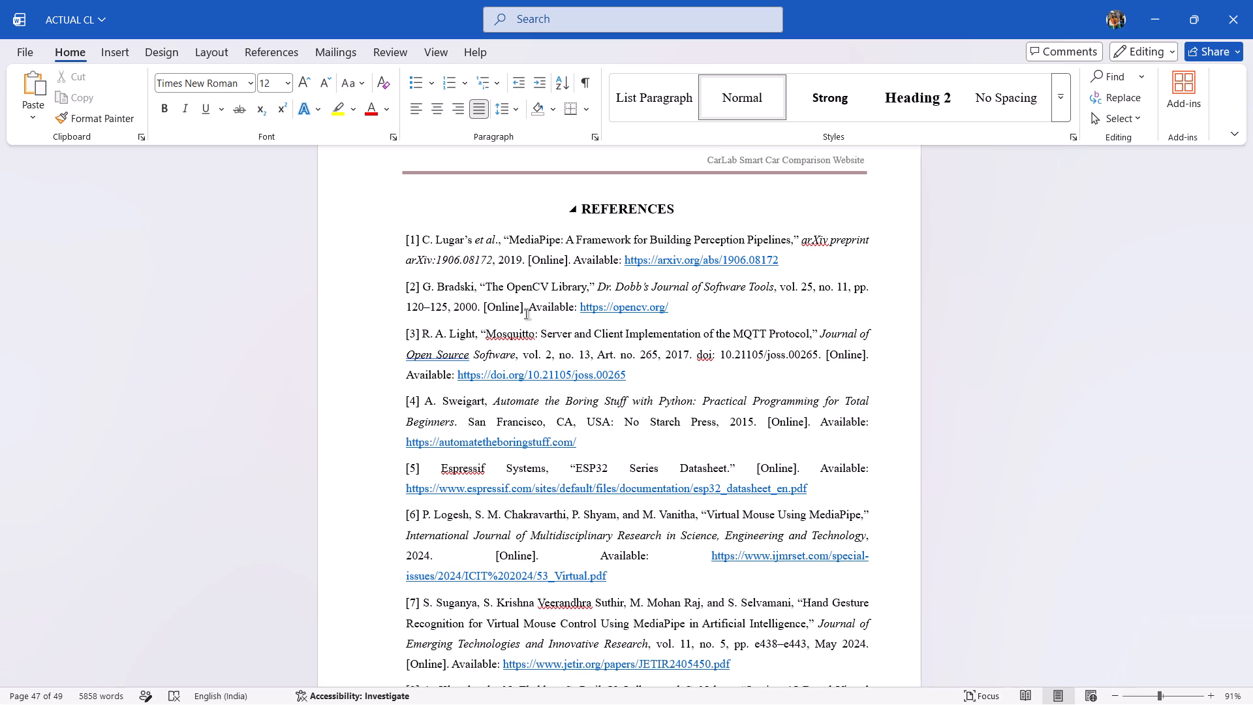
# Replace the flagged word Mosquitto in reference [3] with the spelling suggestion "Mosquitos".
pyautogui.rightClick(514, 336)
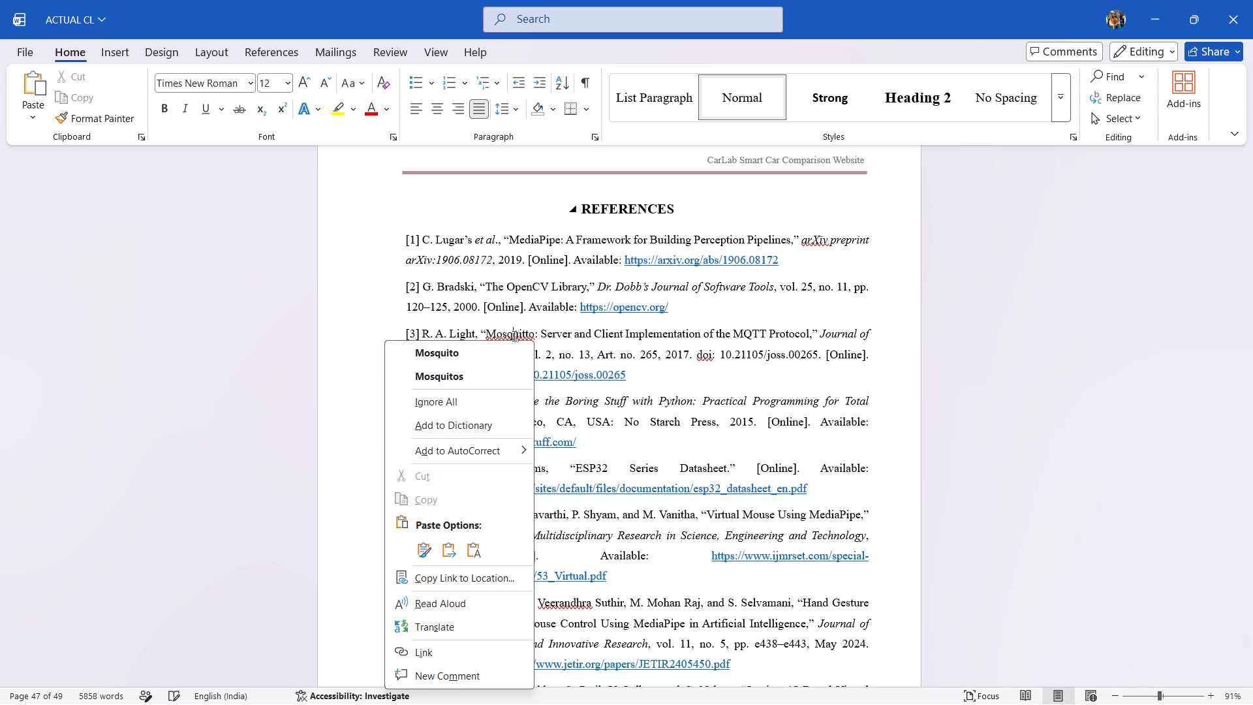
pyautogui.click(480, 381)
# Ignore all spelling flags for Espressif in reference [5].
pyautogui.scroll(-1, 480, 381)
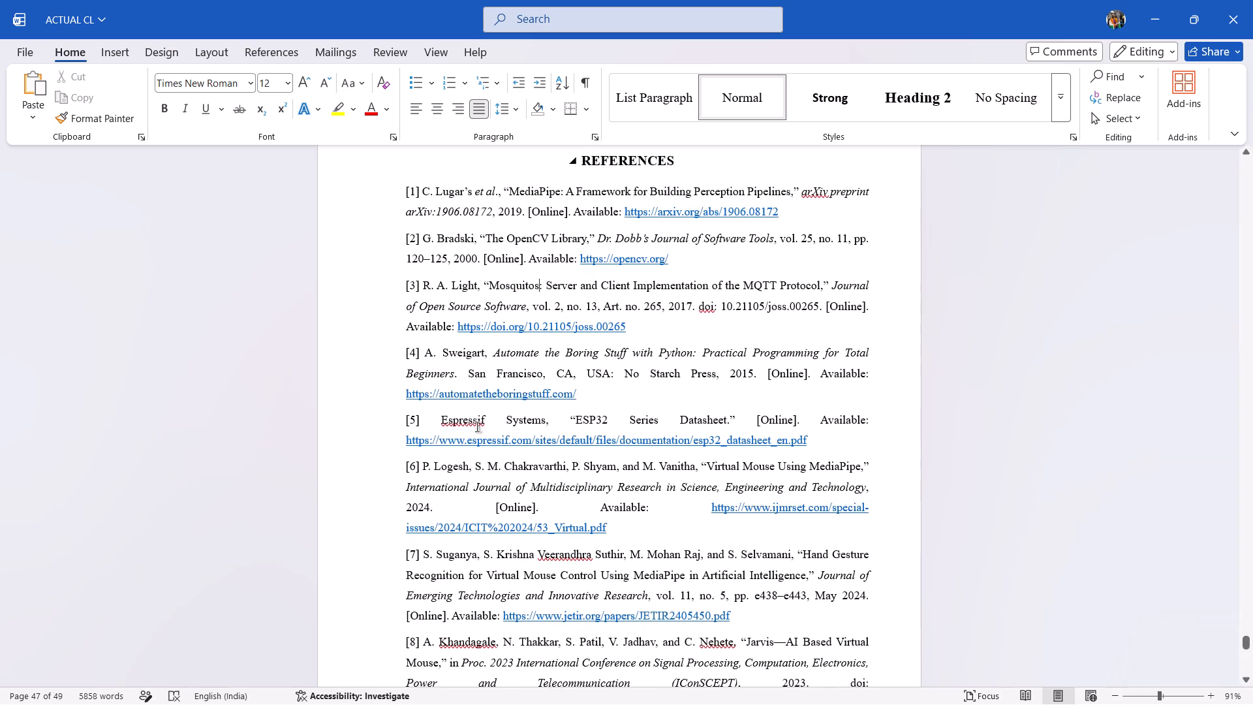
pyautogui.rightClick(473, 421)
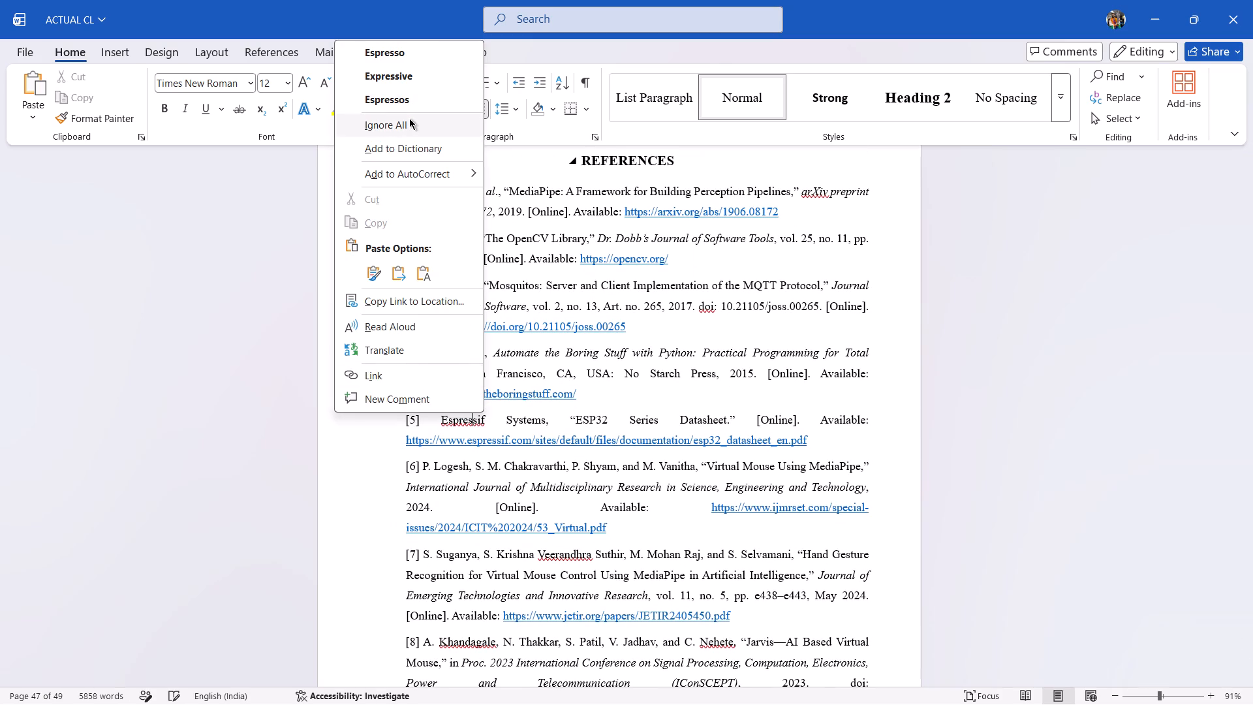
pyautogui.click(409, 121)
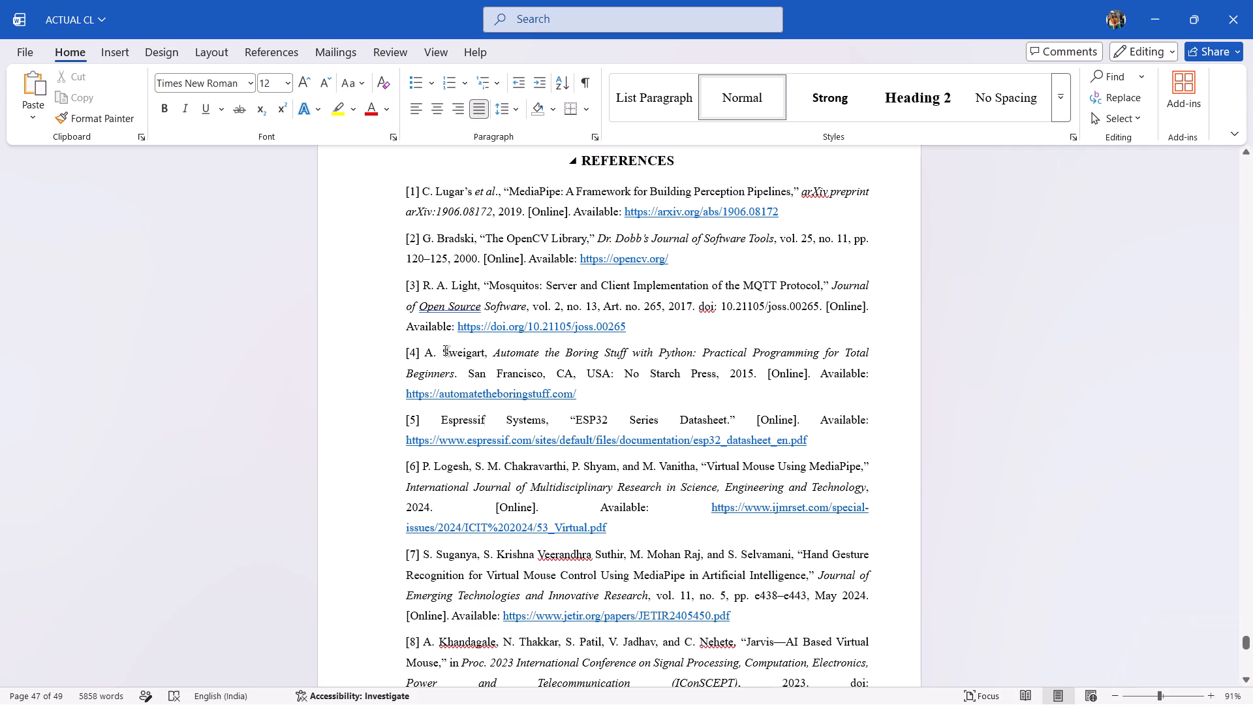
# Shorten Espressif to "Espressi" in reference [5], keeping one space before Systems.
pyautogui.click(506, 422)
pyautogui.press('BackSpace')
pyautogui.press('BackSpace')
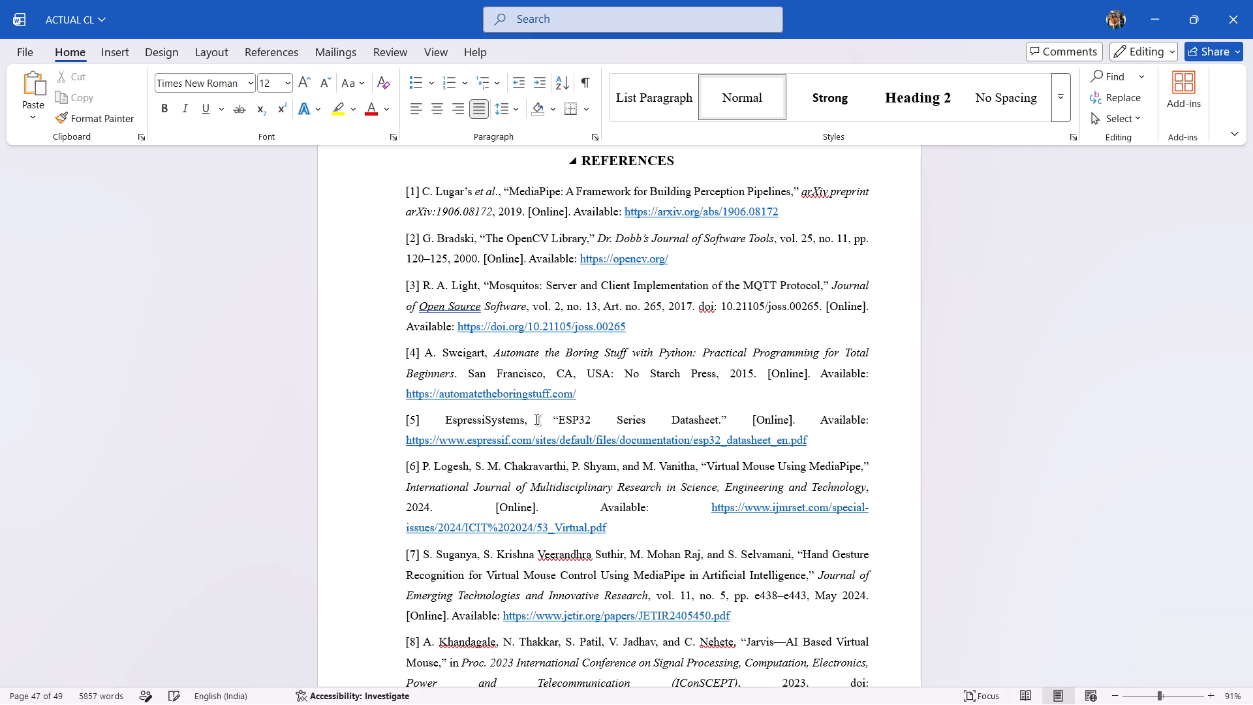
pyautogui.press('space')
pyautogui.press('space')
pyautogui.press('BackSpace')
pyautogui.press('BackSpace')
pyautogui.press('space')
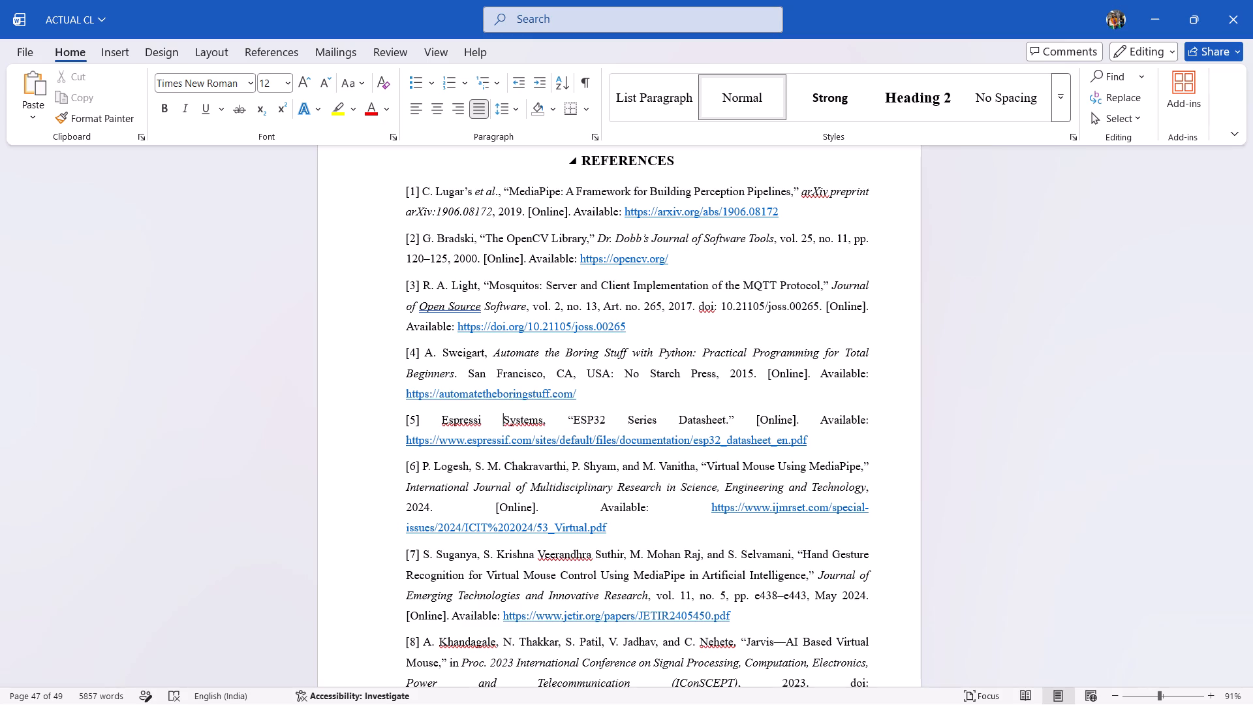
pyautogui.click(458, 426)
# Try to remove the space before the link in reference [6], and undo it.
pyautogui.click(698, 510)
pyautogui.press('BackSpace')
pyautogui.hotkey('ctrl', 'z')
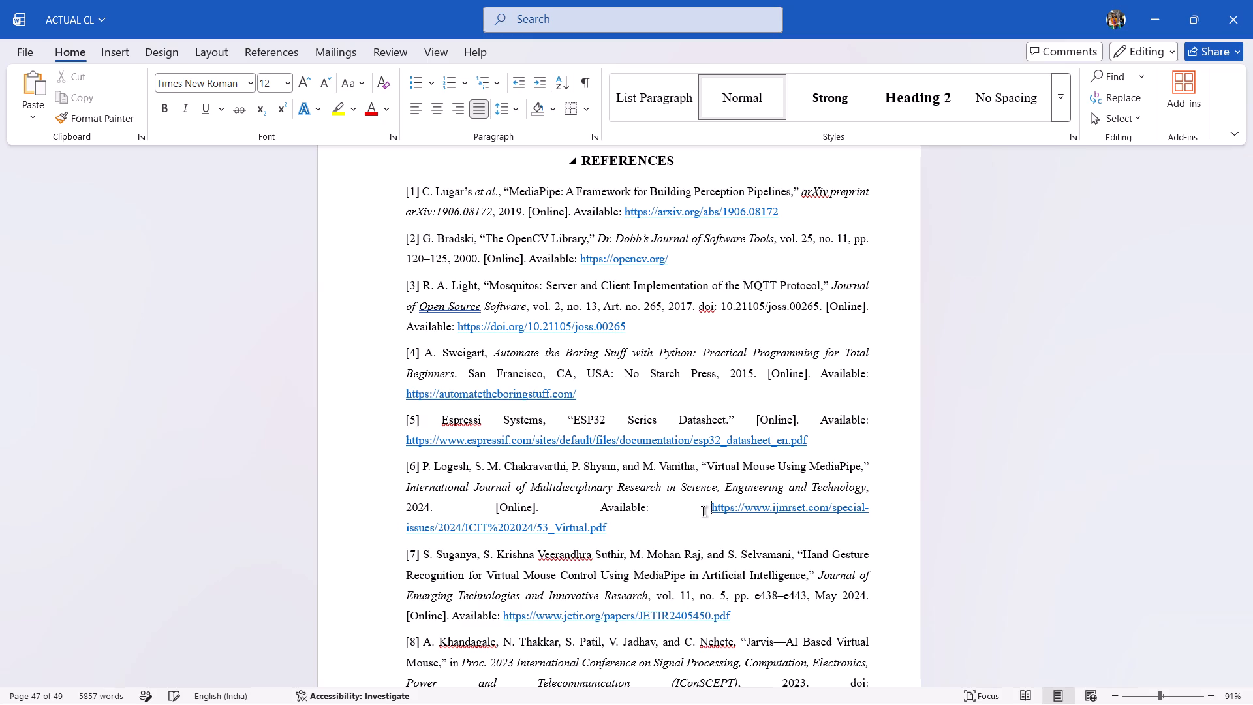
# Review the remaining references through entry [20] on the last page, returning to the REFERENCES heading.
pyautogui.scroll(-4, 709, 603)
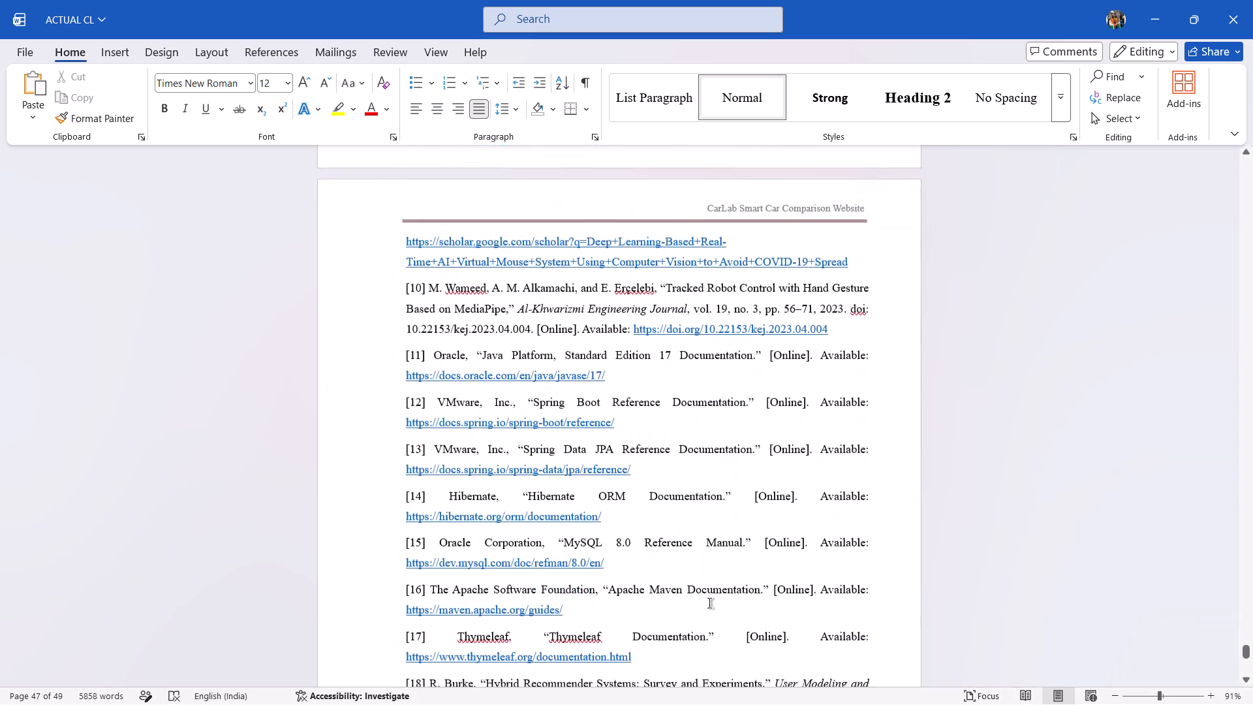
pyautogui.scroll(-7, 709, 603)
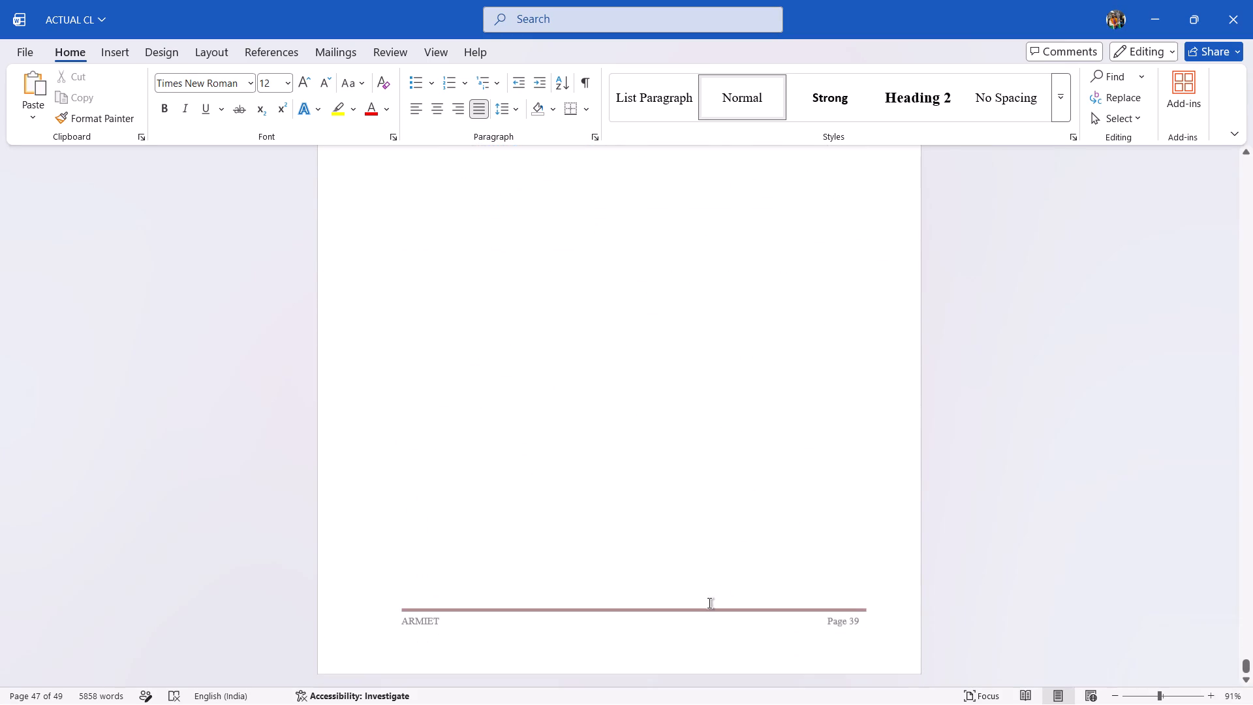
pyautogui.scroll(3, 709, 603)
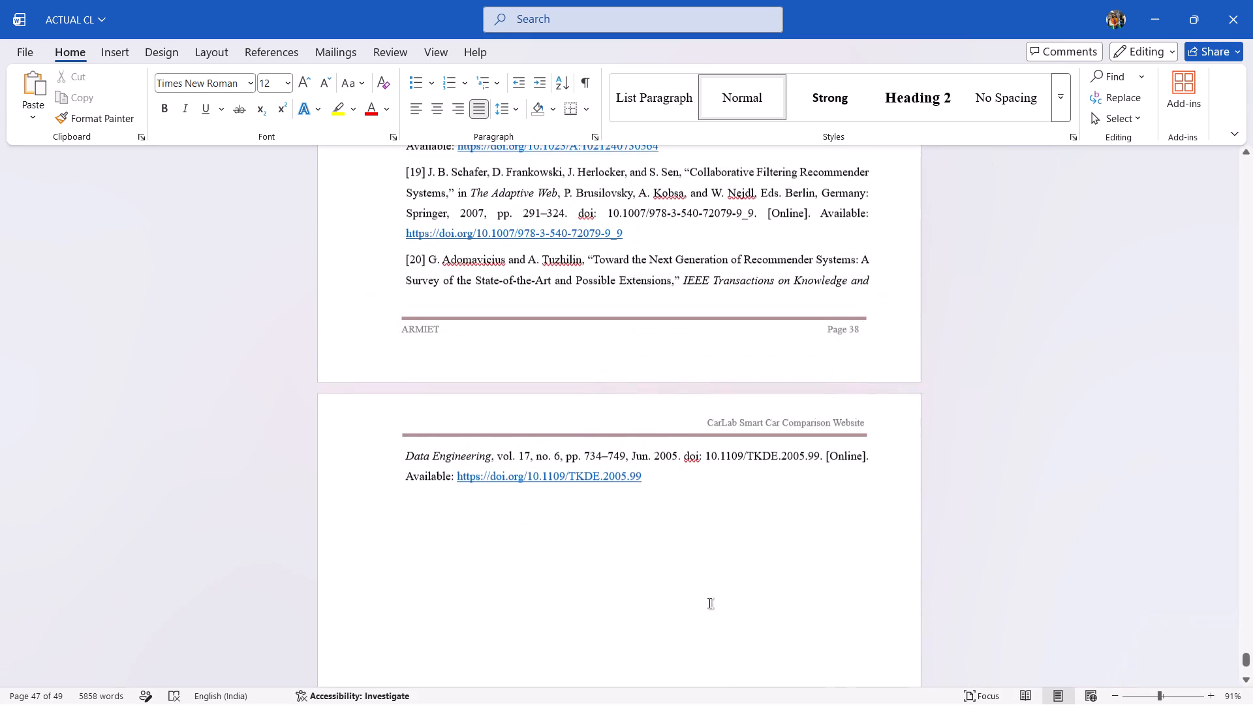
pyautogui.scroll(1, 709, 603)
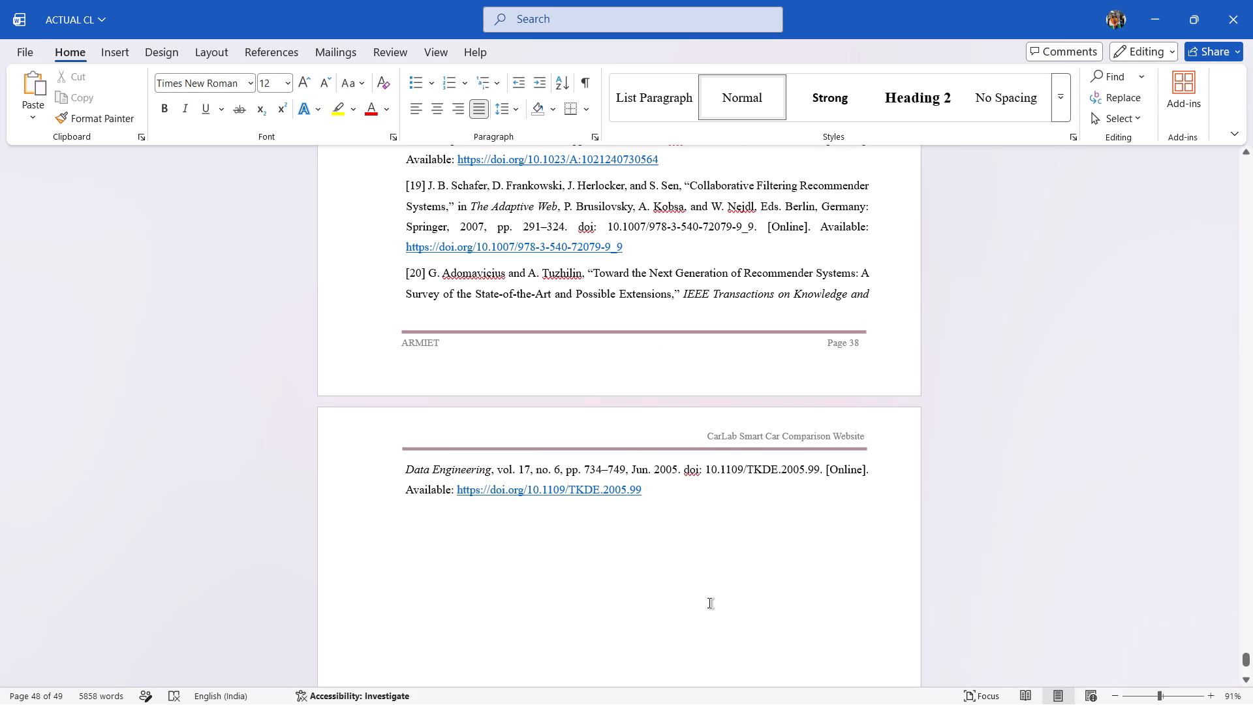
pyautogui.scroll(-4, 709, 603)
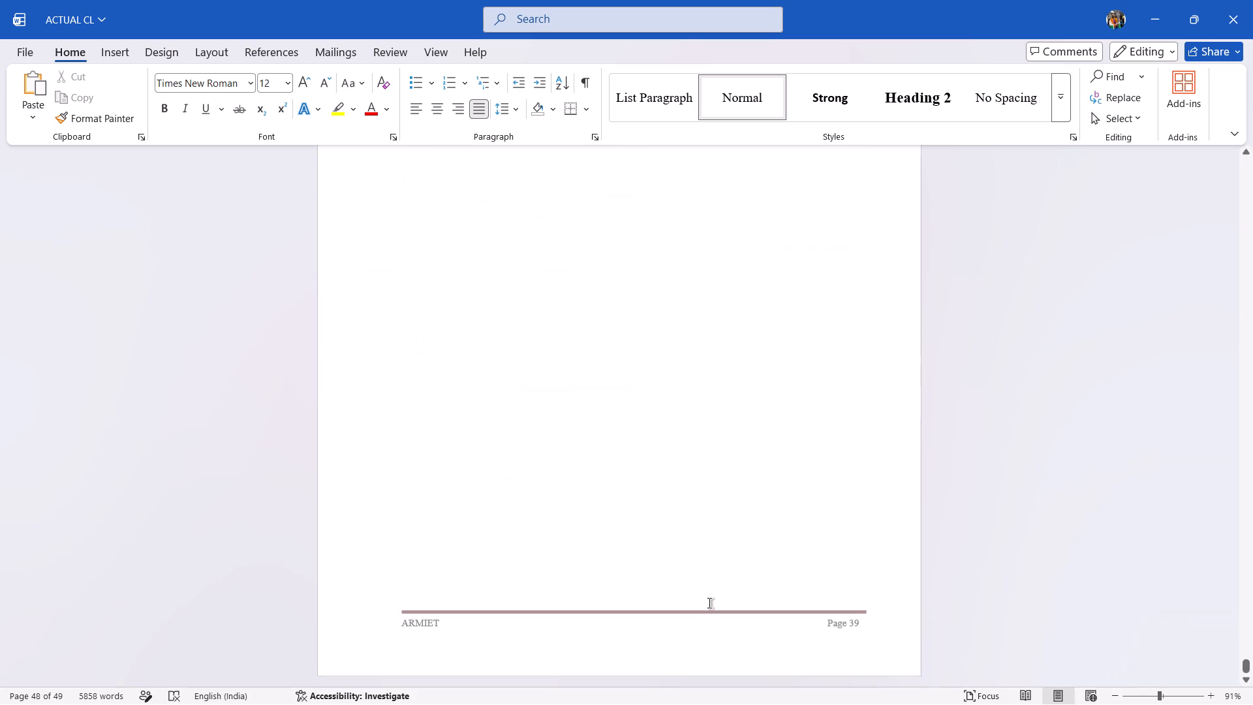
pyautogui.scroll(3, 709, 603)
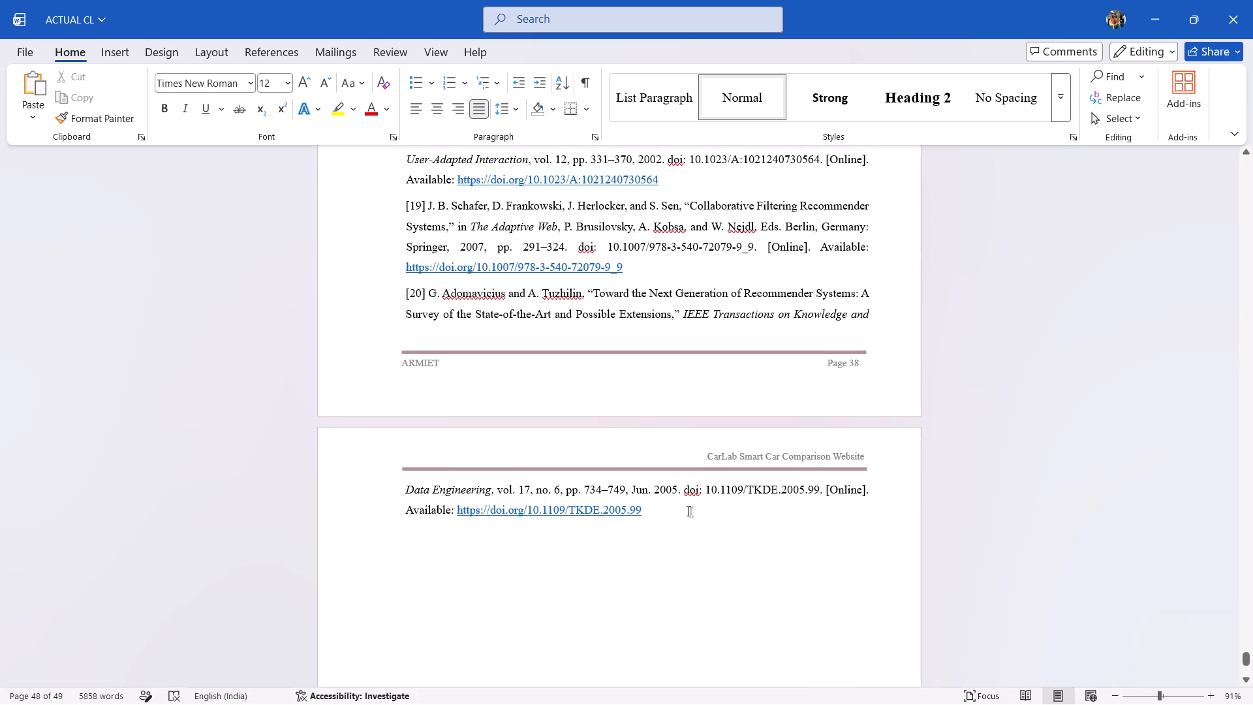
pyautogui.scroll(3, 611, 413)
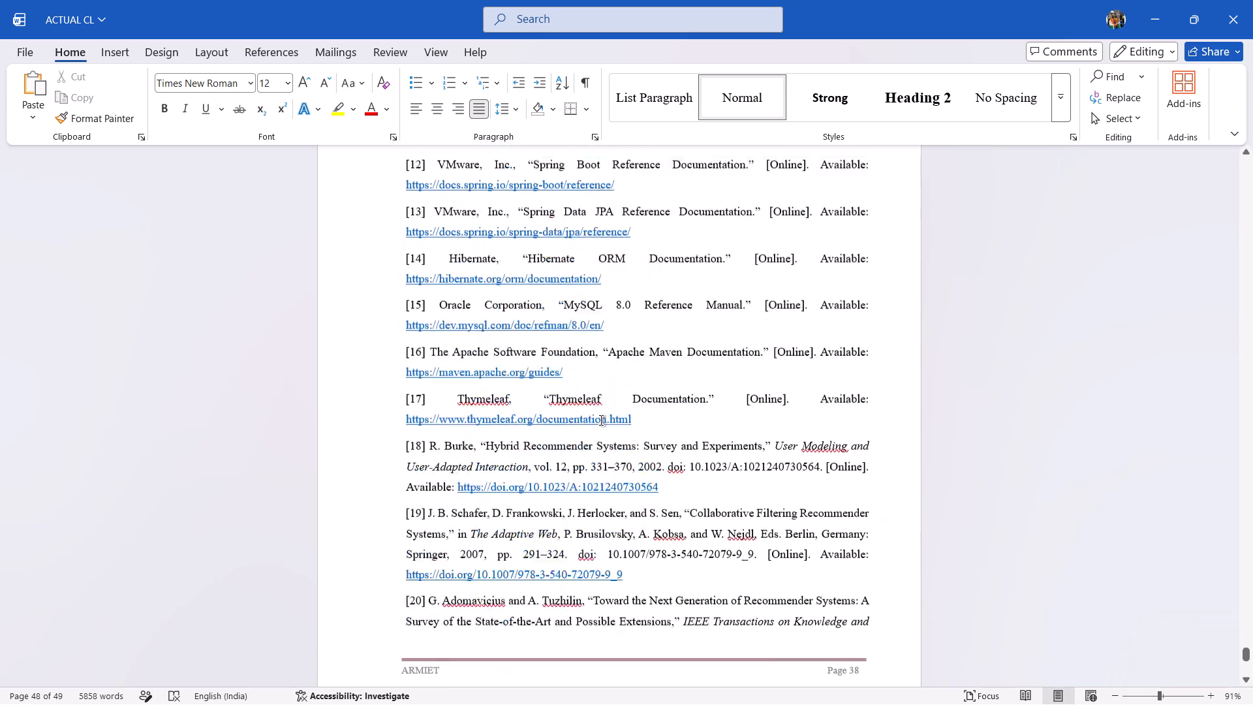
pyautogui.scroll(3, 601, 420)
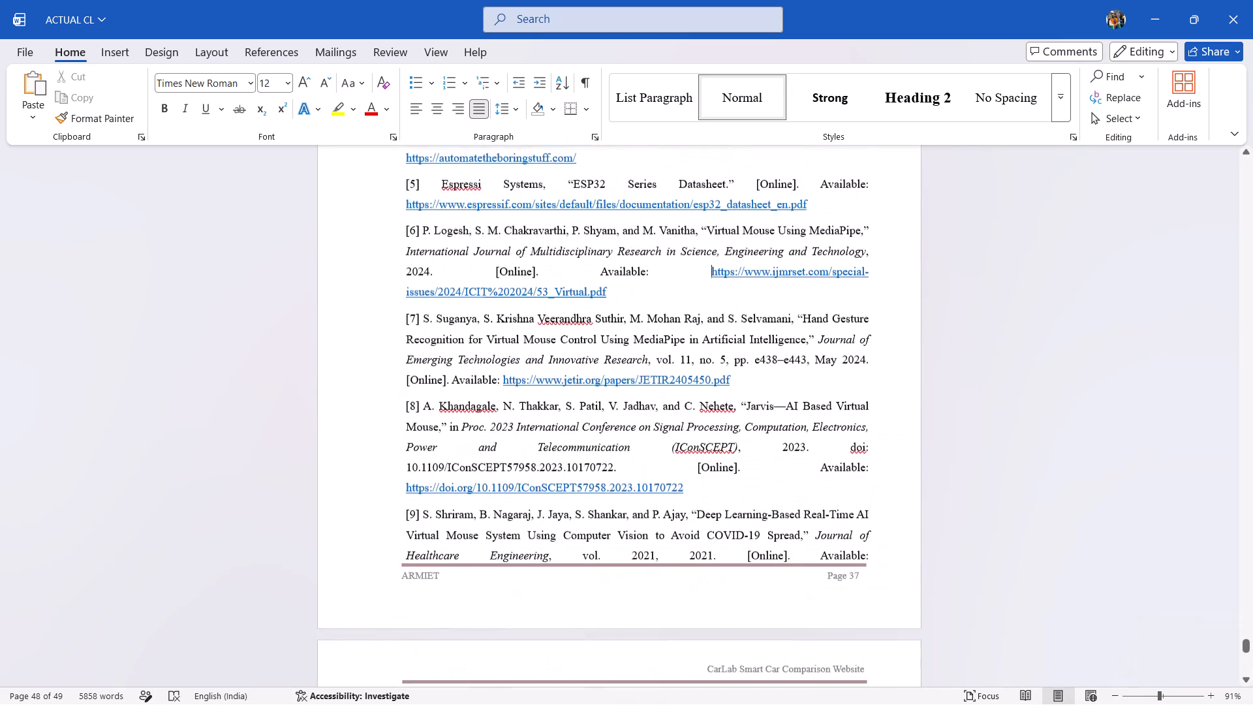
pyautogui.scroll(3, 601, 420)
pyautogui.click(601, 420)
pyautogui.scroll(1, 601, 420)
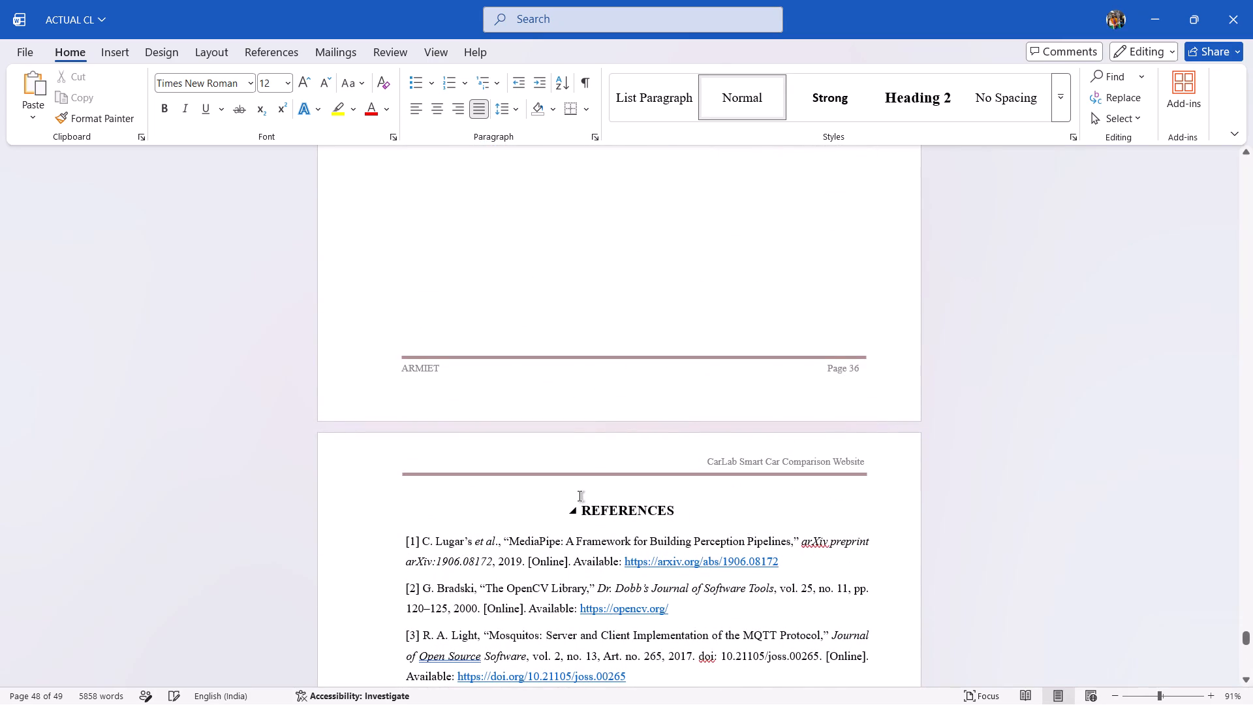
# Remove the empty line above the REFERENCES heading.
pyautogui.press('BackSpace')
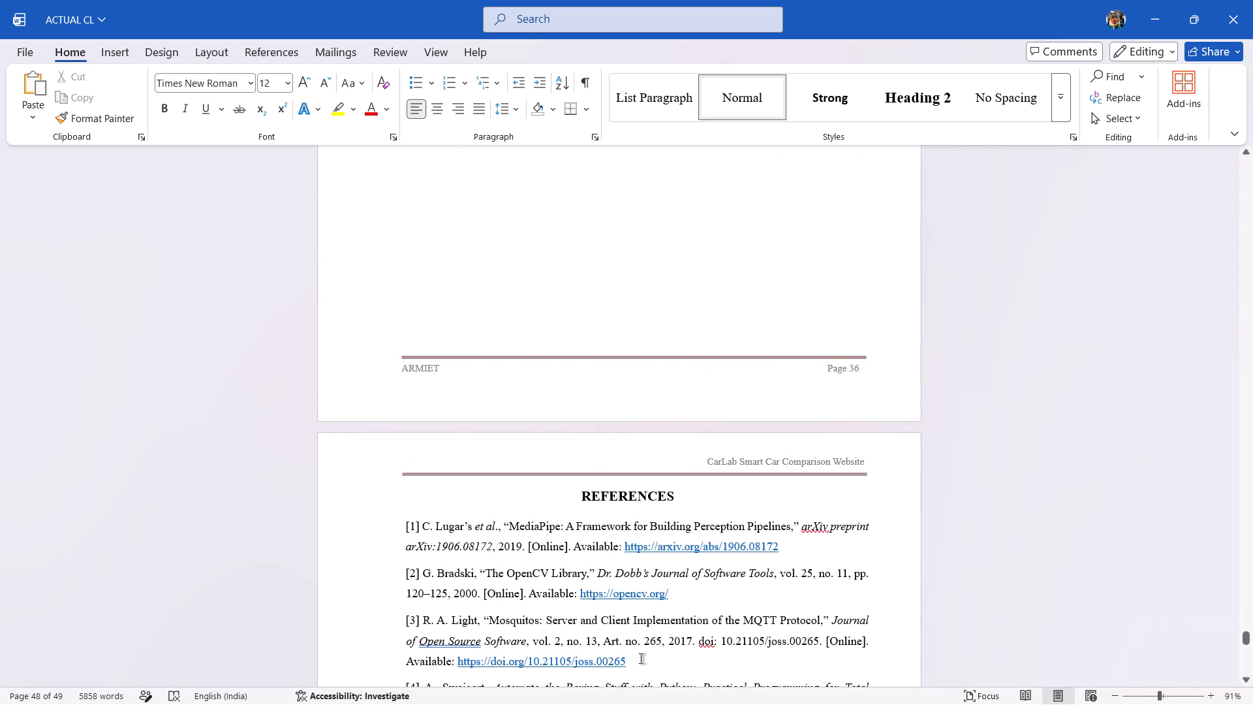
# Examine the reference list from the heading through the last page, checking how reference [20] breaks across pages.
pyautogui.scroll(-7, 641, 659)
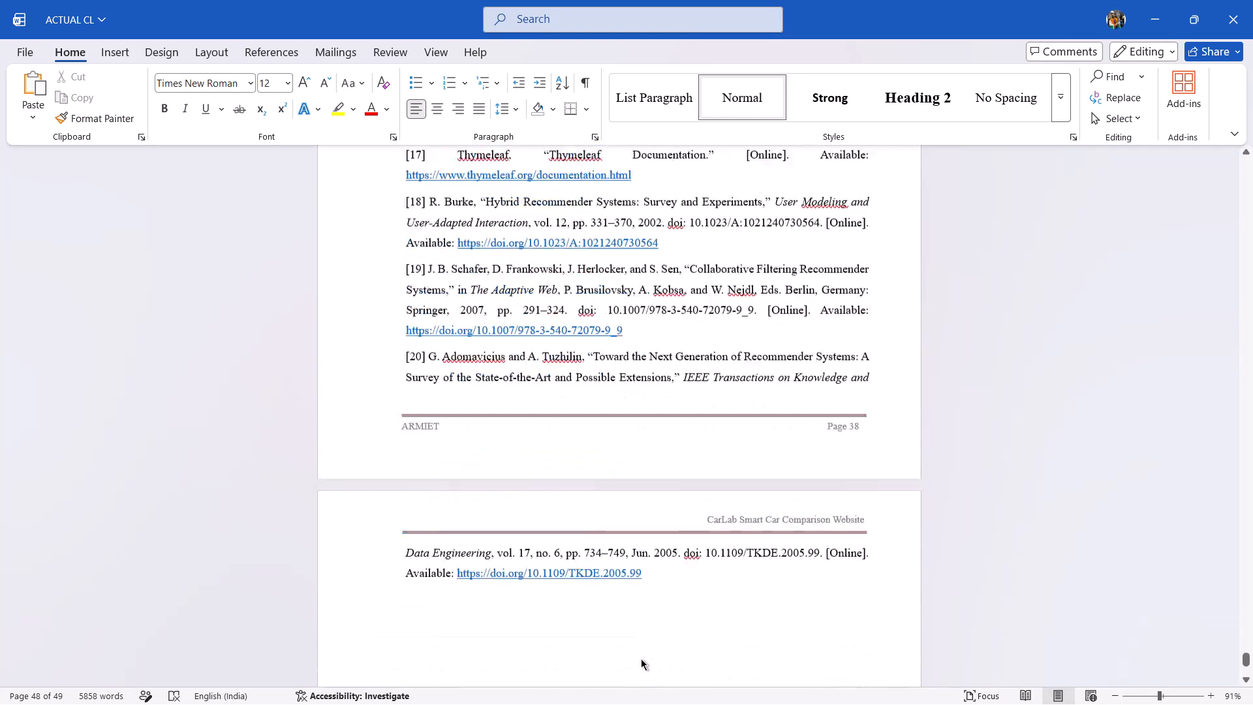
pyautogui.scroll(-1, 641, 659)
pyautogui.scroll(2, 670, 557)
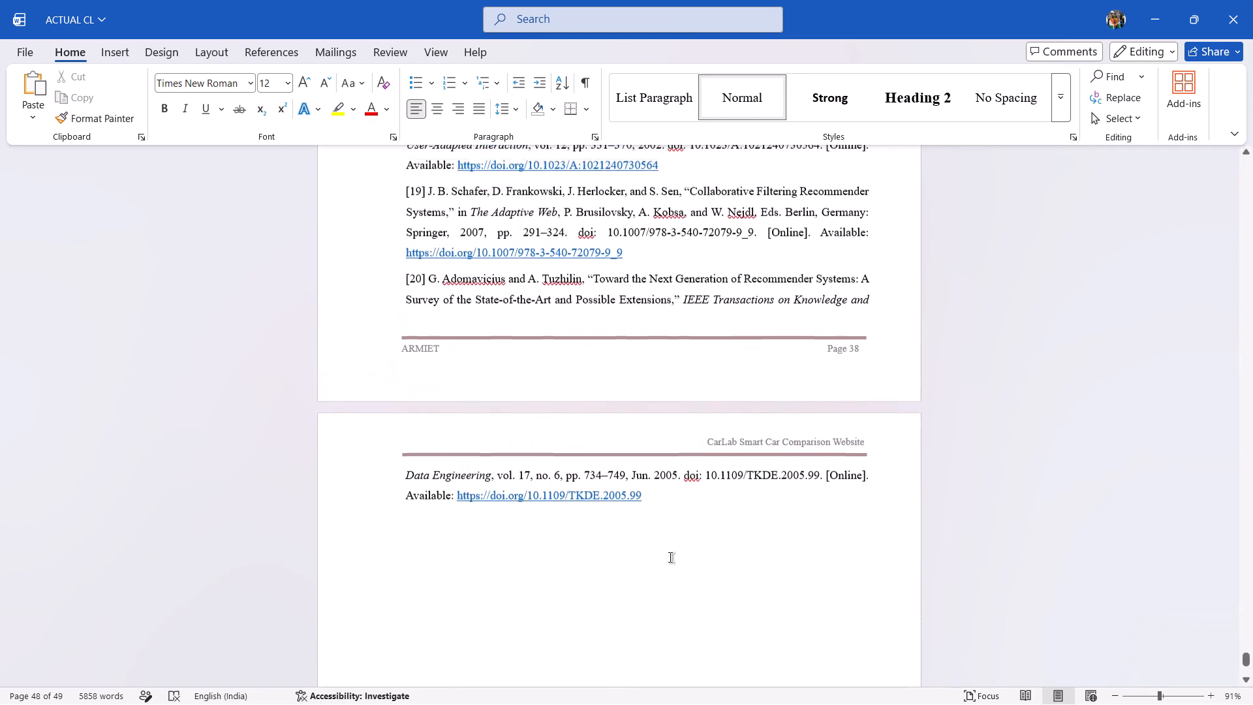
pyautogui.scroll(5, 670, 557)
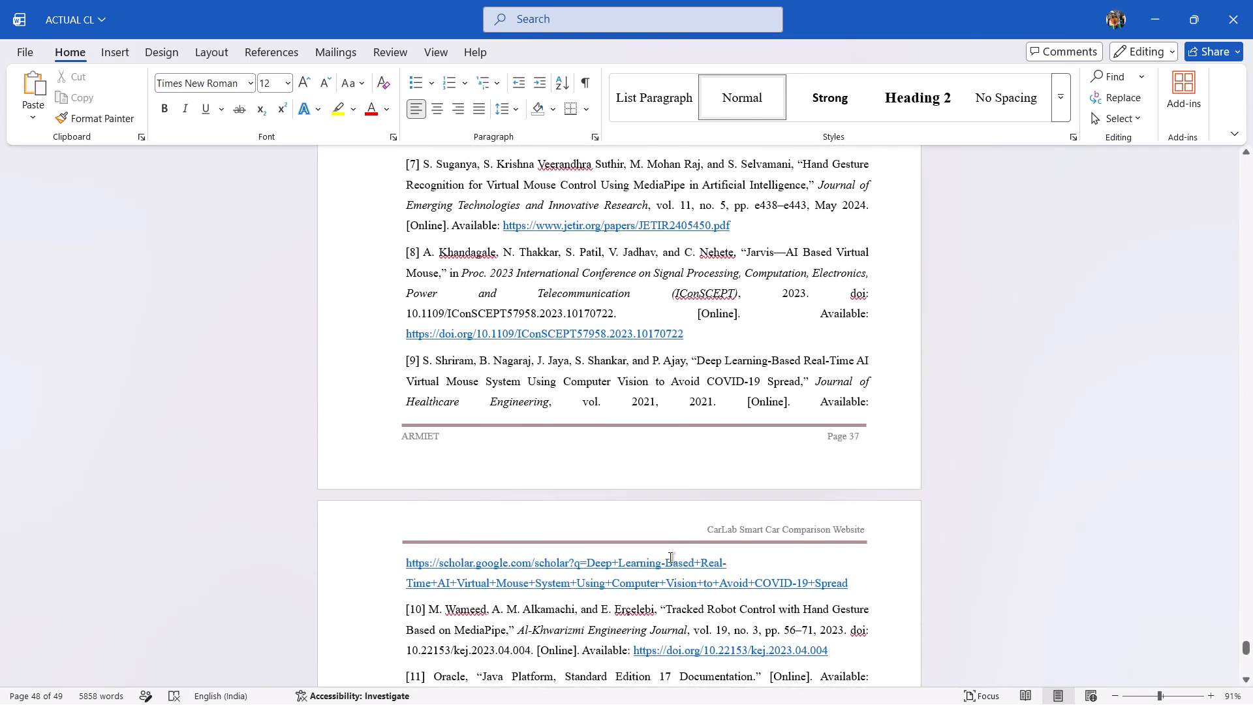
pyautogui.scroll(2, 670, 557)
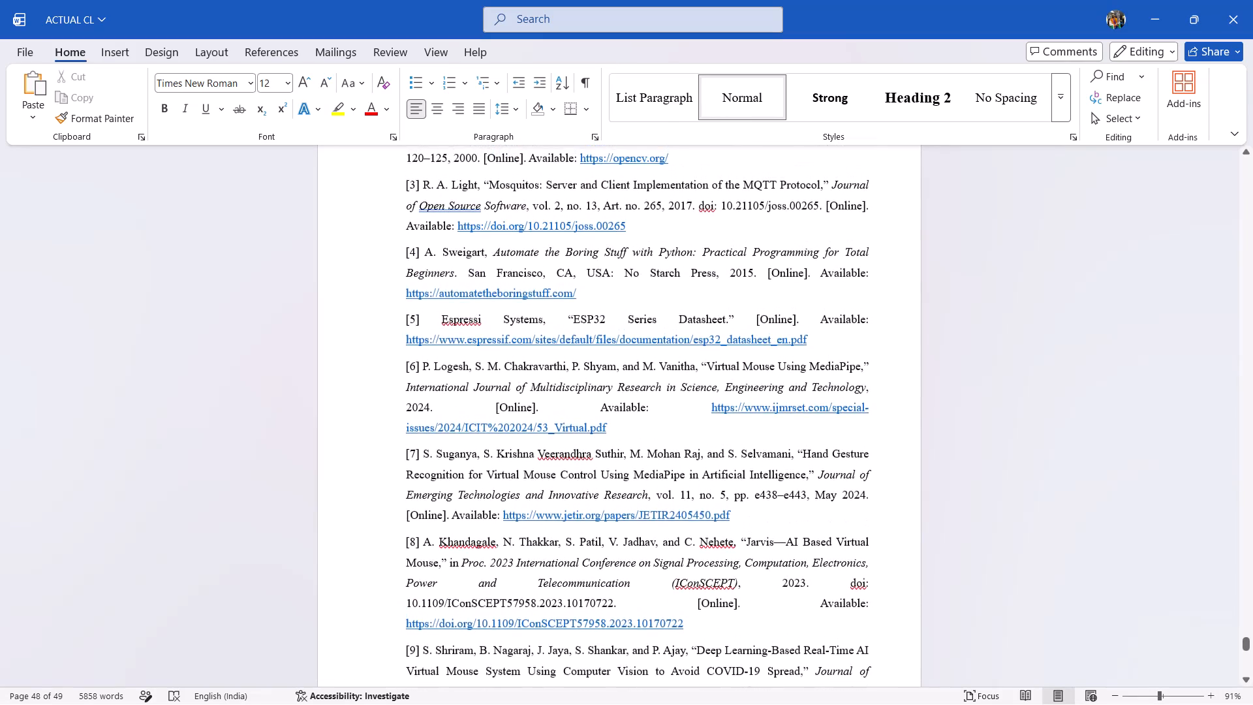
pyautogui.scroll(1, 670, 557)
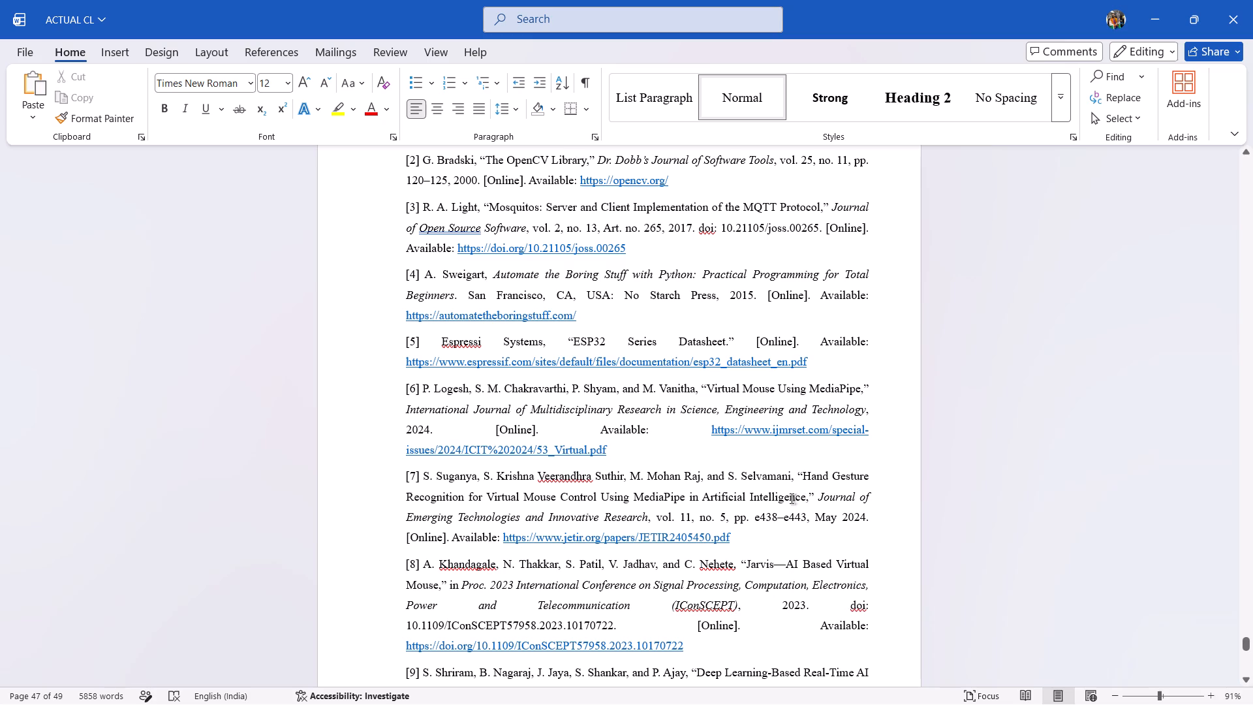
# Copy and delete the closing "Available:" text with its doi.org link from reference [20] on the last page.
pyautogui.scroll(-2, 515, 551)
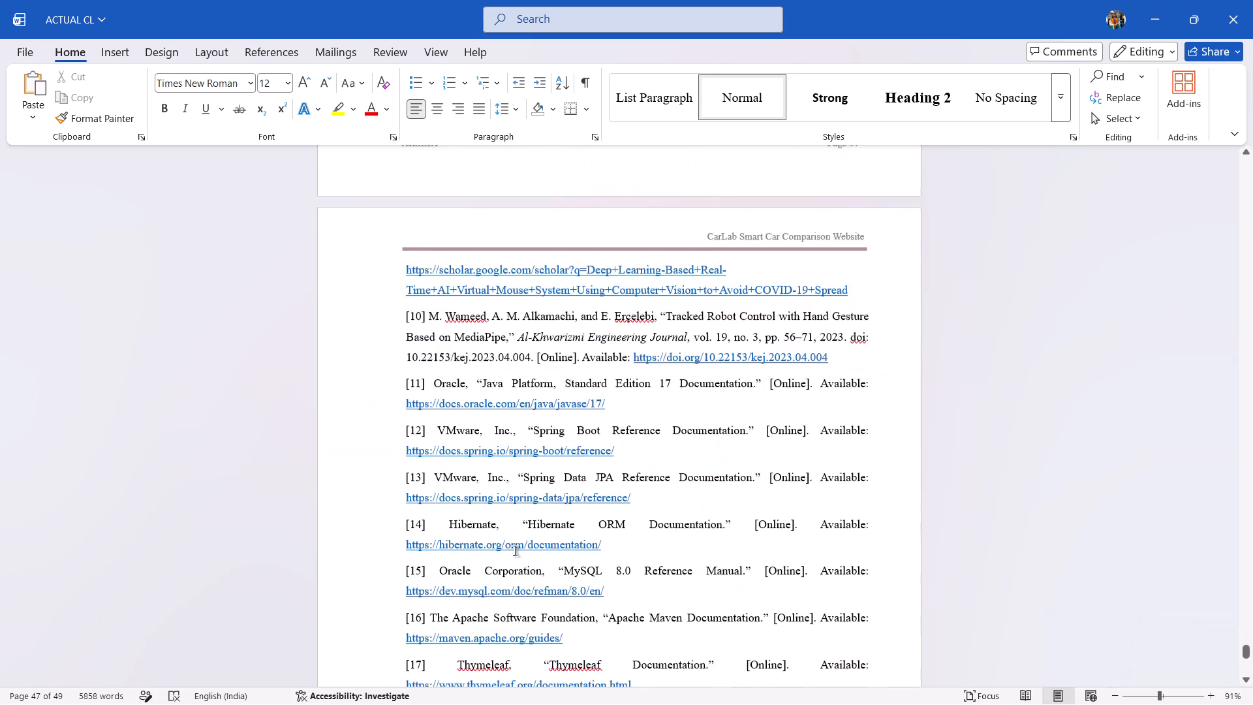
pyautogui.scroll(-2, 515, 551)
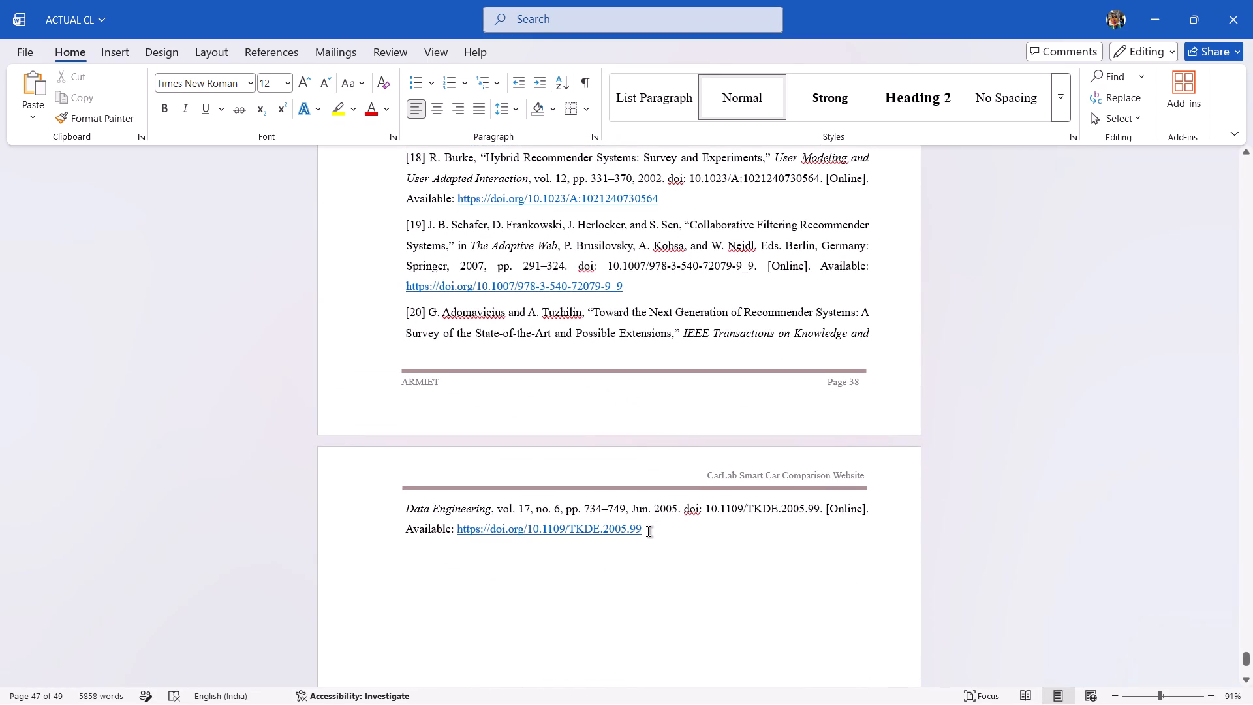
pyautogui.moveTo(649, 529); pyautogui.dragTo(403, 528)
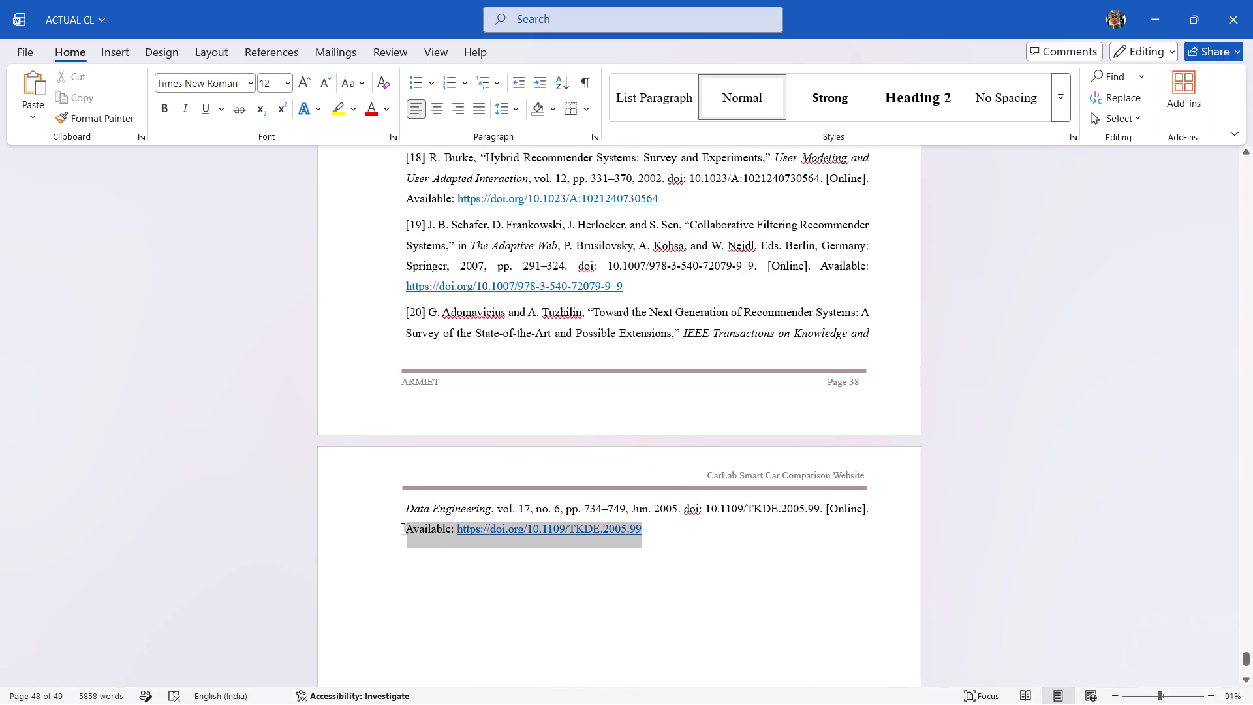
pyautogui.moveTo(403, 528); pyautogui.dragTo(401, 508)
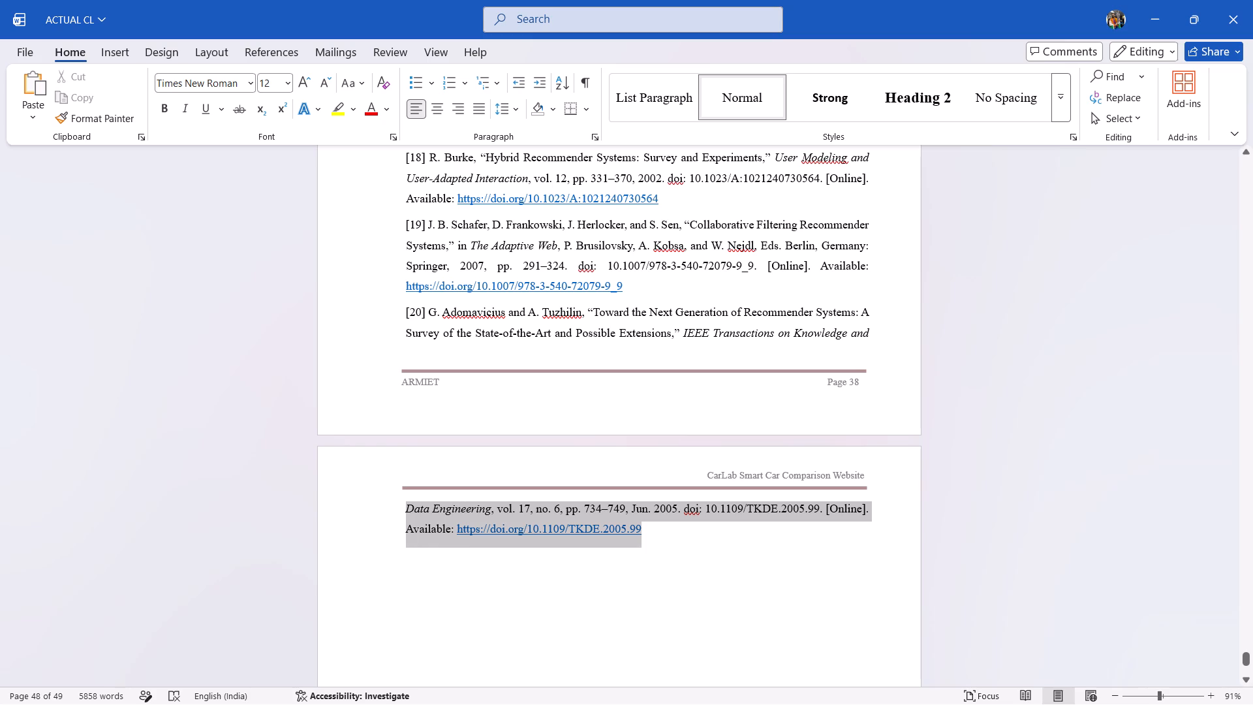
pyautogui.moveTo(401, 508); pyautogui.dragTo(401, 509)
pyautogui.moveTo(401, 509); pyautogui.dragTo(422, 539)
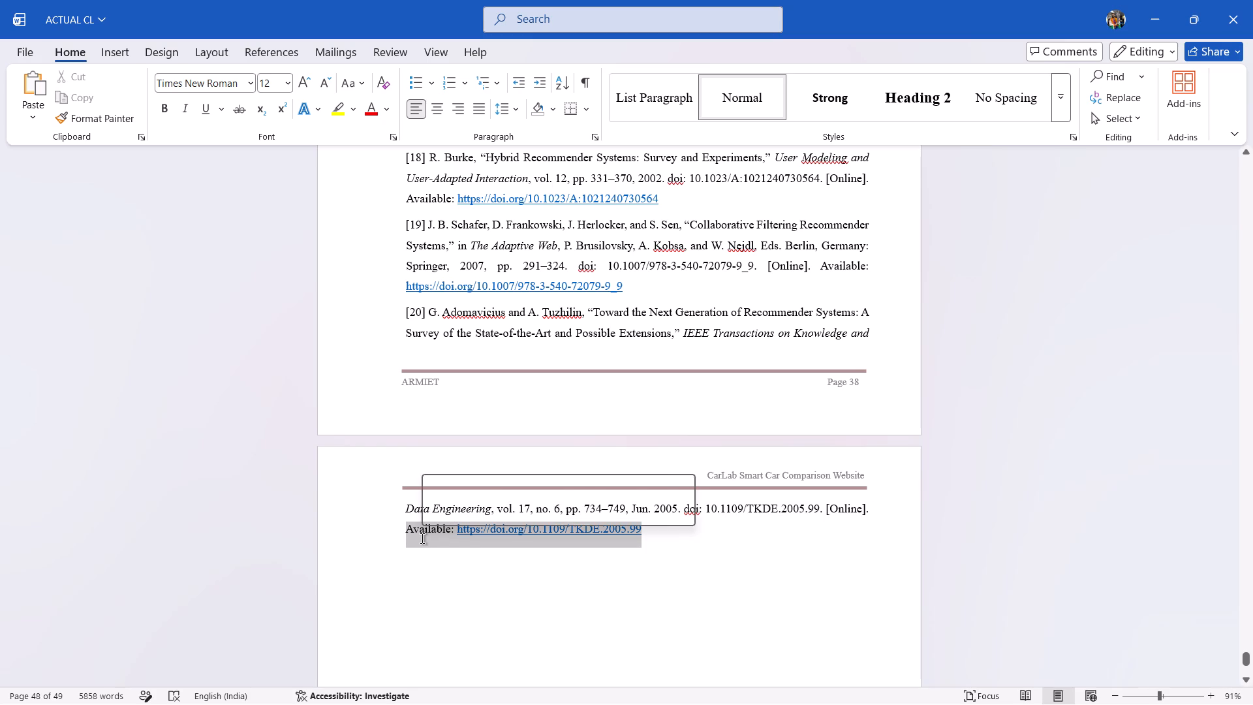
pyautogui.hotkey('ctrl', 'c')
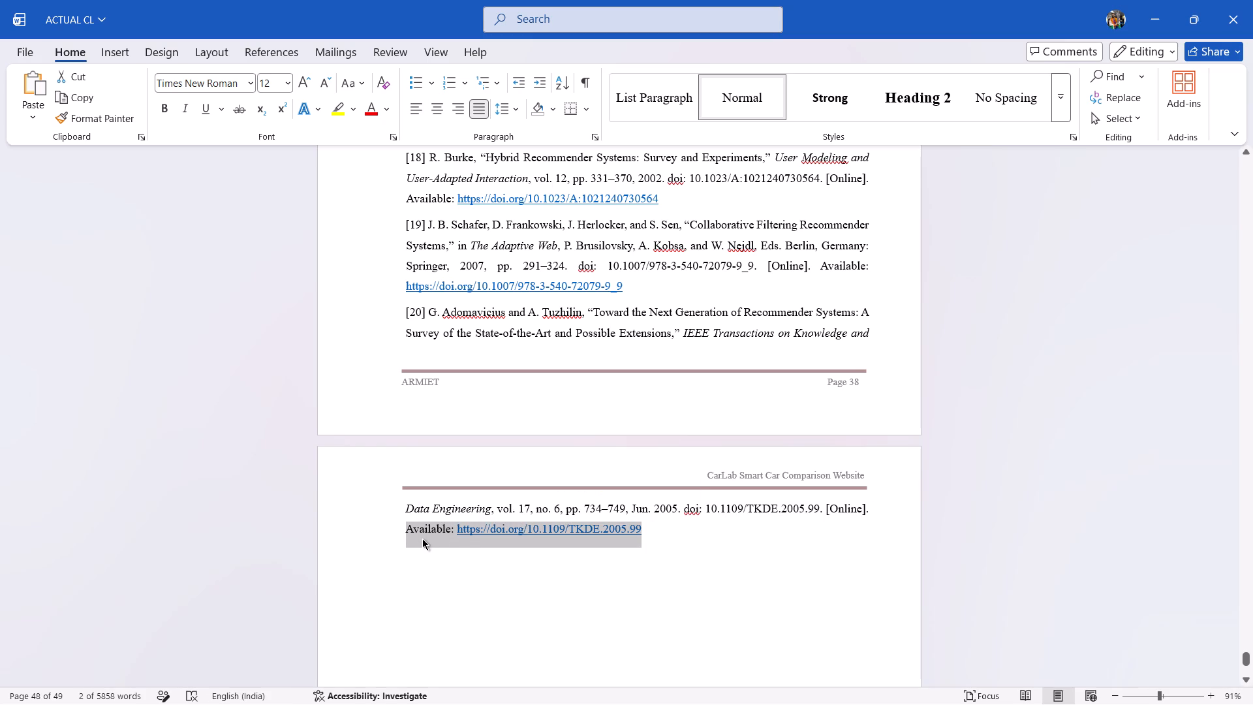
pyautogui.press('BackSpace')
pyautogui.press('BackSpace')
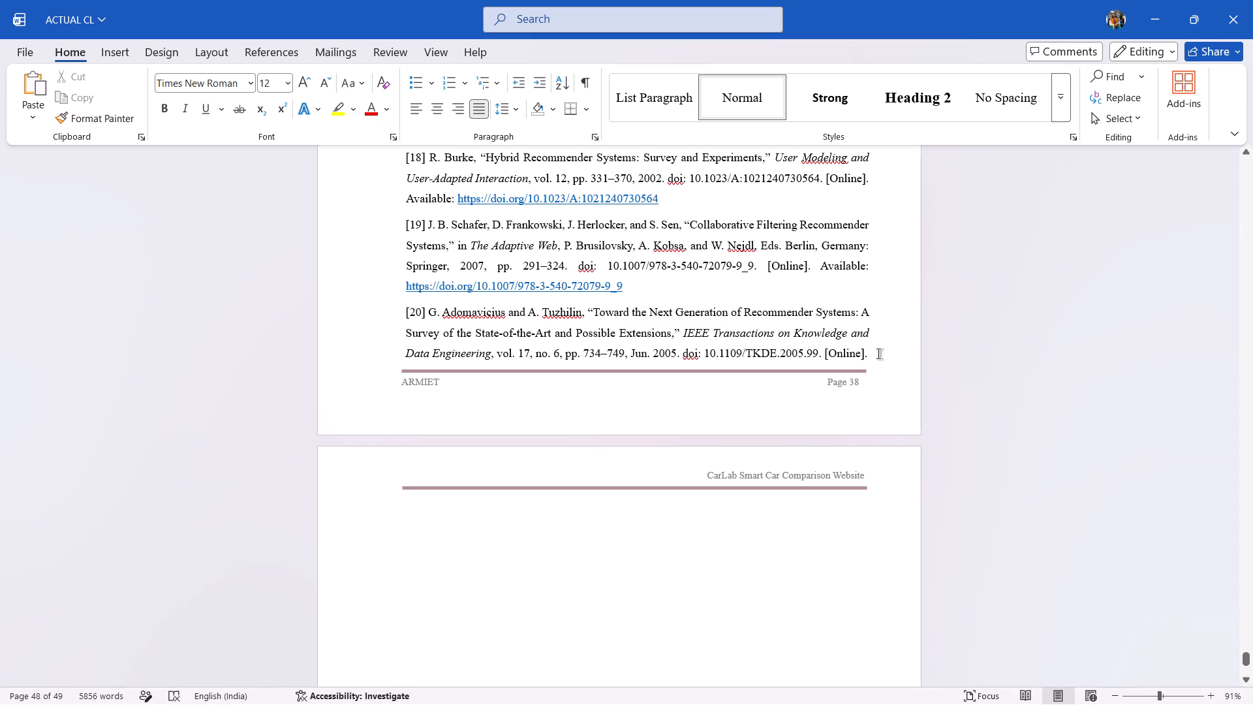
# Delete "[Online]." from reference [20] so the entry ends at its doi number, and save the document.
pyautogui.press('BackSpace')
pyautogui.press('BackSpace')
pyautogui.press('BackSpace')
pyautogui.press('BackSpace')
pyautogui.press('BackSpace')
pyautogui.press('BackSpace')
pyautogui.press('BackSpace')
pyautogui.press('BackSpace')
pyautogui.press('BackSpace')
pyautogui.press('BackSpace')
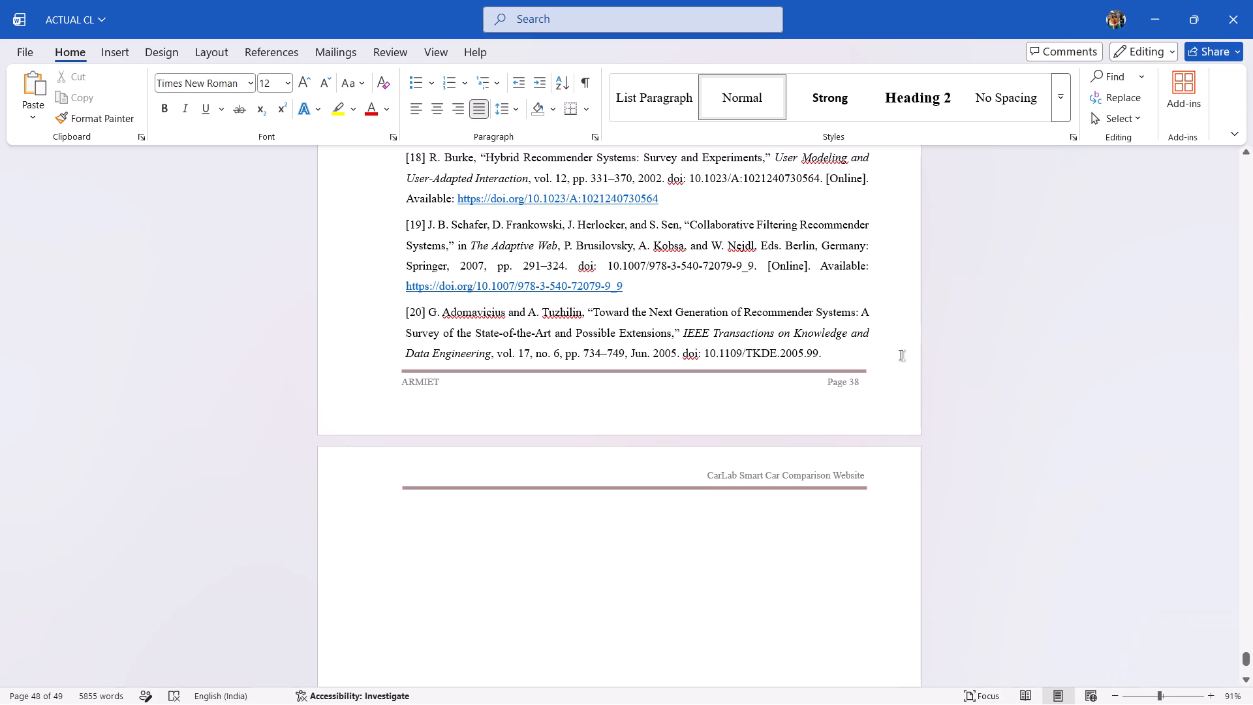
pyautogui.hotkey('ctrl', 's')
pyautogui.hotkey('ctrl', 's')
pyautogui.hotkey('ctrl', 's')
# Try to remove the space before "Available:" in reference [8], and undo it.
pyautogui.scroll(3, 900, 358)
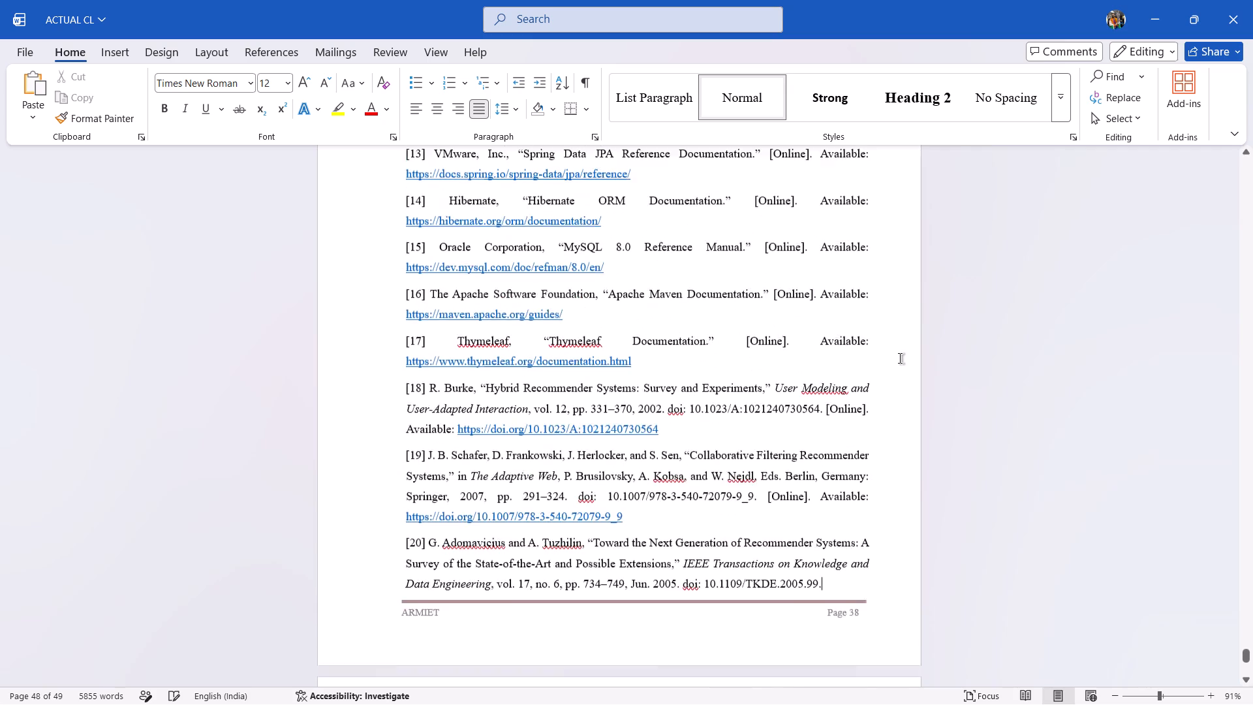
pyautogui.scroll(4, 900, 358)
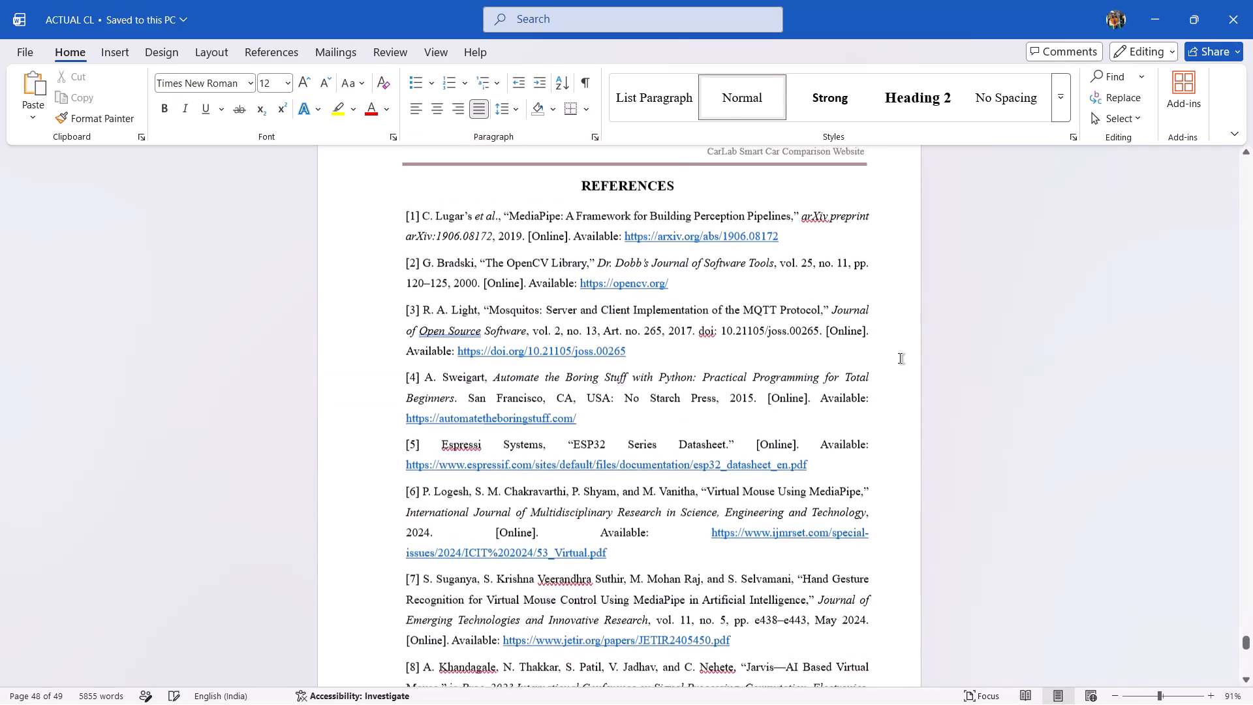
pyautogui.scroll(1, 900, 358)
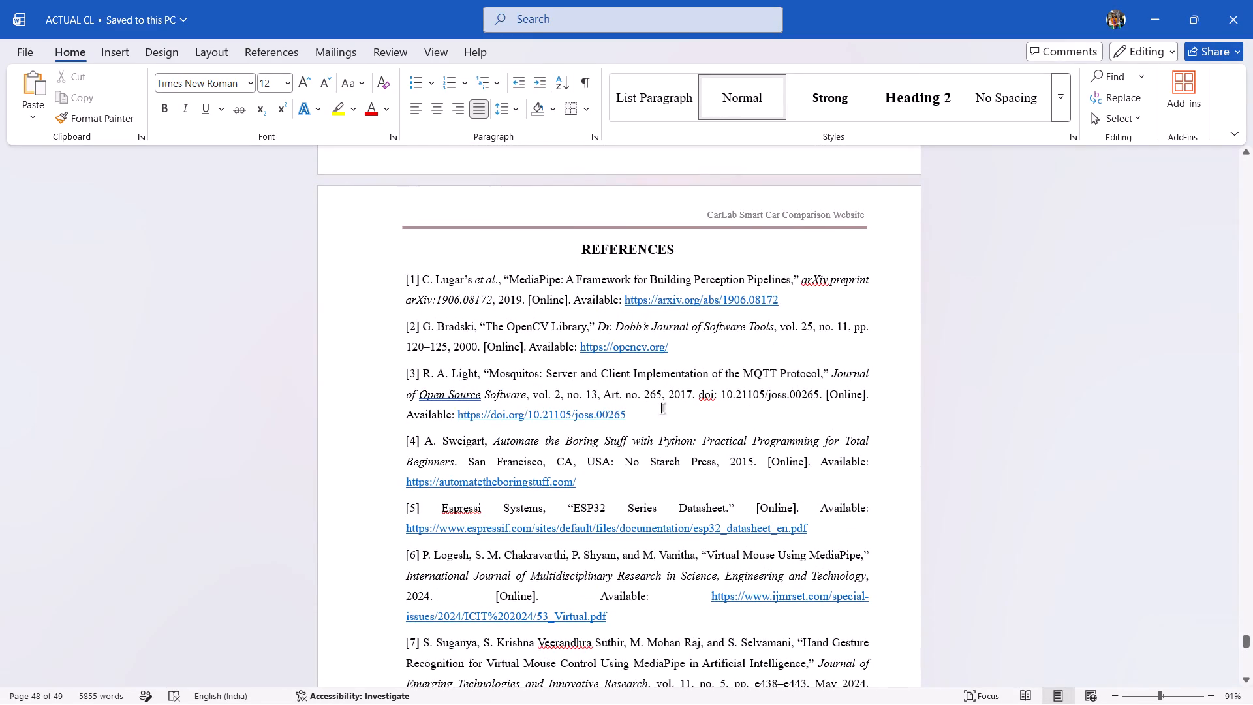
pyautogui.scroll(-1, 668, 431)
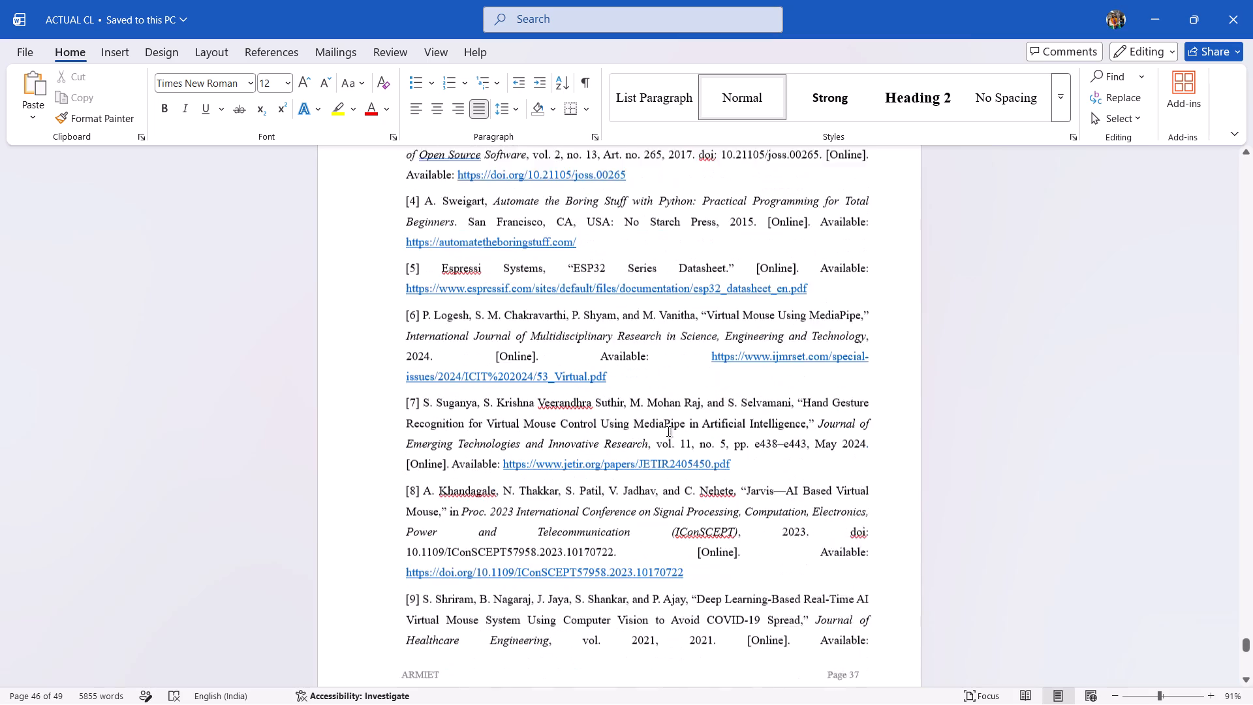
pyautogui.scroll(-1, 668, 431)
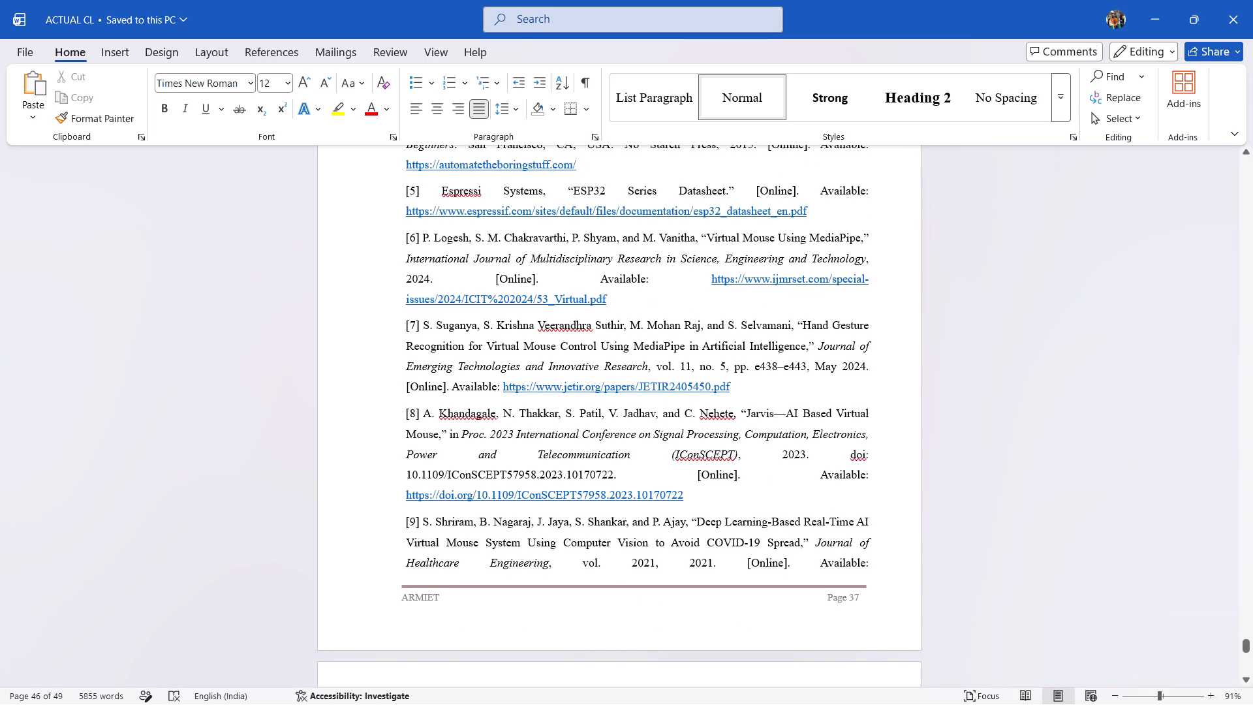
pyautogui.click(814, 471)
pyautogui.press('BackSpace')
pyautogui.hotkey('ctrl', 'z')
# Save the document and remove the blank last page after reference [20].
pyautogui.scroll(-5, 775, 599)
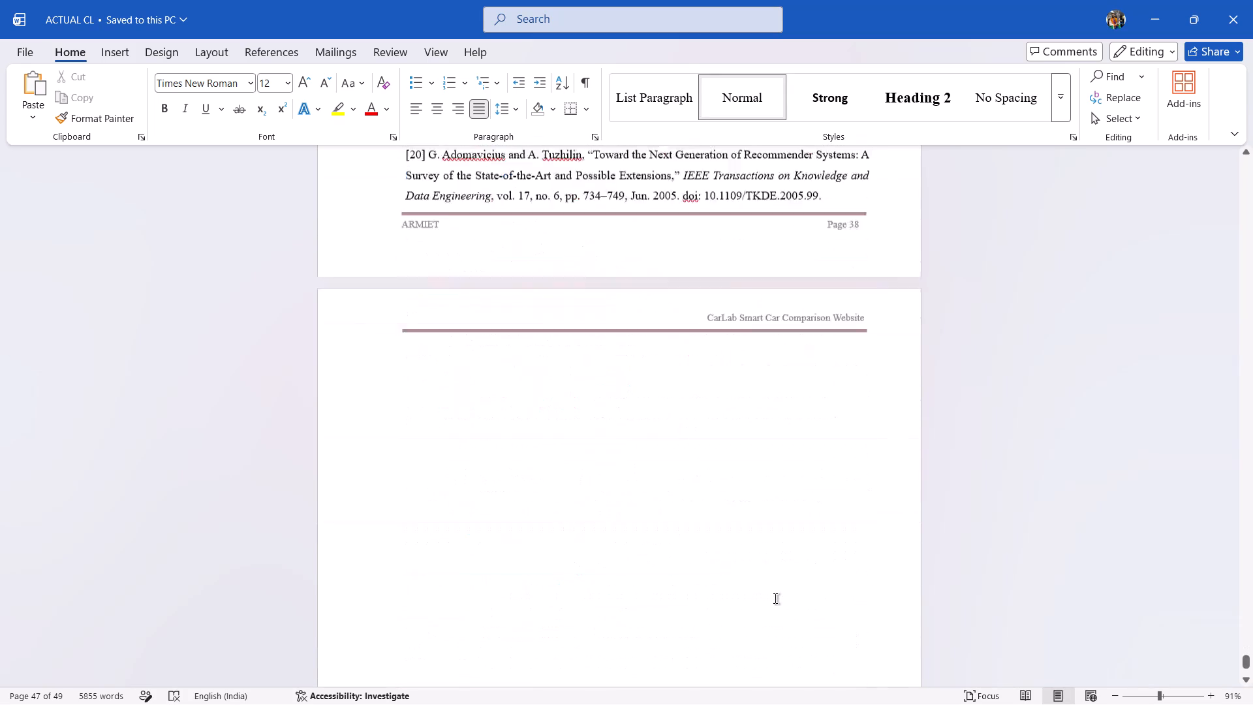
pyautogui.scroll(-2, 775, 599)
pyautogui.click(734, 602)
pyautogui.hotkey('ctrl', 's')
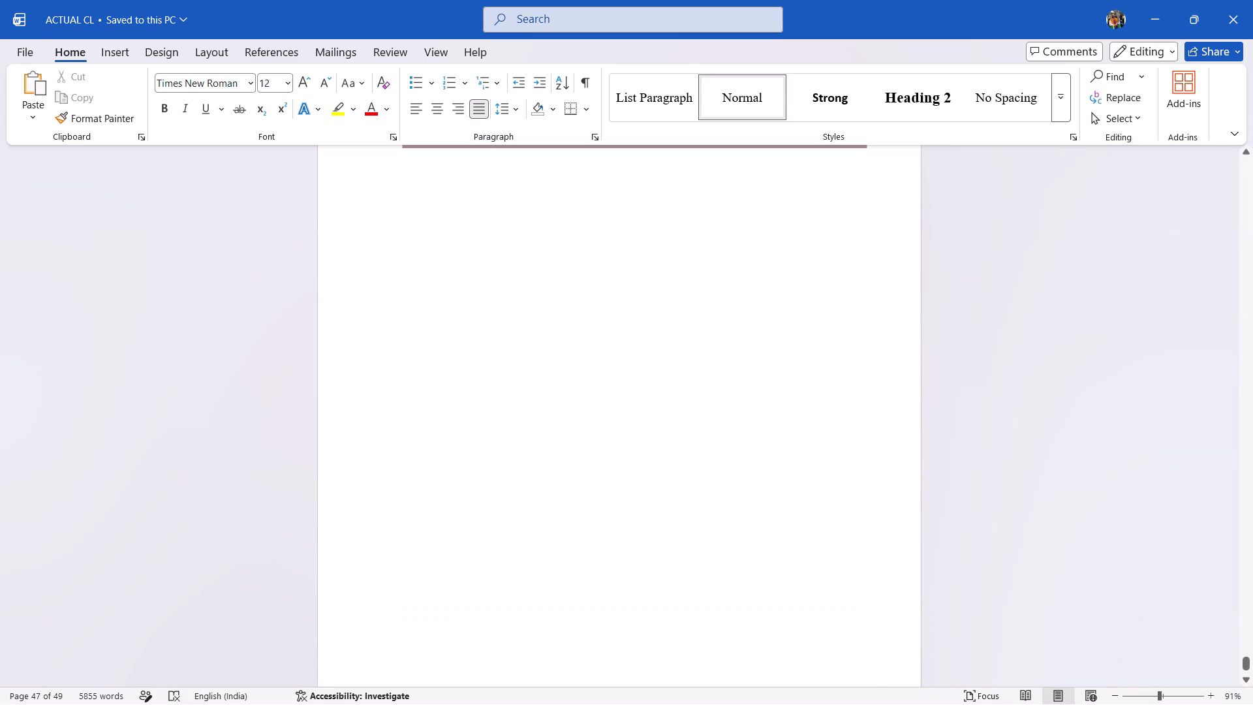
pyautogui.hotkey('ctrl', 's')
pyautogui.hotkey('ctrl', 's')
pyautogui.hotkey('ctrl', 's')
pyautogui.scroll(-4, 734, 602)
pyautogui.scroll(1, 734, 602)
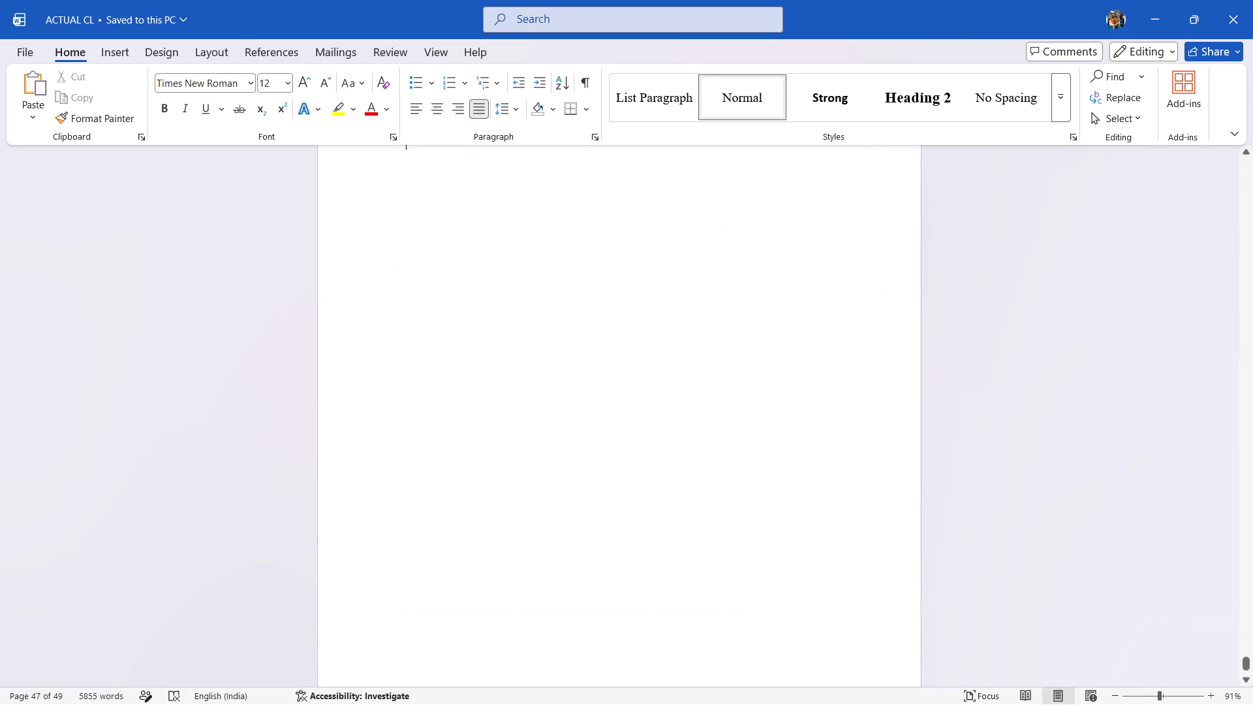
pyautogui.scroll(1, 734, 602)
pyautogui.press('BackSpace')
pyautogui.press('BackSpace')
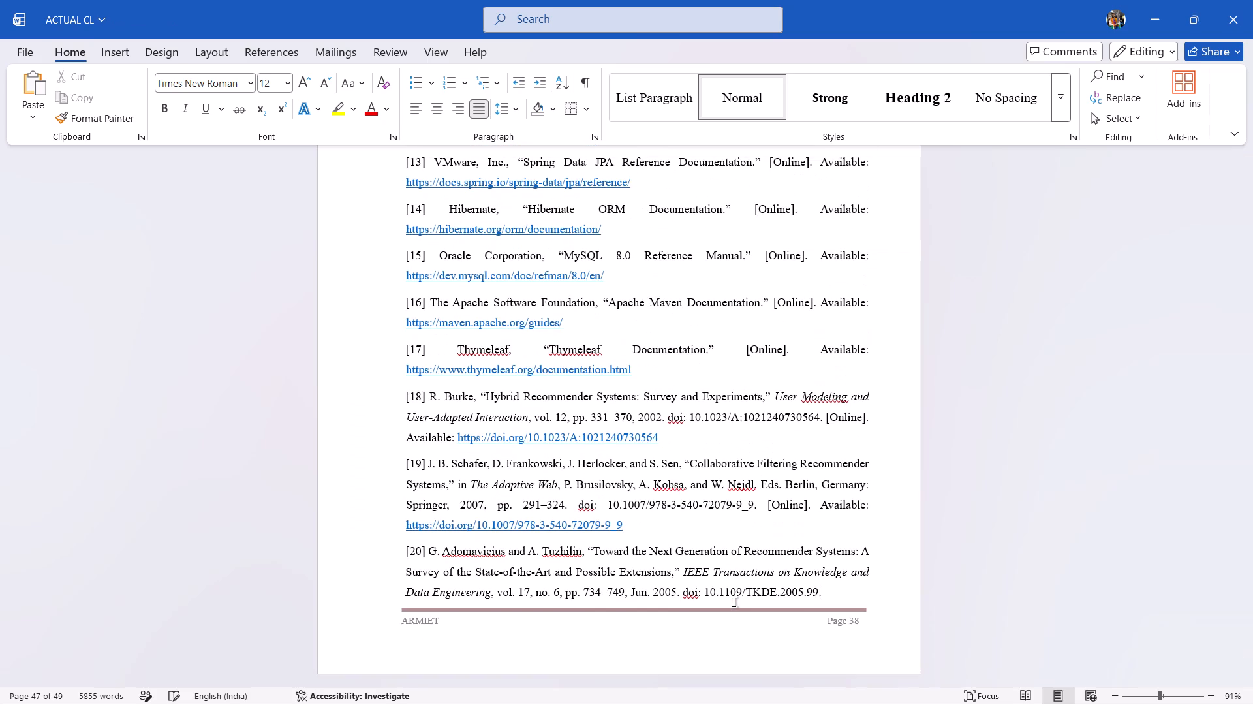
pyautogui.scroll(-3, 734, 602)
# Set the page range of the REFRENCES row in the INDEX table to 37-38.
pyautogui.scroll(20, 734, 602)
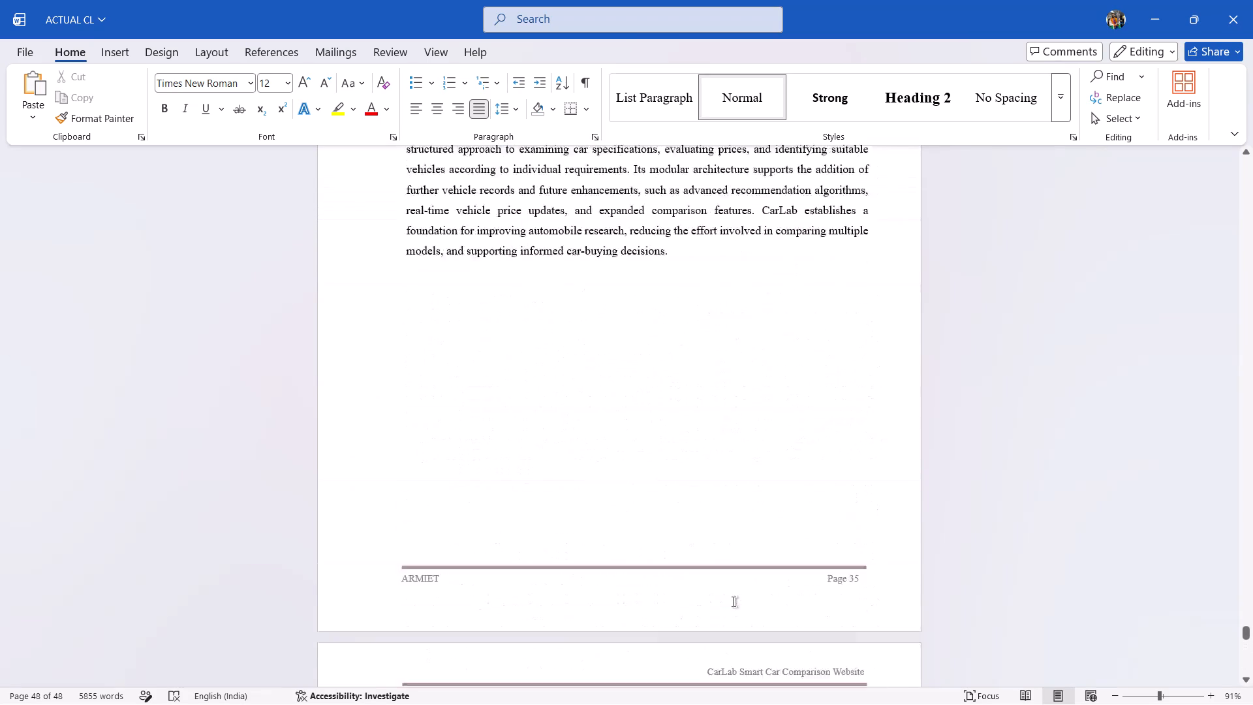
pyautogui.scroll(20, 734, 602)
pyautogui.scroll(2, 734, 602)
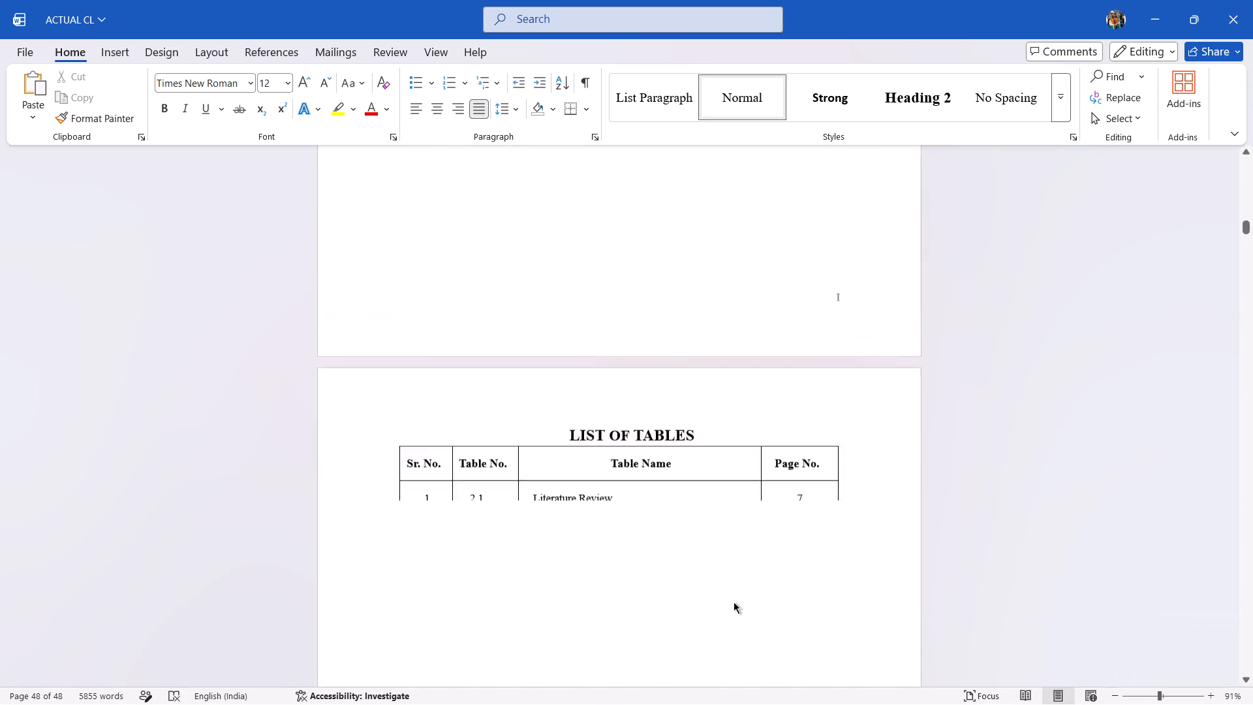
pyautogui.scroll(3, 734, 602)
pyautogui.scroll(-5, 734, 602)
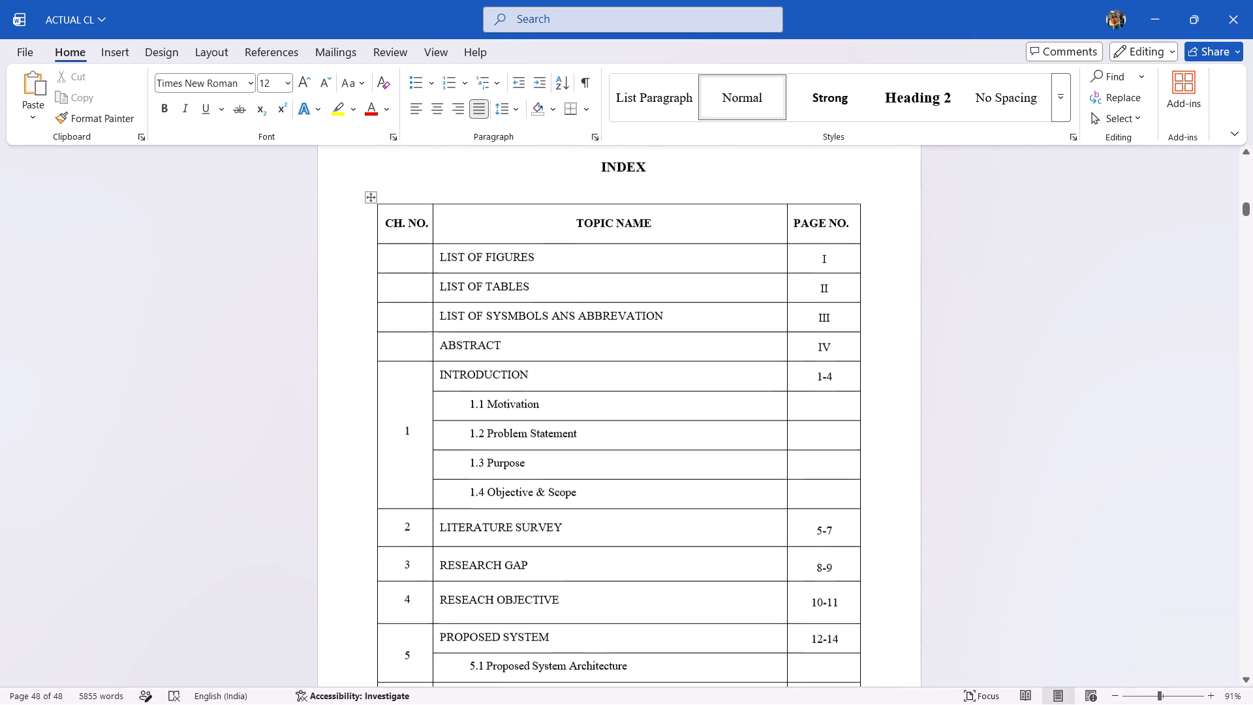
pyautogui.scroll(-1, 734, 602)
pyautogui.scroll(-3, 797, 467)
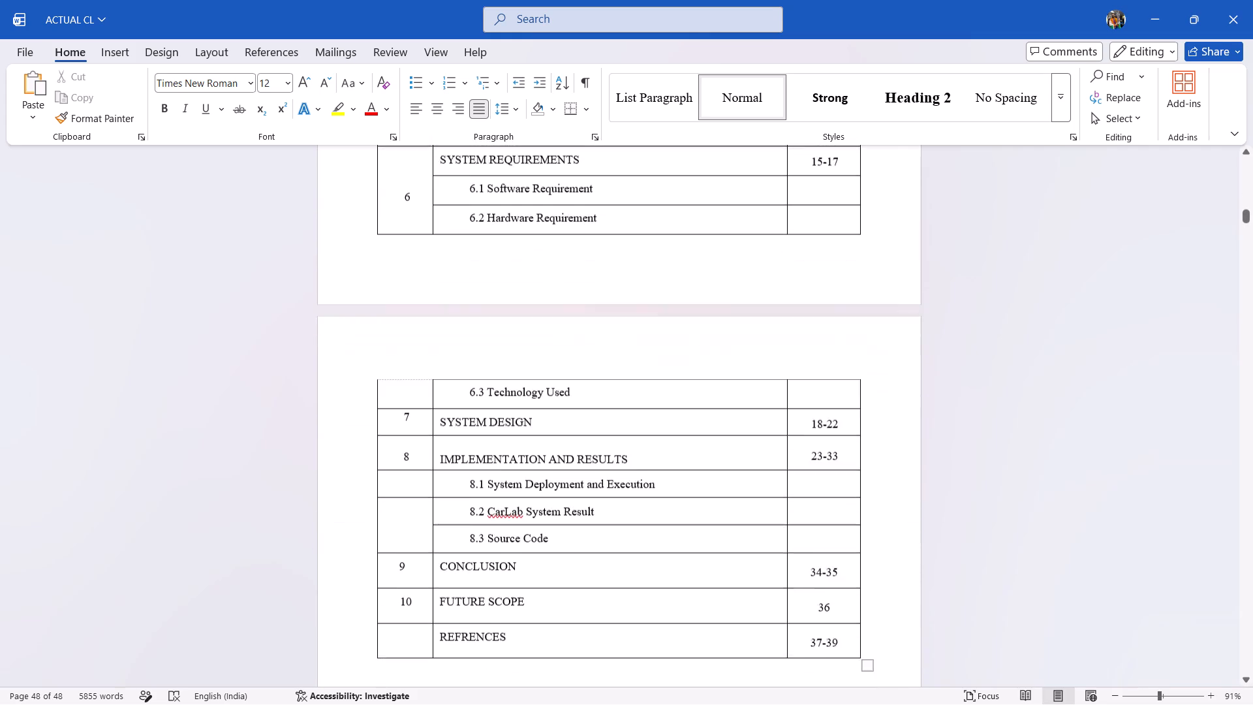
pyautogui.scroll(-1, 797, 467)
pyautogui.click(844, 575)
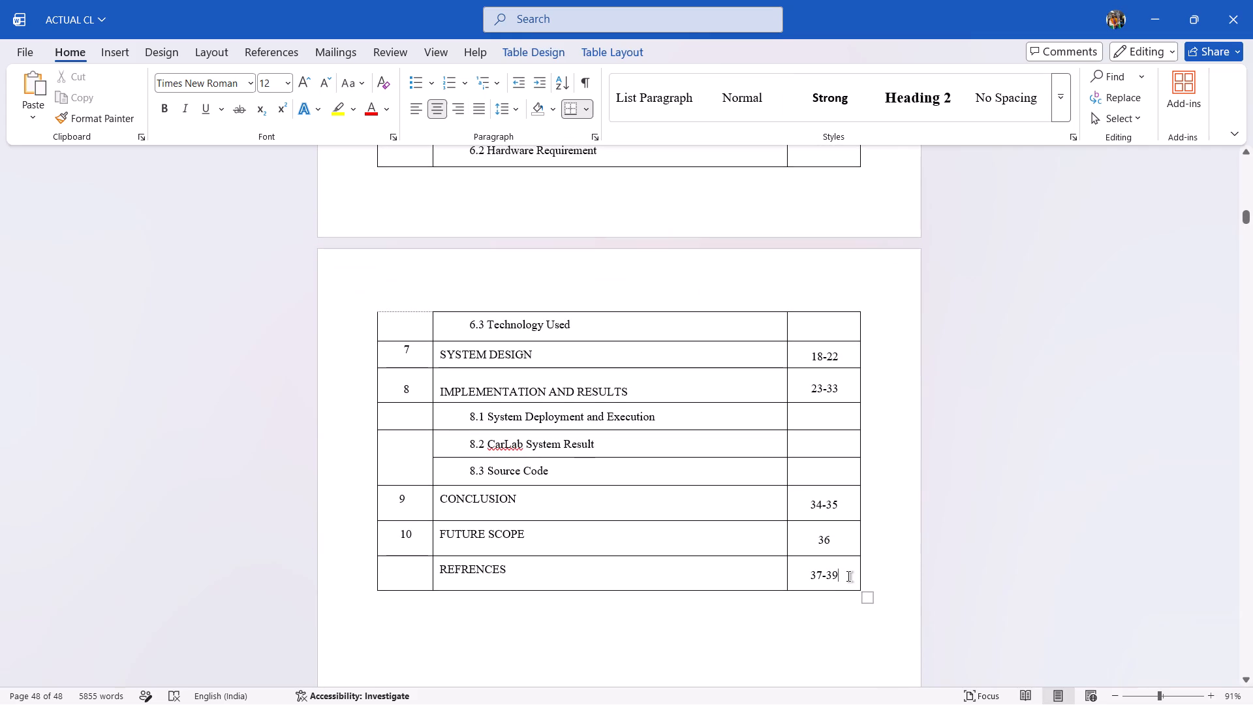
pyautogui.press('BackSpace')
pyautogui.press('8')
# Save the document with the updated INDEX table.
pyautogui.hotkey('ctrl', 's')
pyautogui.hotkey('ctrl', 's')
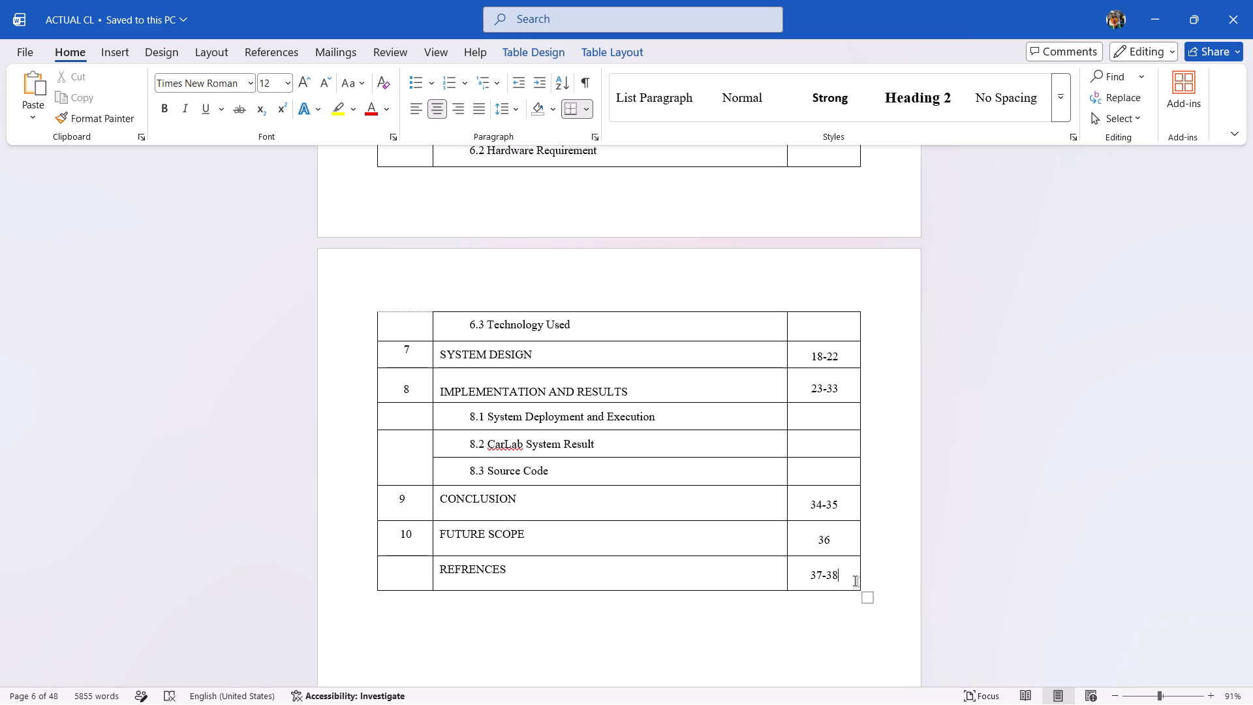
# Ignore all spelling flags for the word "CarLab" from row 8.2 of the INDEX table.
pyautogui.scroll(-2, 855, 581)
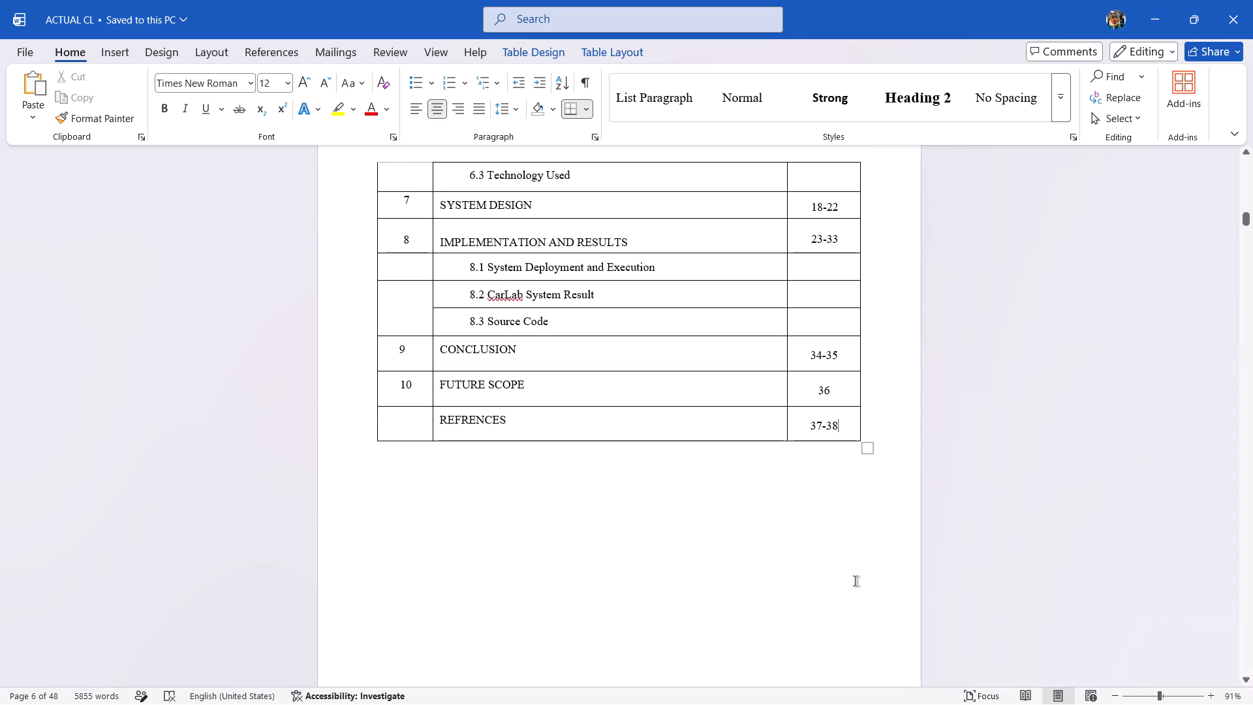
pyautogui.rightClick(507, 293)
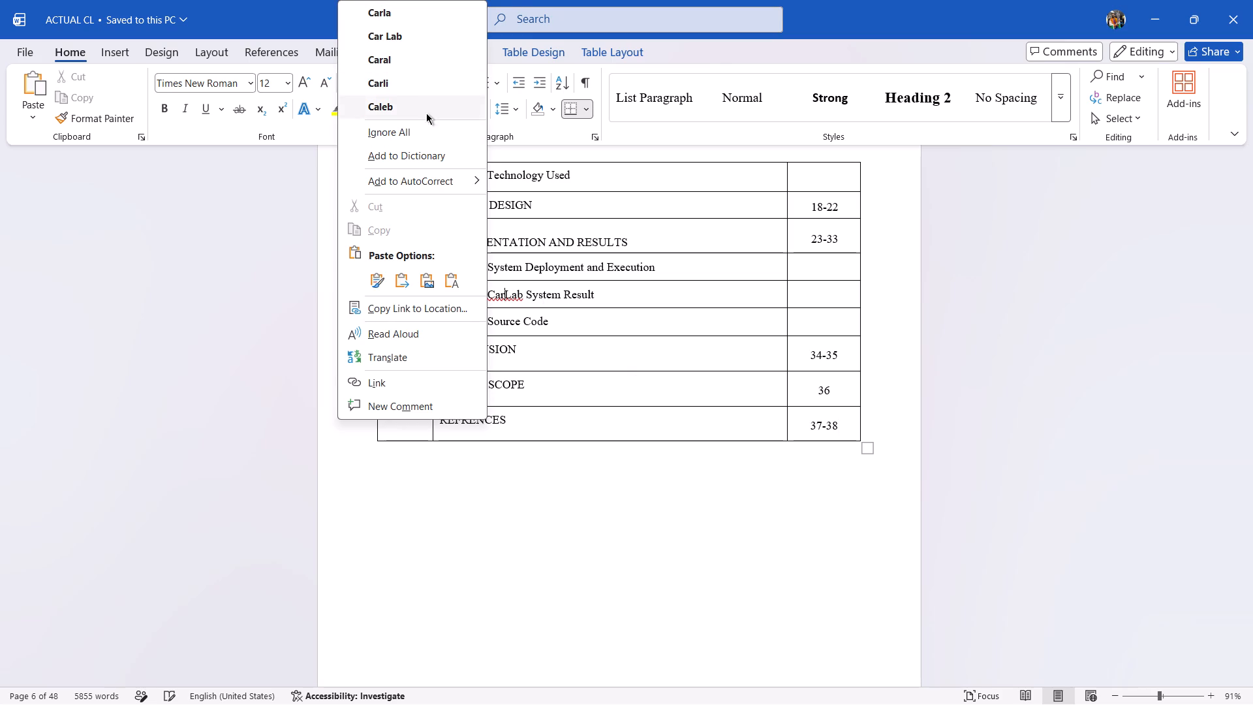
pyautogui.click(585, 633)
pyautogui.click(497, 294)
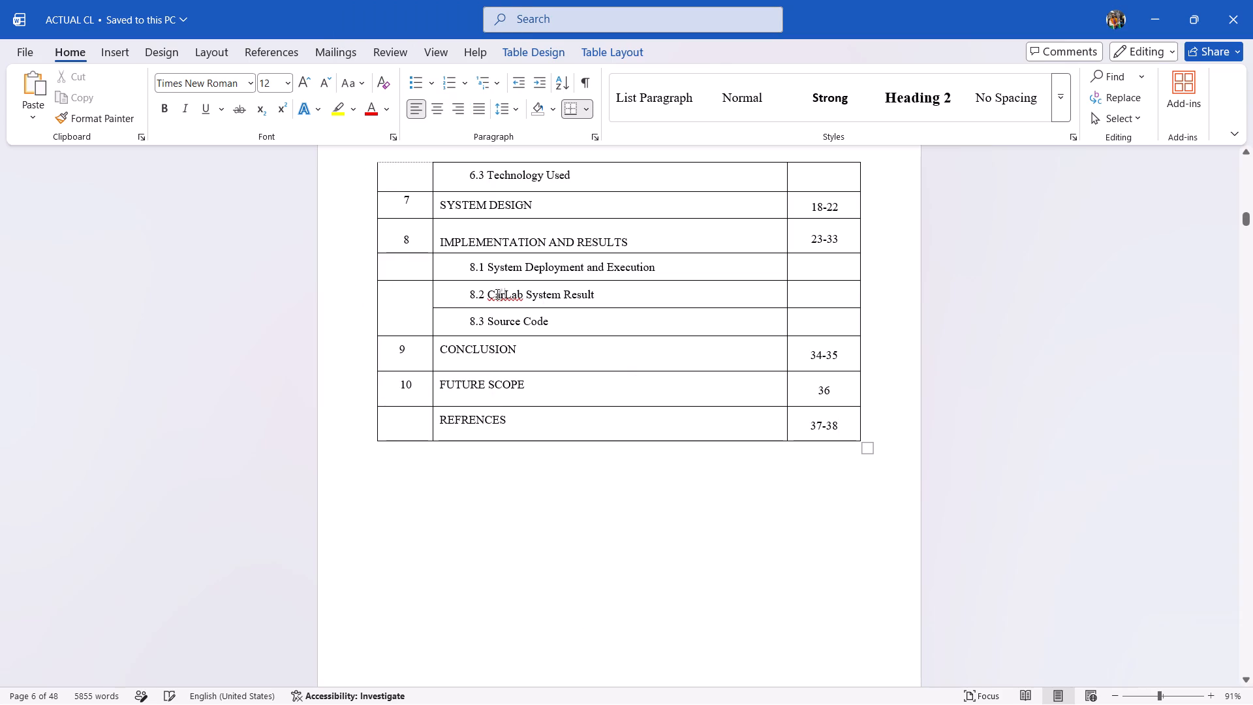
pyautogui.rightClick(497, 294)
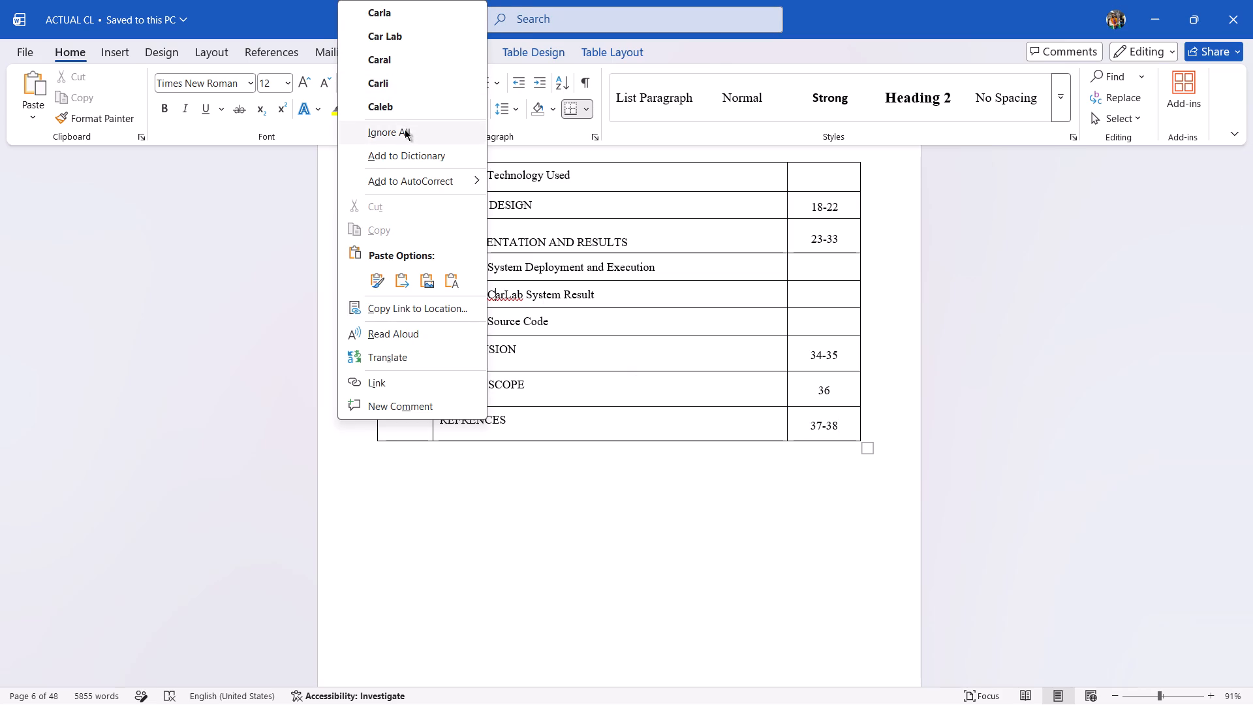
pyautogui.click(405, 129)
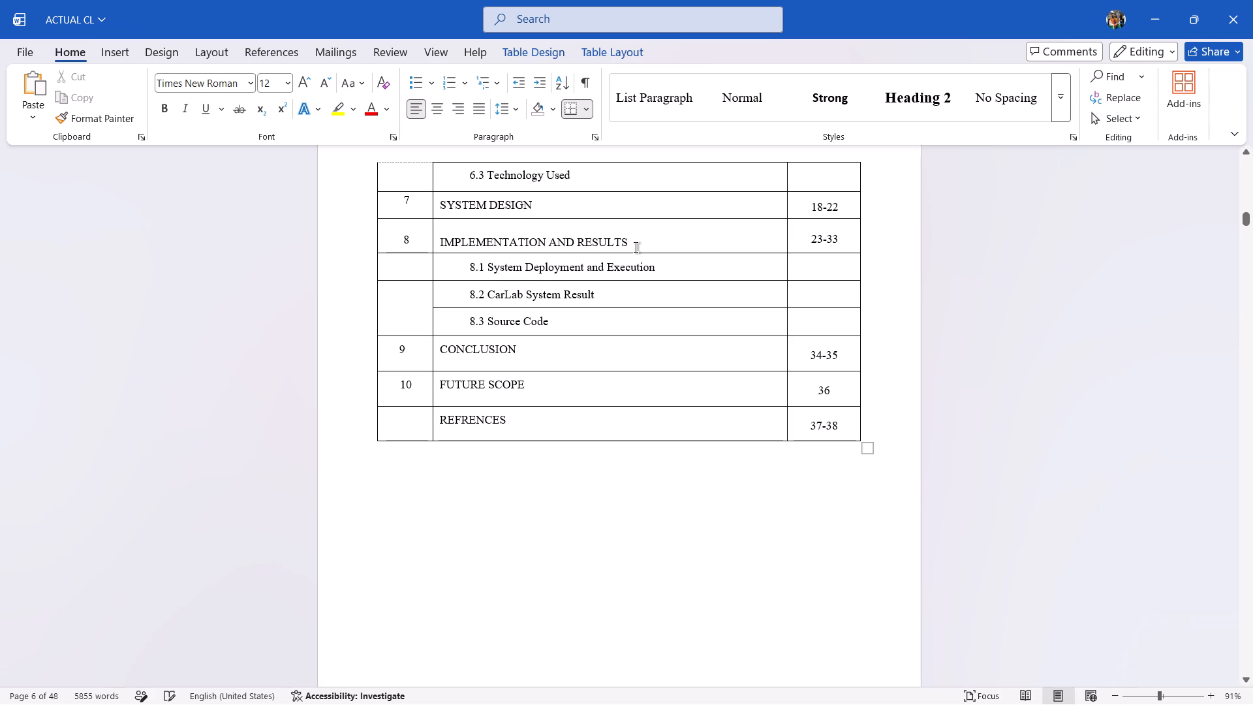
# Look over the front pages before the INDEX, examining the ACKNOWLEDGEMENT page from its heading to the closing names.
pyautogui.scroll(4, 636, 247)
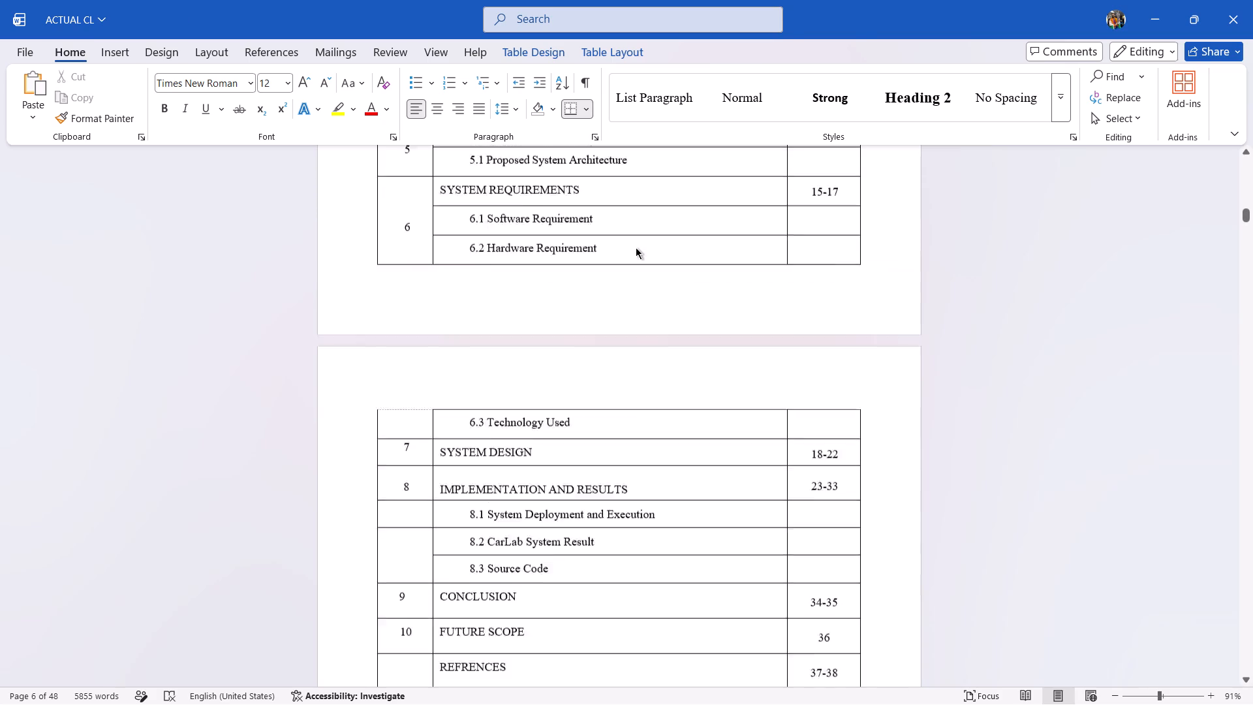
pyautogui.scroll(3, 636, 247)
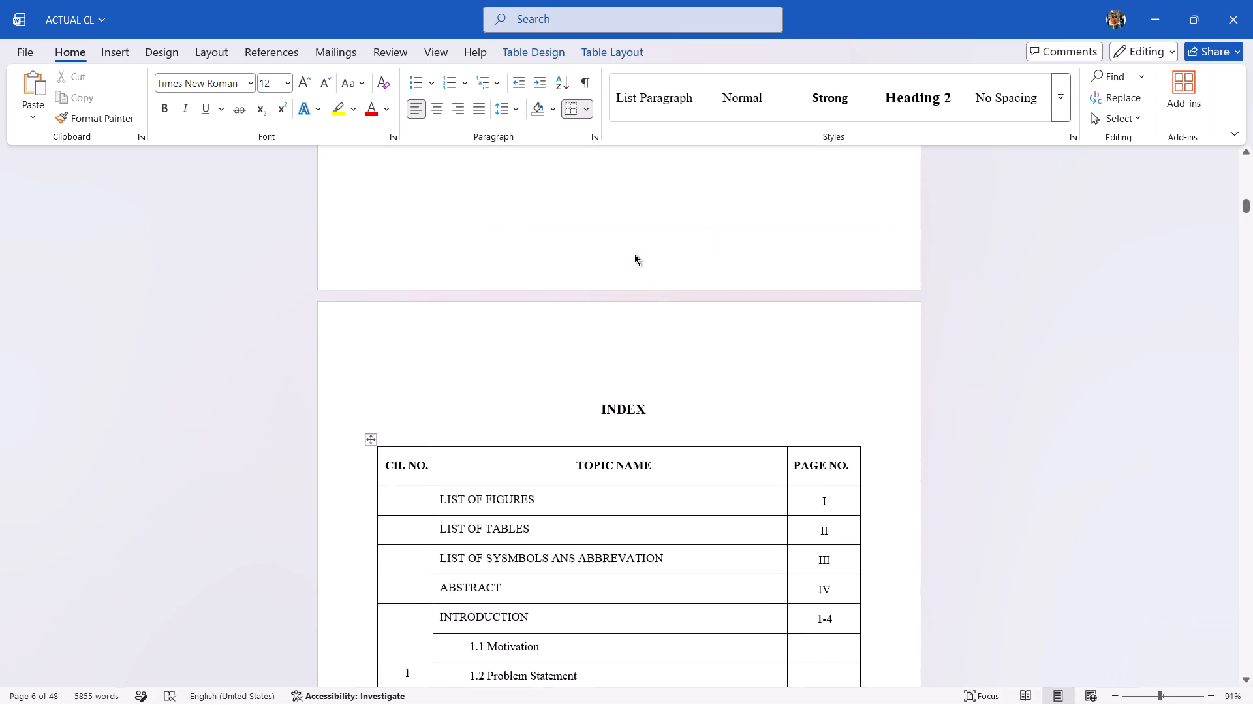
pyautogui.scroll(4, 609, 334)
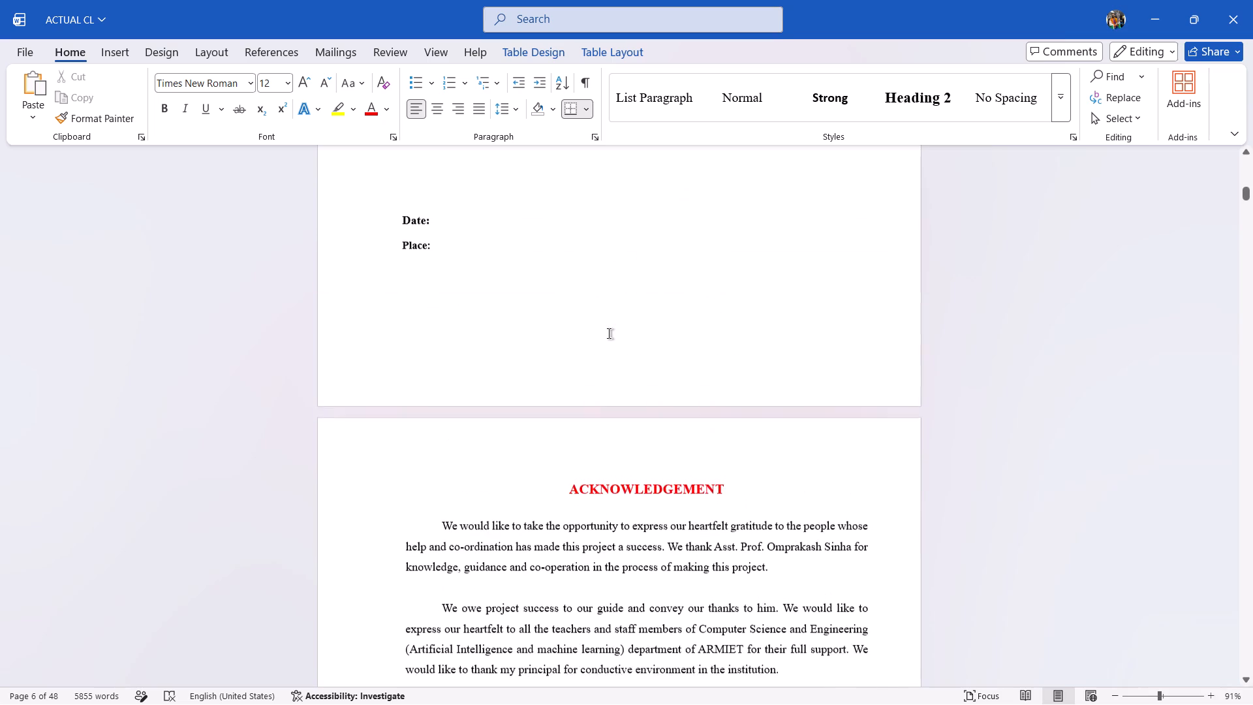
pyautogui.scroll(-1, 609, 334)
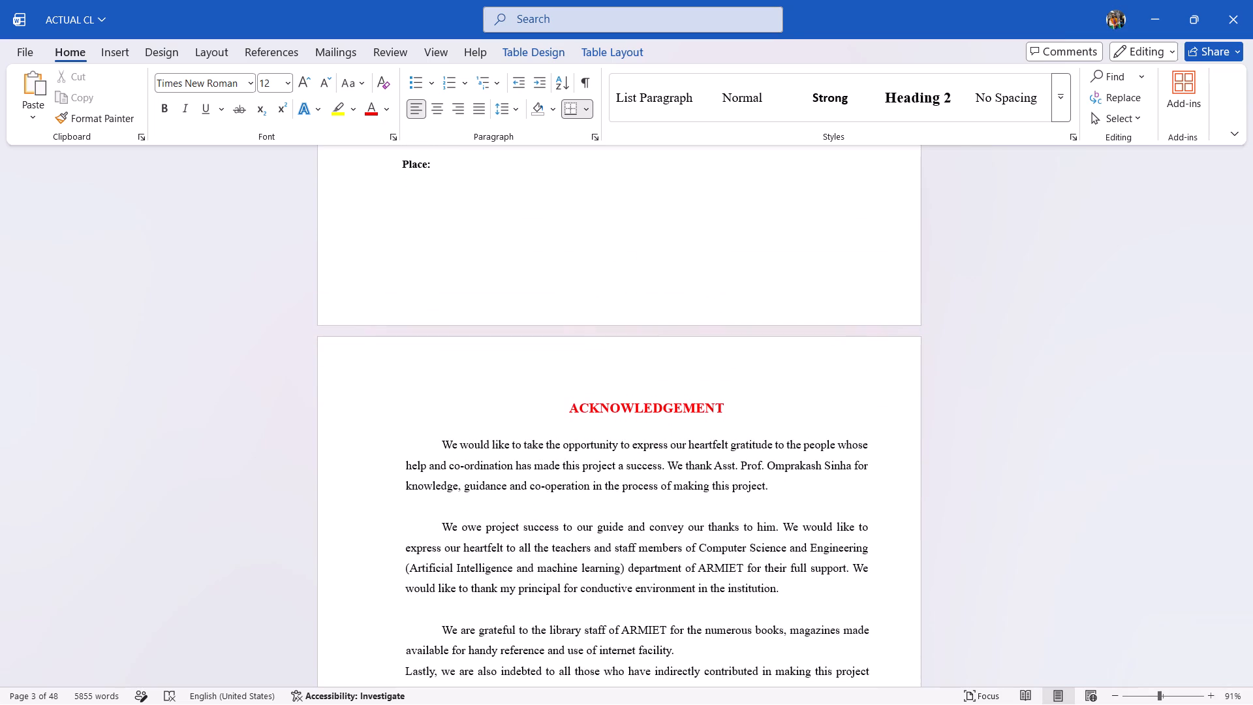
pyautogui.click(617, 374)
pyautogui.click(595, 362)
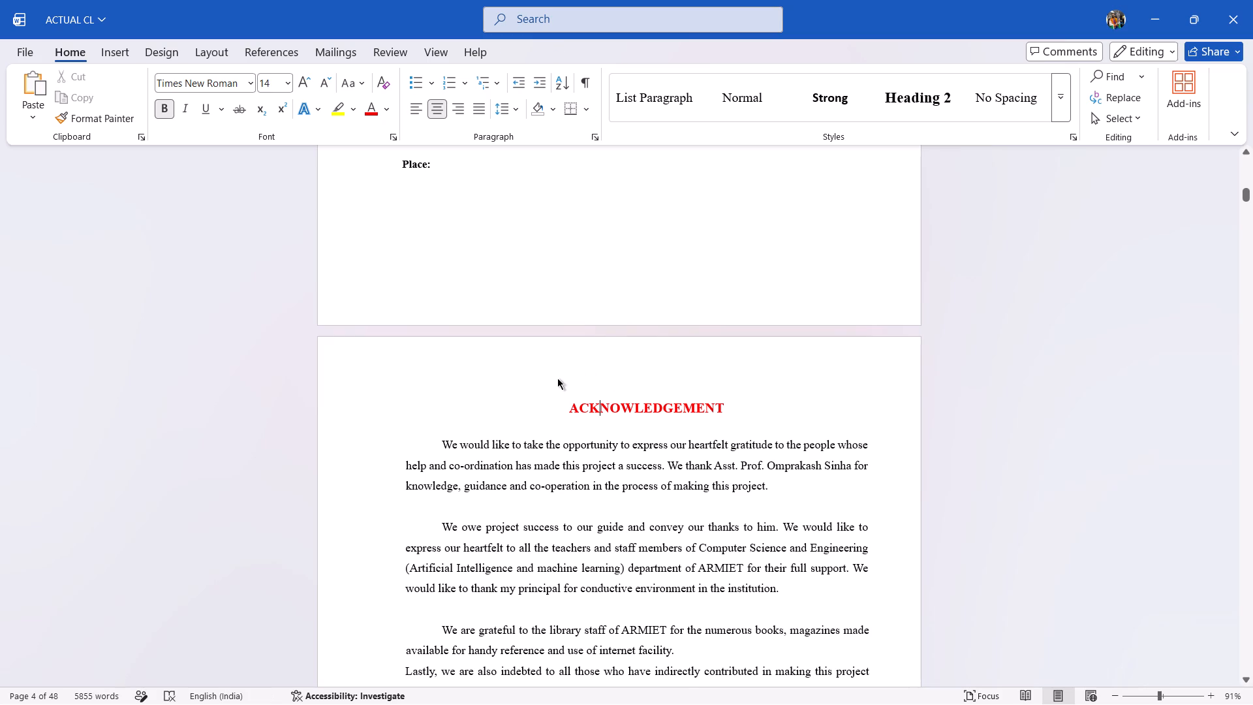
pyautogui.moveTo(540, 388); pyautogui.dragTo(558, 340)
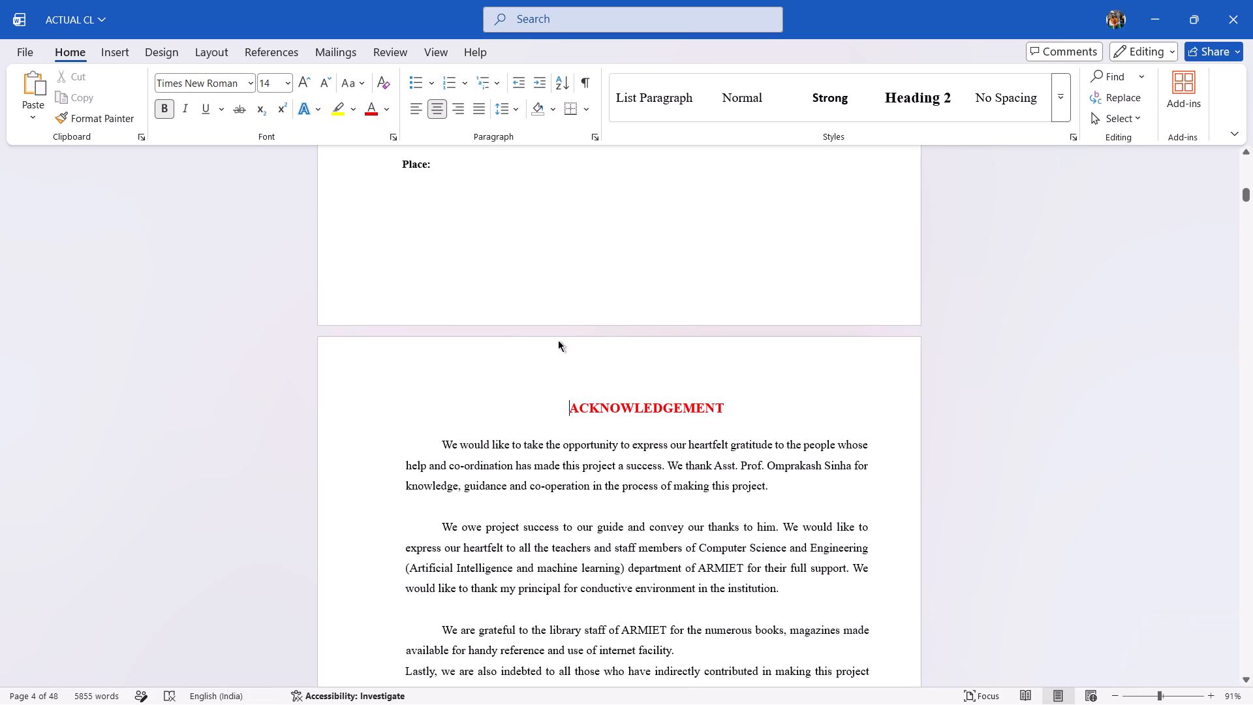
pyautogui.moveTo(558, 340); pyautogui.dragTo(564, 343)
pyautogui.click(564, 343)
pyautogui.scroll(-3, 649, 338)
pyautogui.scroll(-1, 657, 225)
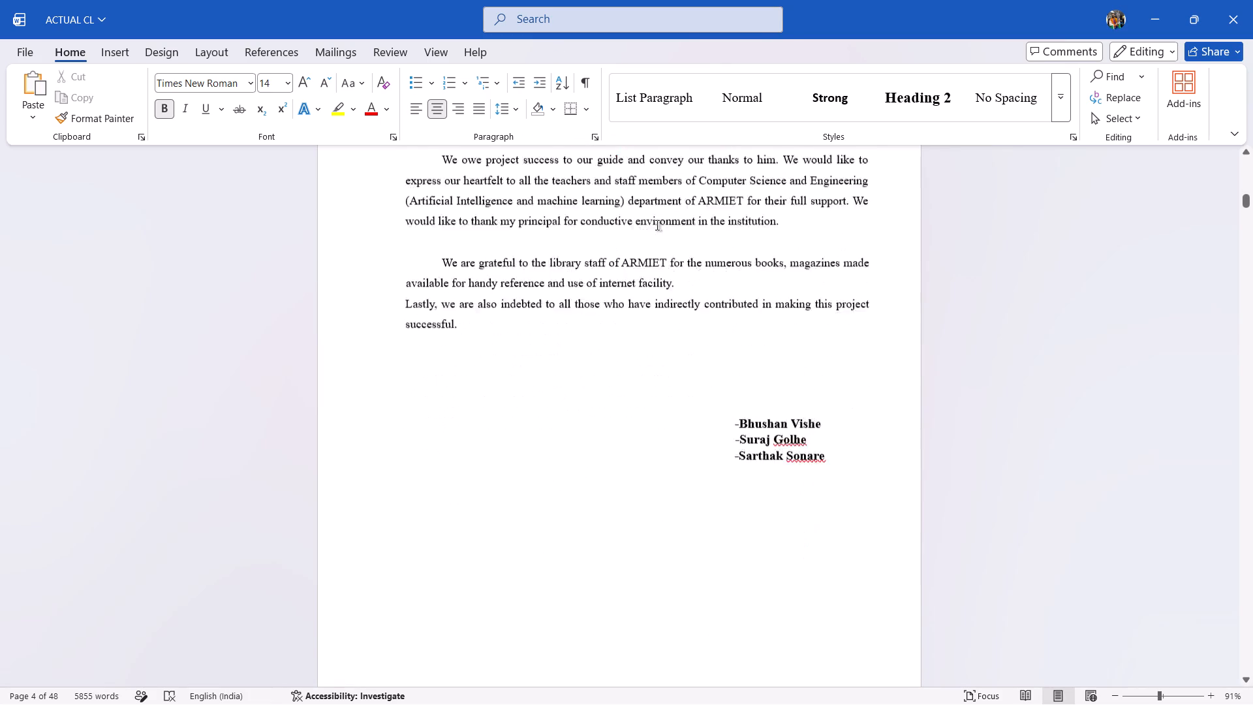
pyautogui.scroll(-1, 657, 225)
pyautogui.scroll(-1, 664, 130)
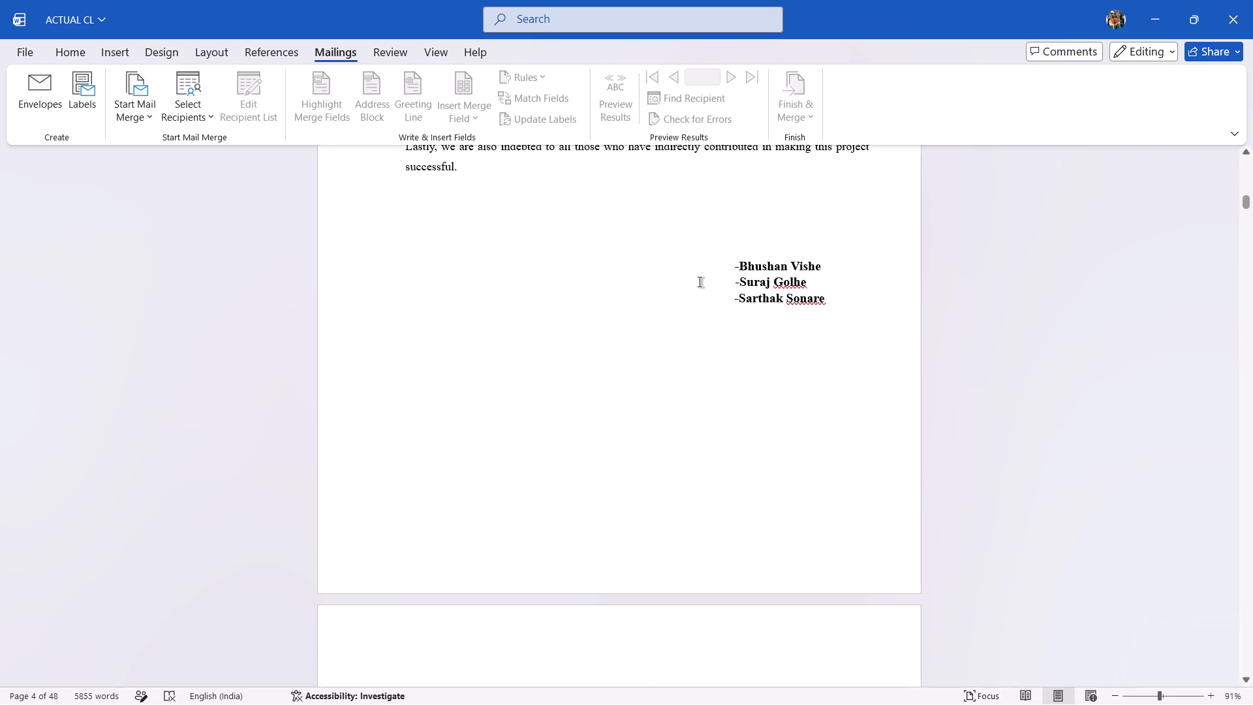
# Check the page ranges in the INDEX table against the footer page numbers of the literature review and research gap chapters.
pyautogui.scroll(-7, 696, 283)
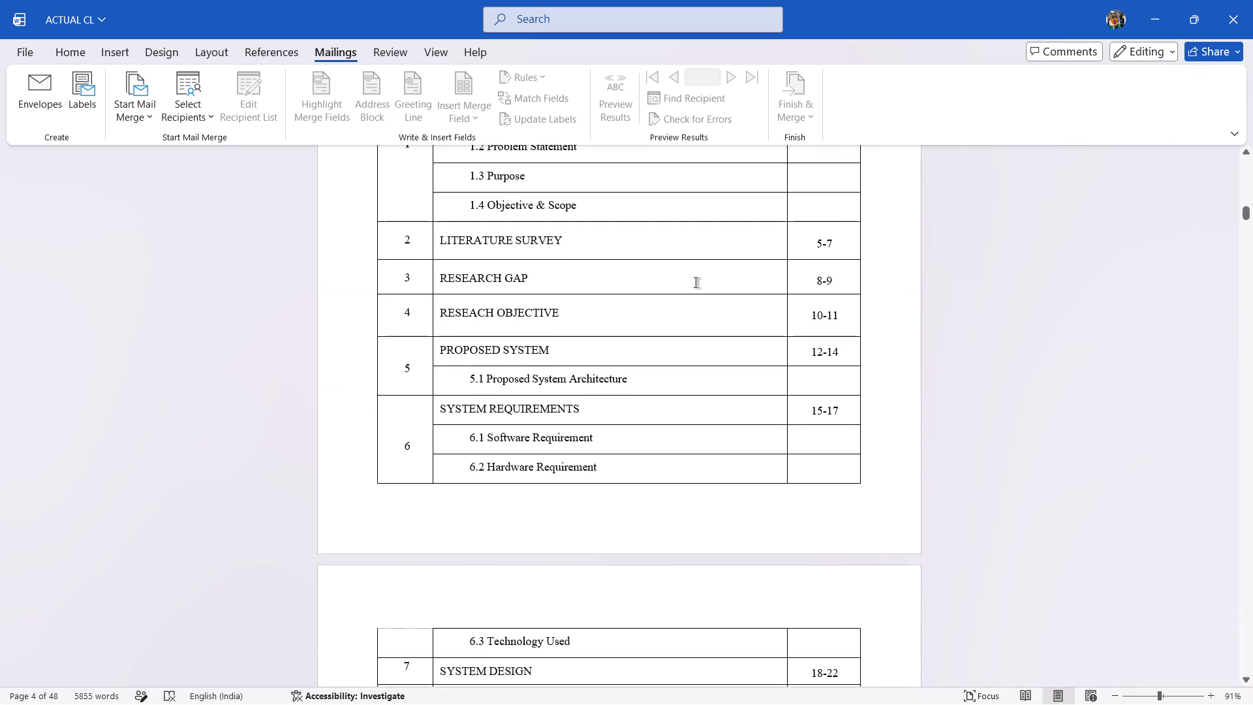
pyautogui.scroll(-3, 696, 283)
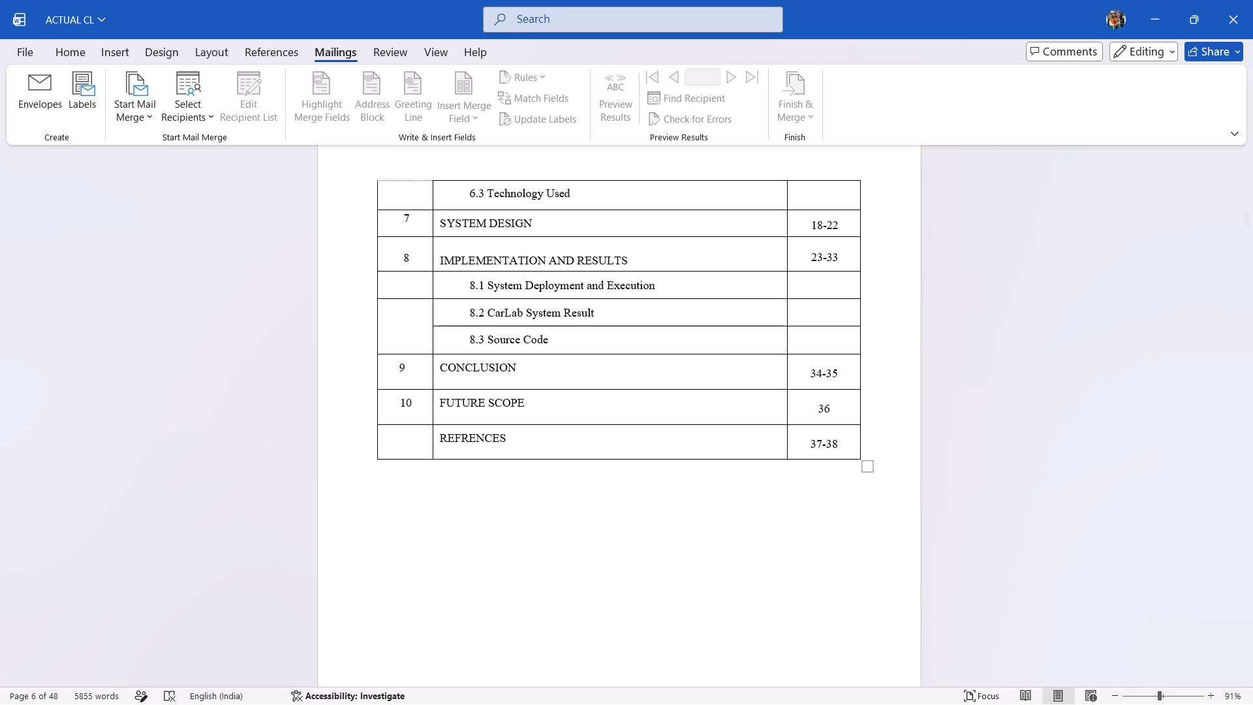
pyautogui.scroll(1, 831, 425)
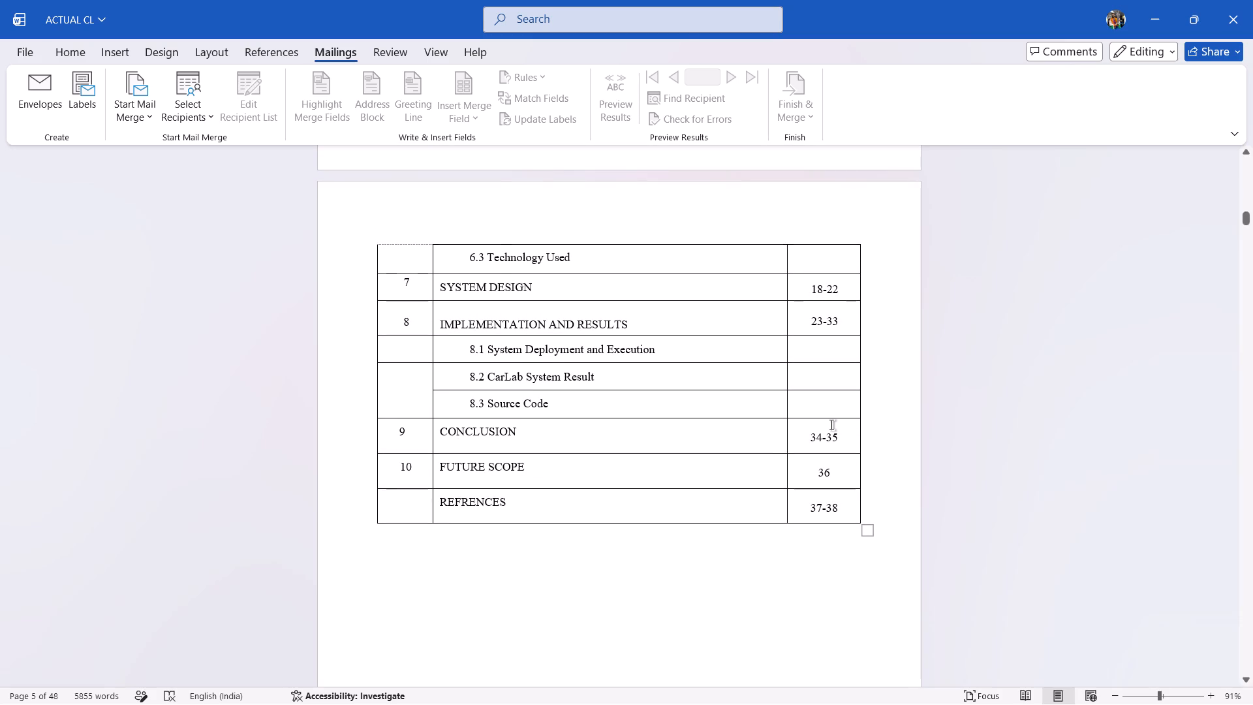
pyautogui.scroll(-2, 831, 425)
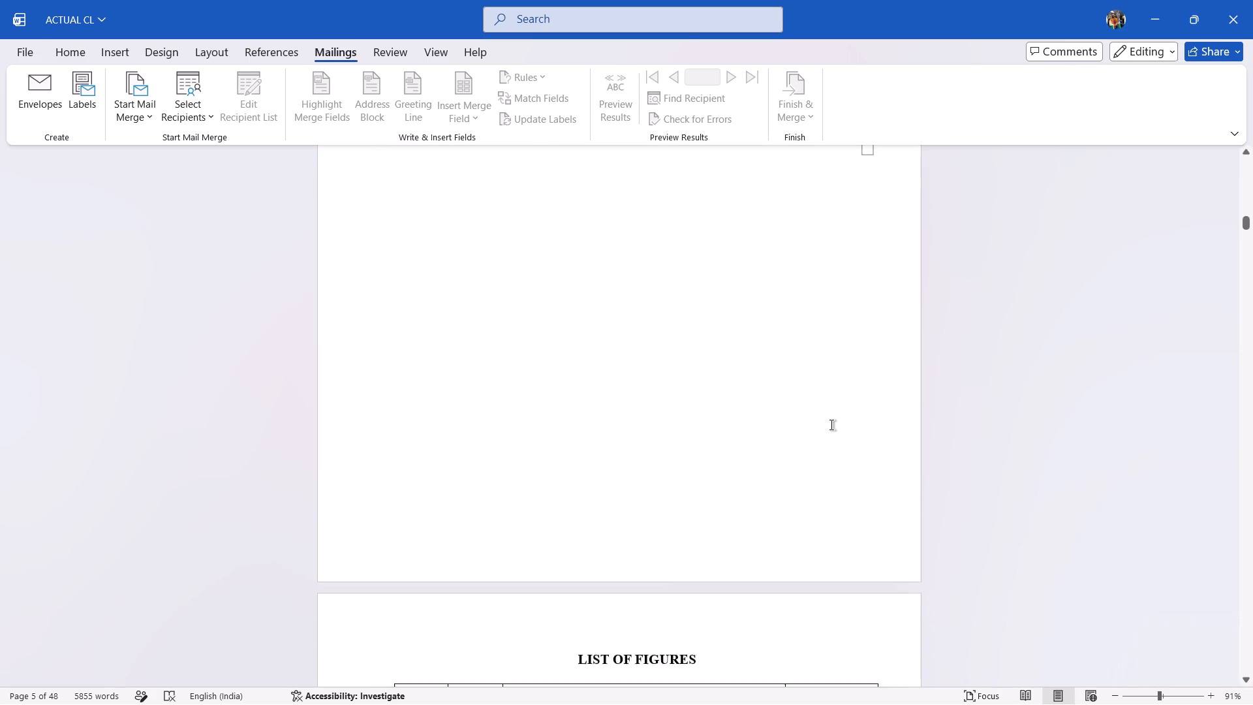
pyautogui.scroll(-5, 831, 425)
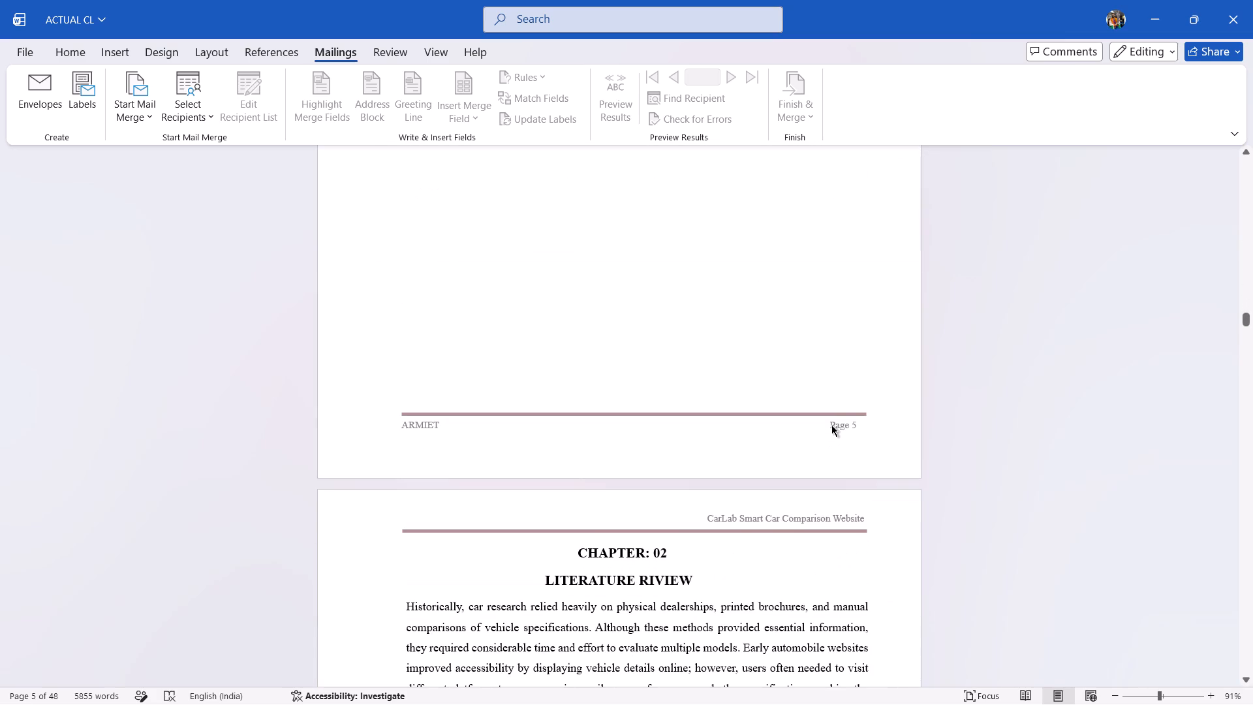
pyautogui.scroll(3, 831, 425)
pyautogui.scroll(-1, 831, 425)
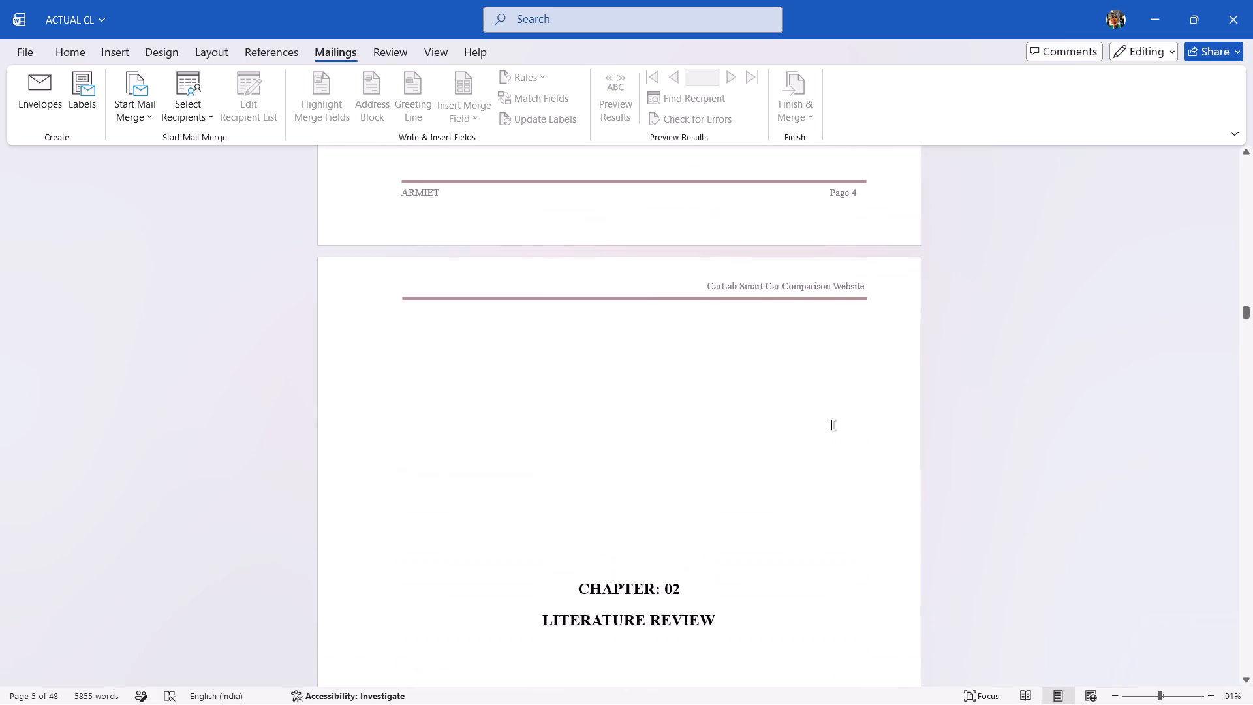
pyautogui.scroll(-3, 831, 425)
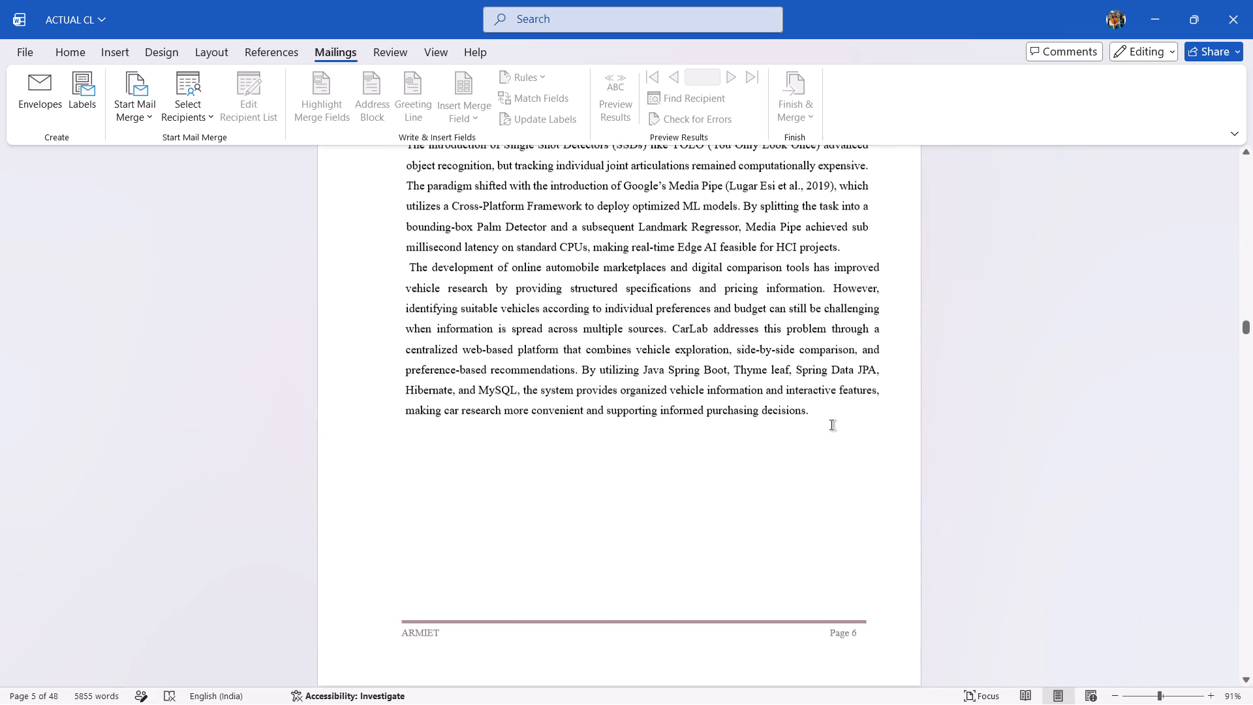
pyautogui.scroll(-6, 831, 425)
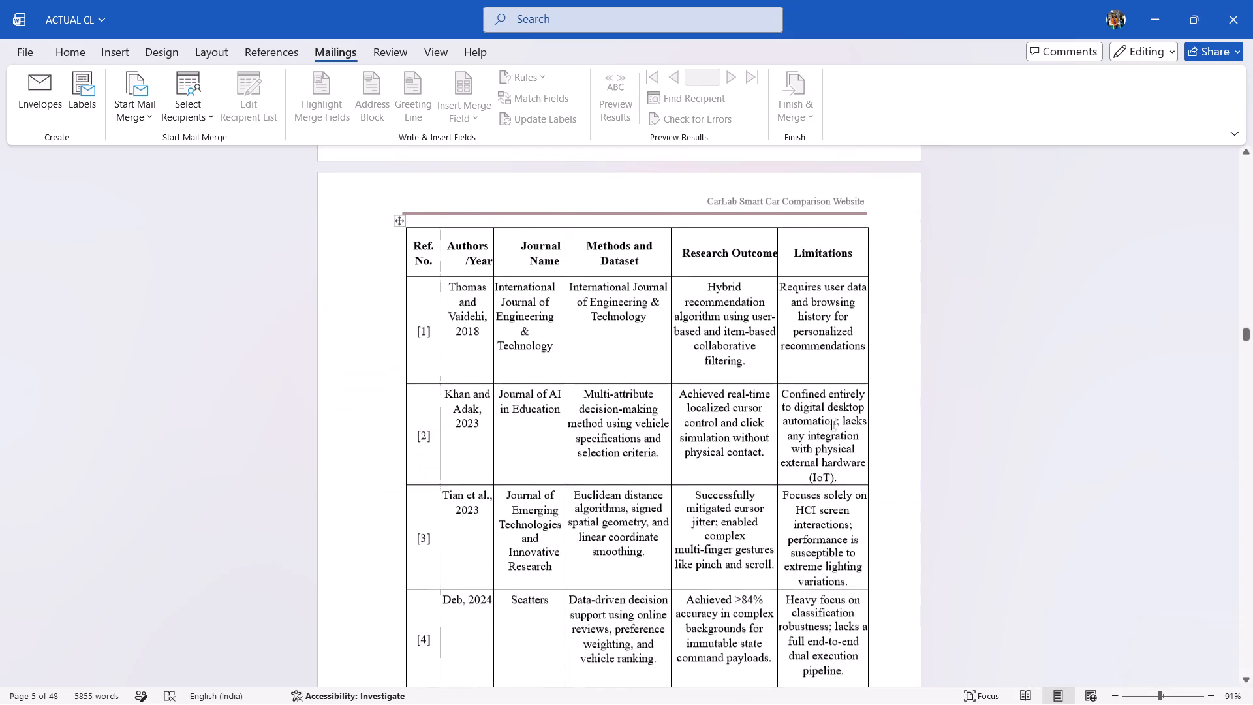
pyautogui.scroll(-3, 831, 425)
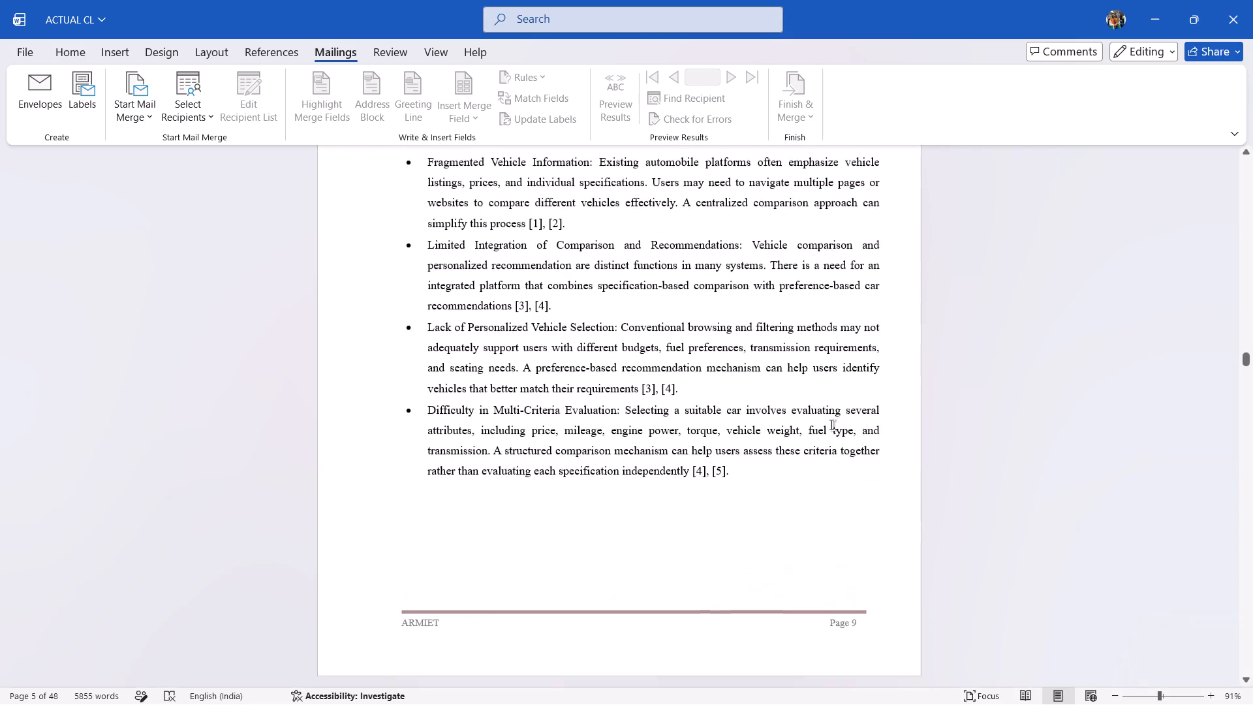
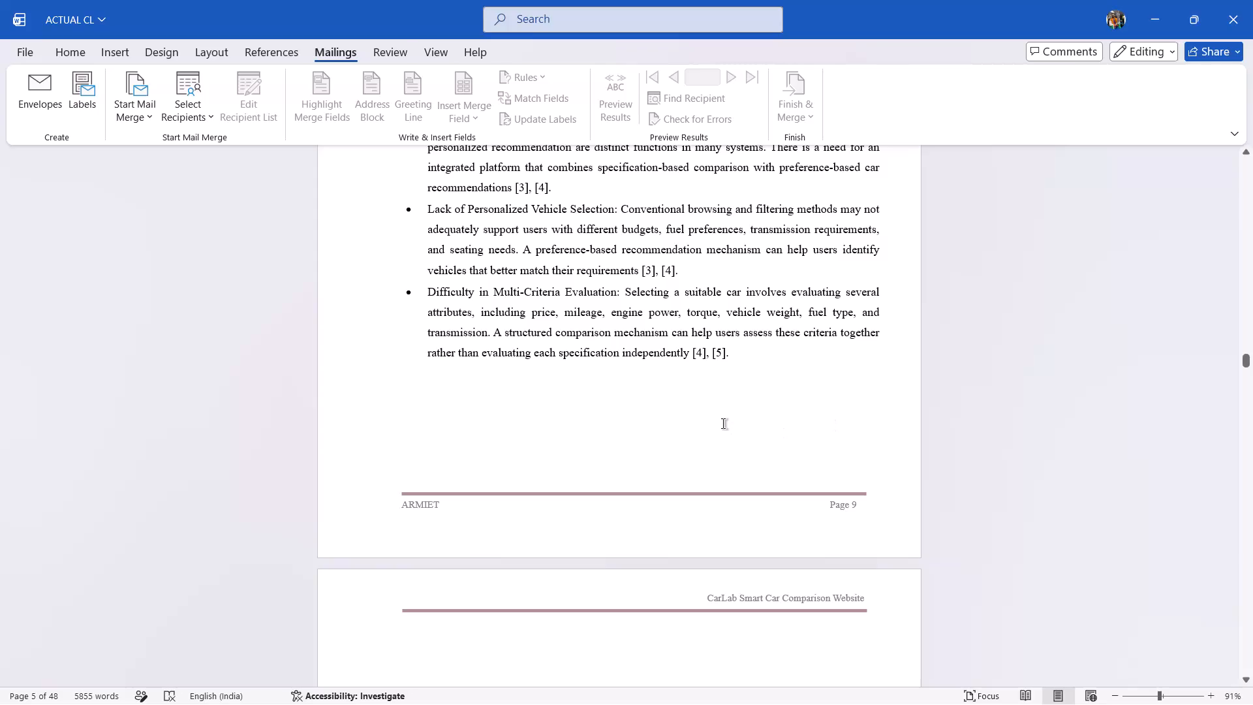
# Save the document with the cursor on the empty line below the last research gap bullet.
pyautogui.click(723, 423)
pyautogui.hotkey('ctrl', 's')
pyautogui.hotkey('ctrl', 's')
pyautogui.hotkey('ctrl', 's')
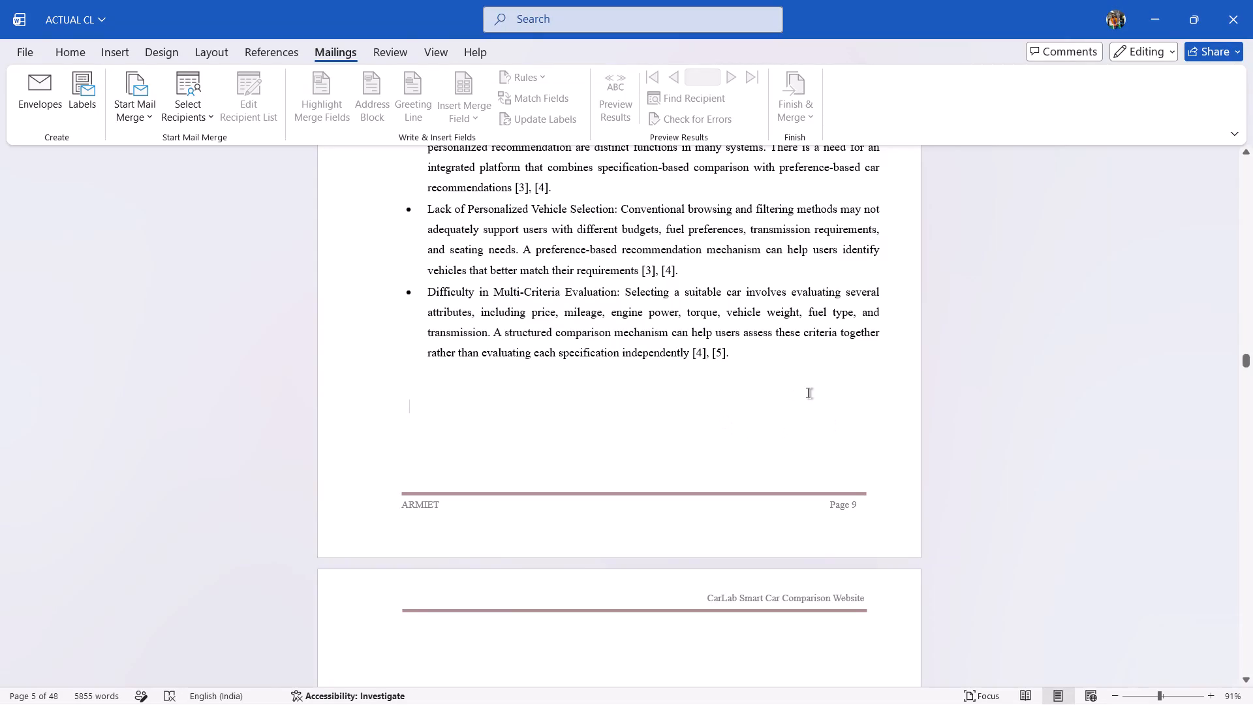
pyautogui.hotkey('ctrl', 's')
pyautogui.hotkey('ctrl', 's')
pyautogui.hotkey('ctrl', 's')
pyautogui.hotkey('ctrl', 's')
pyautogui.click(808, 393)
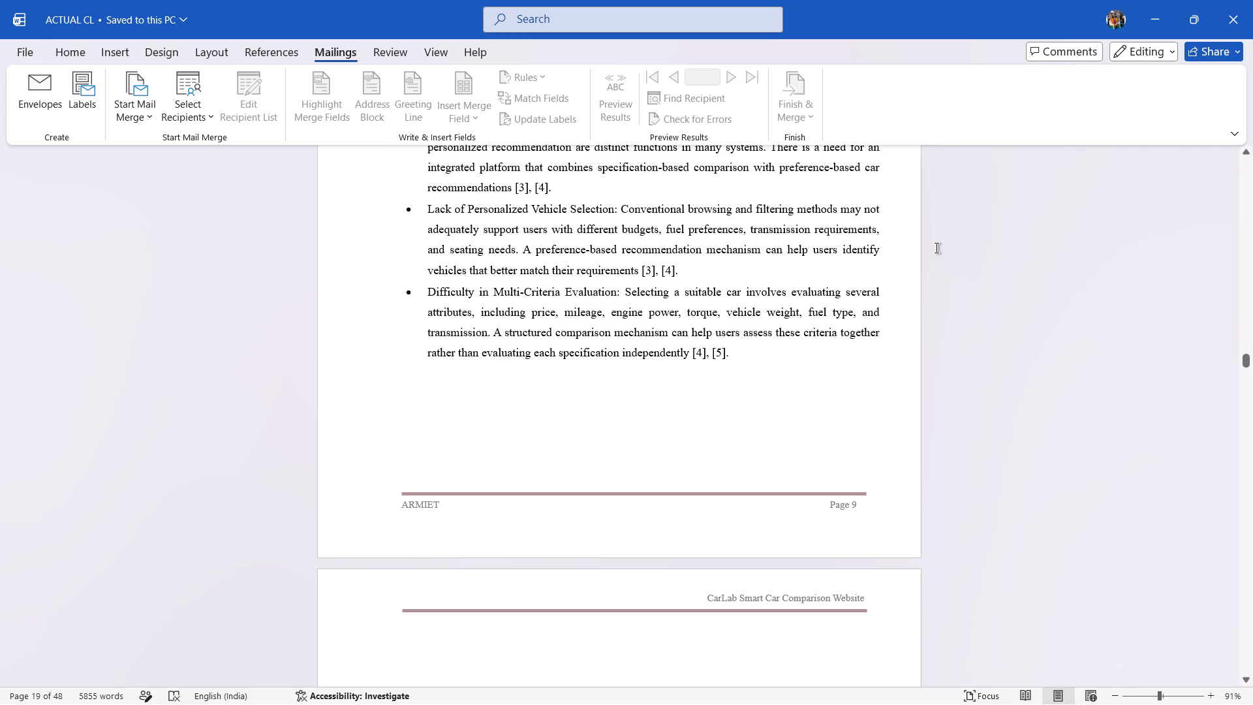
pyautogui.click(834, 408)
pyautogui.hotkey('ctrl', 's')
pyautogui.hotkey('ctrl', 's')
pyautogui.hotkey('ctrl', 's')
pyautogui.hotkey('ctrl', 's')
pyautogui.hotkey('ctrl', 's')
pyautogui.hotkey('ctrl', 's')
pyautogui.hotkey('ctrl', 's')
# Delete back from the empty line below the "Difficulty in Multi-Criteria Evaluation" bullet to trim the blank space on page 9.
pyautogui.press('BackSpace')
pyautogui.press('BackSpace')
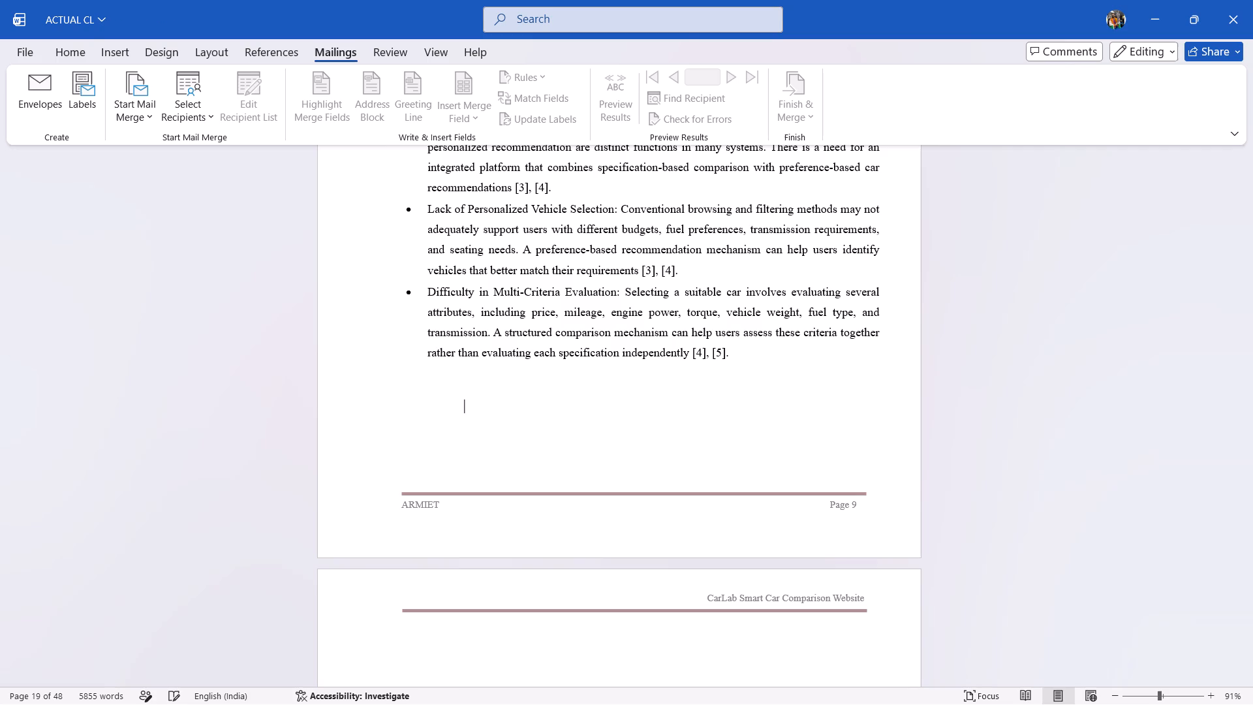
pyautogui.press('BackSpace')
pyautogui.press('BackSpace')
pyautogui.press('BackSpace')
# Add blank lines above the CHAPTER: 04 RESEARCH OBJECTIVES title to move it lower on its title page.
pyautogui.scroll(-2, 834, 408)
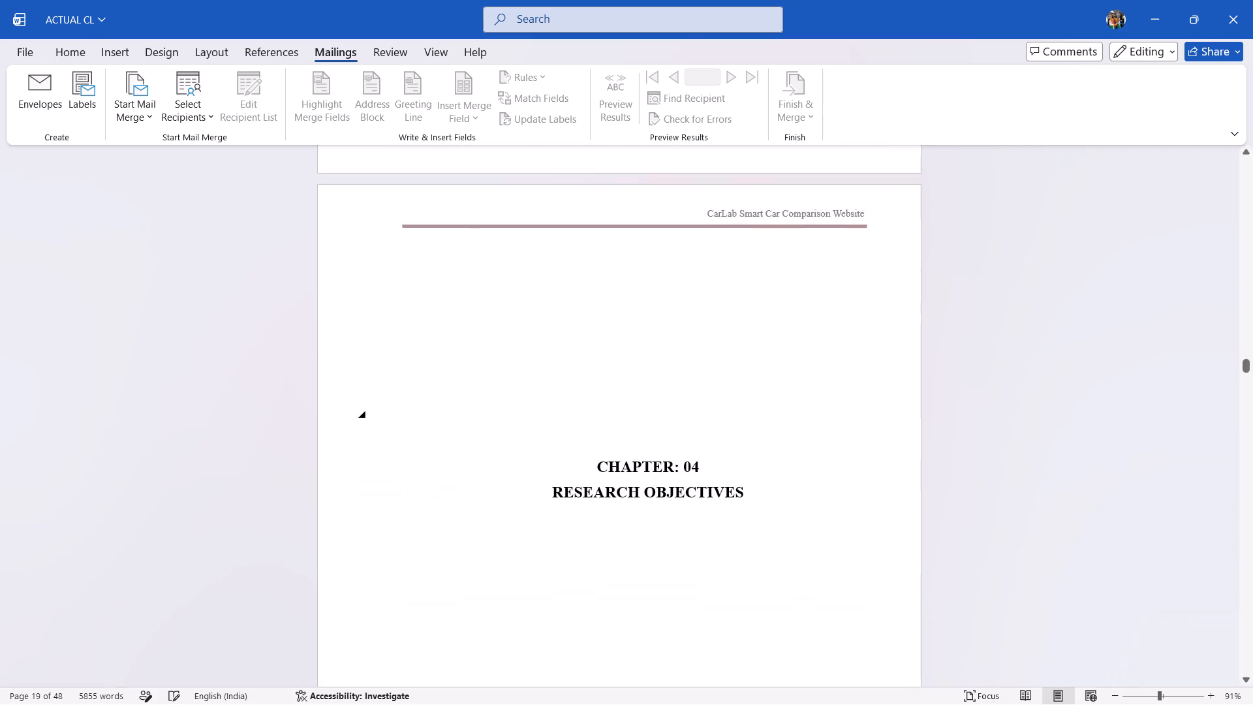
pyautogui.scroll(-2, 834, 408)
pyautogui.scroll(1, 834, 408)
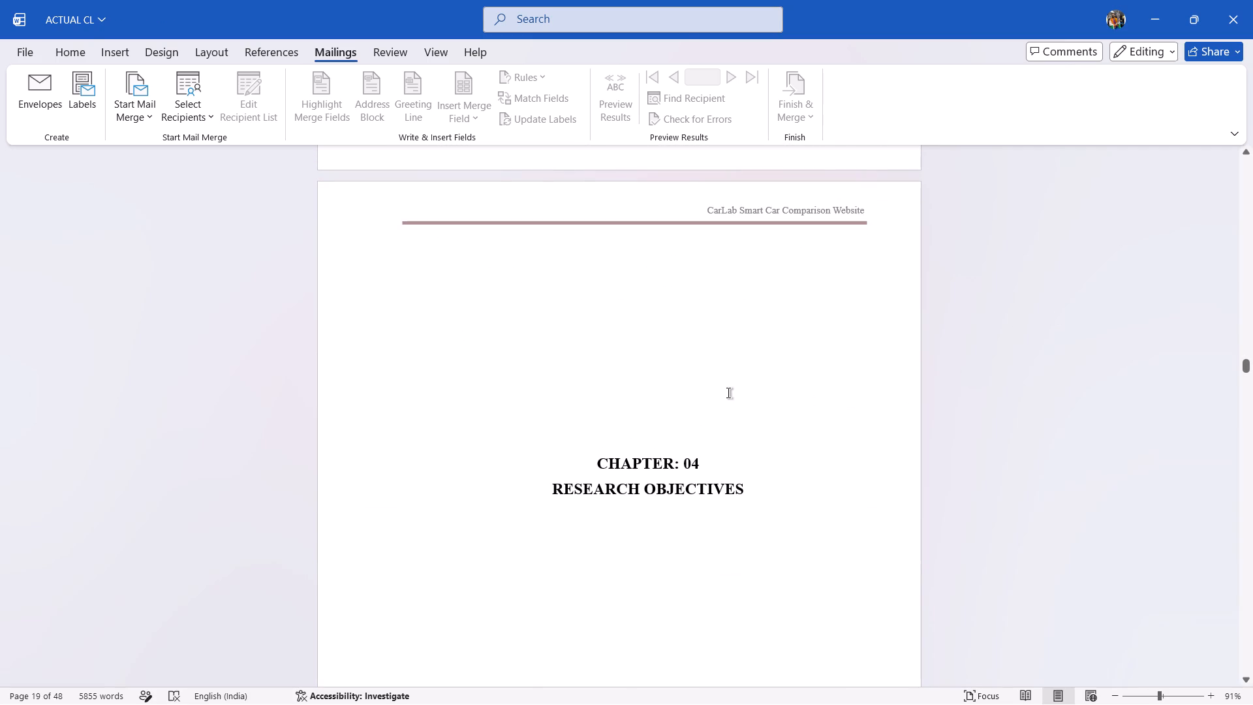
pyautogui.click(728, 393)
pyautogui.press('Return')
pyautogui.press('Return')
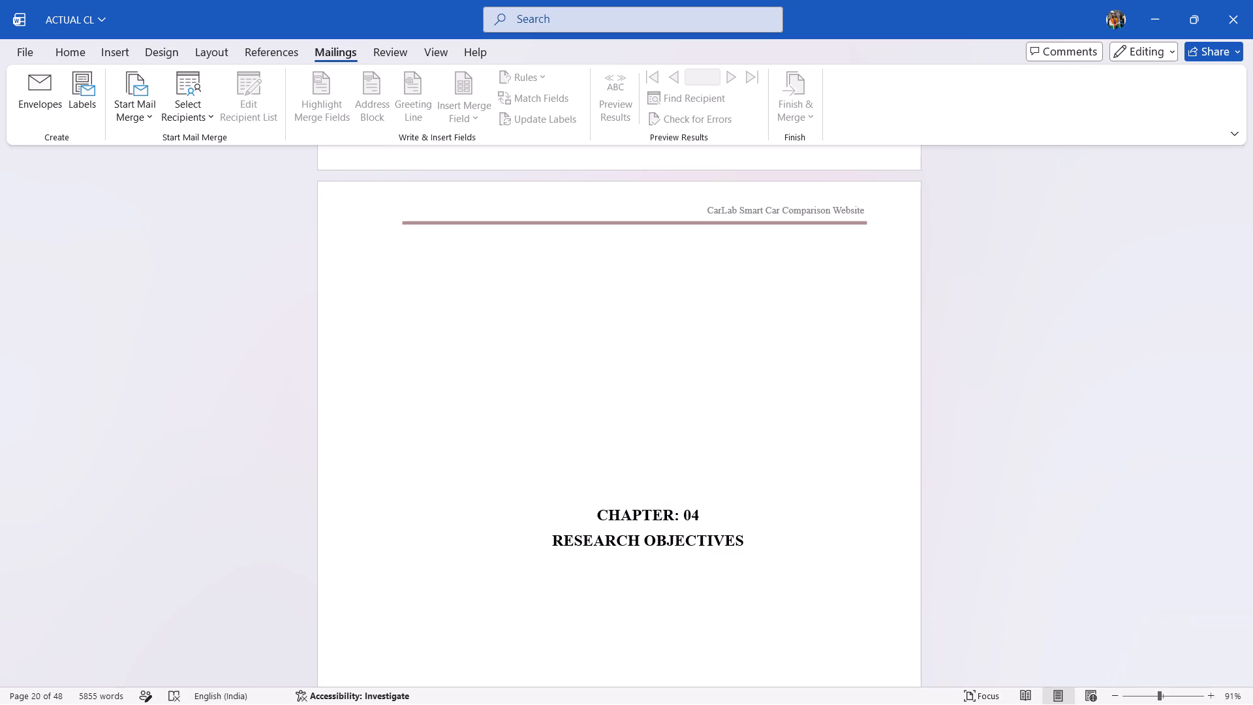
pyautogui.scroll(-2, 728, 393)
pyautogui.scroll(1, 728, 393)
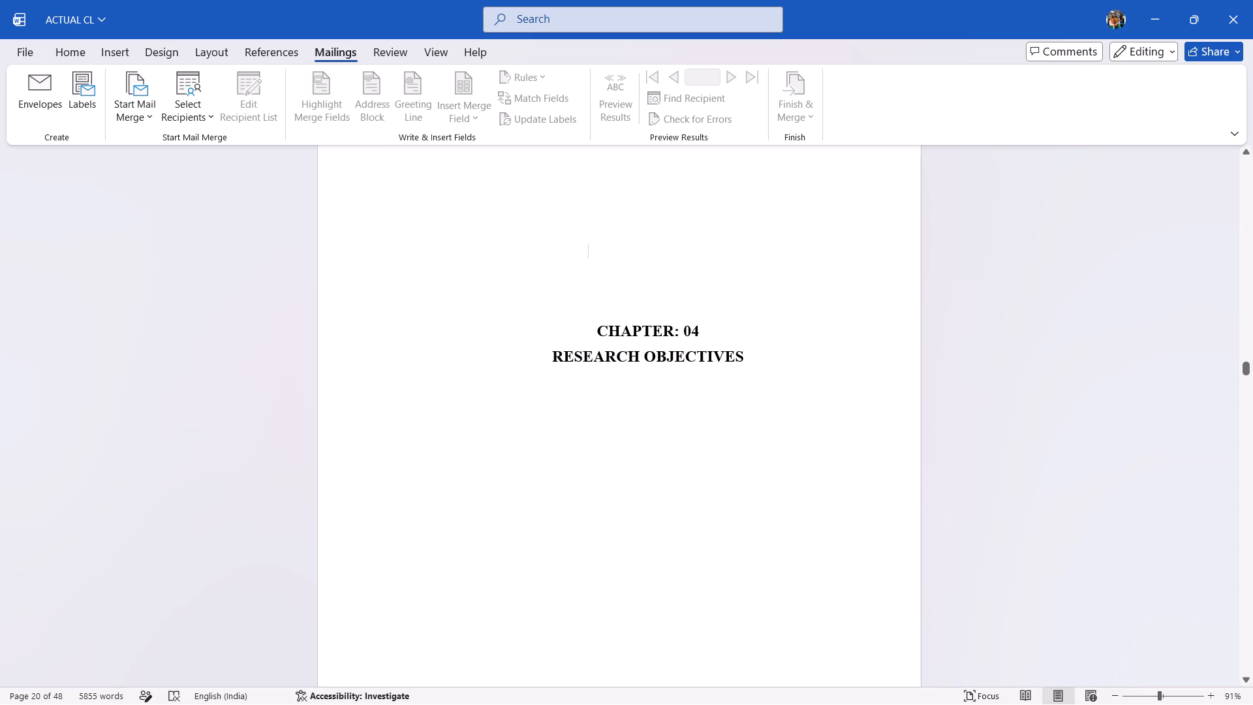
pyautogui.press('Return')
# Look through the research objectives and proposed methodology chapters, examining their titles, text and footer page numbers.
pyautogui.scroll(-3, 728, 393)
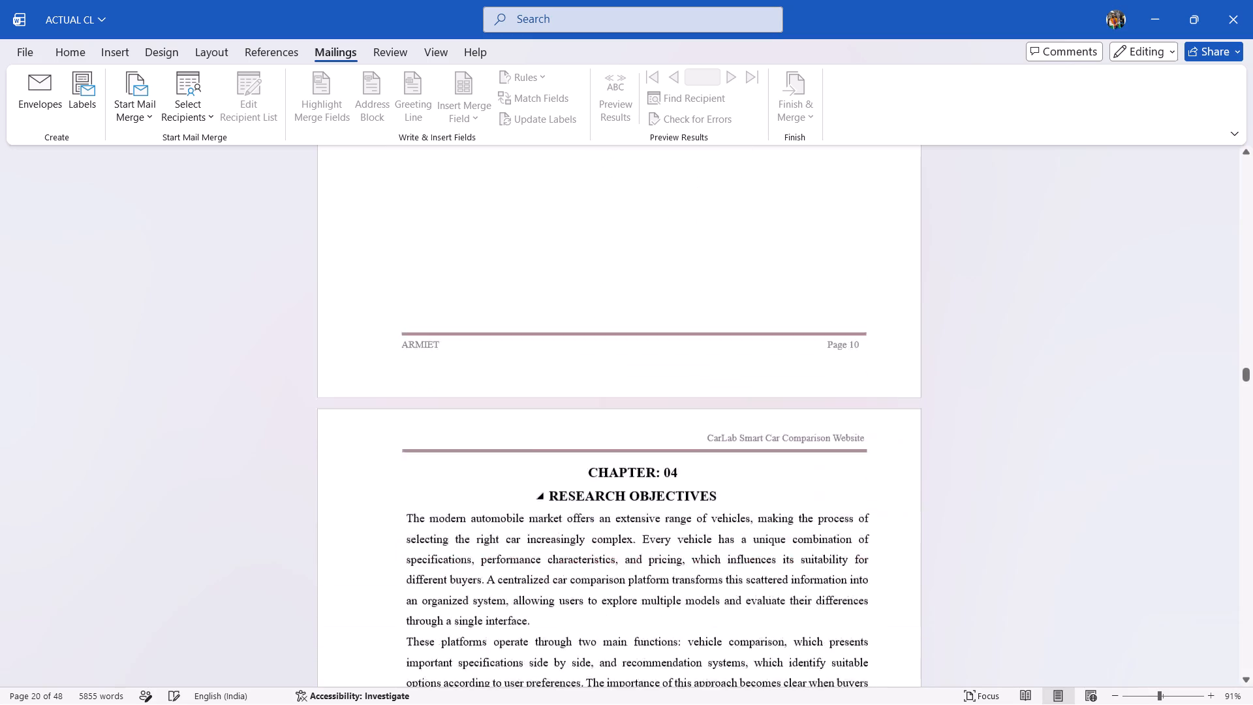
pyautogui.scroll(-2, 728, 393)
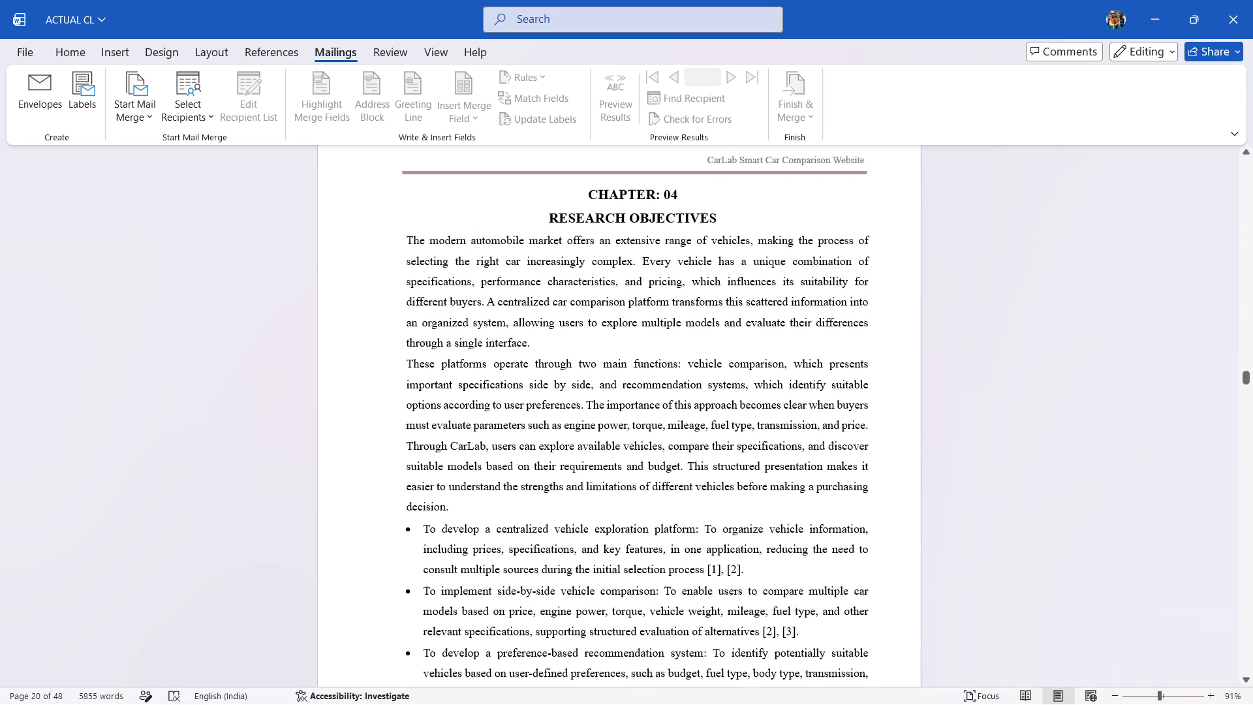
pyautogui.scroll(-1, 728, 393)
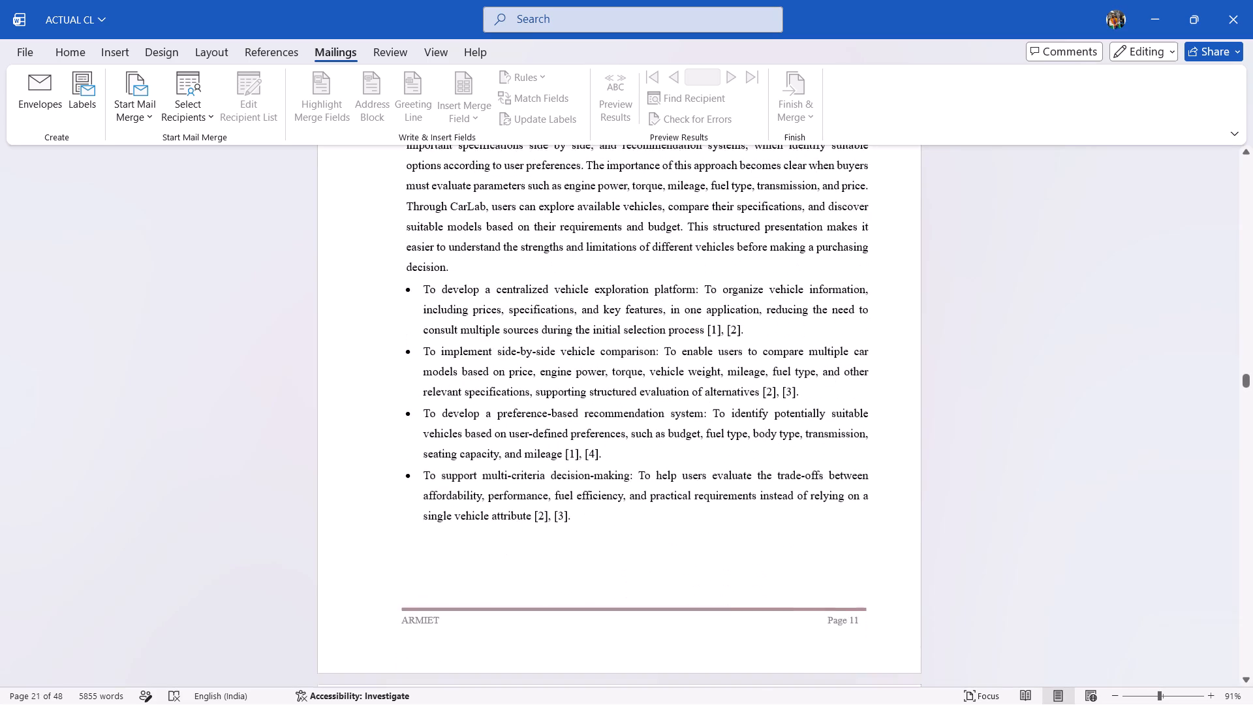
pyautogui.scroll(-3, 728, 393)
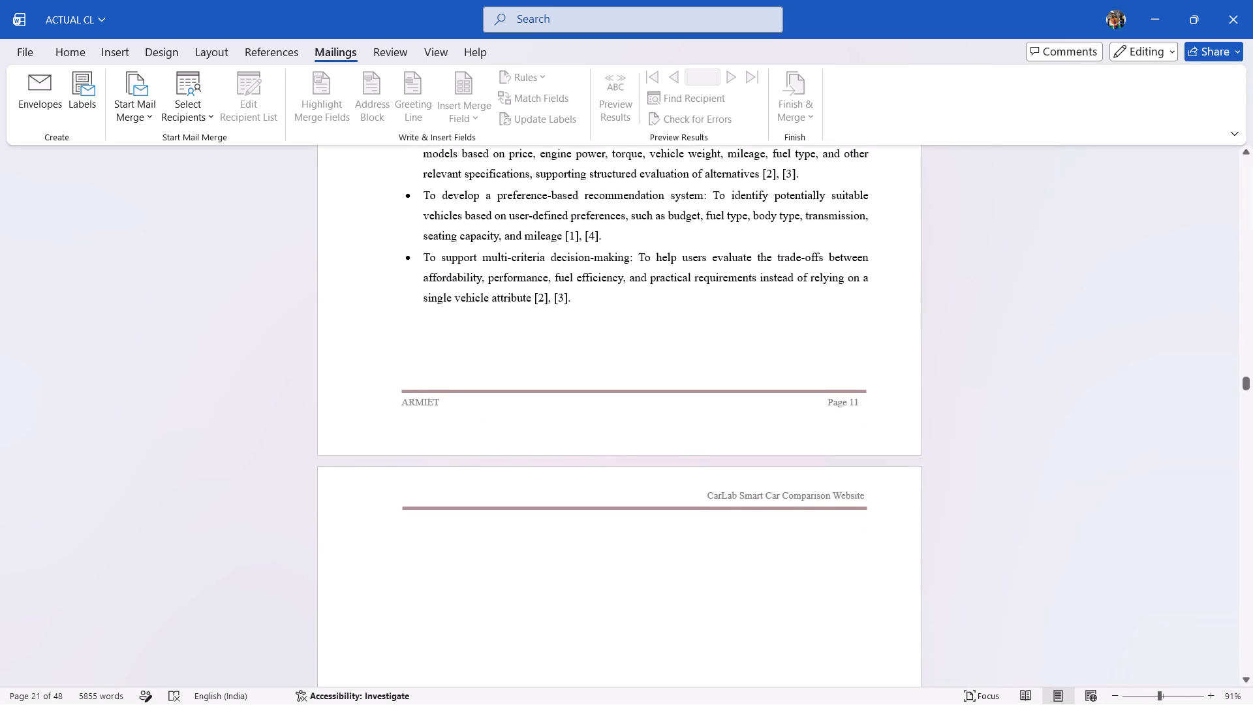
pyautogui.scroll(-2, 728, 393)
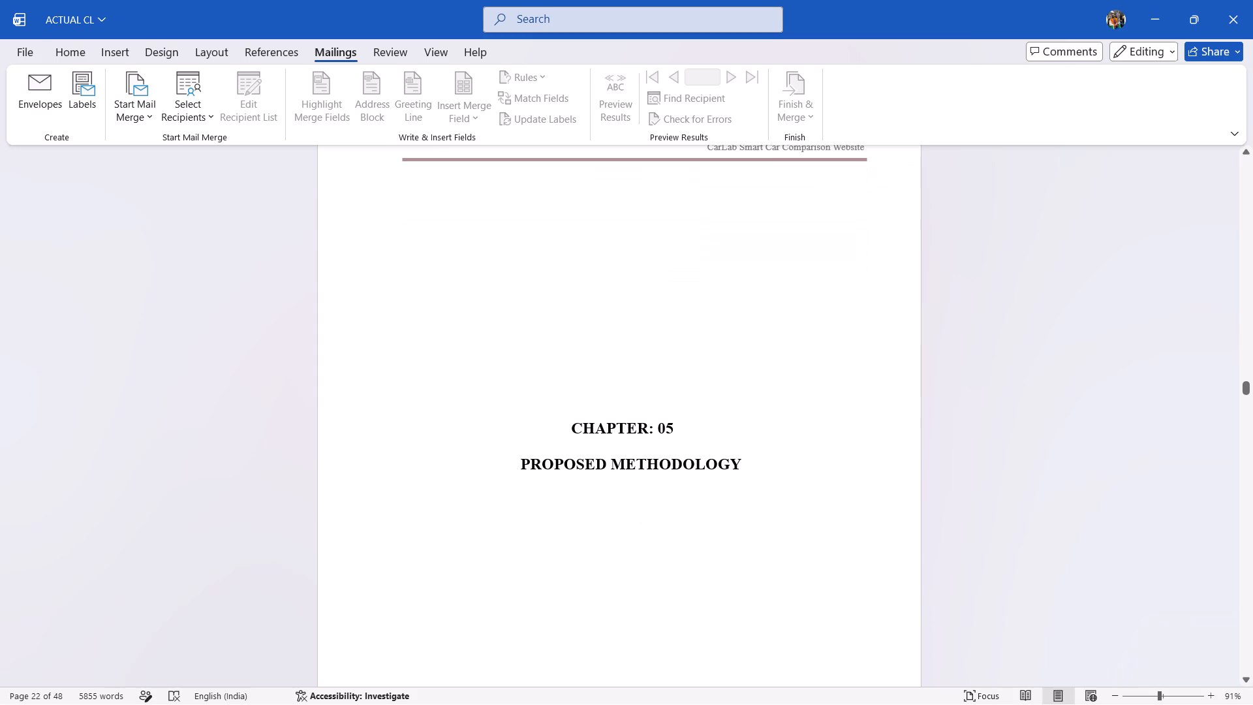
pyautogui.scroll(-3, 728, 393)
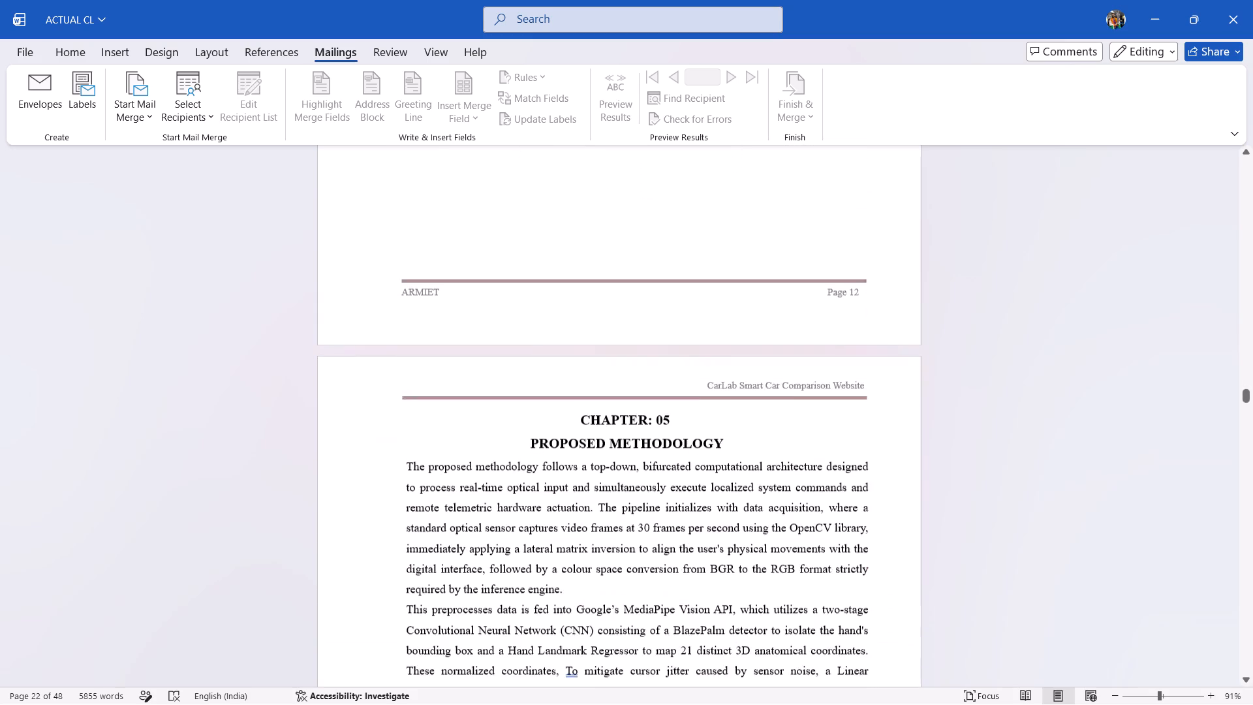
pyautogui.scroll(-3, 728, 393)
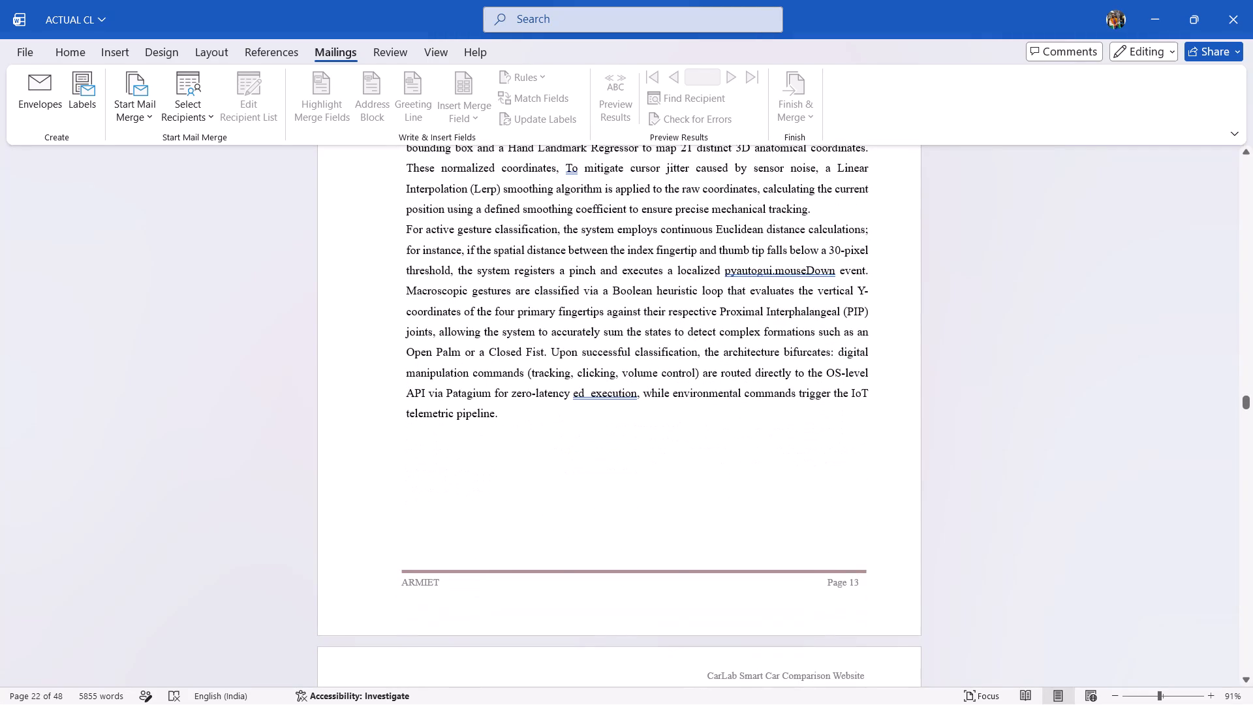
# Correct the flagged spacing in "ed execution" in the last paragraph of the proposed methodology chapter.
pyautogui.click(674, 454)
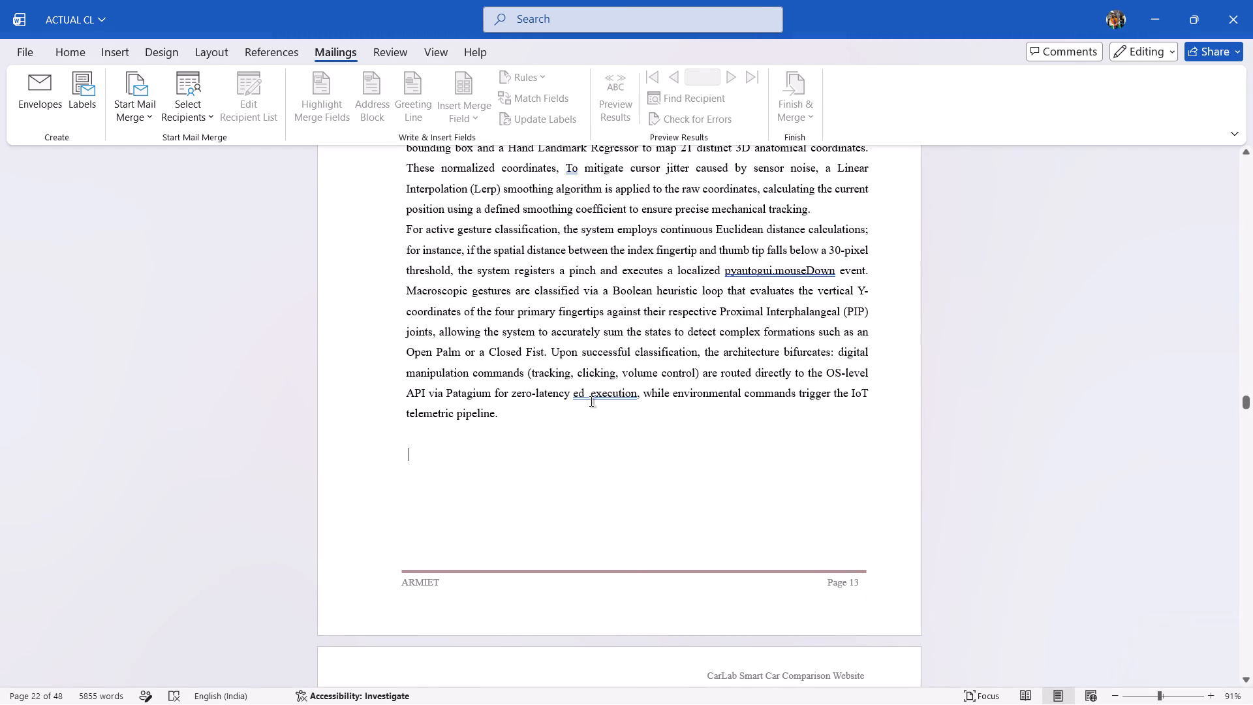
pyautogui.rightClick(591, 401)
pyautogui.click(568, 414)
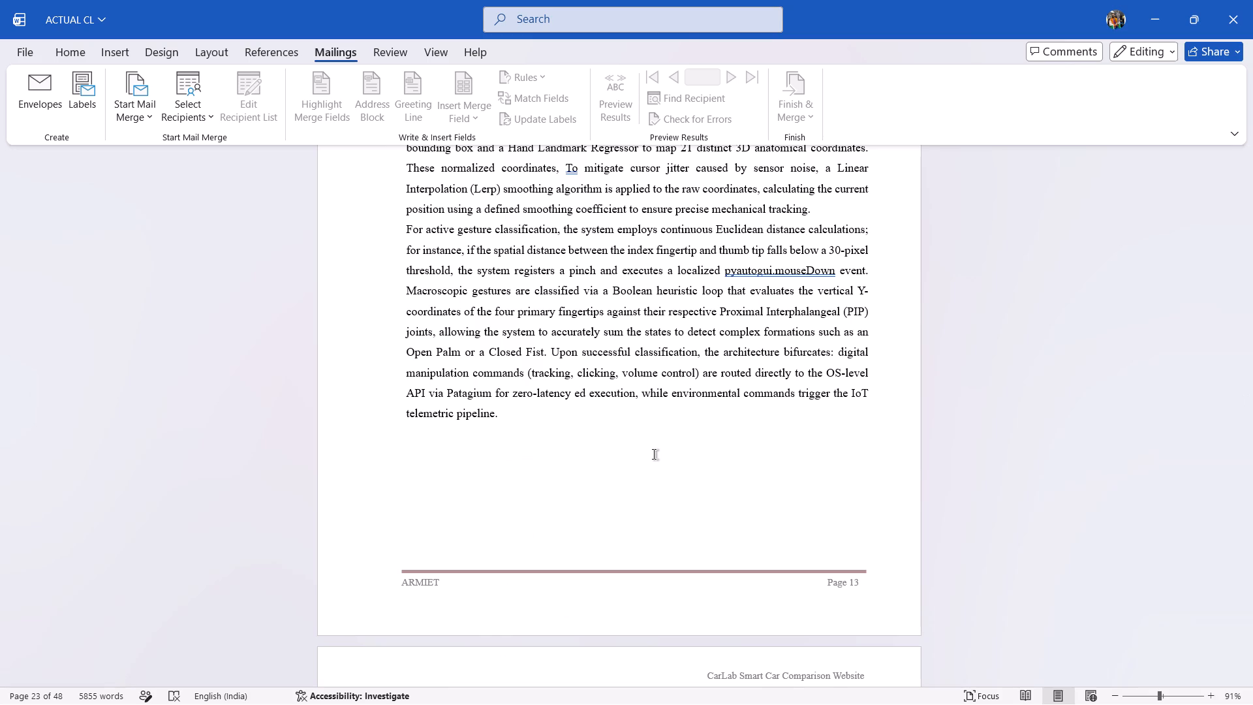
# Save the document with the methodology correction, checking the system architecture figure page that follows.
pyautogui.scroll(-1, 654, 454)
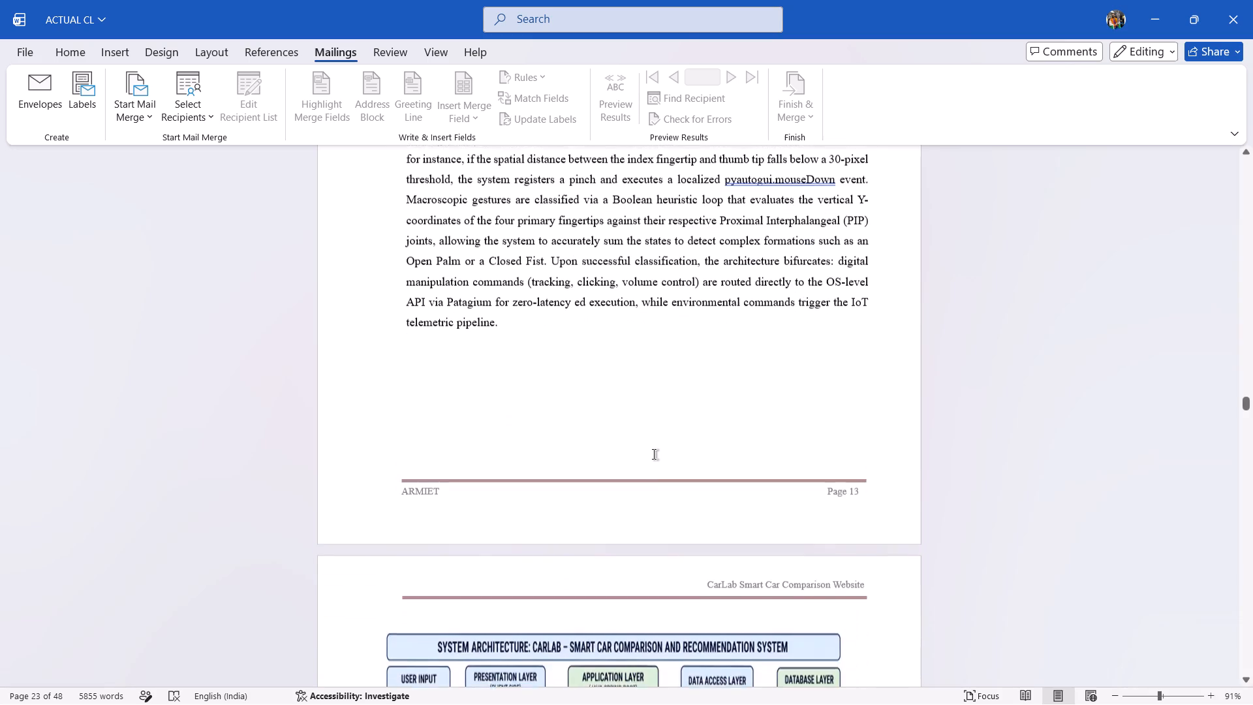
pyautogui.scroll(-1, 654, 454)
pyautogui.click(617, 358)
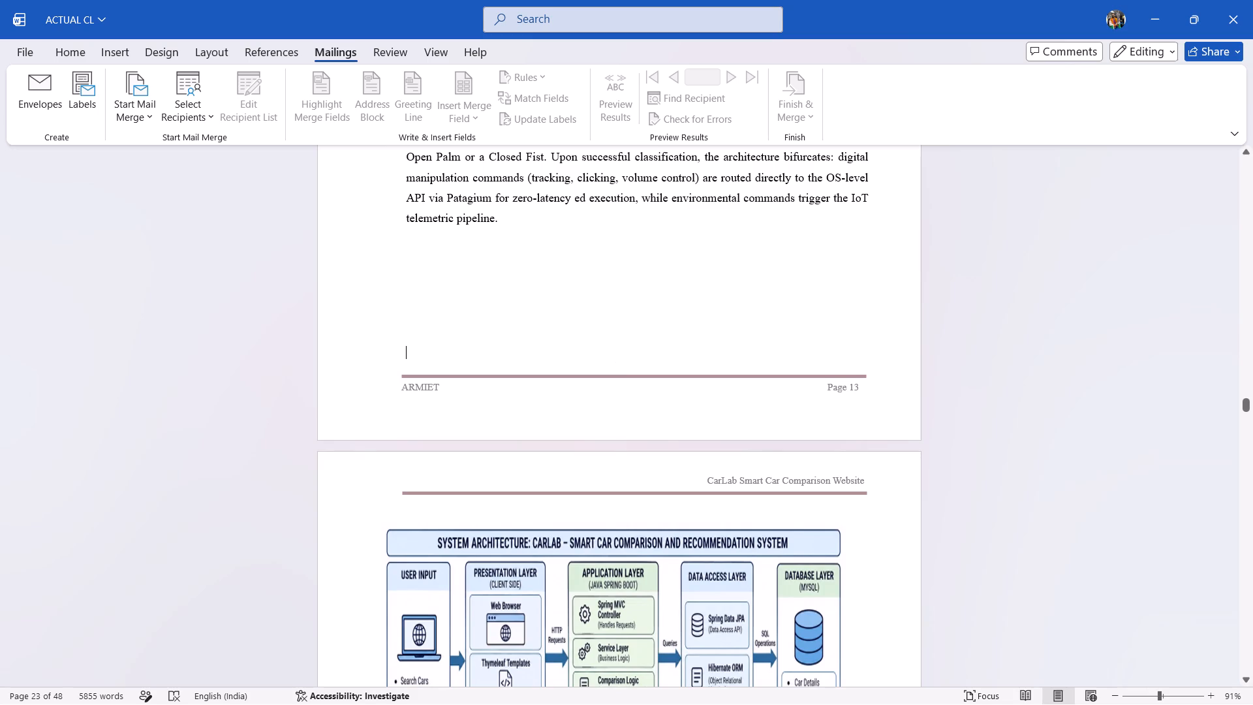
pyautogui.hotkey('ctrl', 's')
pyautogui.hotkey('ctrl', 's')
pyautogui.keyDown('ctrl'); pyautogui.click(617, 358); pyautogui.keyUp('ctrl')
pyautogui.scroll(-3, 617, 358)
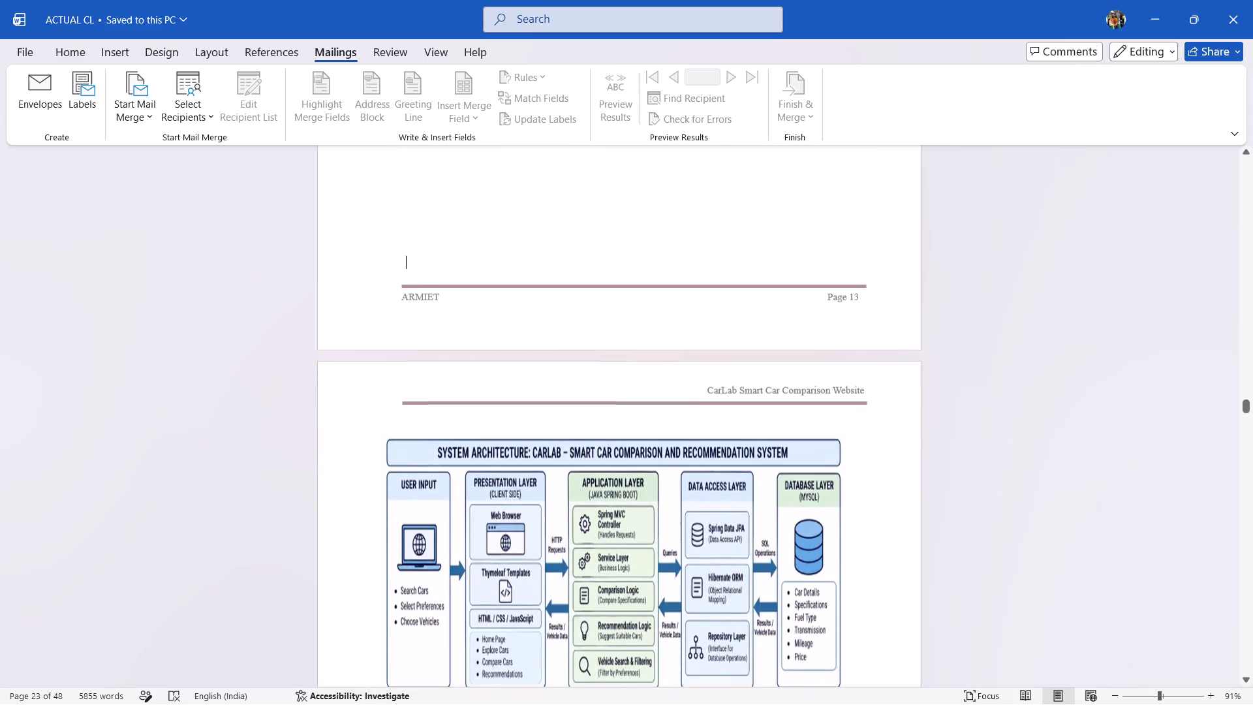
pyautogui.scroll(-1, 617, 358)
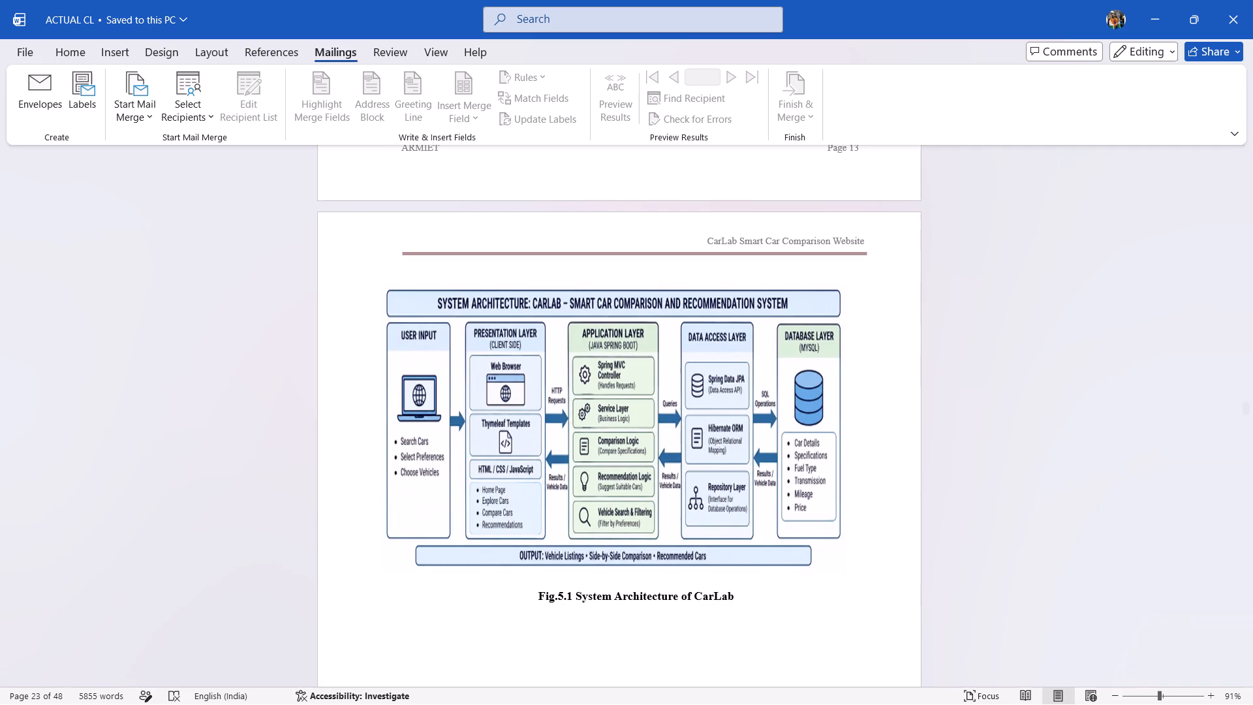
pyautogui.hotkey('ctrl', 's')
# Clear the spelling flag on "Thymeleaf" in the 6.1 Software Requirements list of chapter 06.
pyautogui.scroll(-2, 779, 356)
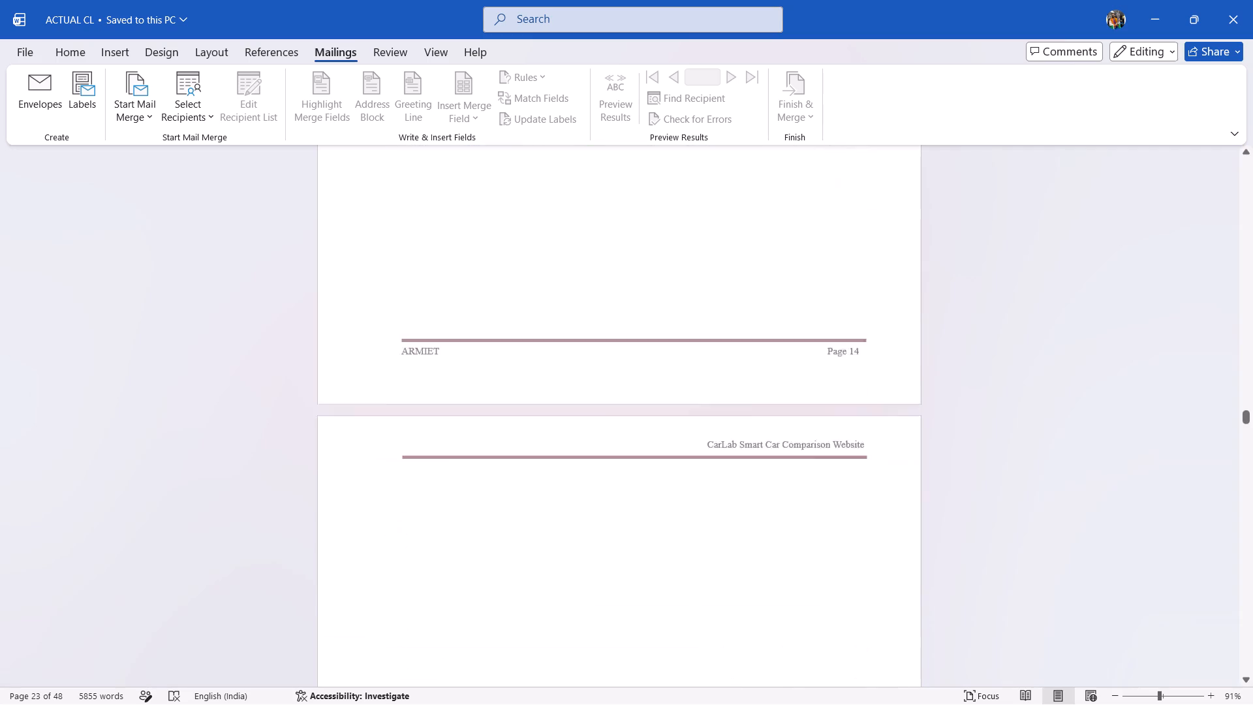
pyautogui.scroll(-10, 779, 356)
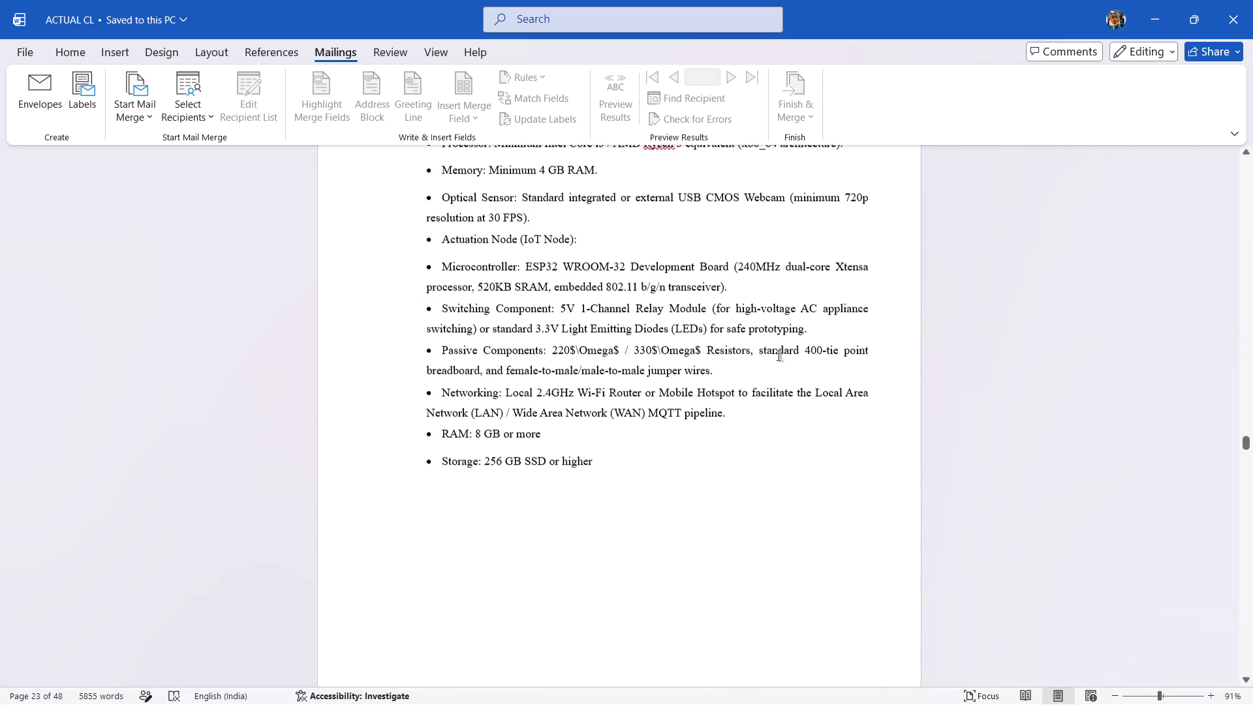
pyautogui.scroll(5, 779, 356)
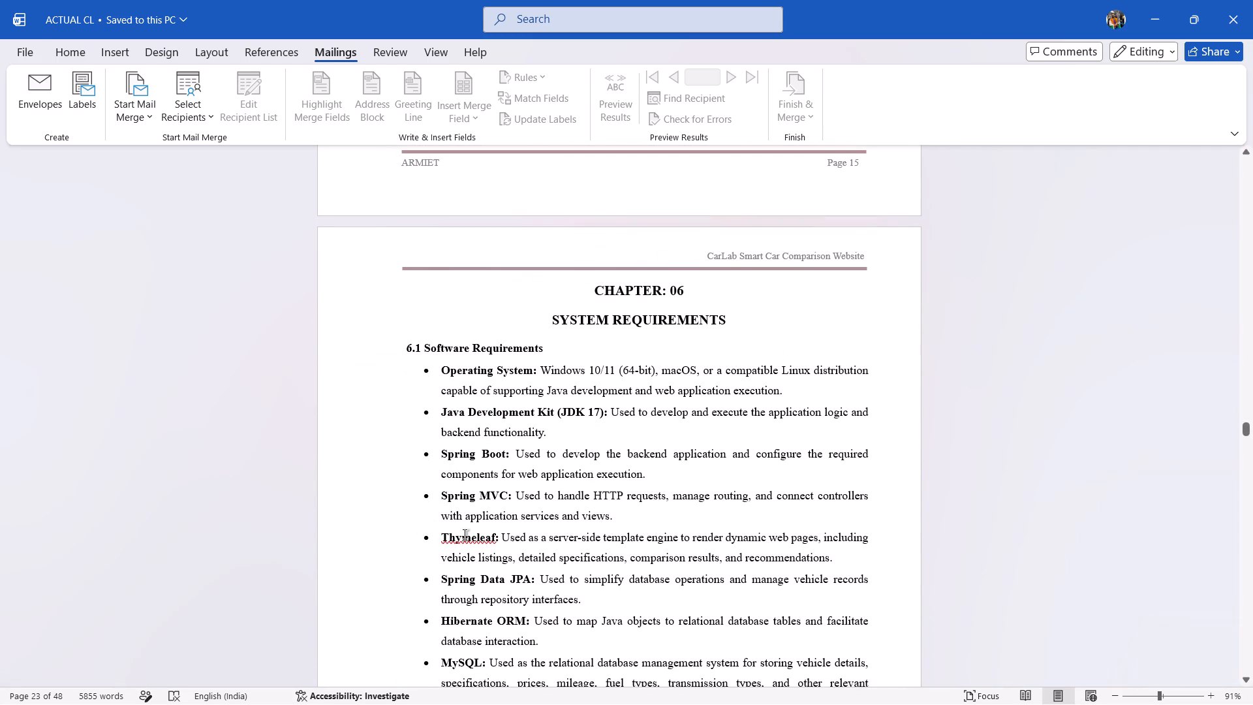
pyautogui.rightClick(466, 539)
pyautogui.click(435, 234)
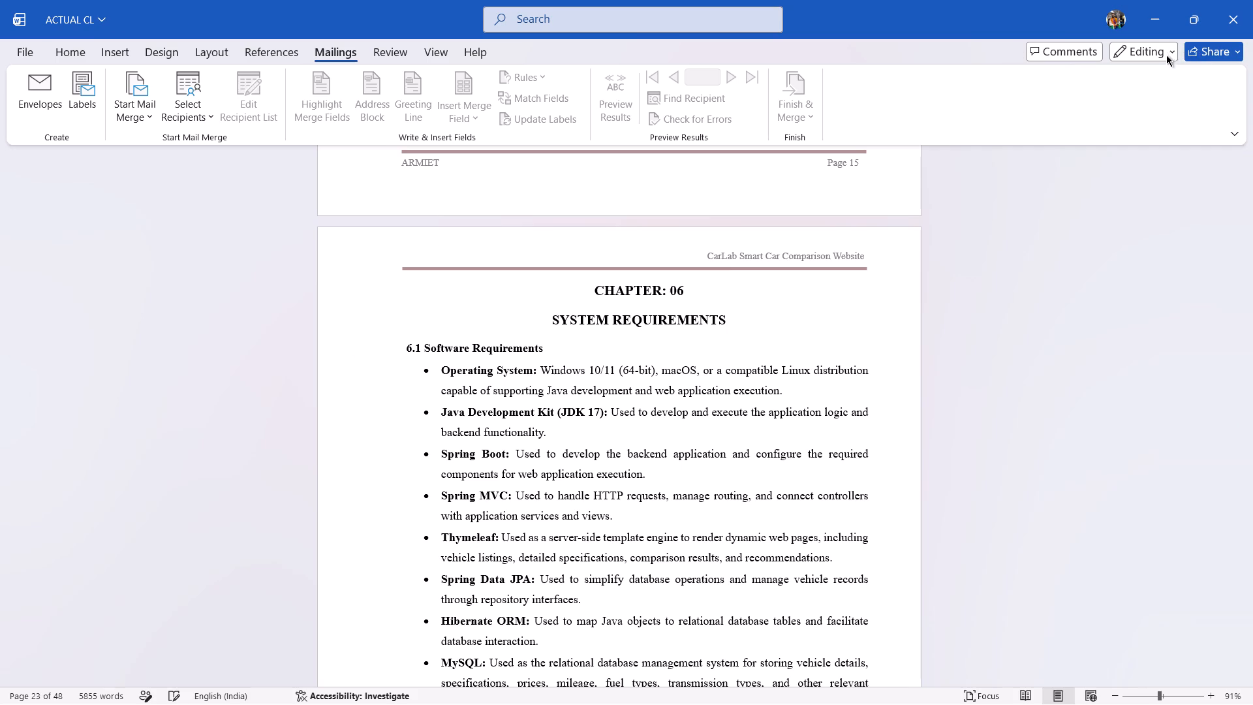
# Save the document with the Software Requirements spelling change.
pyautogui.click(1198, 50)
pyautogui.click(798, 356)
pyautogui.hotkey('ctrl', 's')
pyautogui.hotkey('ctrl', 's')
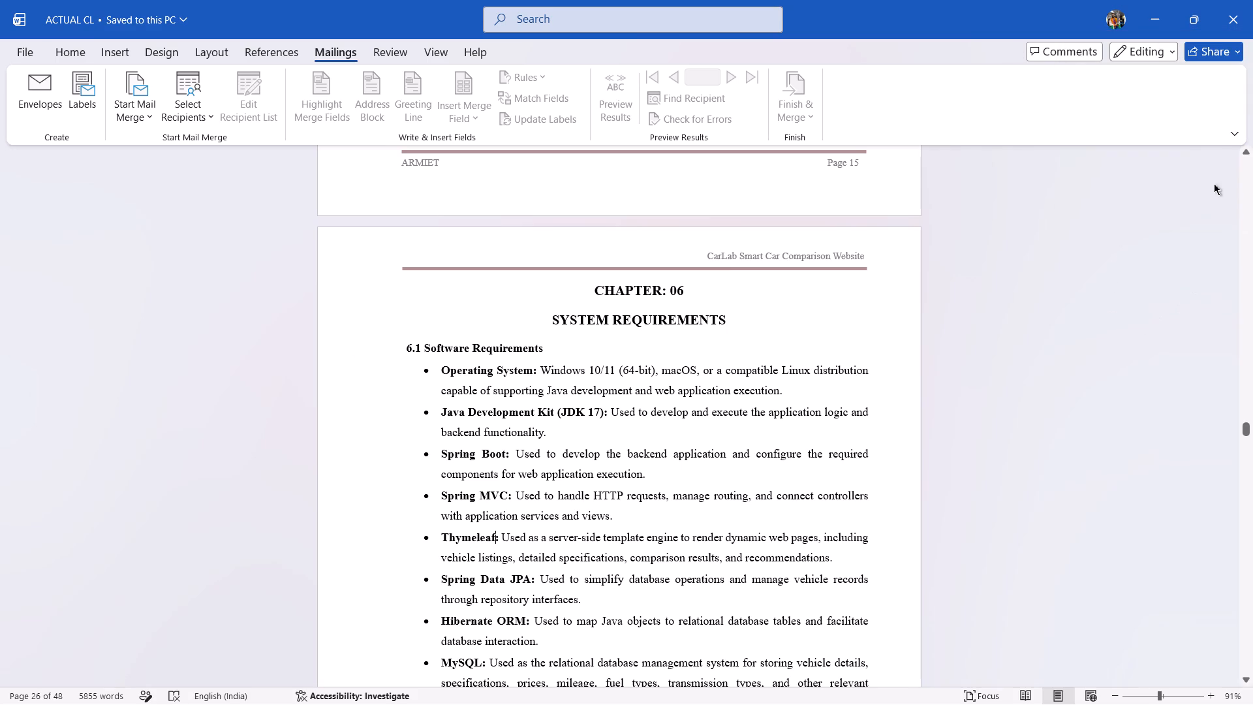
# Share the document by uploading it to the personal OneDrive.
pyautogui.click(1212, 49)
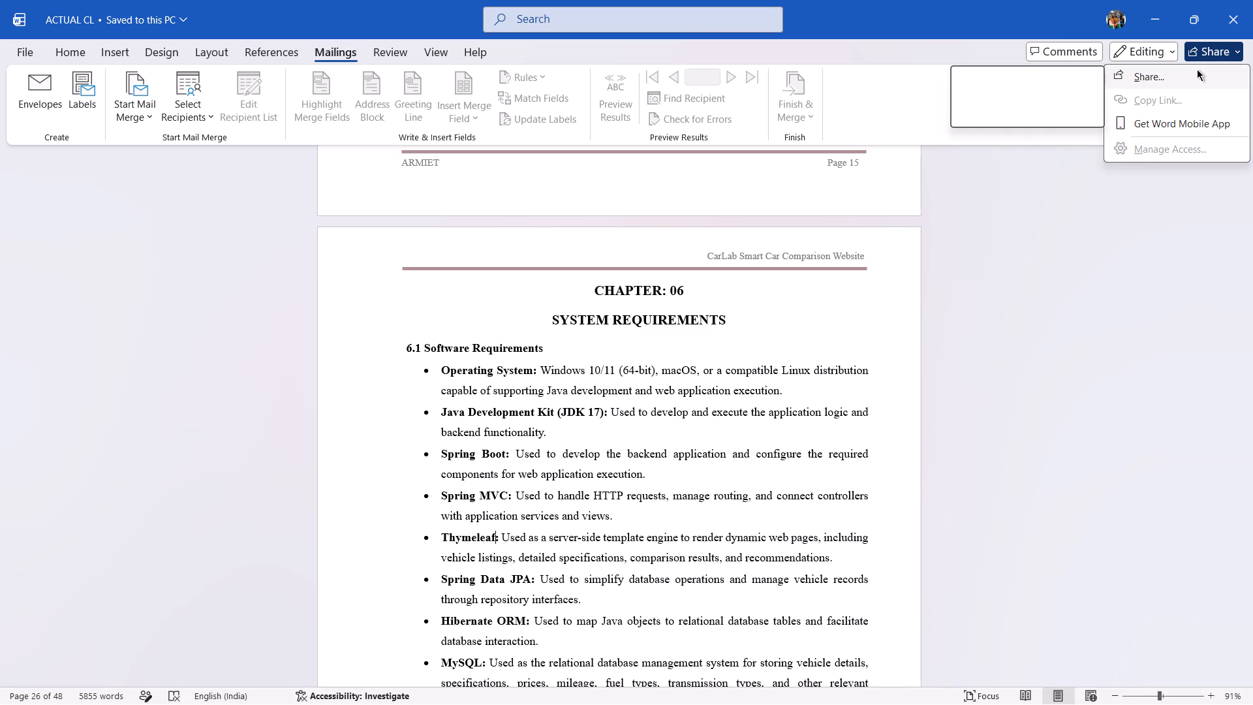
pyautogui.click(1175, 75)
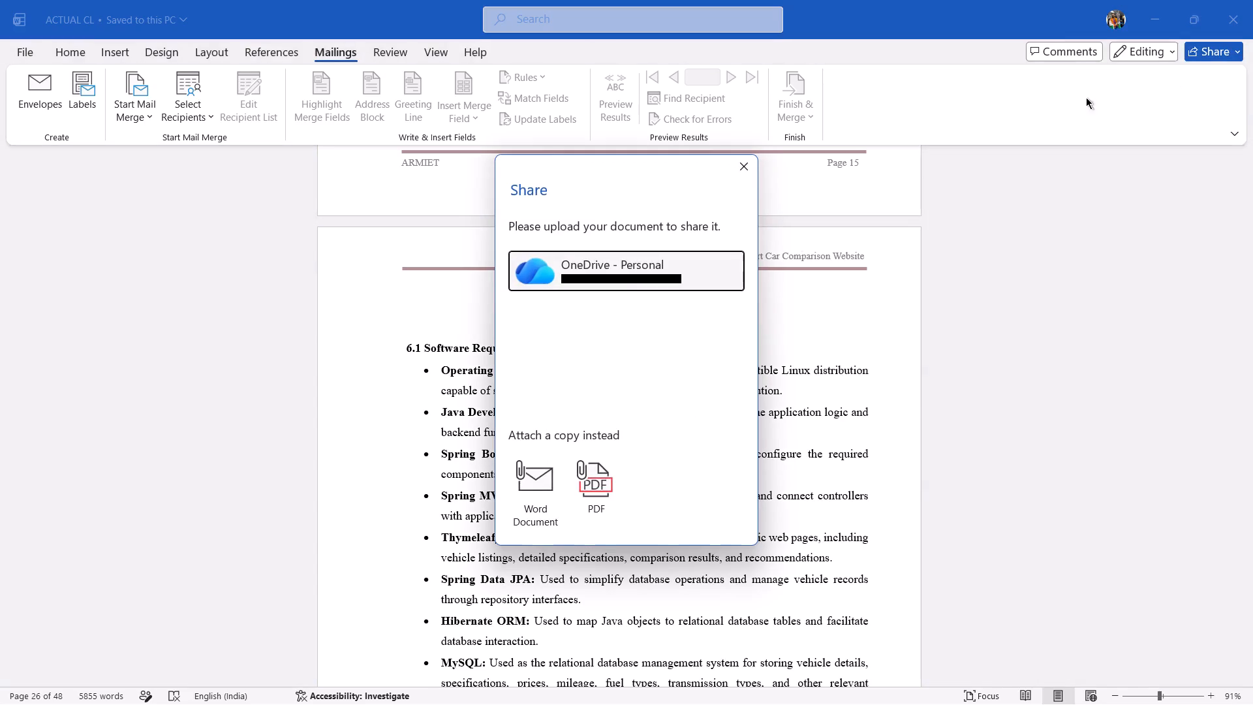
pyautogui.click(666, 270)
pyautogui.doubleClick(666, 270)
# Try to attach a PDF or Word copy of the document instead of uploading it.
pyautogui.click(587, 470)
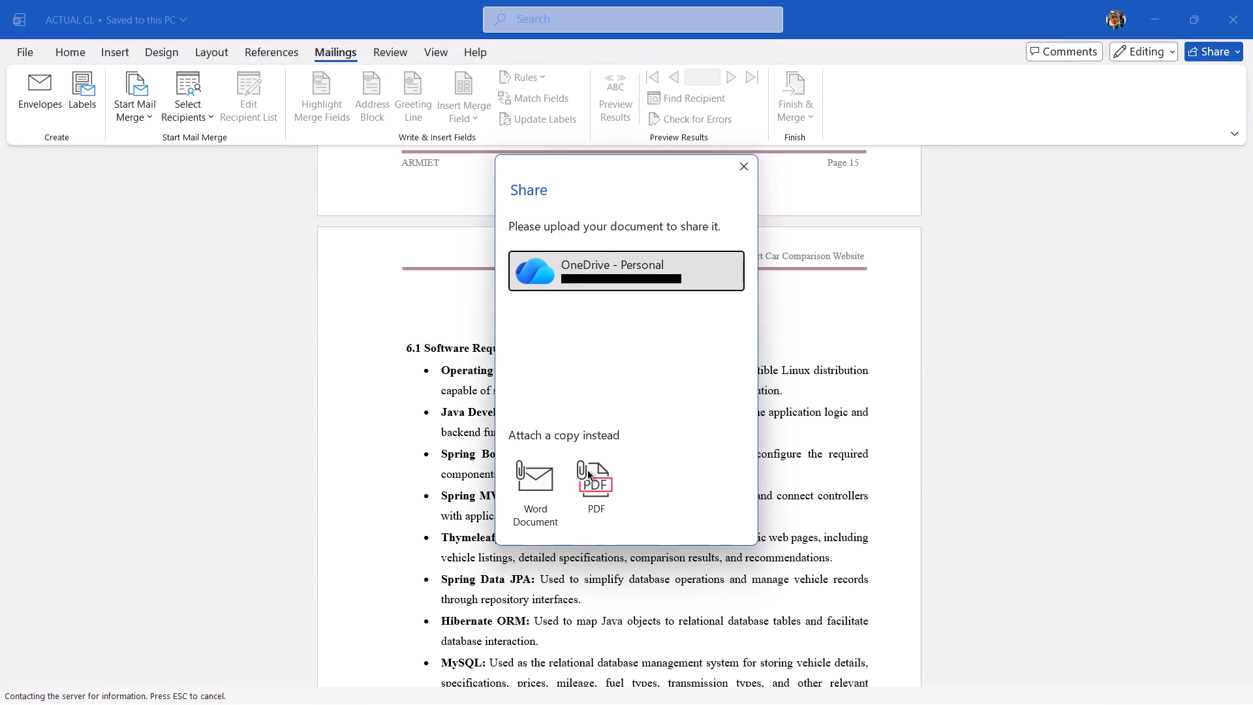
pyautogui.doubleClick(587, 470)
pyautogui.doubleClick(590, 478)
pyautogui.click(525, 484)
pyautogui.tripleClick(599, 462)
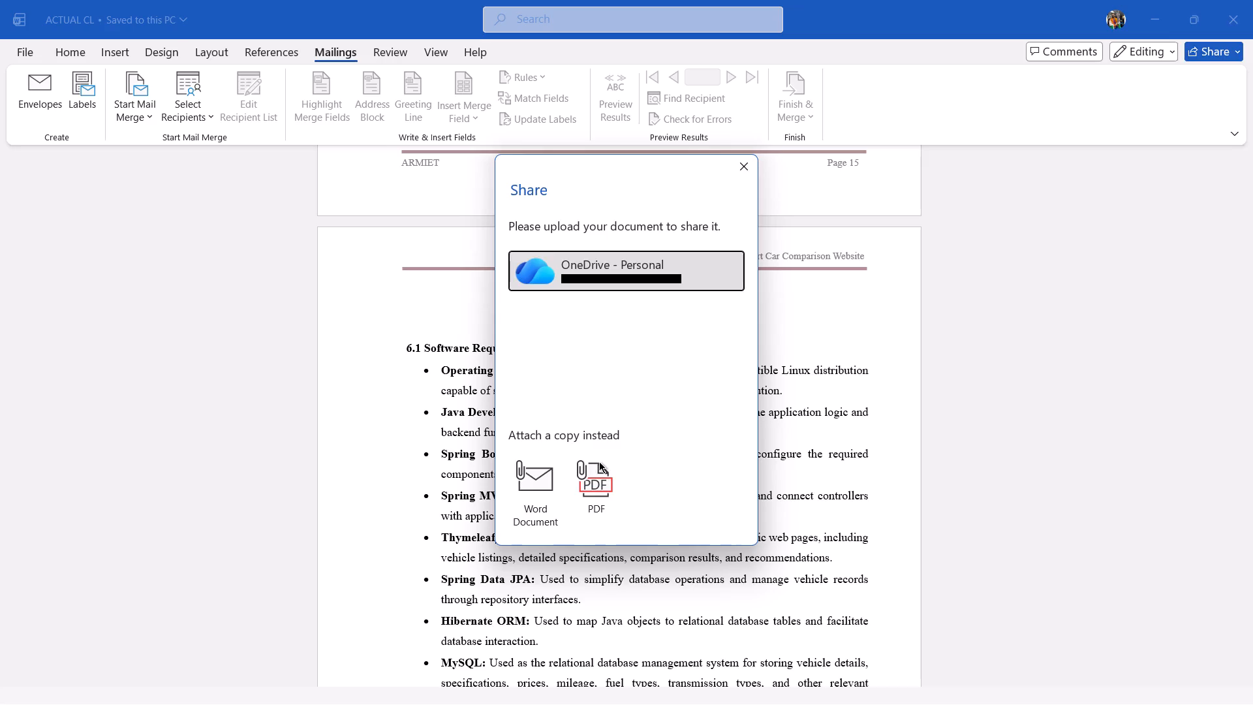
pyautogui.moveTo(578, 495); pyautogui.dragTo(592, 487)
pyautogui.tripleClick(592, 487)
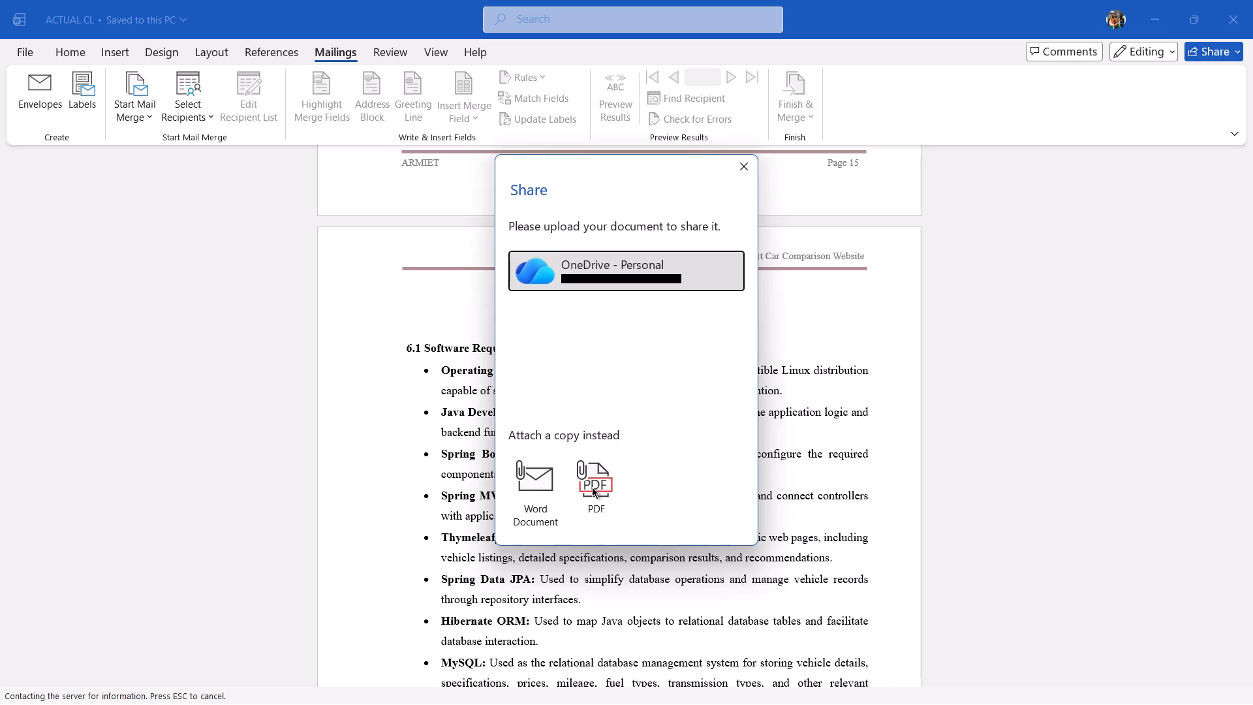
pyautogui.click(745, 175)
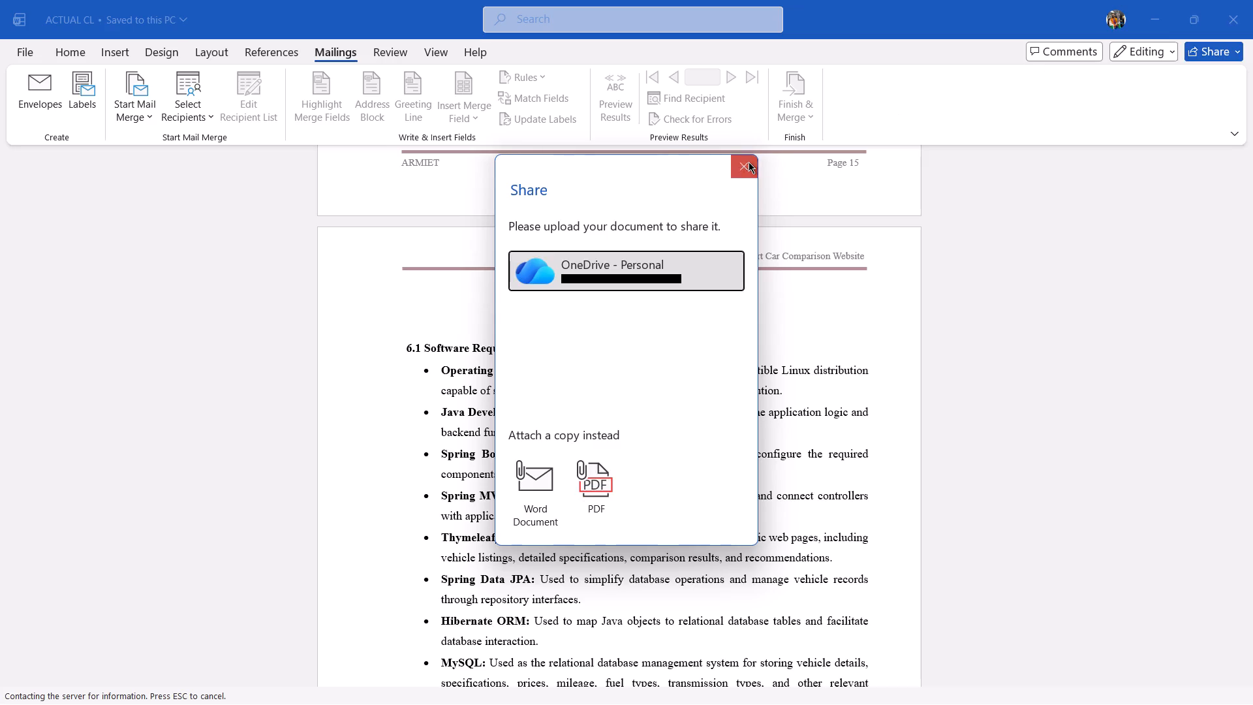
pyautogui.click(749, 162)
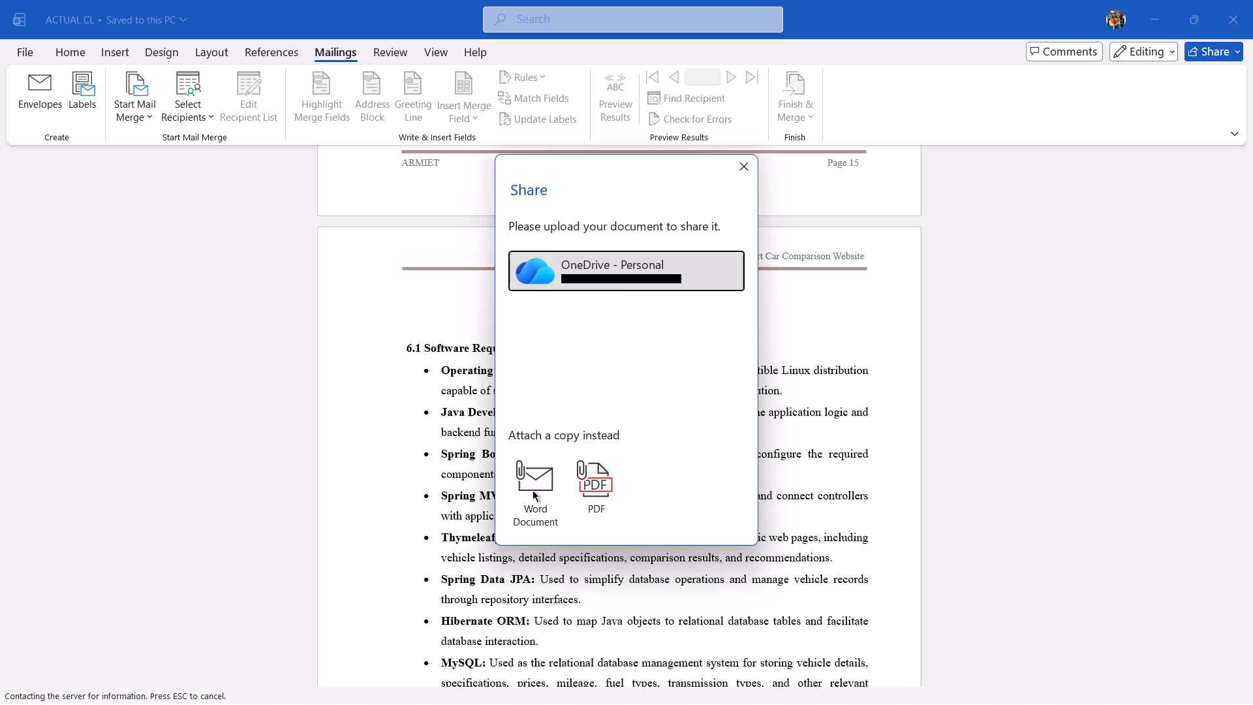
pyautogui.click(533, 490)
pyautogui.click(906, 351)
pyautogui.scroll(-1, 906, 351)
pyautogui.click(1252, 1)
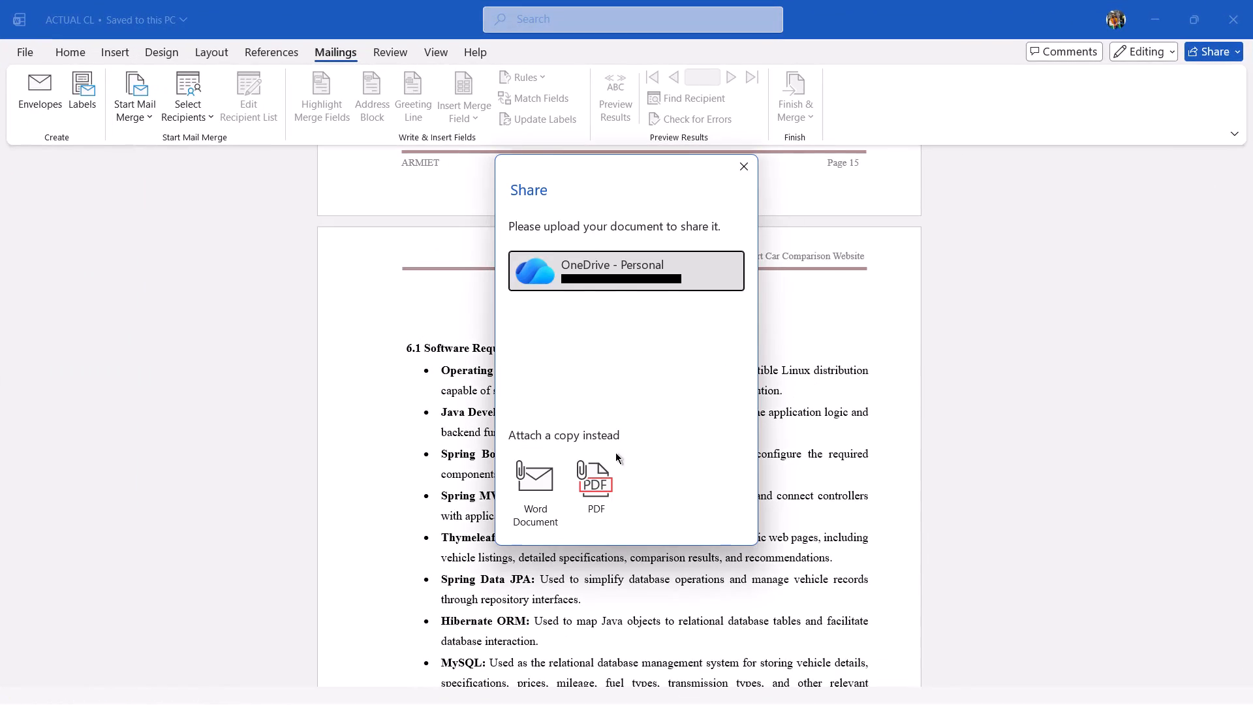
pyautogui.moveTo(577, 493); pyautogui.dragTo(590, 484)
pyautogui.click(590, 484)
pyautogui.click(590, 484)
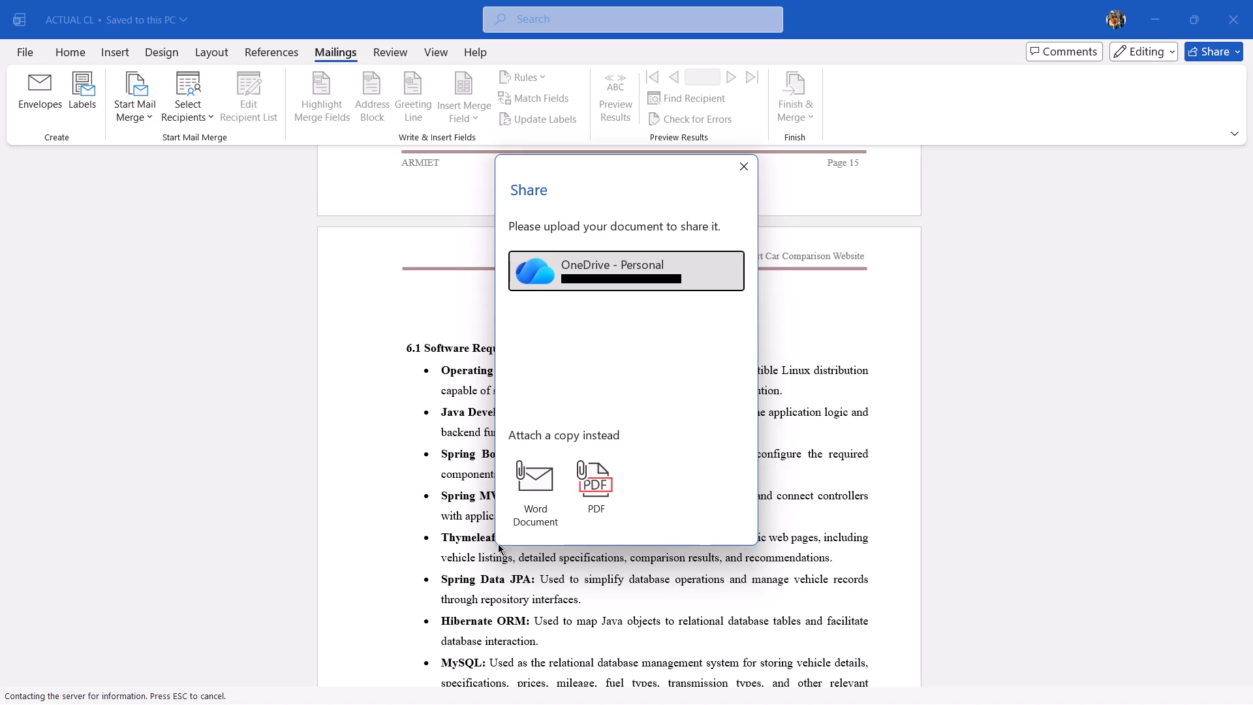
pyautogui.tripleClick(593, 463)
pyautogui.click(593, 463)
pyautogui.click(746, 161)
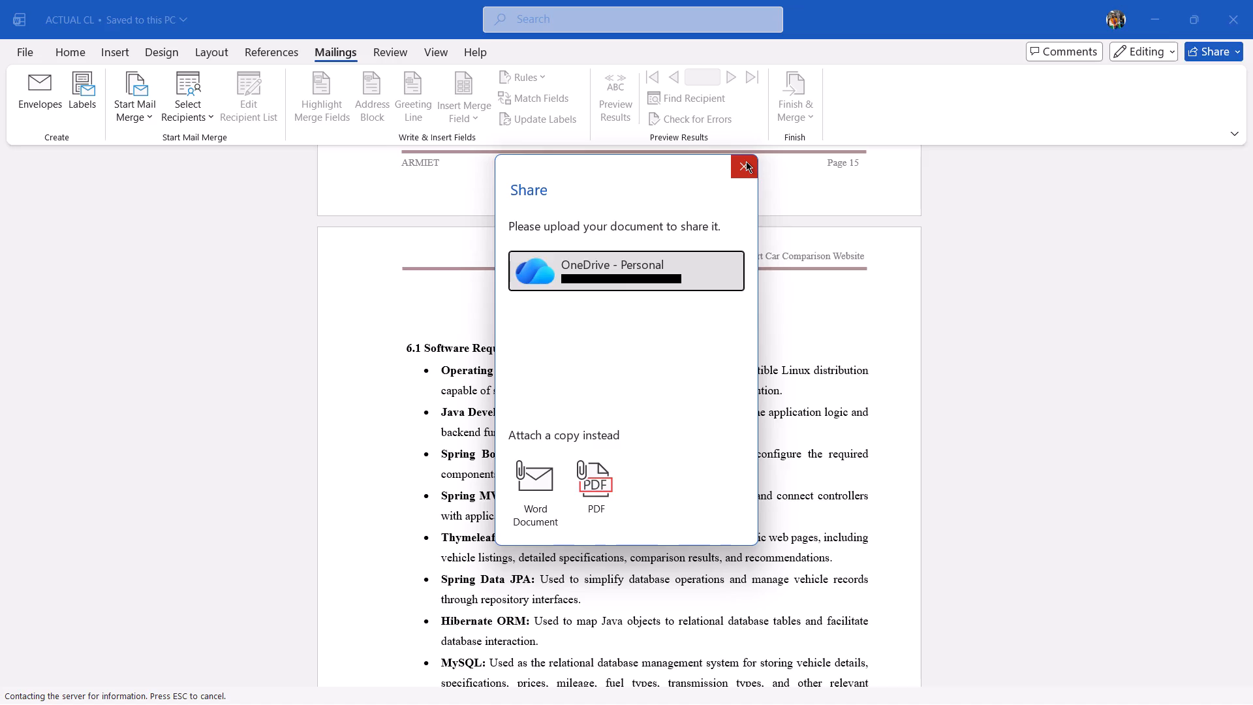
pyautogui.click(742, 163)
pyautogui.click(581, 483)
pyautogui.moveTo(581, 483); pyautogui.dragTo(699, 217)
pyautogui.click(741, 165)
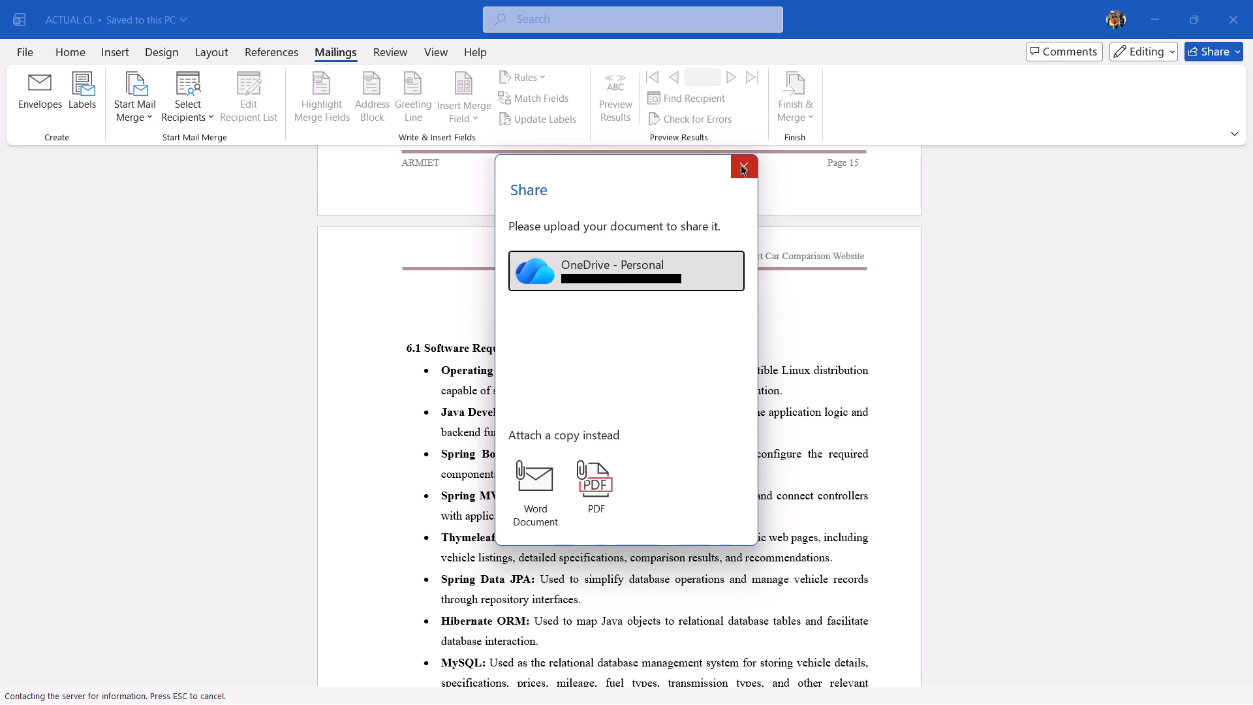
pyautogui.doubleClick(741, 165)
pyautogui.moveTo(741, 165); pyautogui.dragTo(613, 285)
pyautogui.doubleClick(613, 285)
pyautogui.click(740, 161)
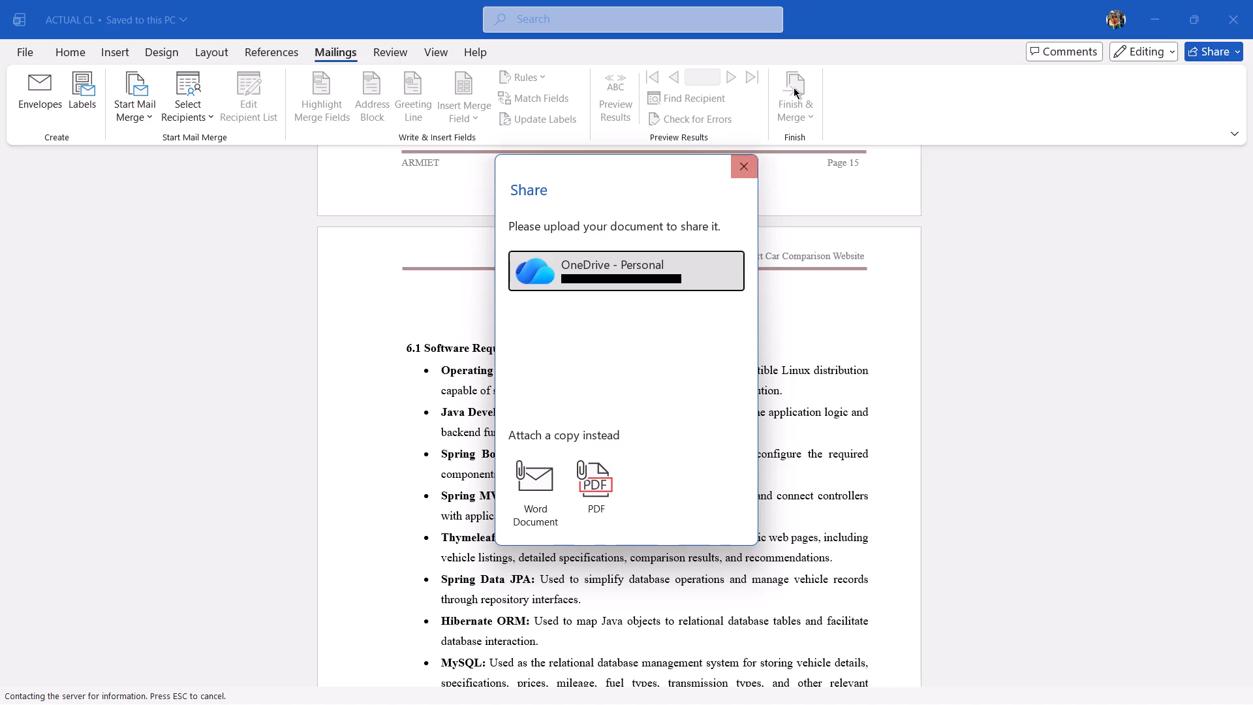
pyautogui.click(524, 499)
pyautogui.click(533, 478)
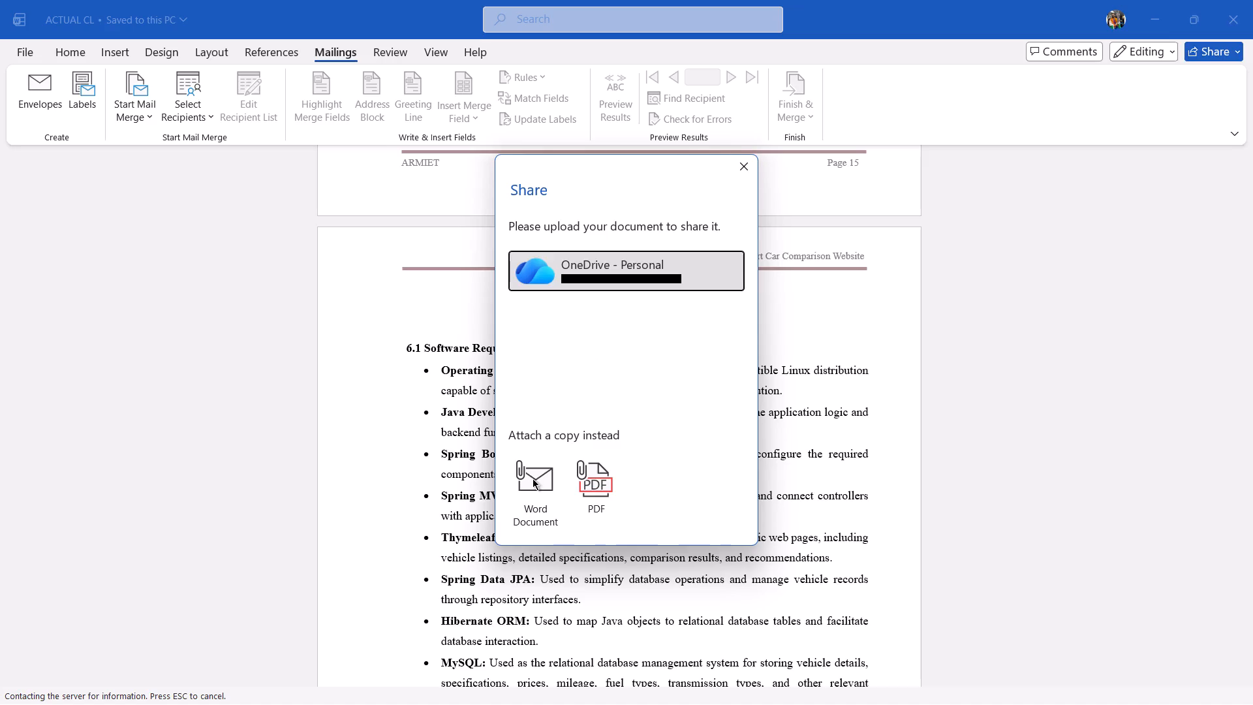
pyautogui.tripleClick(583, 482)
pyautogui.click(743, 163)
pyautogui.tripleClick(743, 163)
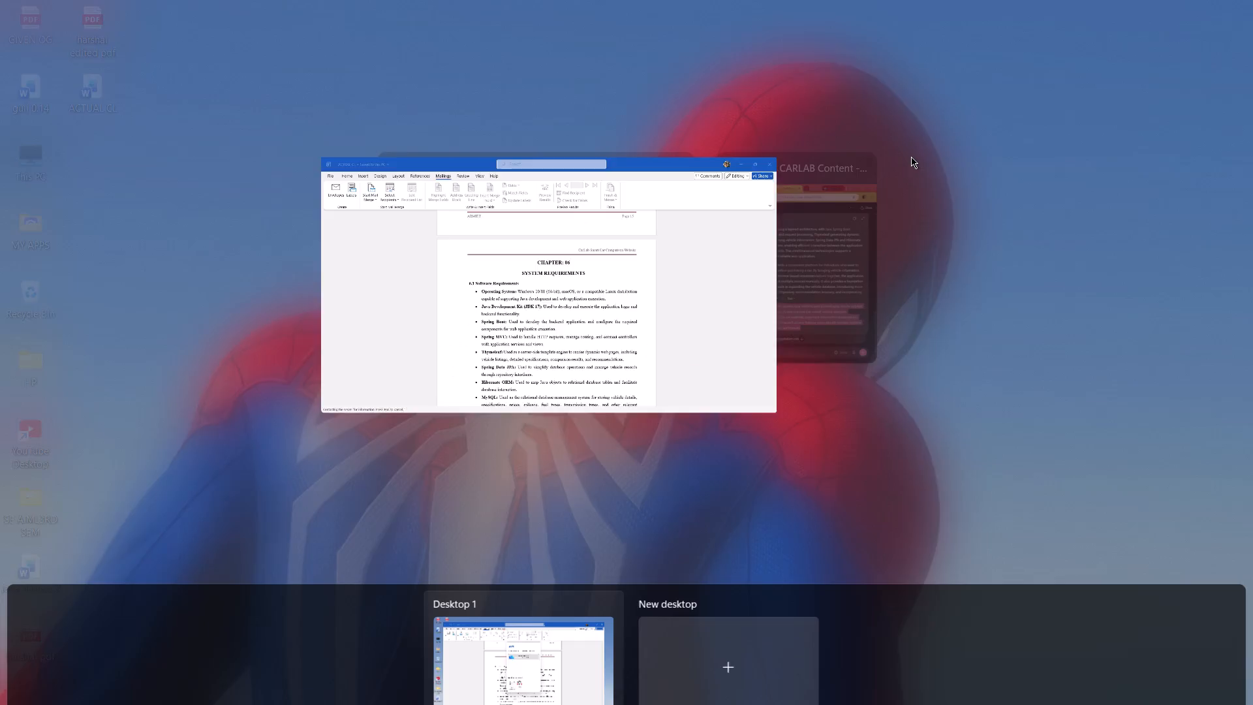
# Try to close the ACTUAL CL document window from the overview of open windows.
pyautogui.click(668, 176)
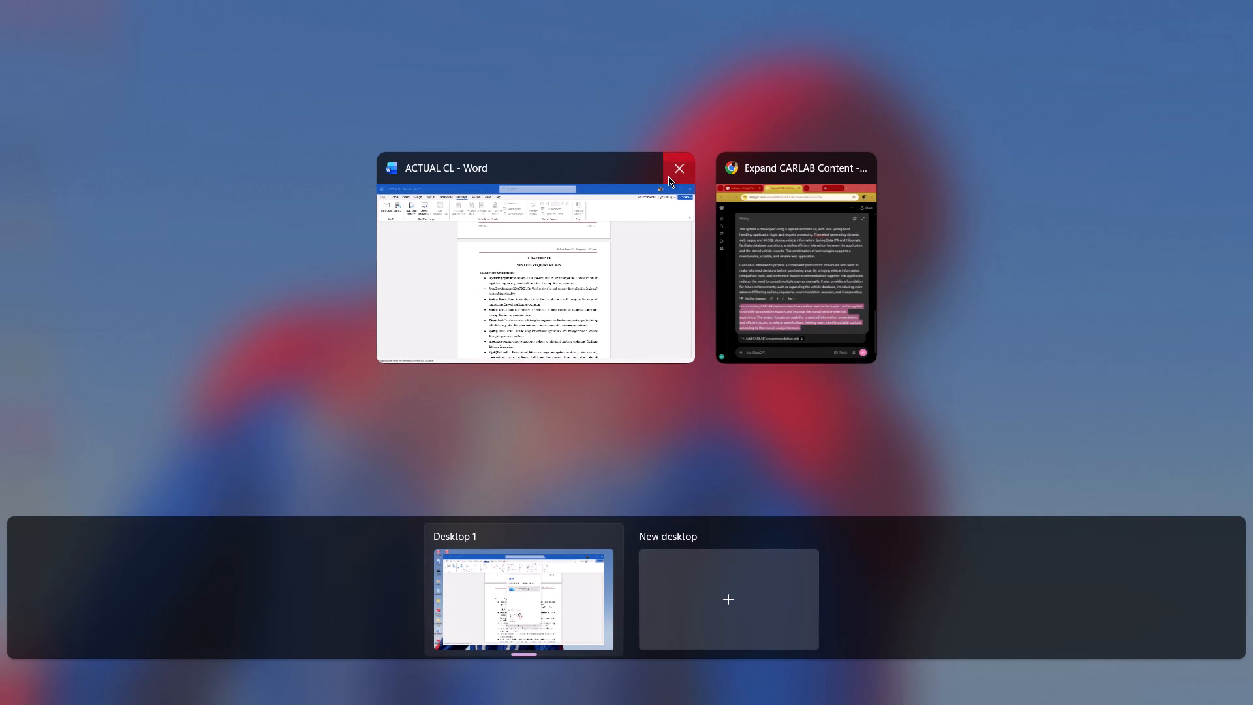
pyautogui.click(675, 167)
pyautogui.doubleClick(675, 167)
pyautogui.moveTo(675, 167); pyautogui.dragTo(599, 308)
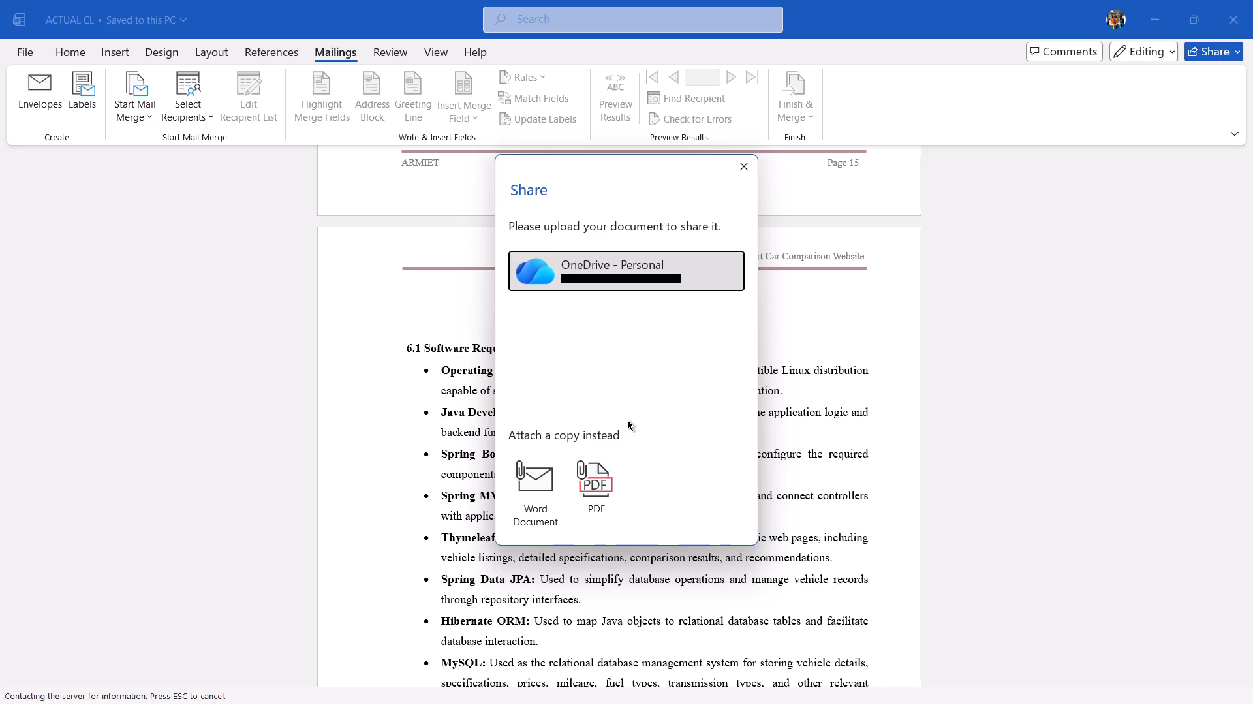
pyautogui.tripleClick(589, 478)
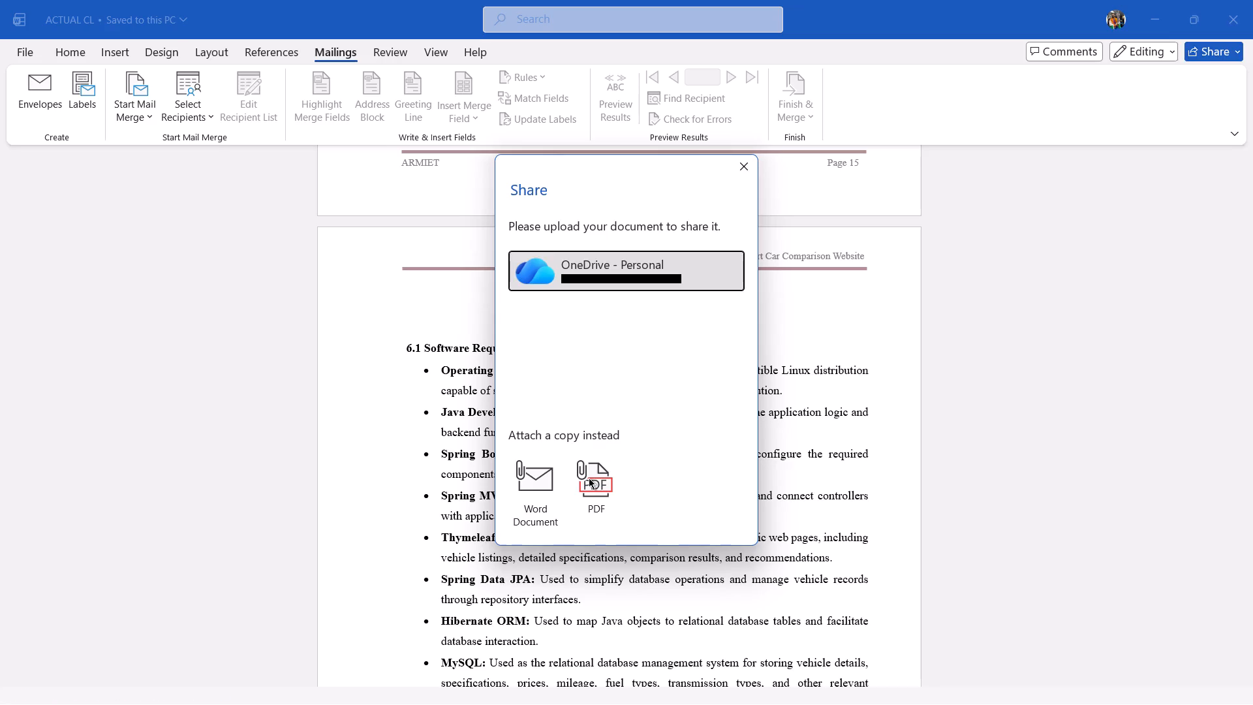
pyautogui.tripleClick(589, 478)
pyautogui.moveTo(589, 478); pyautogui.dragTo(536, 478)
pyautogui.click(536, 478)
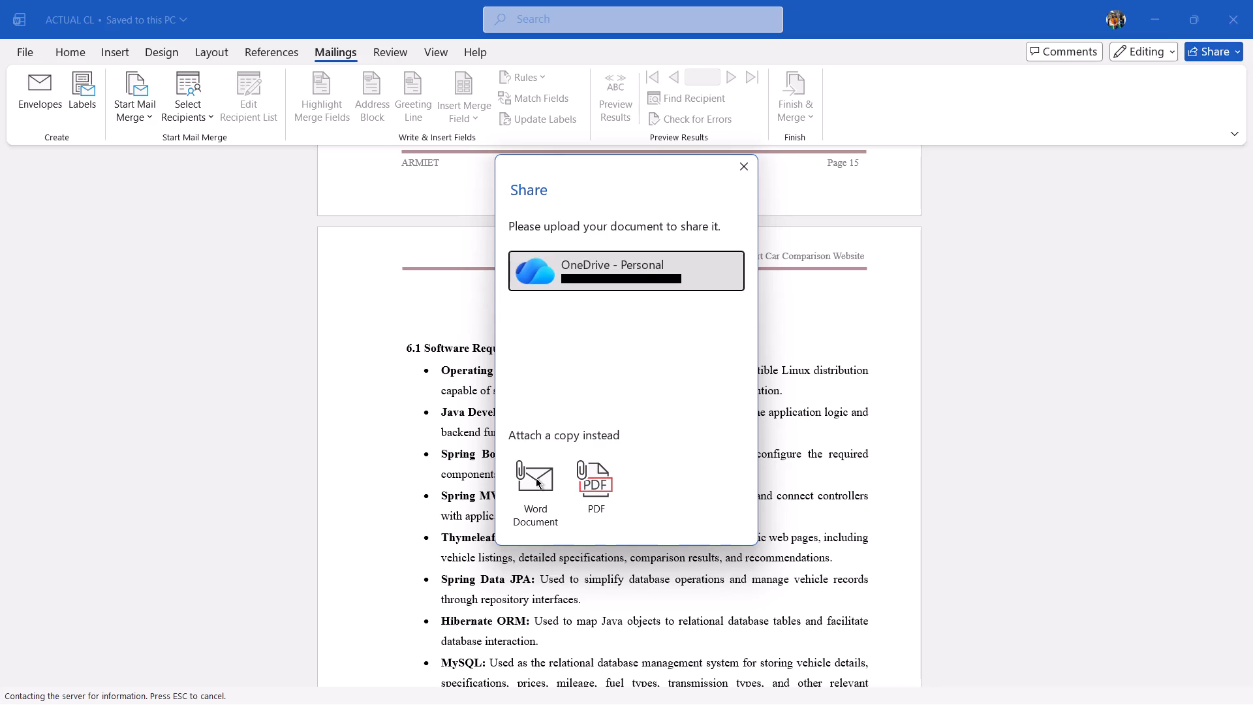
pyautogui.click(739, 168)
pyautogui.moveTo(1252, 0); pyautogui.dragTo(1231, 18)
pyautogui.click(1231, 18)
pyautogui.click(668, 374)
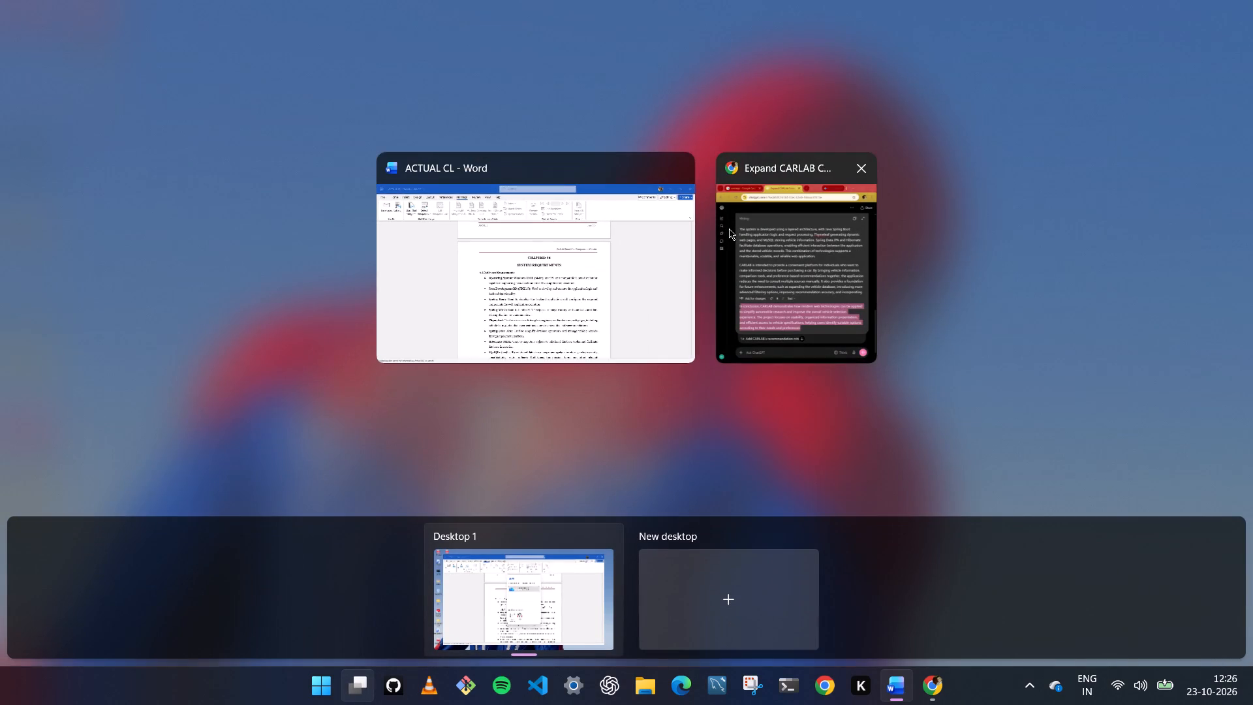
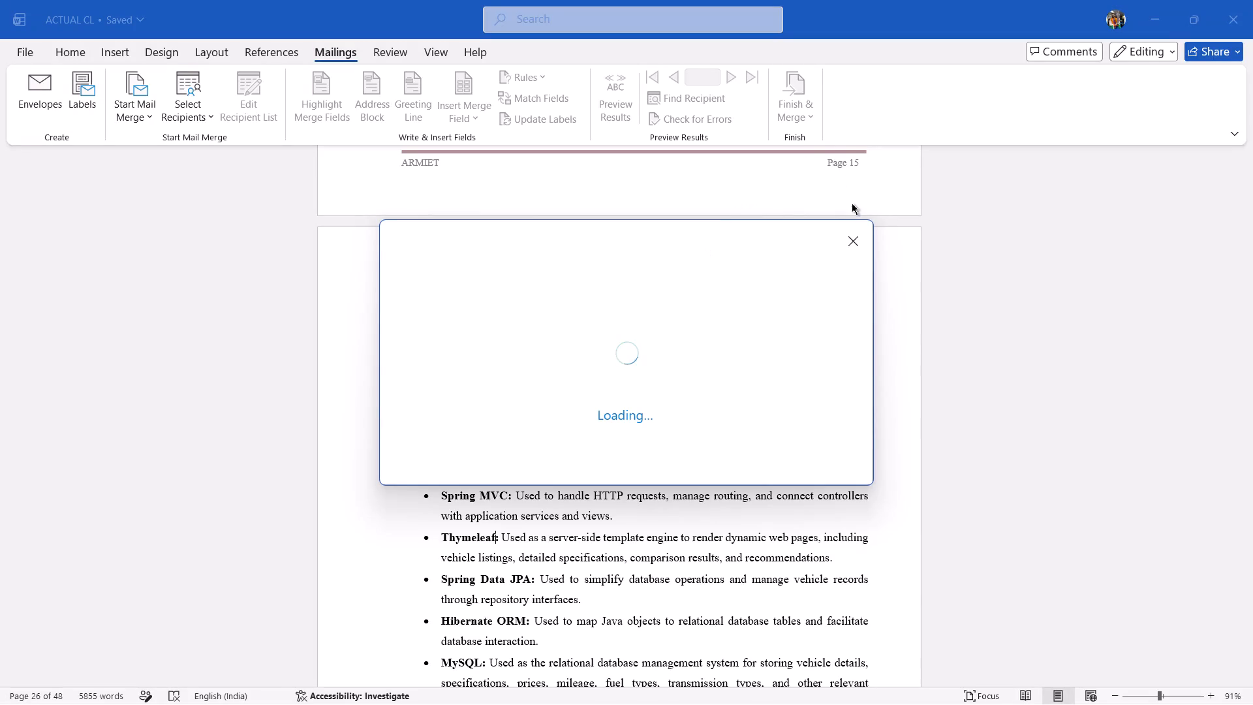
# Close the open sharing dialog and reopen the Share dialog for the ACTUAL CL document.
pyautogui.click(848, 238)
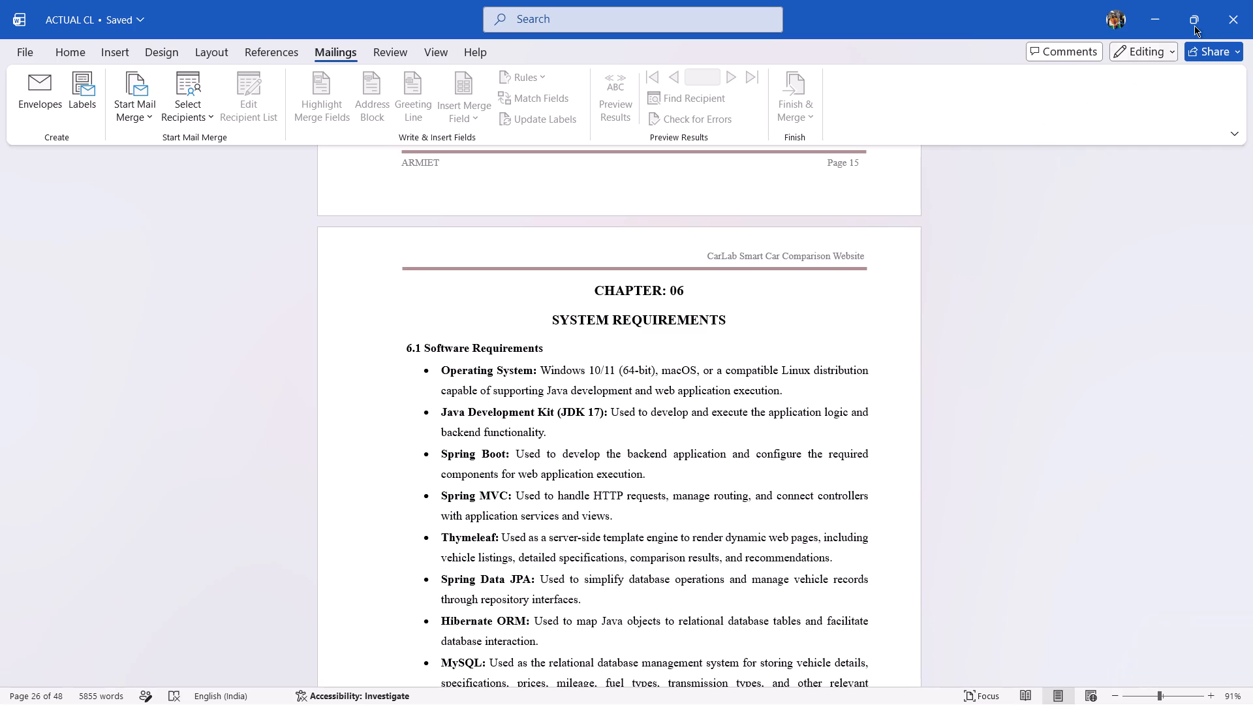
pyautogui.click(1202, 51)
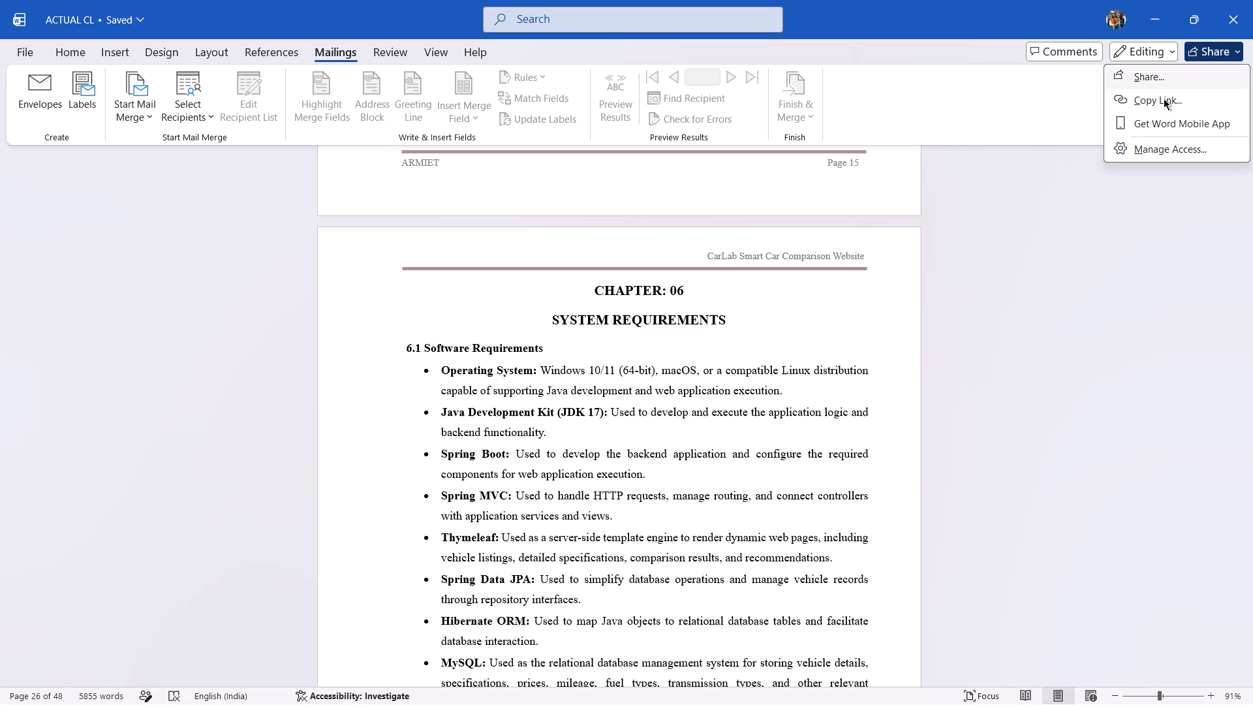
pyautogui.click(1167, 84)
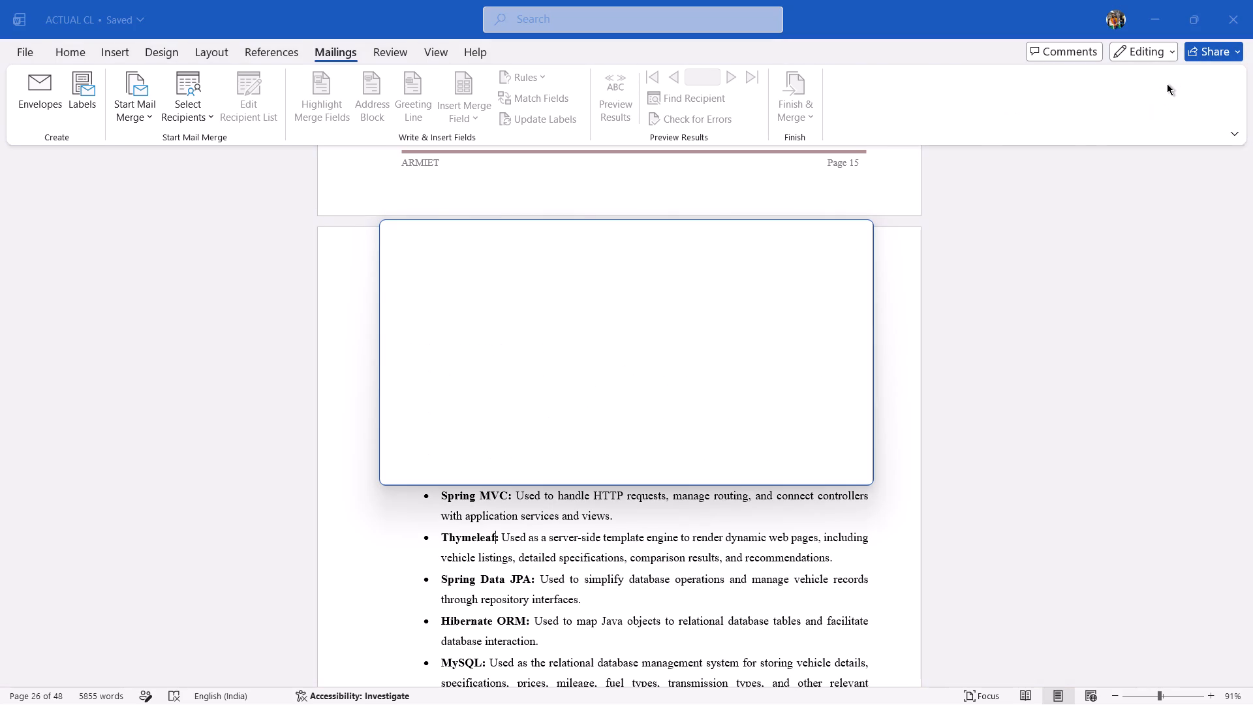
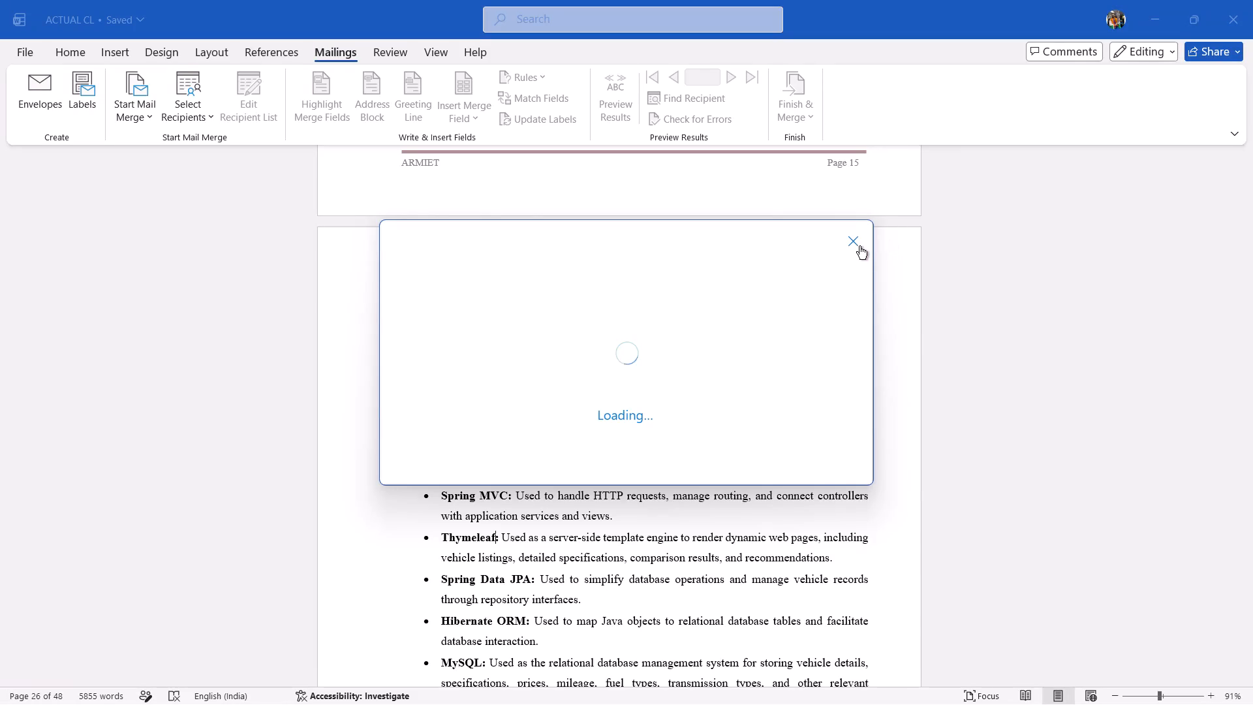
# Dismiss the loading sharing dialog, then save and close the ACTUAL CL document.
pyautogui.click(859, 247)
pyautogui.hotkey('ctrl', 's')
pyautogui.hotkey('ctrl', 's')
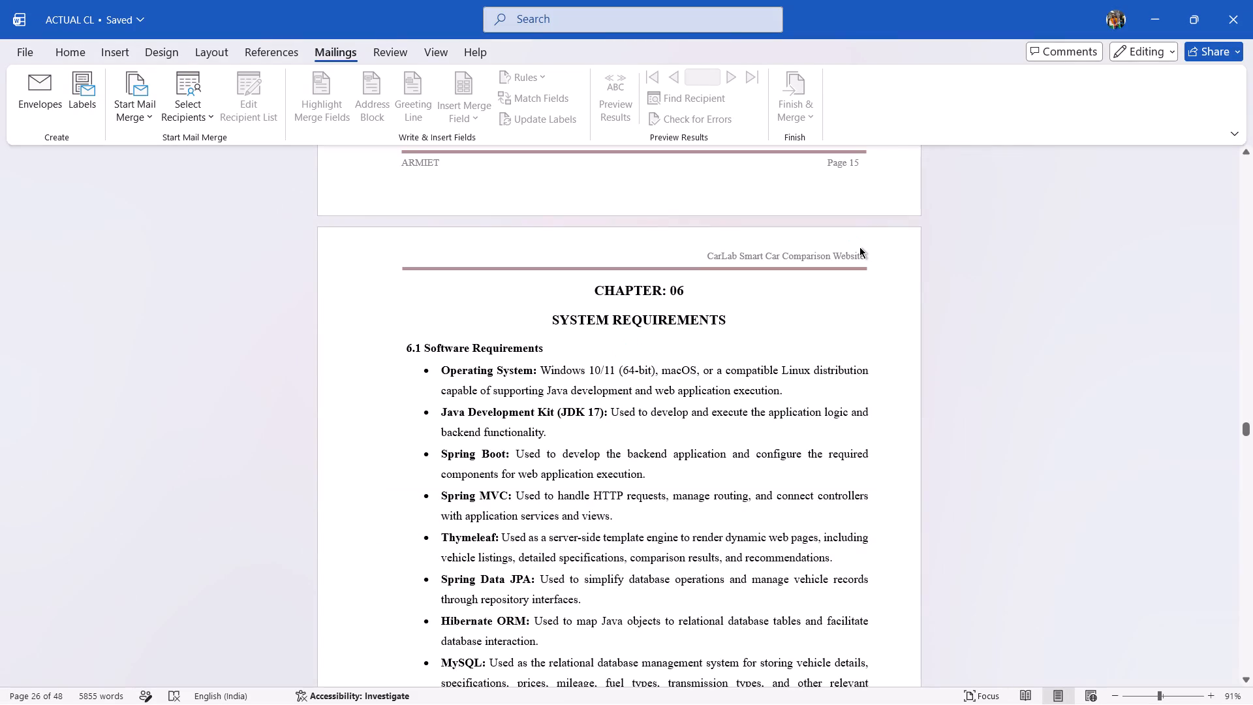
pyautogui.hotkey('ctrl', 's')
pyautogui.hotkey('ctrl', 's')
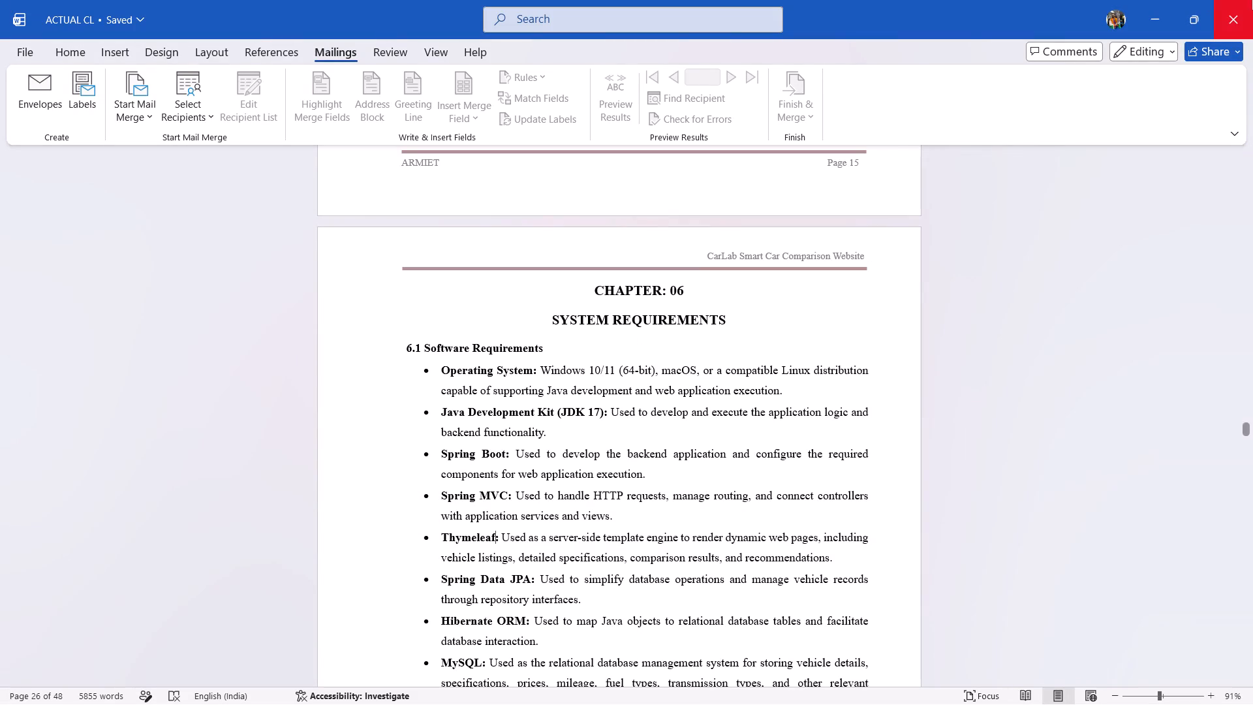
pyautogui.click(1252, 0)
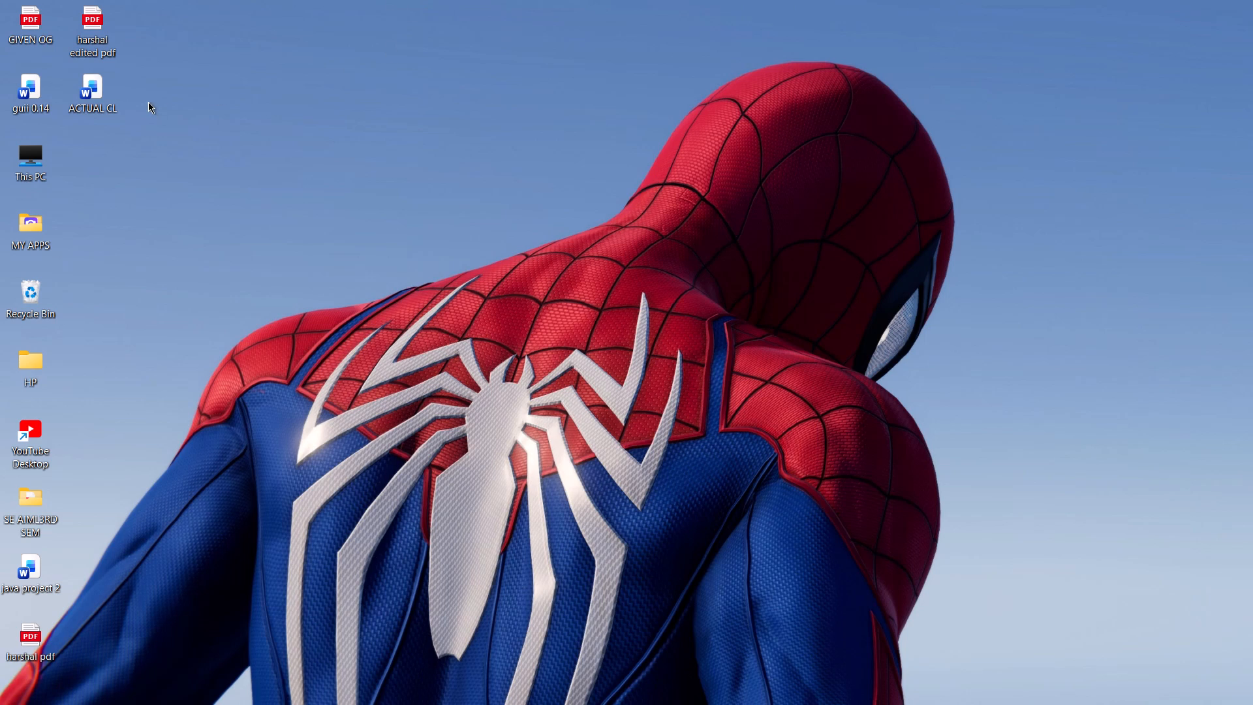
# Reopen the ACTUAL CL document from the desktop.
pyautogui.doubleClick(102, 99)
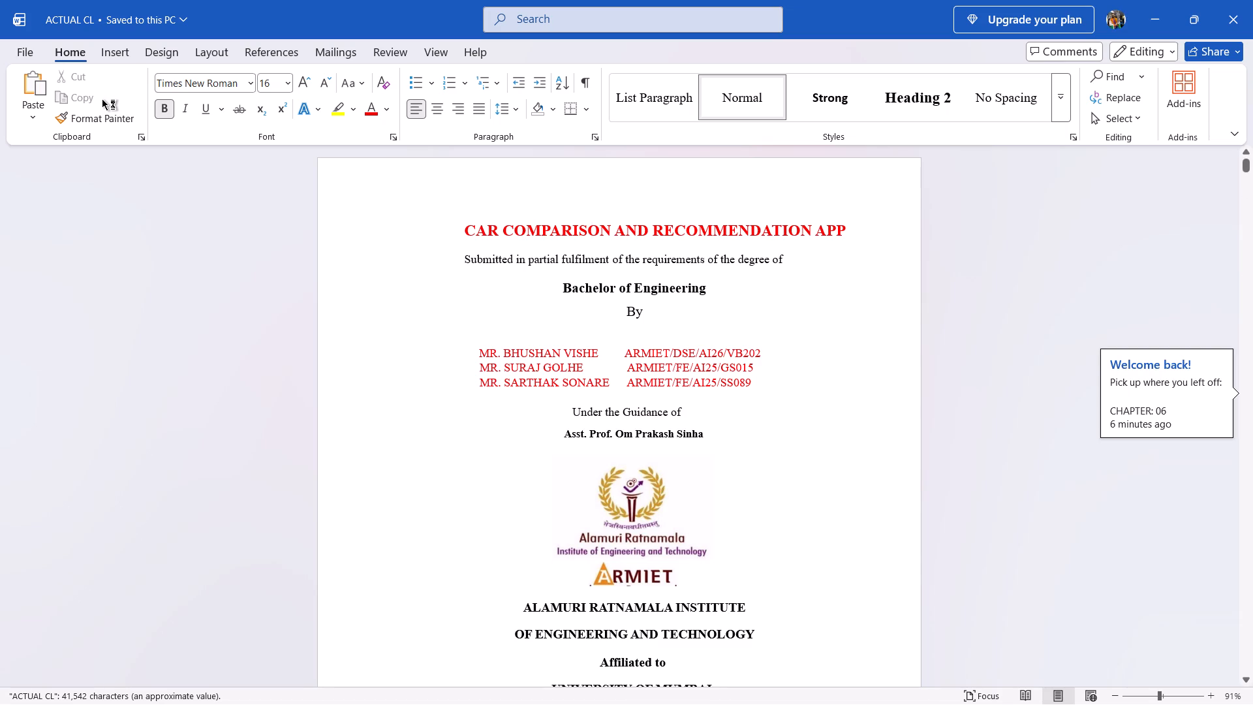
# Review the page layout of the reopened report from the title page to the start of Chapter 07.
pyautogui.scroll(-3, 102, 99)
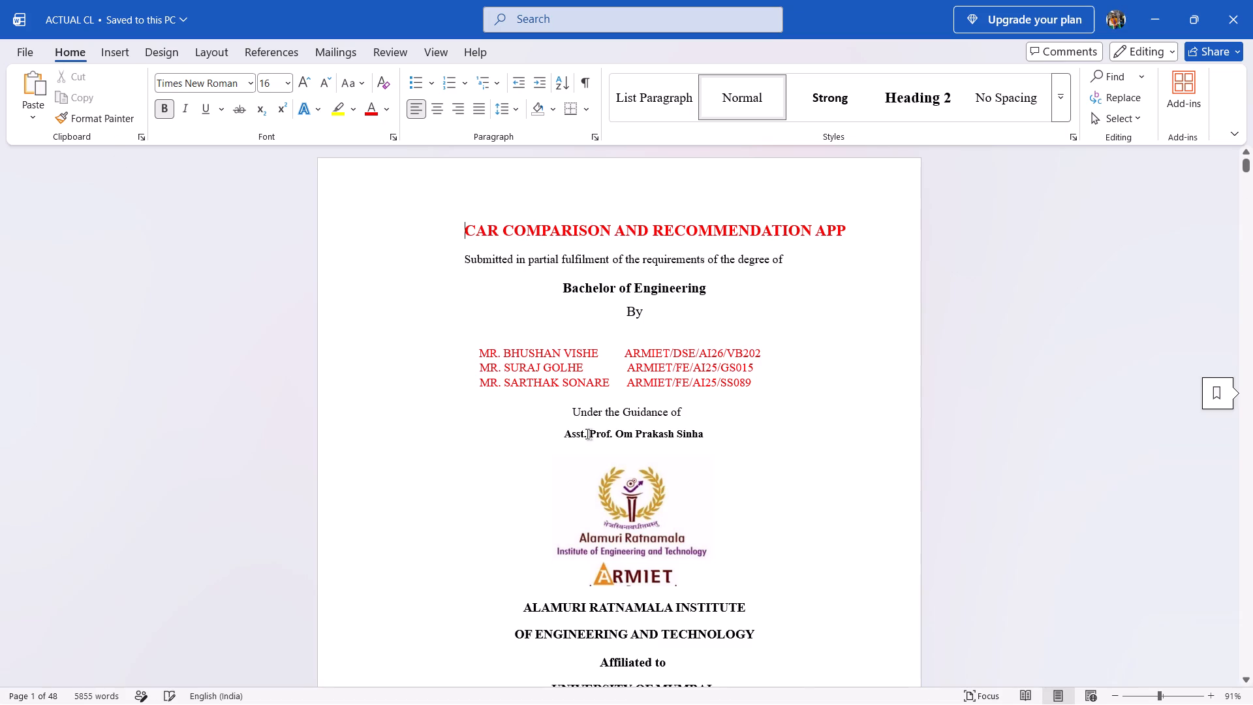
pyautogui.scroll(-12, 587, 434)
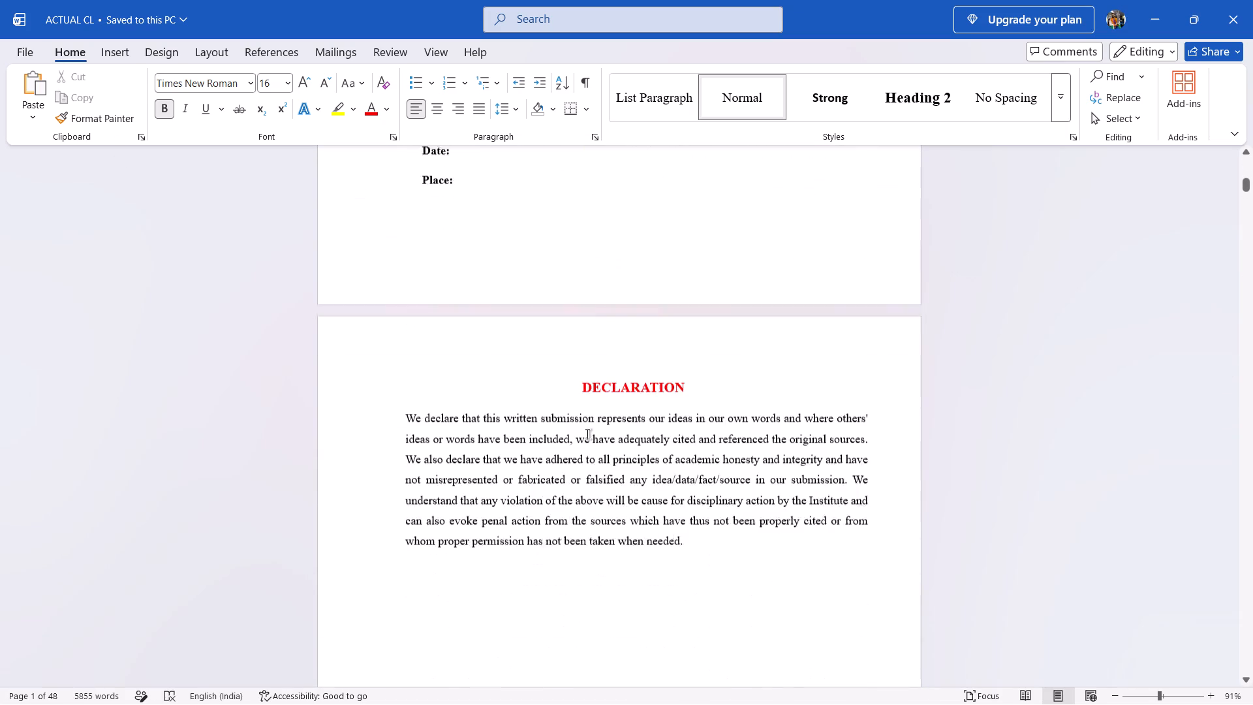
pyautogui.scroll(-10, 587, 434)
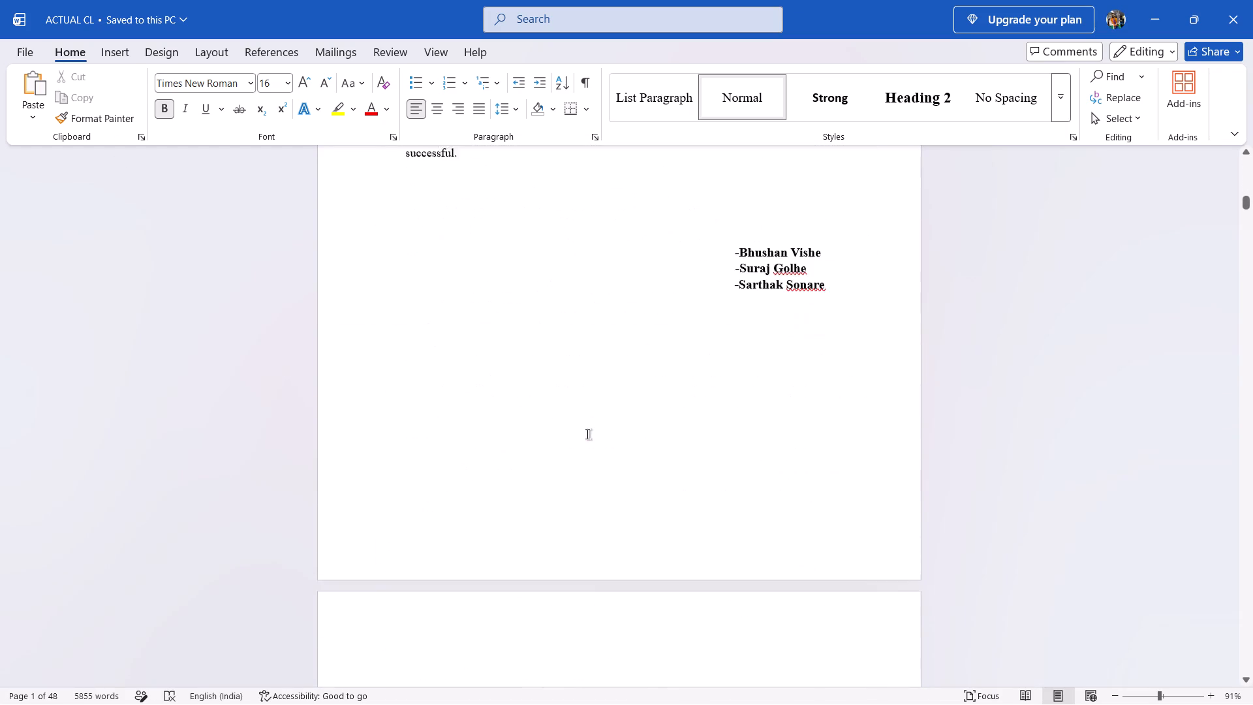
pyautogui.scroll(-12, 587, 434)
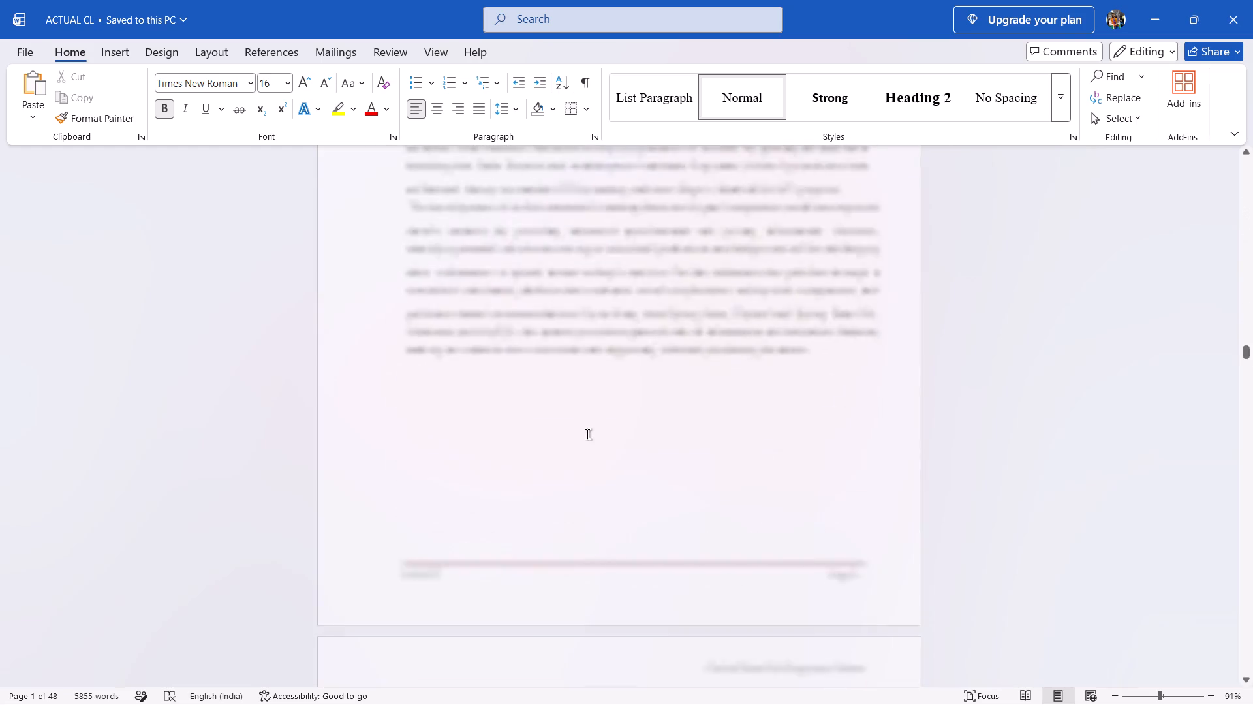
pyautogui.scroll(-7, 587, 434)
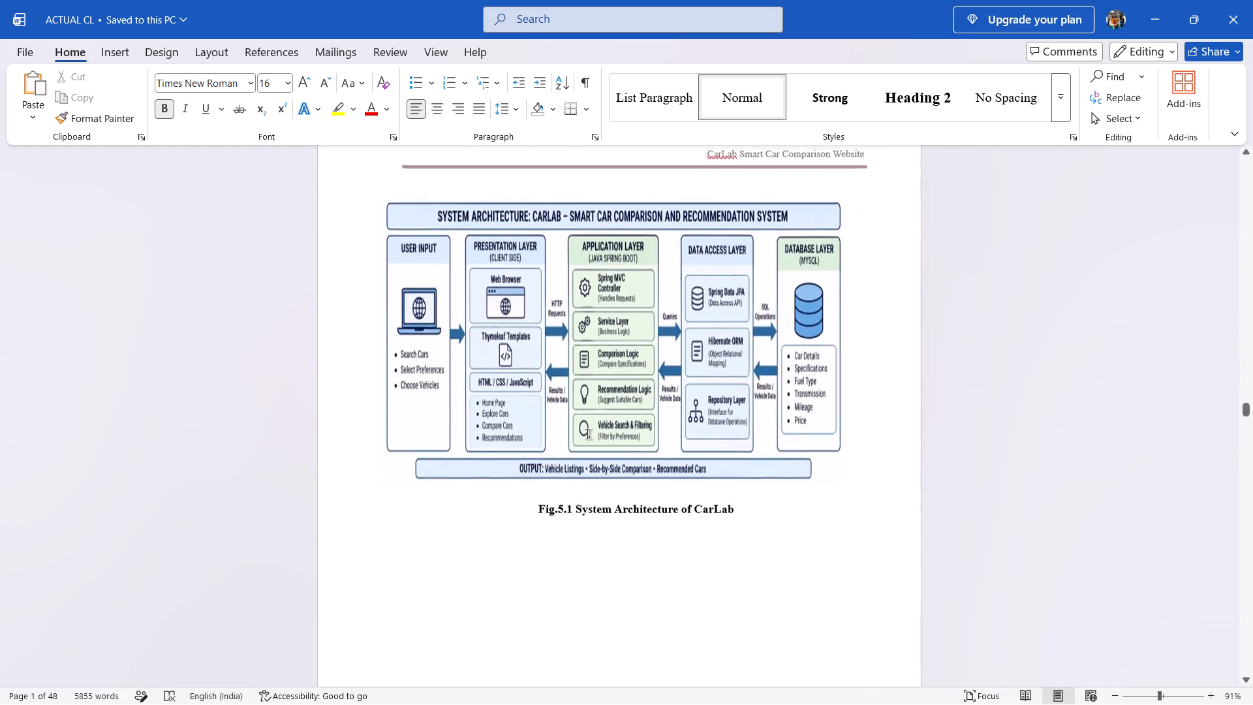
pyautogui.scroll(-8, 587, 434)
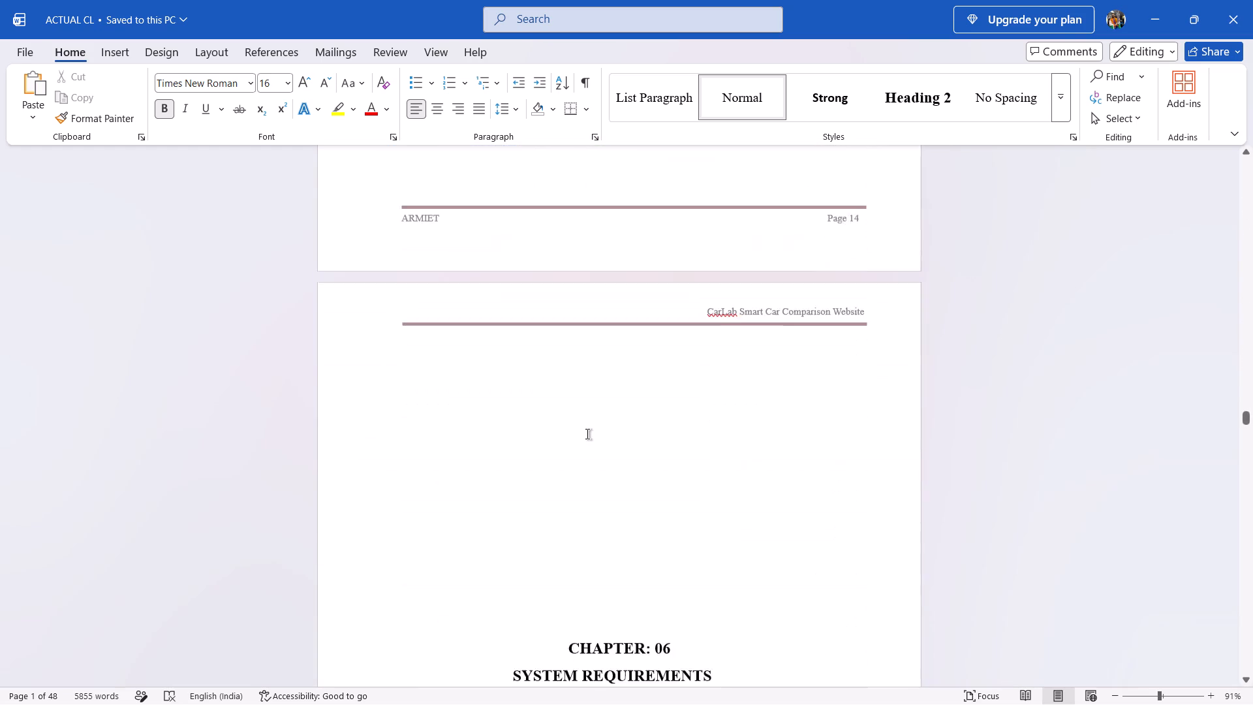
pyautogui.scroll(-3, 587, 434)
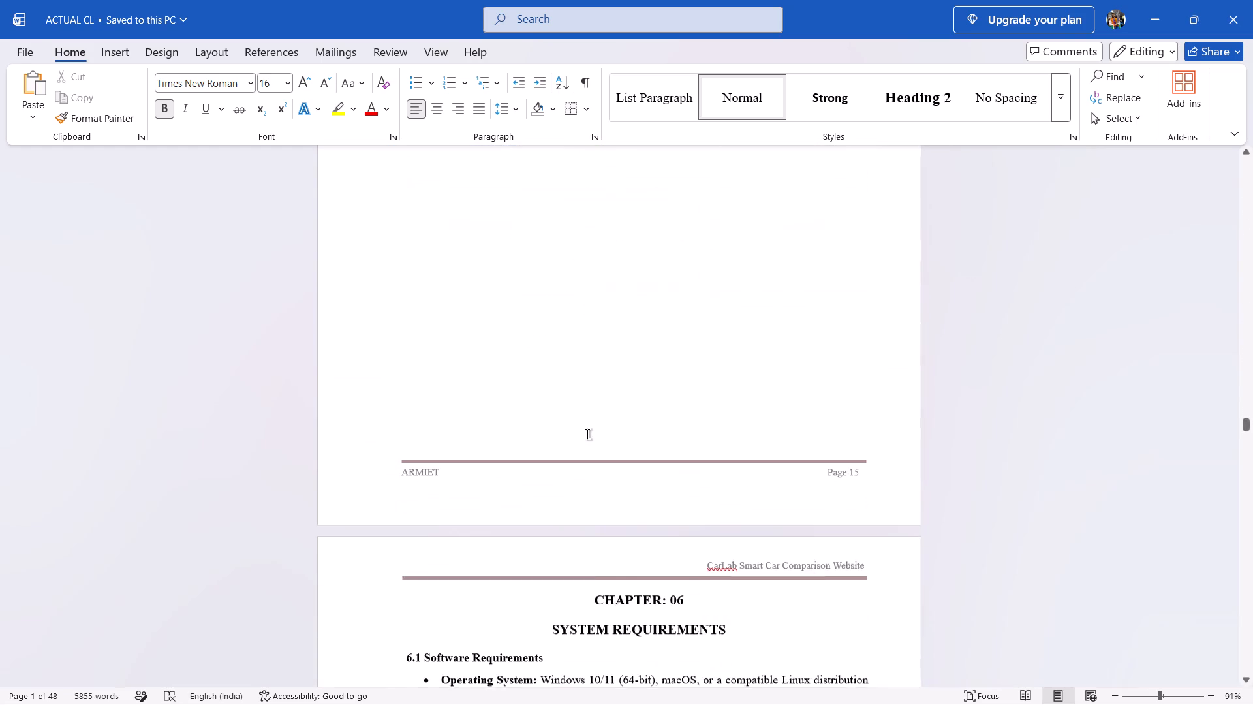
pyautogui.scroll(-2, 587, 434)
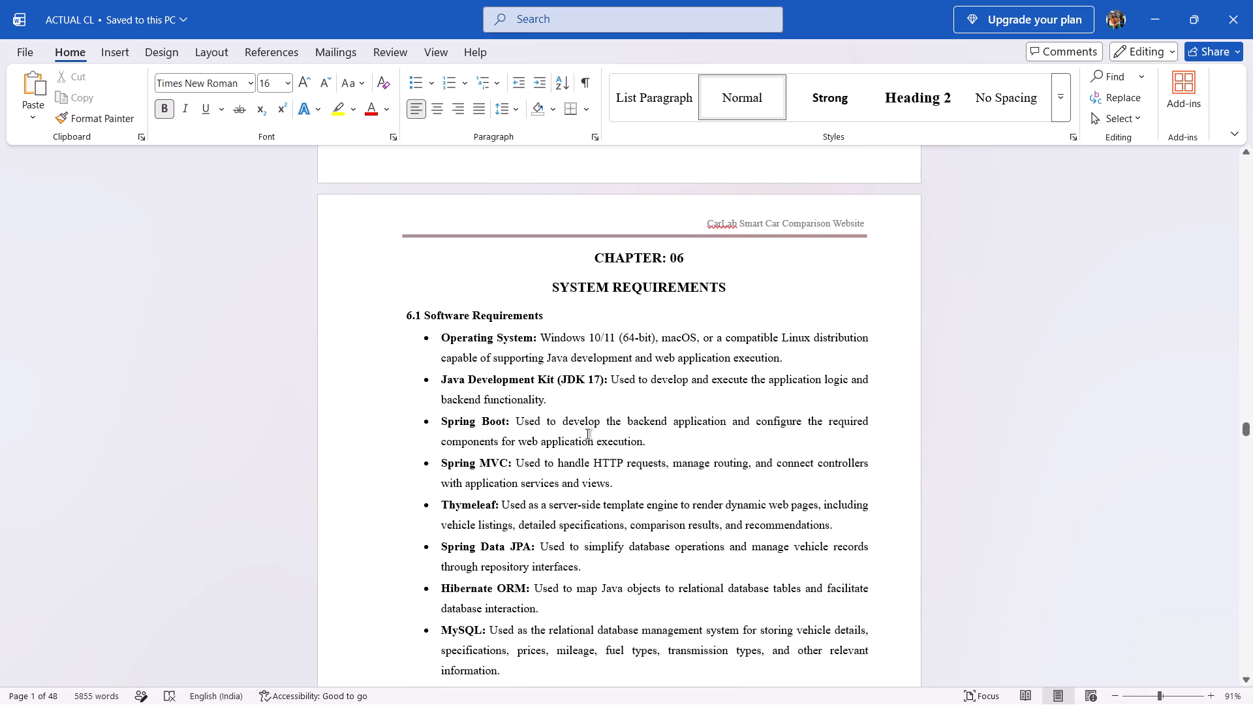
pyautogui.scroll(-2, 587, 434)
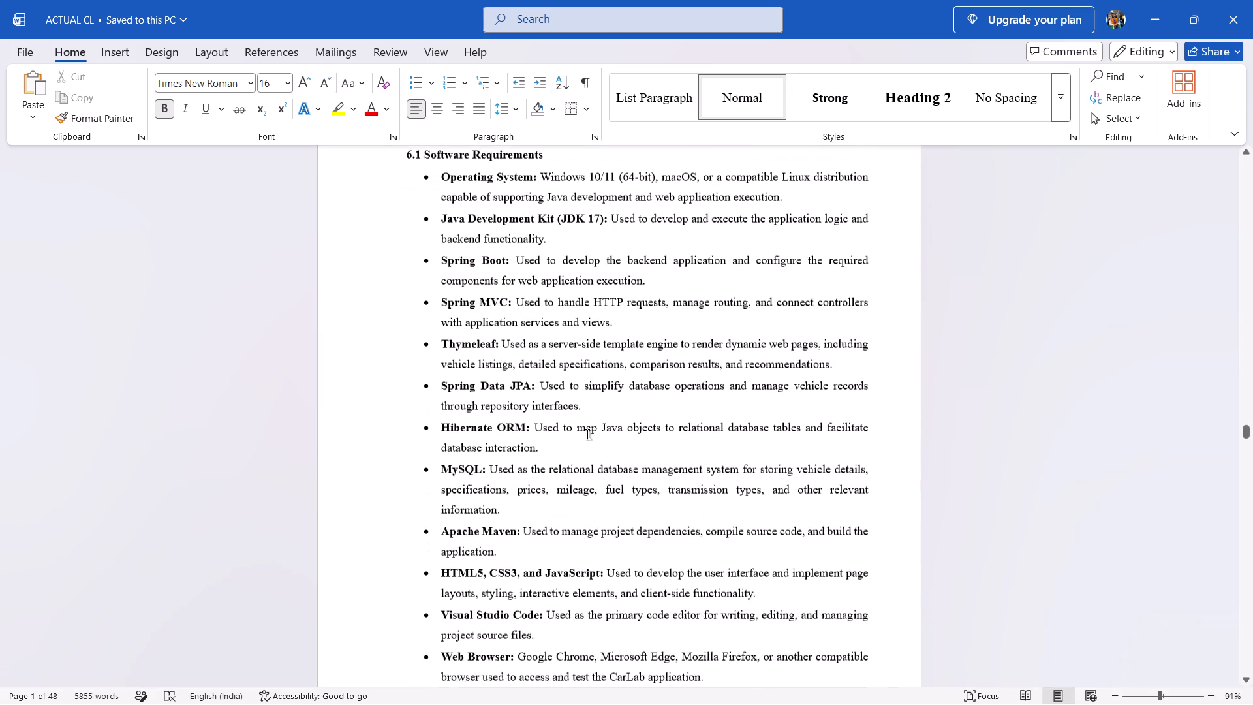
pyautogui.scroll(-8, 587, 434)
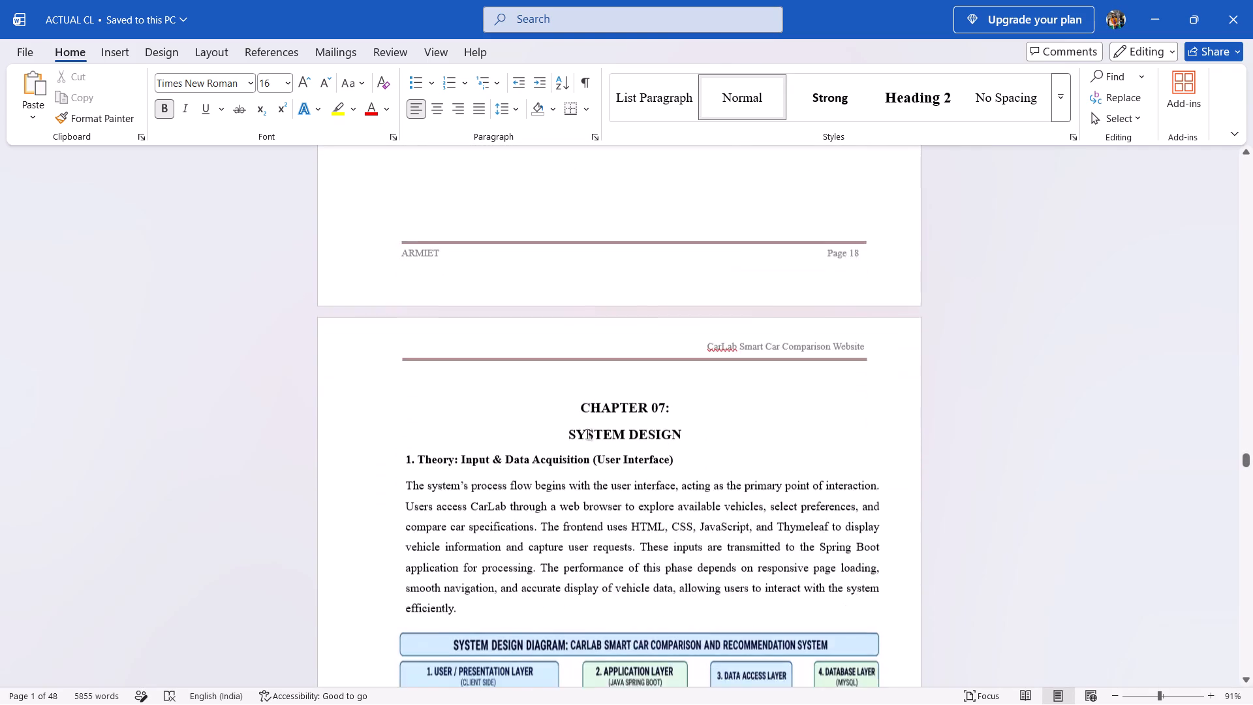
pyautogui.scroll(-1, 587, 434)
pyautogui.scroll(1, 587, 434)
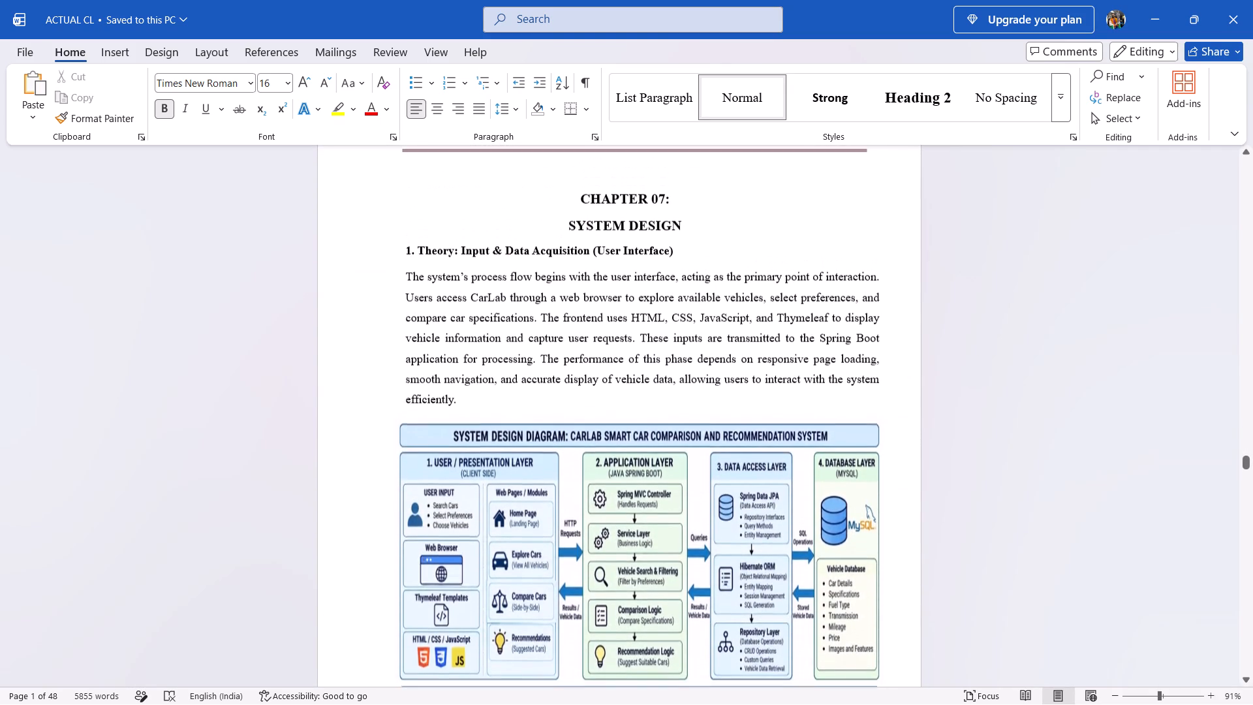
pyautogui.scroll(2, 587, 434)
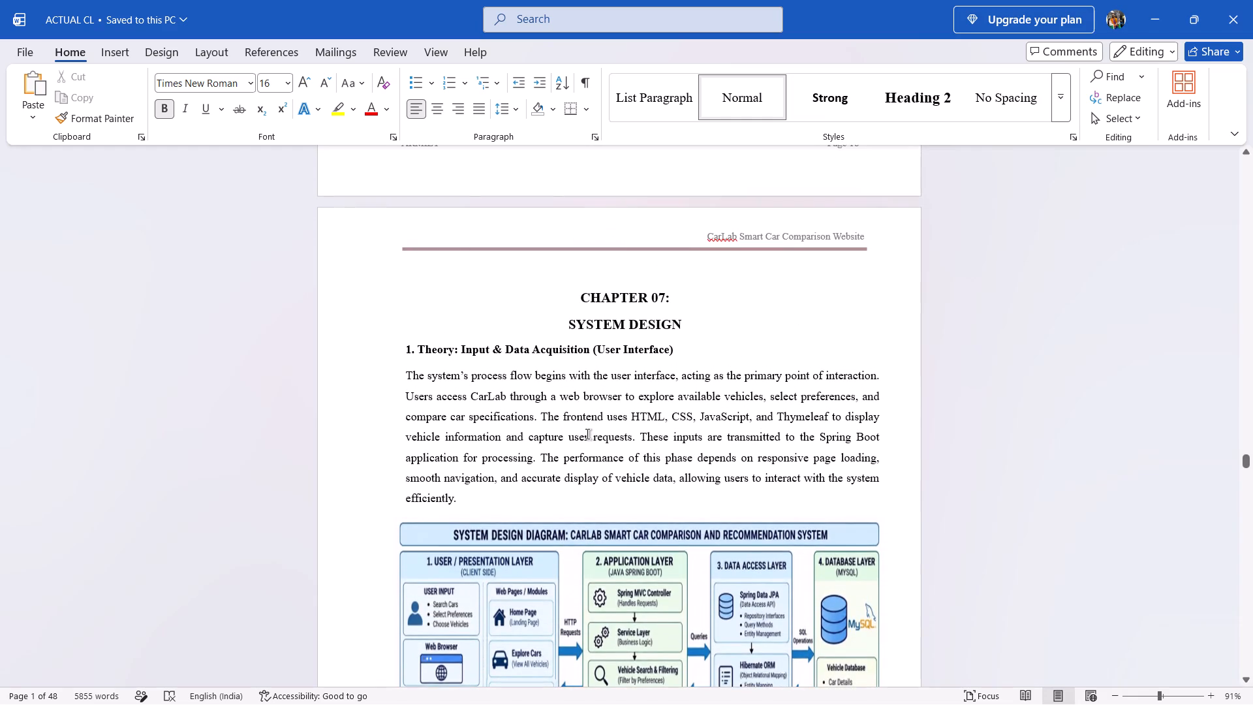
# Delete the blank indented line above the CHAPTER 07: SYSTEM DESIGN heading to move the heading up directly below the page header.
pyautogui.click(599, 273)
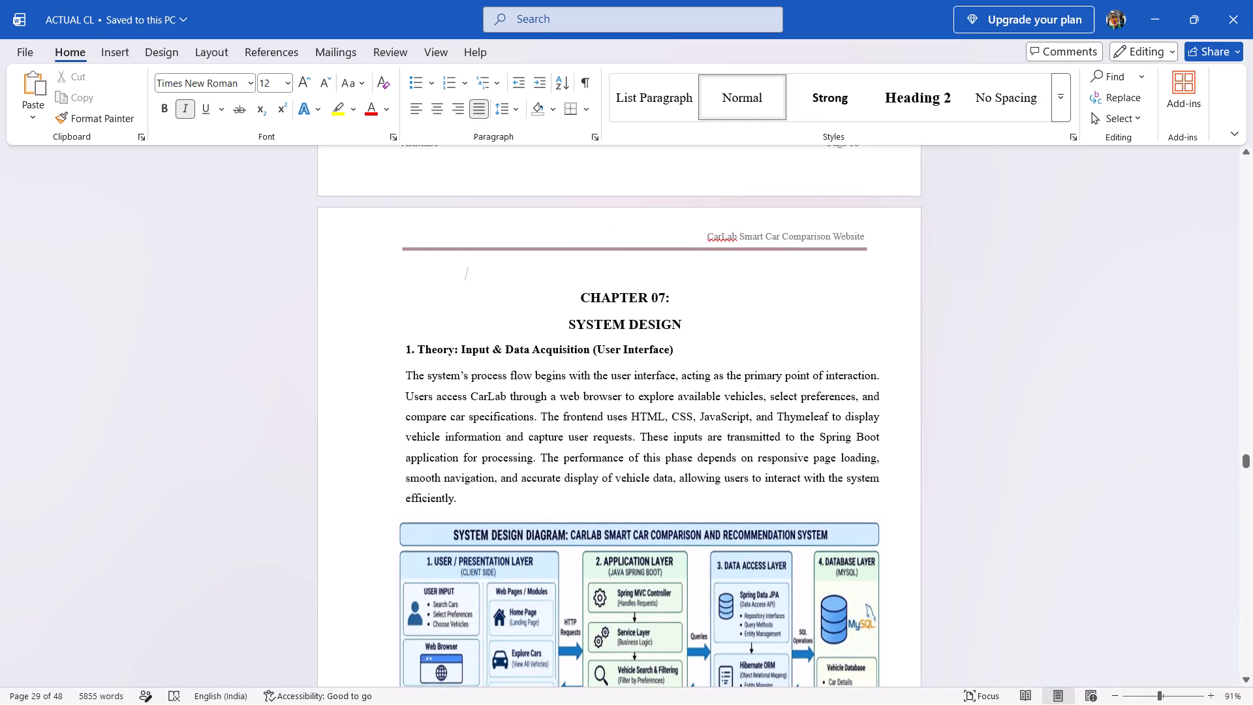
pyautogui.press('BackSpace')
pyautogui.press('BackSpace')
pyautogui.press('BackSpace')
pyautogui.press('BackSpace')
pyautogui.press('BackSpace')
pyautogui.press('BackSpace')
pyautogui.press('BackSpace')
pyautogui.press('BackSpace')
pyautogui.press('BackSpace')
pyautogui.press('BackSpace')
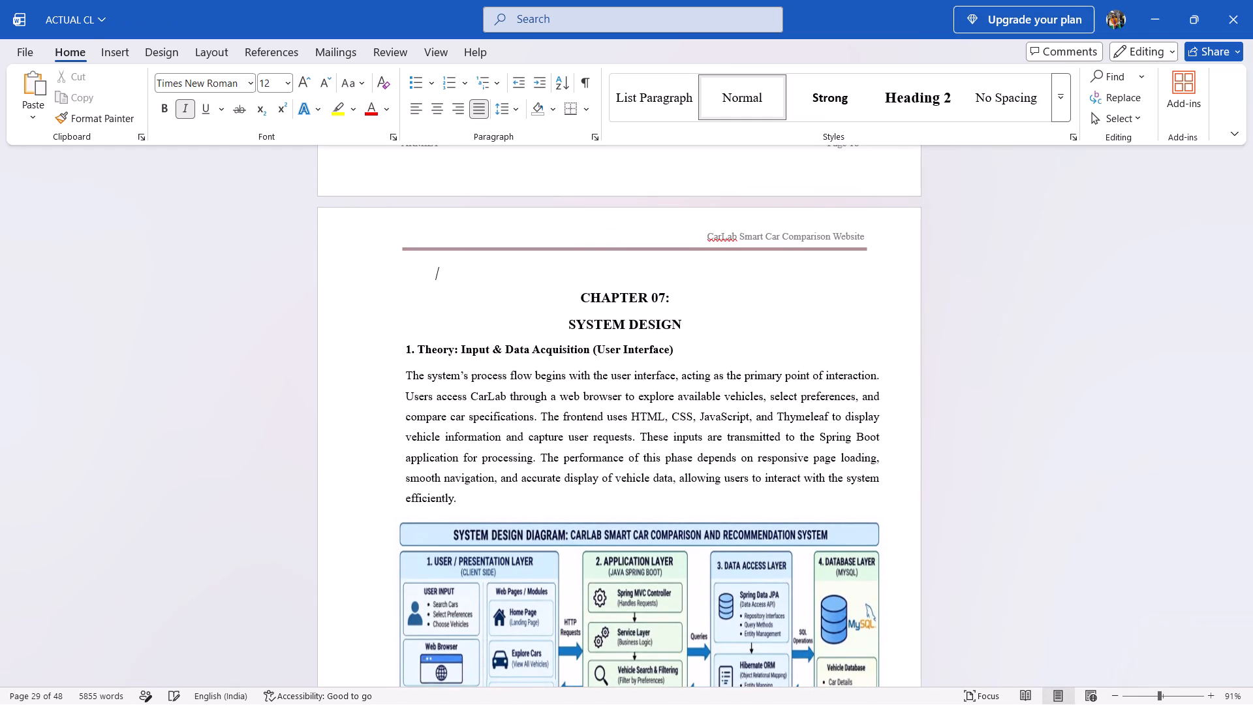
pyautogui.press('BackSpace')
pyautogui.press('BackSpace')
pyautogui.press('BackSpace')
pyautogui.press('BackSpace')
pyautogui.press('BackSpace')
pyautogui.press('BackSpace')
pyautogui.press('BackSpace')
pyautogui.press('BackSpace')
pyautogui.press('BackSpace')
pyautogui.press('BackSpace')
pyautogui.press('BackSpace')
pyautogui.press('BackSpace')
pyautogui.press('BackSpace')
pyautogui.press('BackSpace')
pyautogui.press('BackSpace')
pyautogui.press('BackSpace')
pyautogui.press('BackSpace')
pyautogui.press('BackSpace')
pyautogui.press('BackSpace')
pyautogui.press('BackSpace')
pyautogui.press('BackSpace')
pyautogui.press('BackSpace')
pyautogui.press('BackSpace')
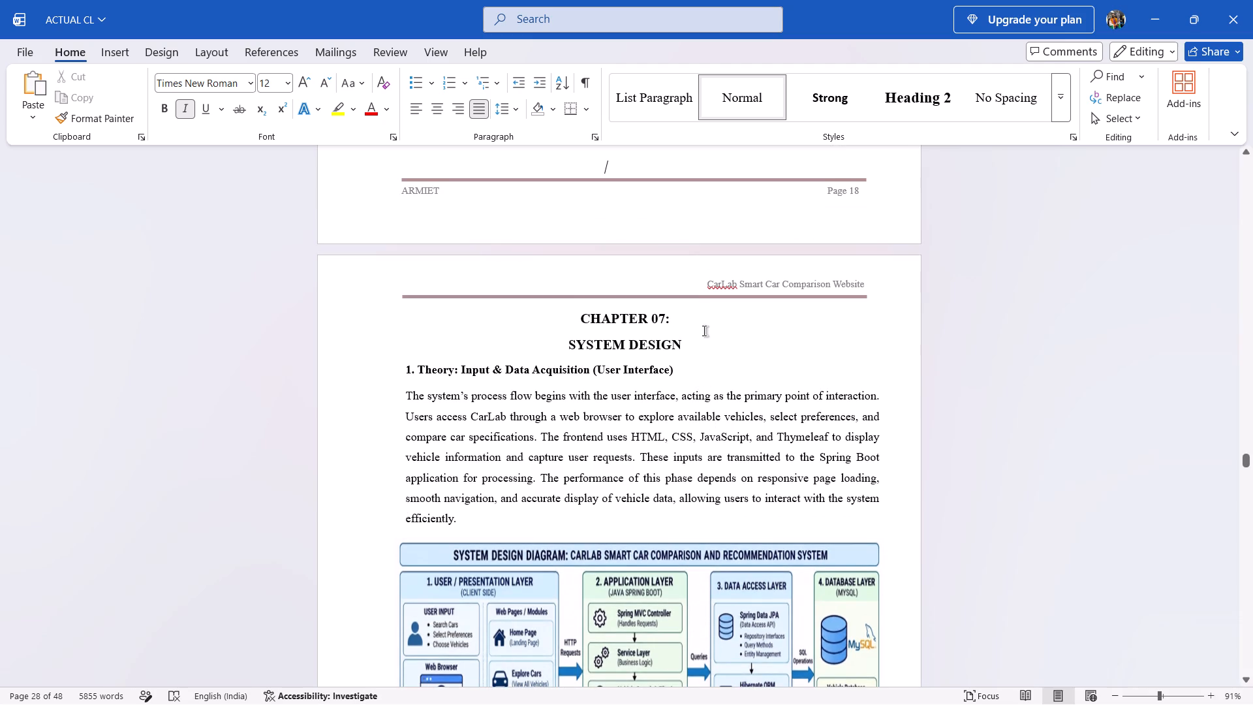
# Review the page layout from the CHAPTER 07: SYSTEM DESIGN heading through the Chapter 8 source code.
pyautogui.moveTo(696, 338); pyautogui.dragTo(590, 320)
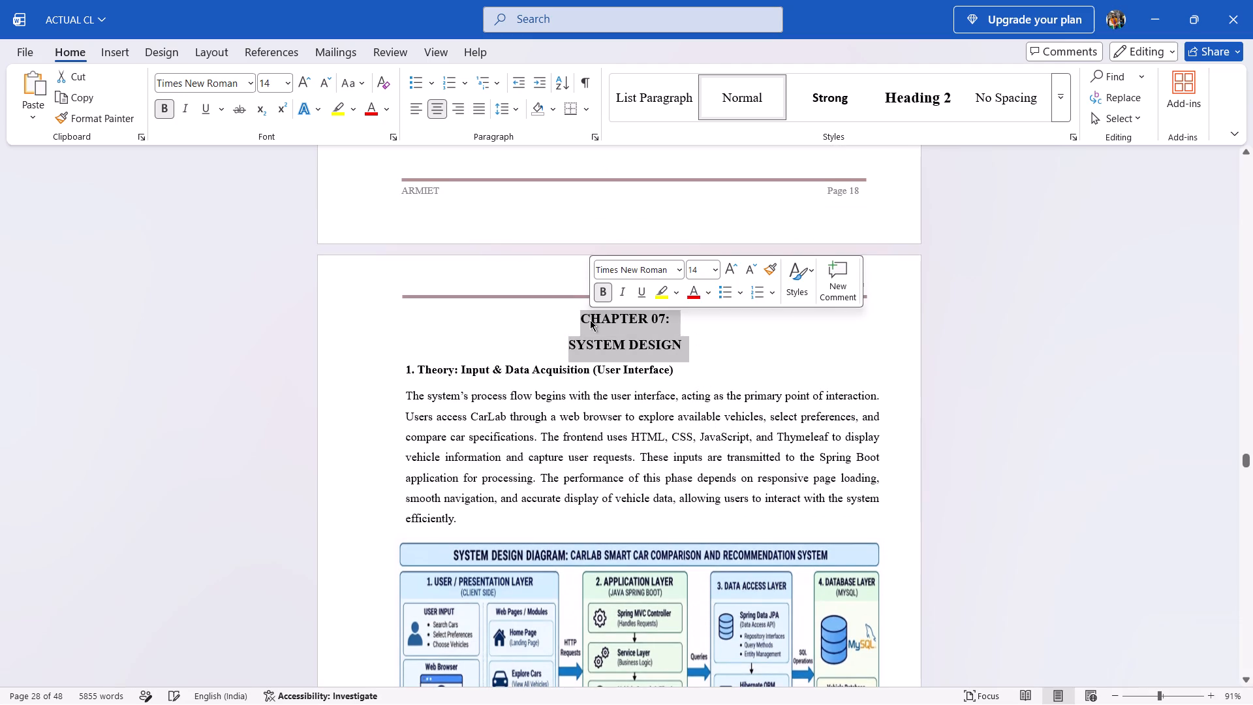
pyautogui.click(506, 349)
pyautogui.scroll(-3, 506, 349)
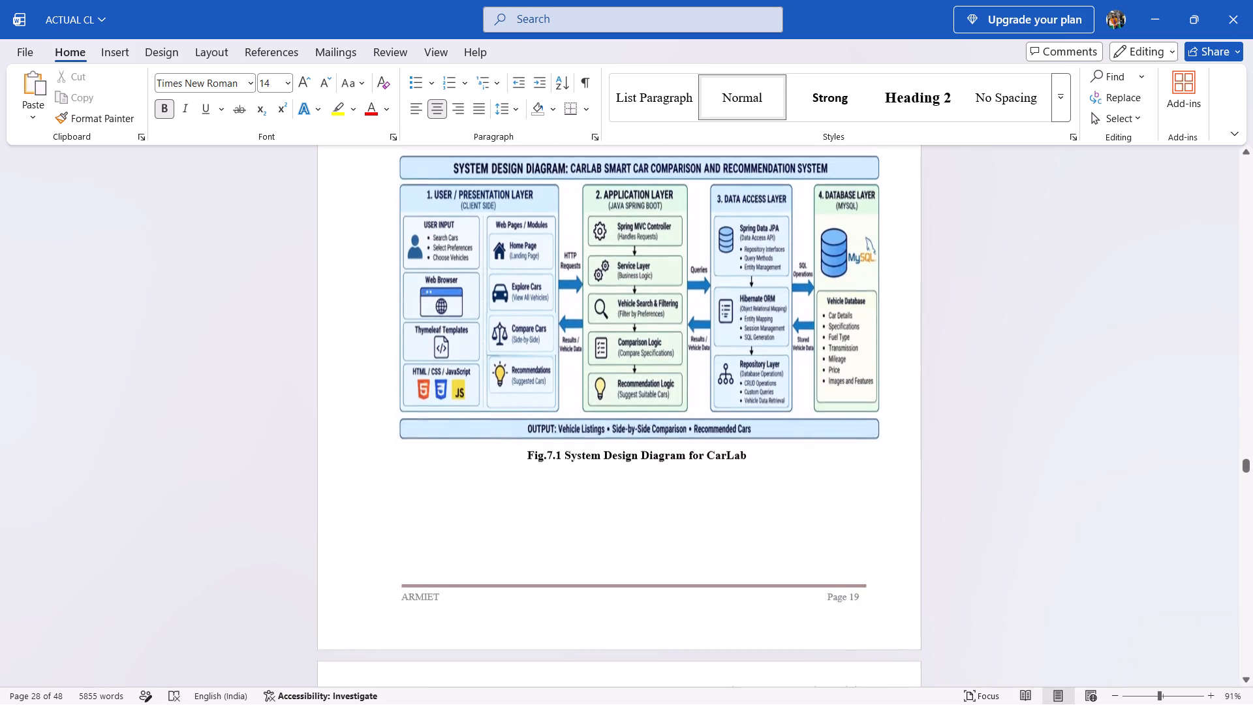
pyautogui.scroll(-4, 506, 349)
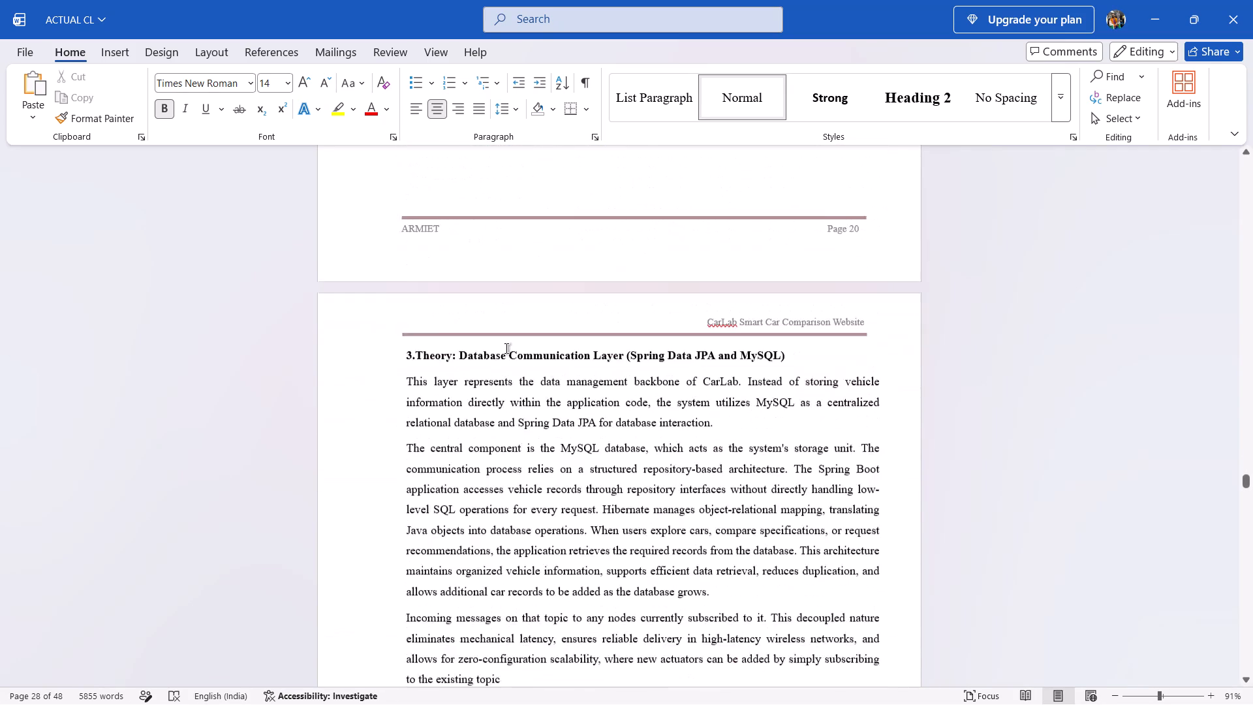
pyautogui.scroll(-4, 506, 349)
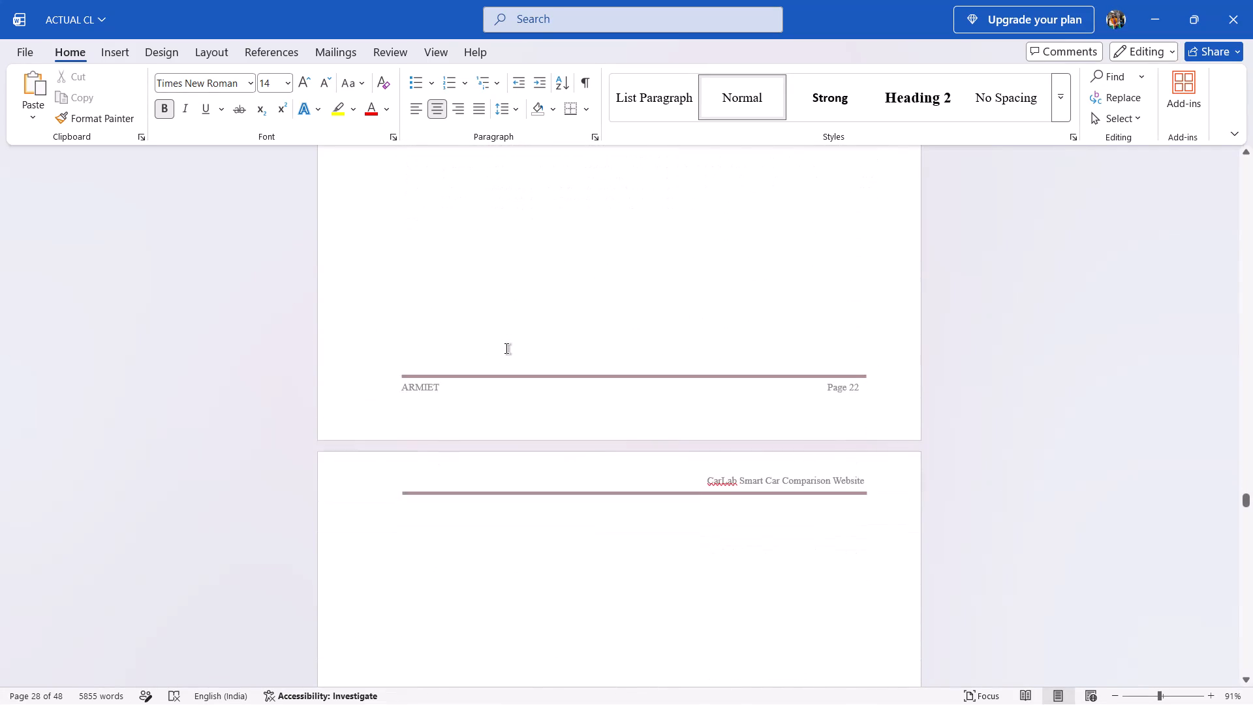
pyautogui.scroll(-4, 506, 349)
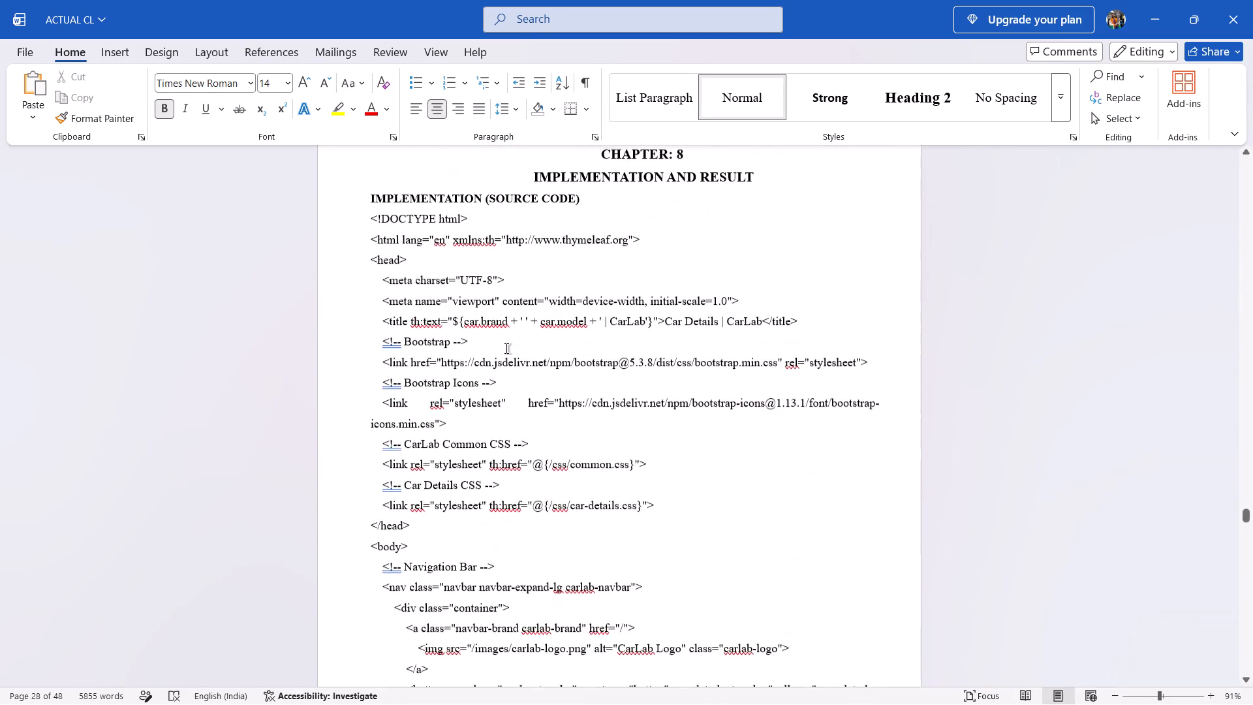
pyautogui.scroll(-4, 506, 349)
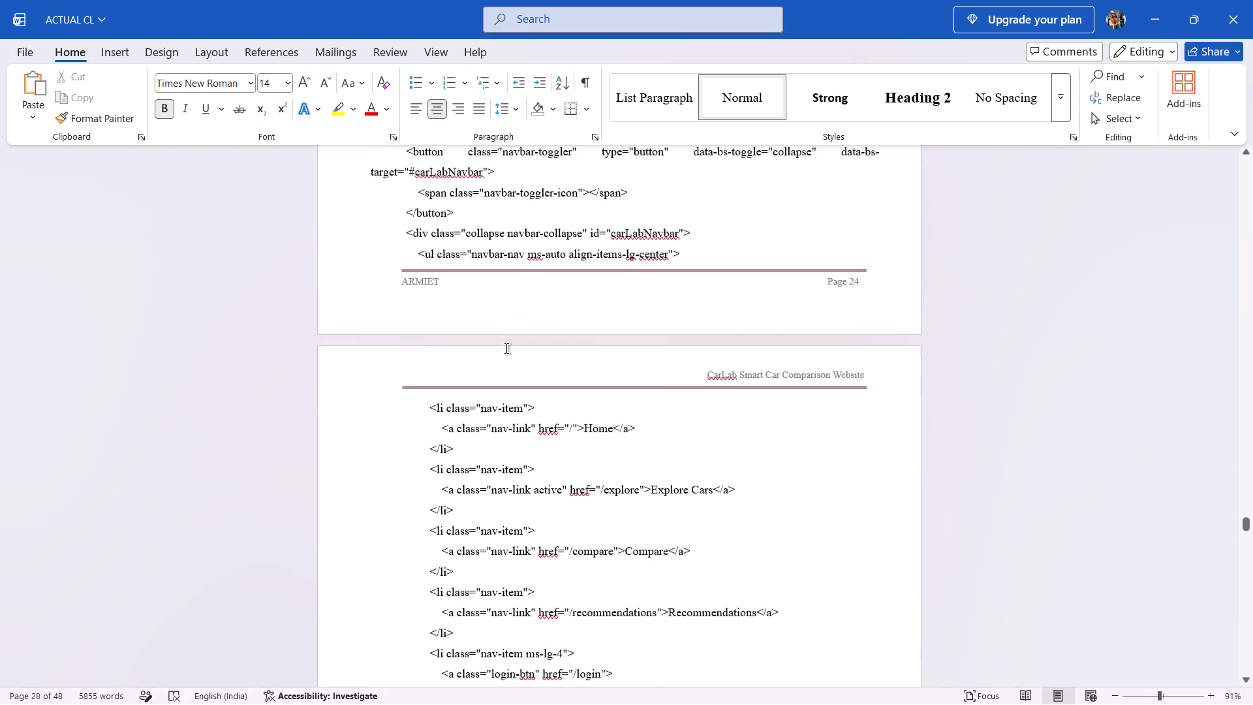
pyautogui.scroll(-4, 506, 349)
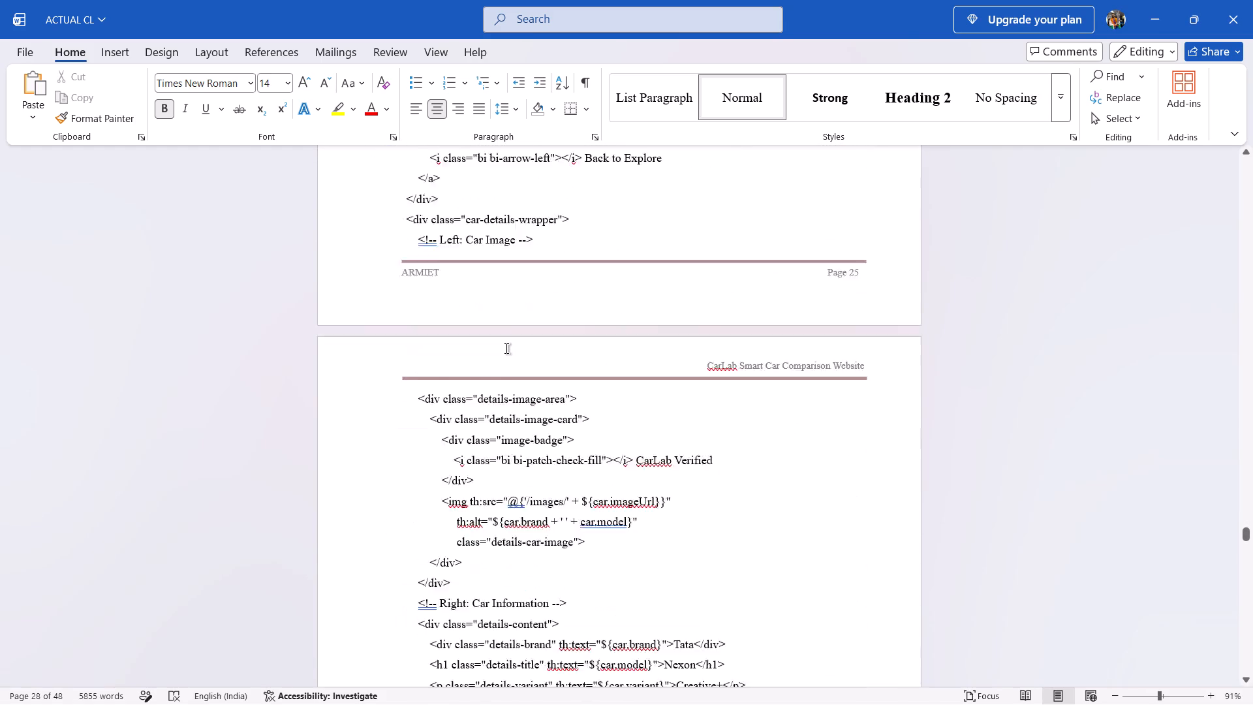
pyautogui.scroll(-3, 506, 349)
pyautogui.scroll(1, 506, 349)
pyautogui.scroll(-1, 506, 349)
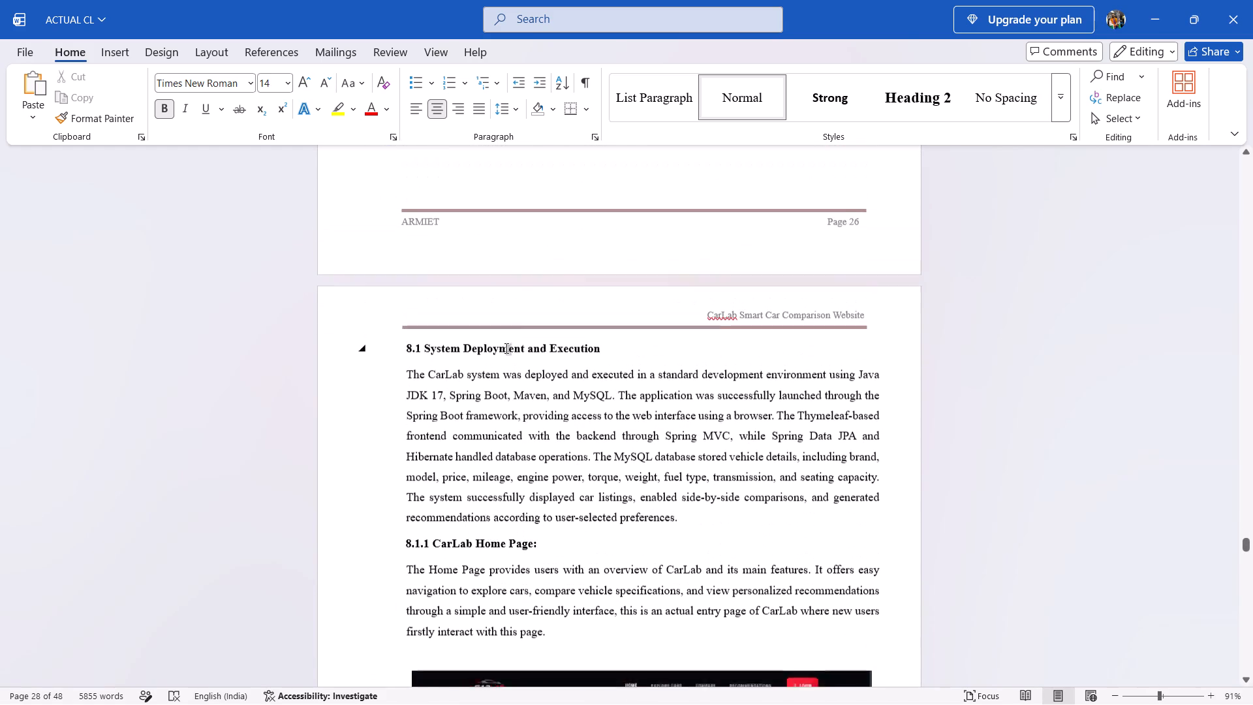
# Check the layout of sections 8.1 and 8.2, including the website page figures and the system results.
pyautogui.scroll(-3, 506, 349)
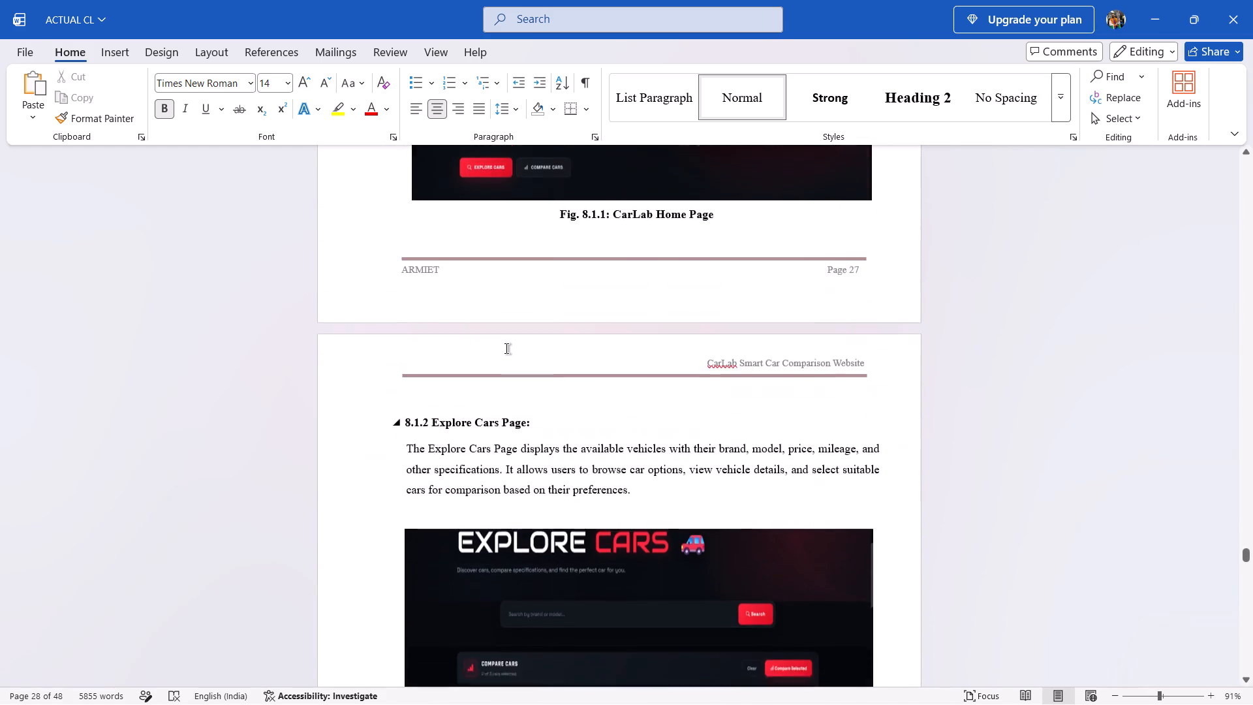
pyautogui.scroll(-5, 506, 349)
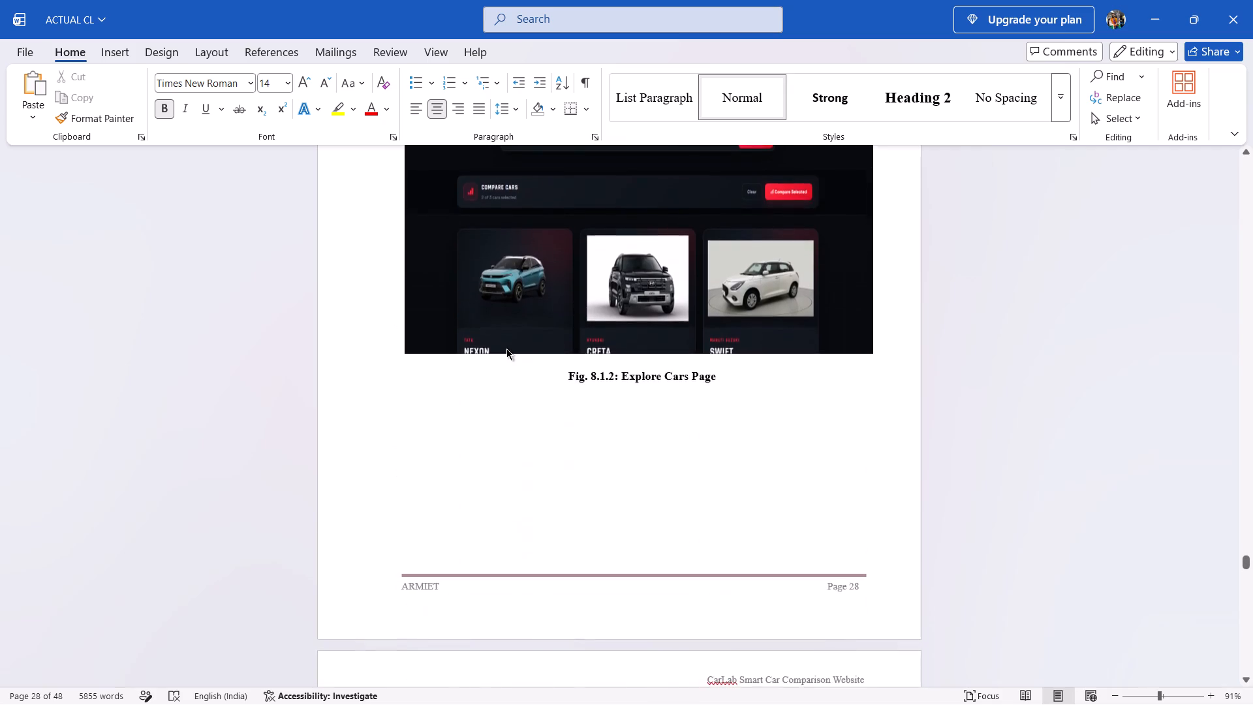
pyautogui.scroll(-7, 506, 349)
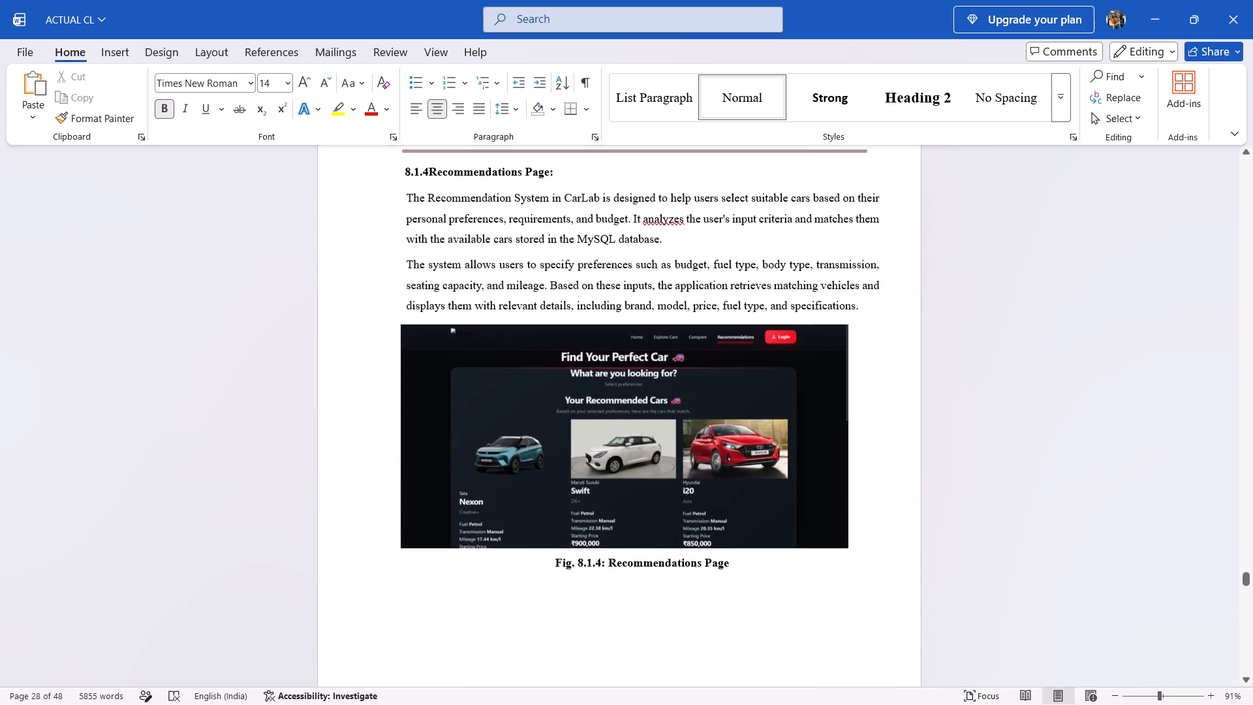
pyautogui.scroll(-8, 506, 349)
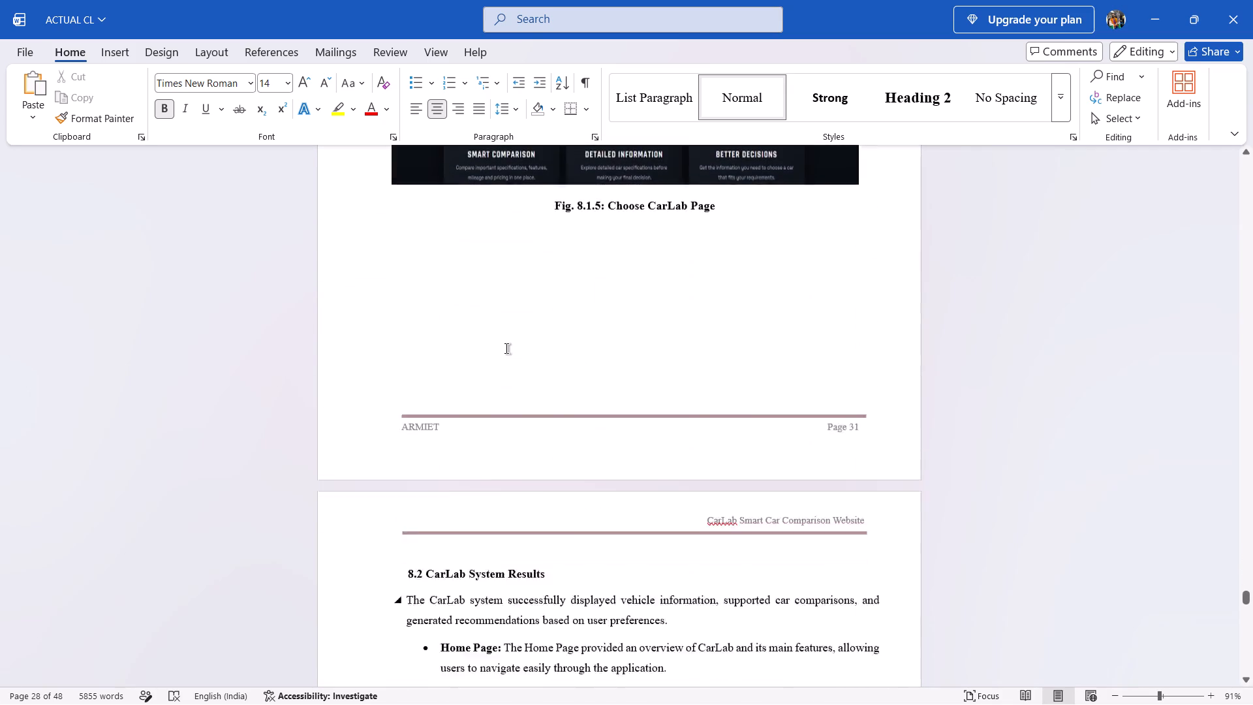
pyautogui.scroll(-3, 506, 349)
pyautogui.scroll(1, 506, 349)
pyautogui.scroll(-2, 506, 349)
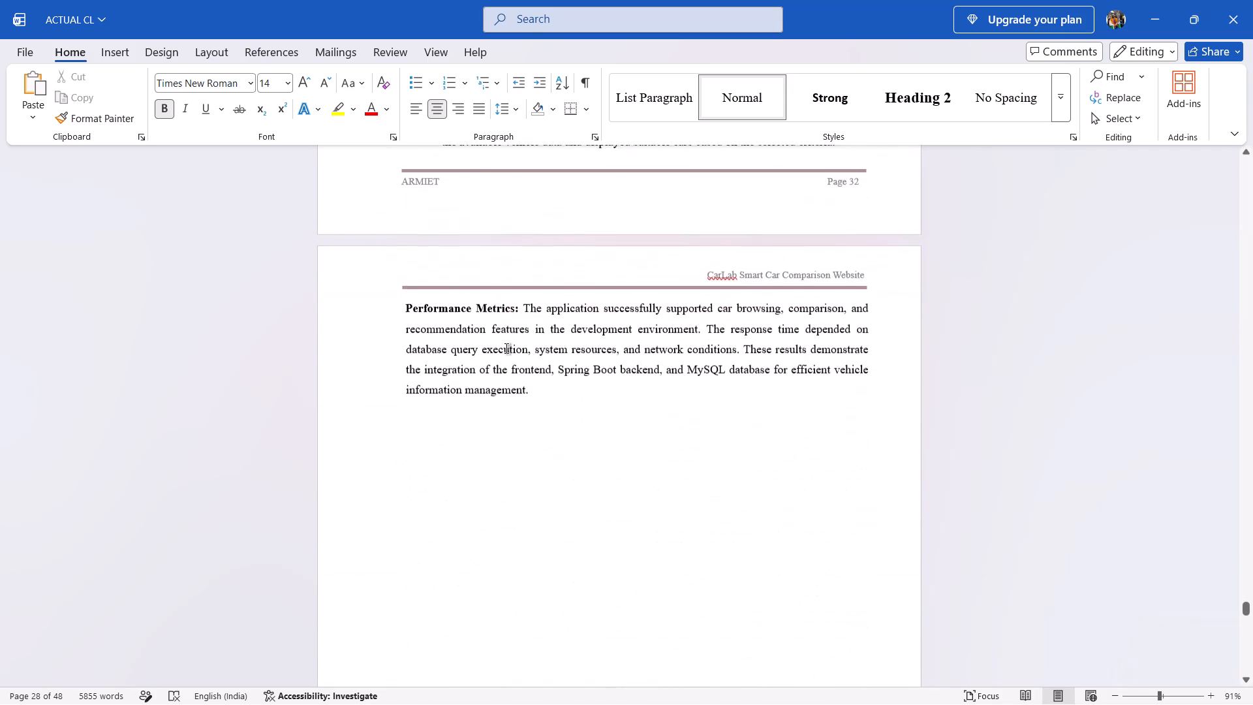
# Check the layout of Chapter 9 Conclusion, Chapter 10 Future Scope and the reference list to the report's end.
pyautogui.scroll(-7, 506, 349)
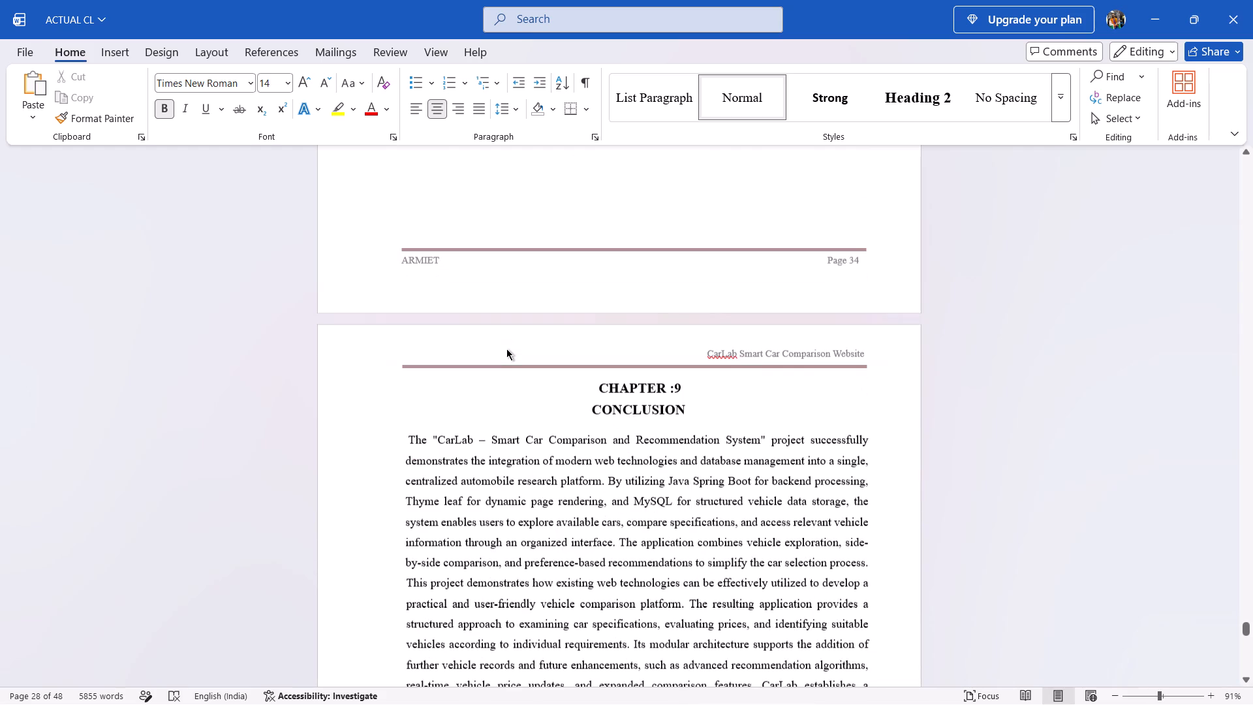
pyautogui.scroll(-4, 506, 349)
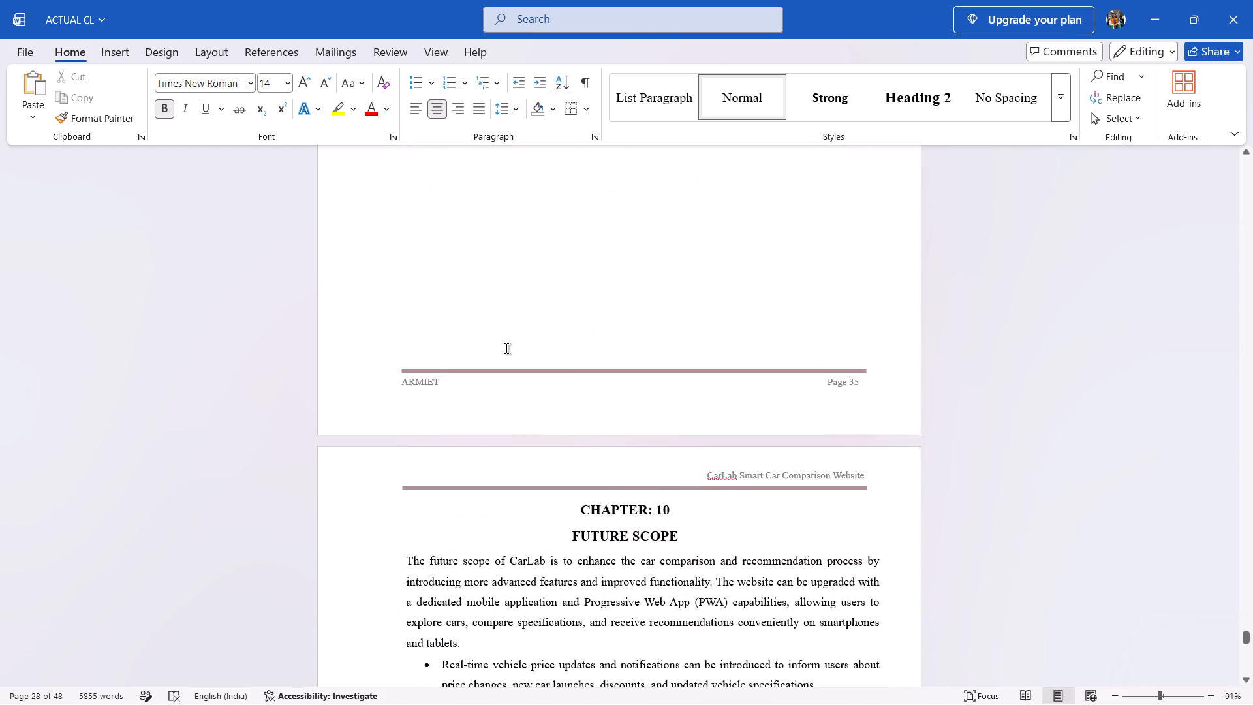
pyautogui.scroll(-8, 506, 349)
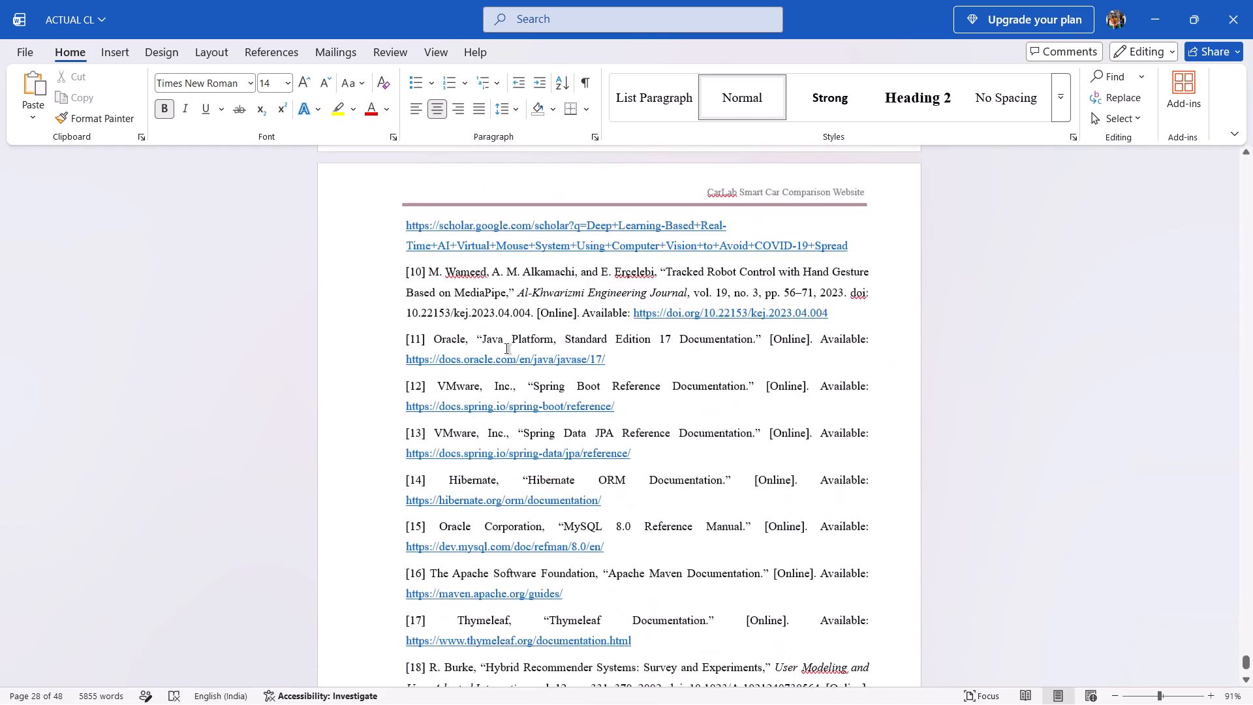
pyautogui.scroll(-3, 506, 349)
# Save the ACTUAL CL document and close it.
pyautogui.click(475, 603)
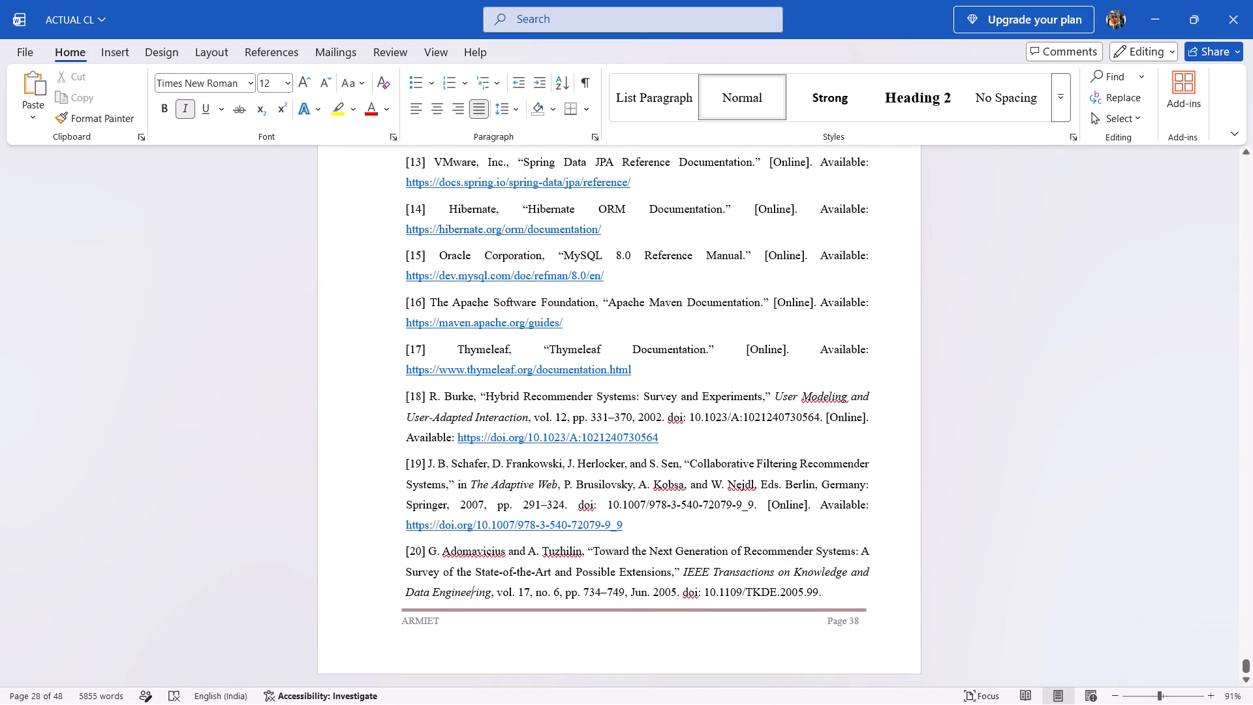
pyautogui.hotkey('ctrl', 's')
pyautogui.hotkey('ctrl', 's')
pyautogui.hotkey('ctrl', 's')
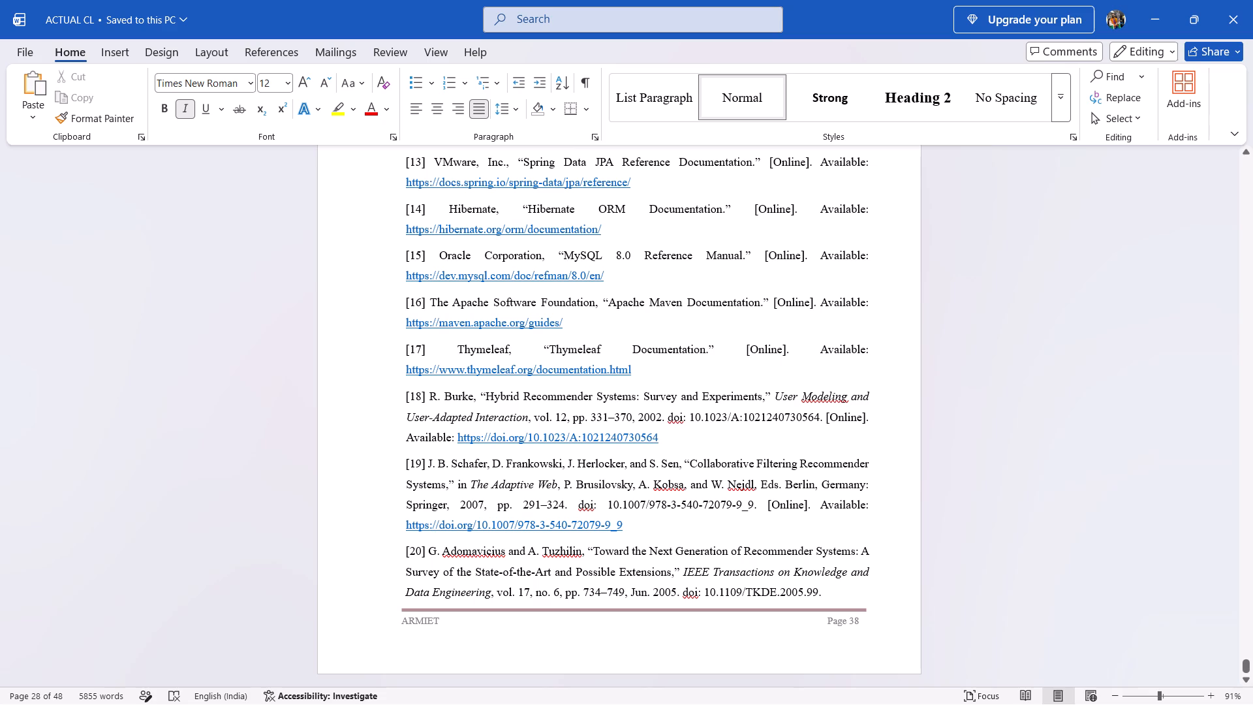
pyautogui.hotkey('ctrl', 's')
pyautogui.hotkey('ctrl', 's')
pyautogui.click(1252, 9)
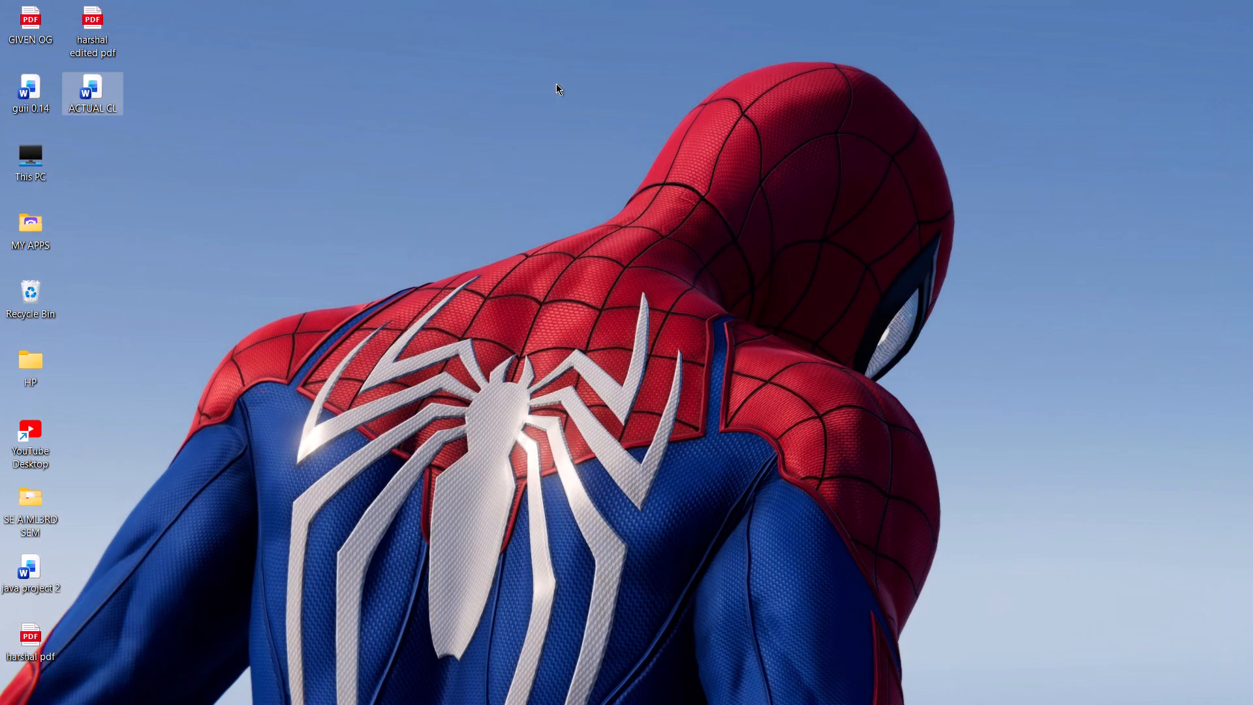
# Copy the ACTUAL CL document file from the desktop.
pyautogui.rightClick(94, 89)
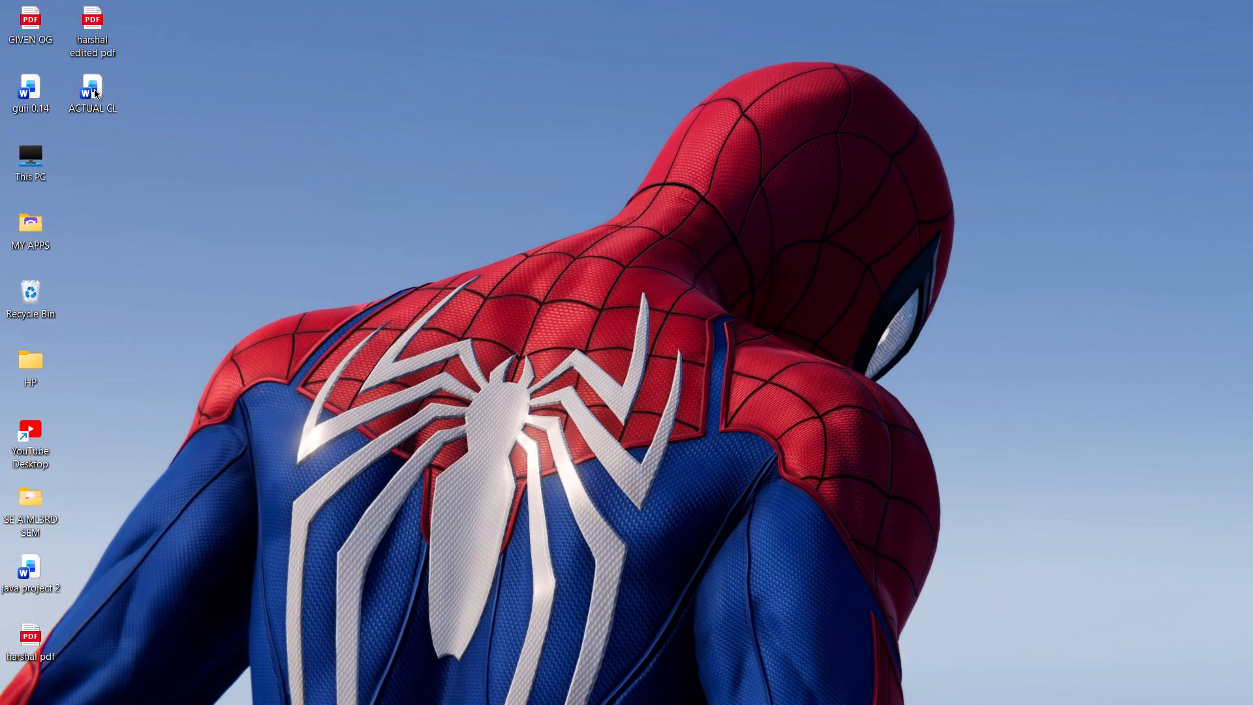
pyautogui.click(172, 110)
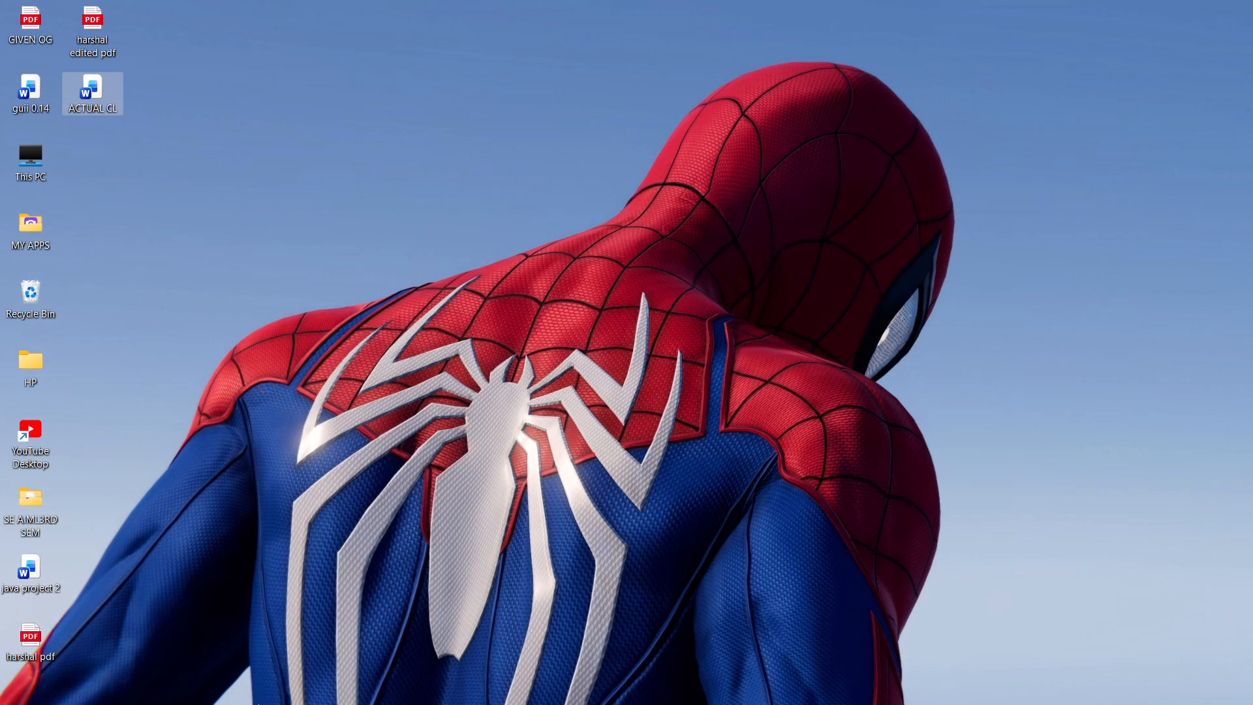
# Search the computer for WhatsApp to open it for sharing the document.
pyautogui.click(357, 696)
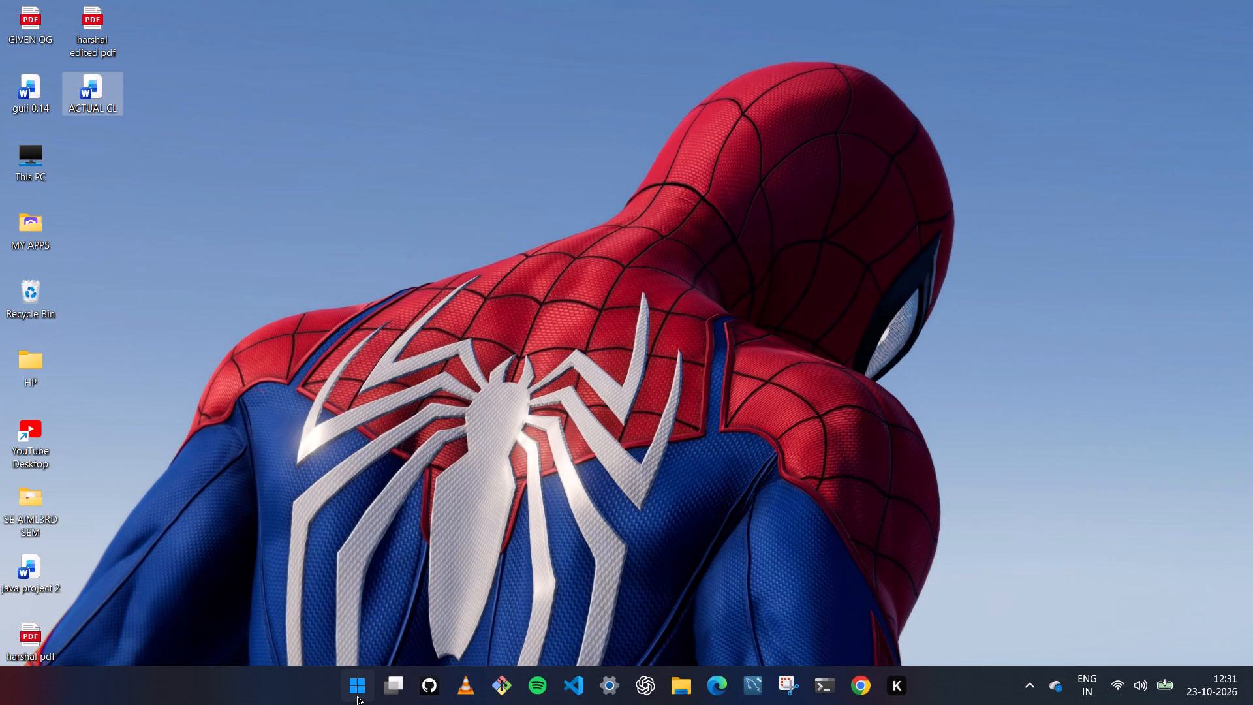
pyautogui.write('wh')
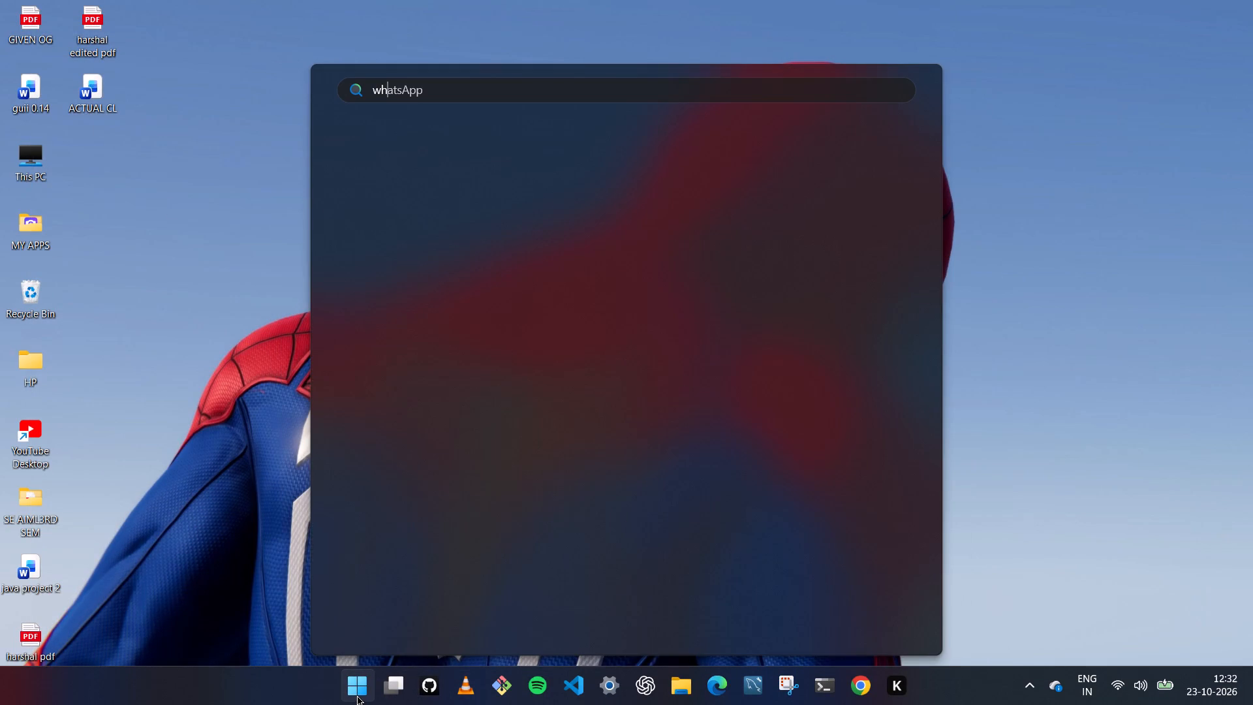
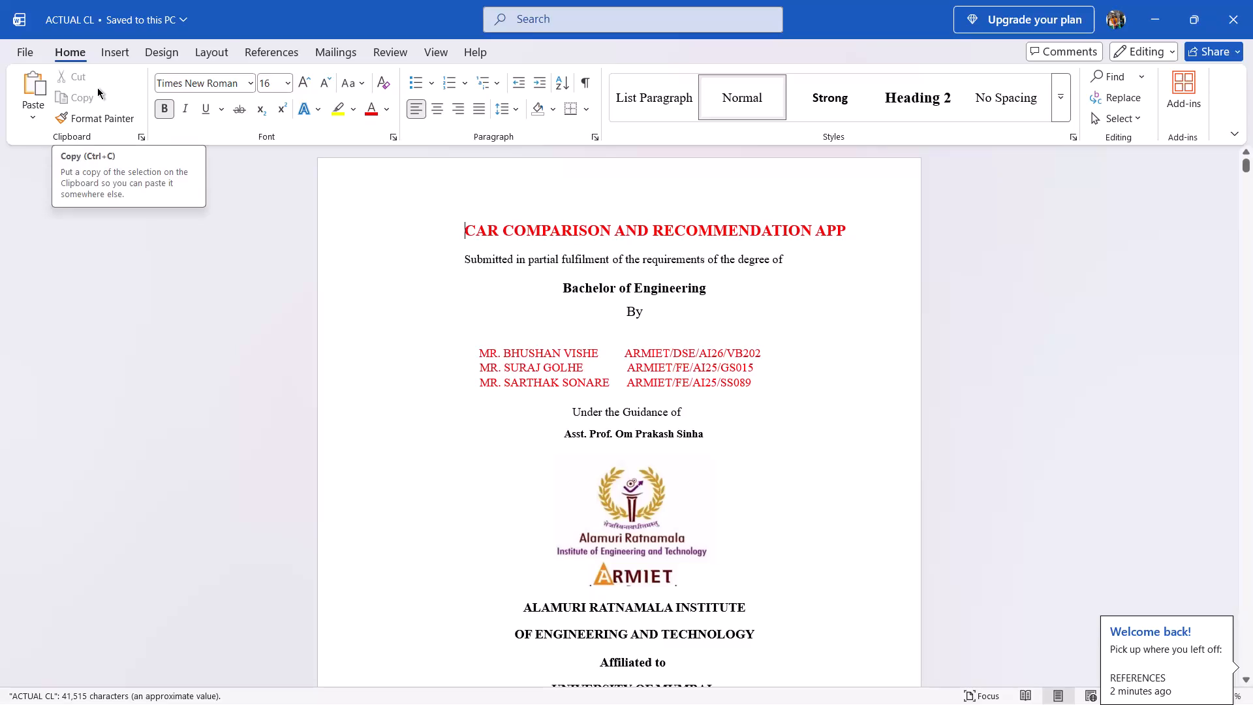
# Open the Section 3 footer on page 2 of the Introduction and examine the line above the ARMIET text.
pyautogui.scroll(-2, 437, 195)
pyautogui.scroll(-15, 563, 289)
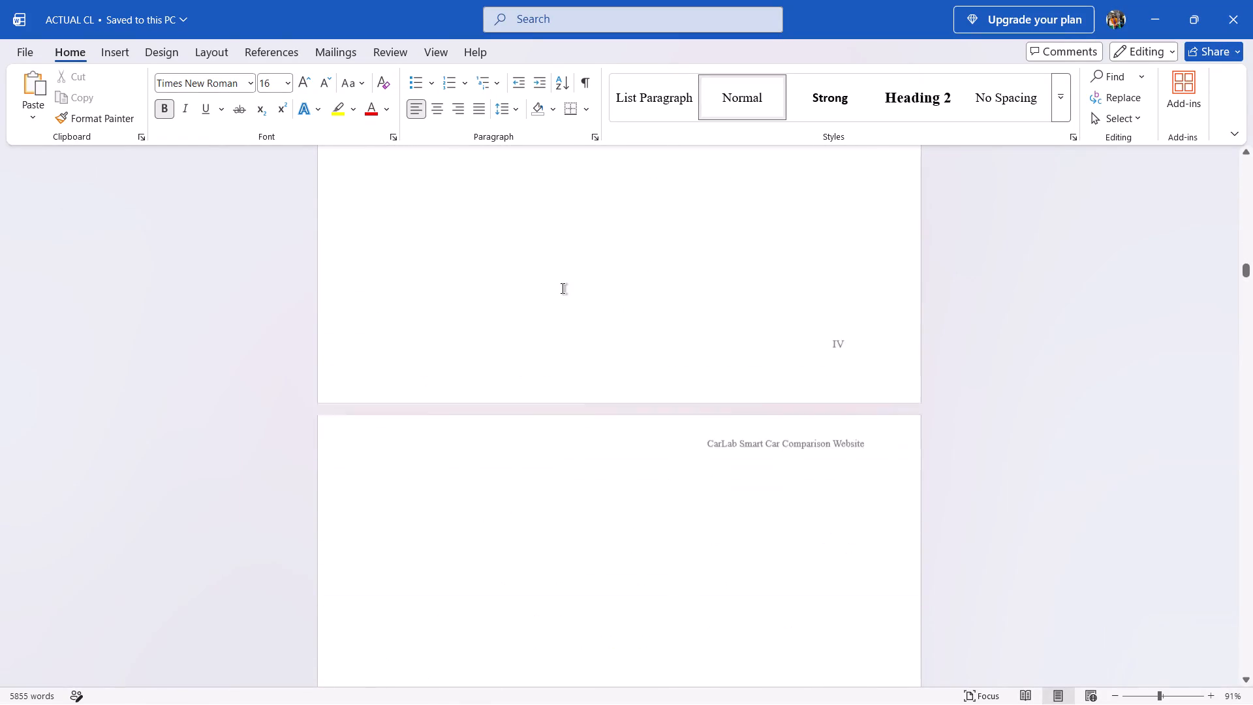
pyautogui.scroll(-2, 563, 289)
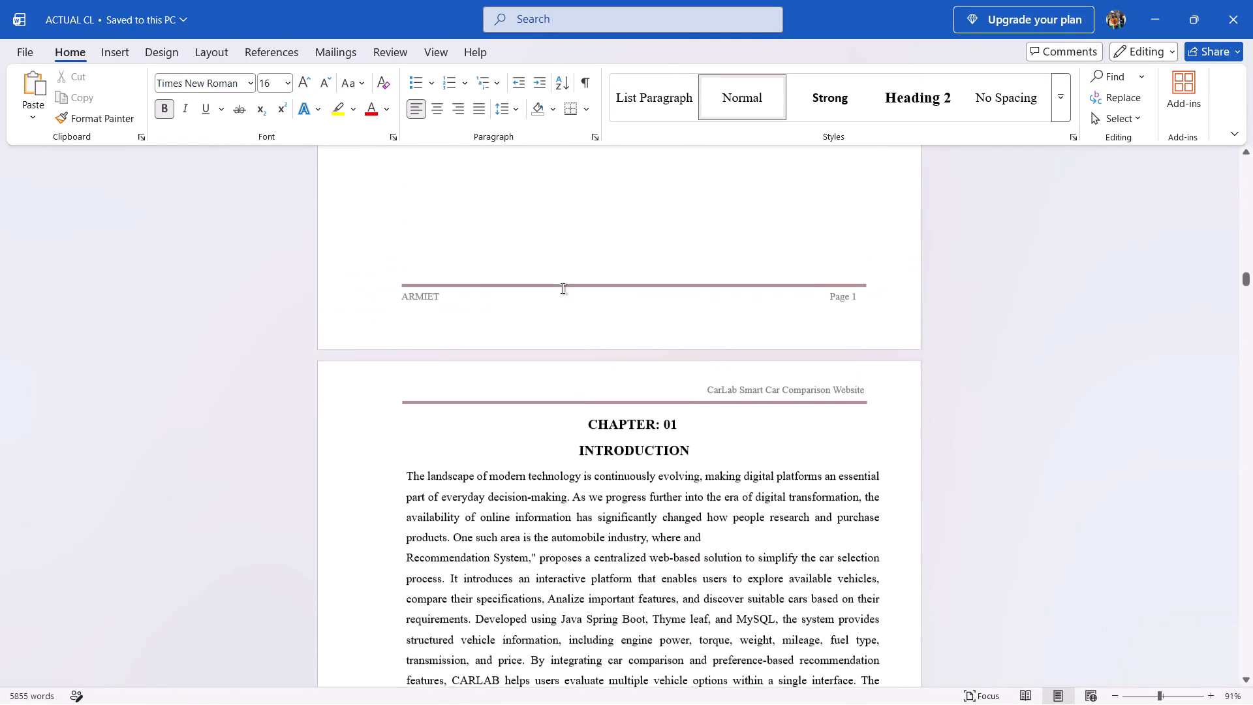
pyautogui.scroll(-5, 563, 289)
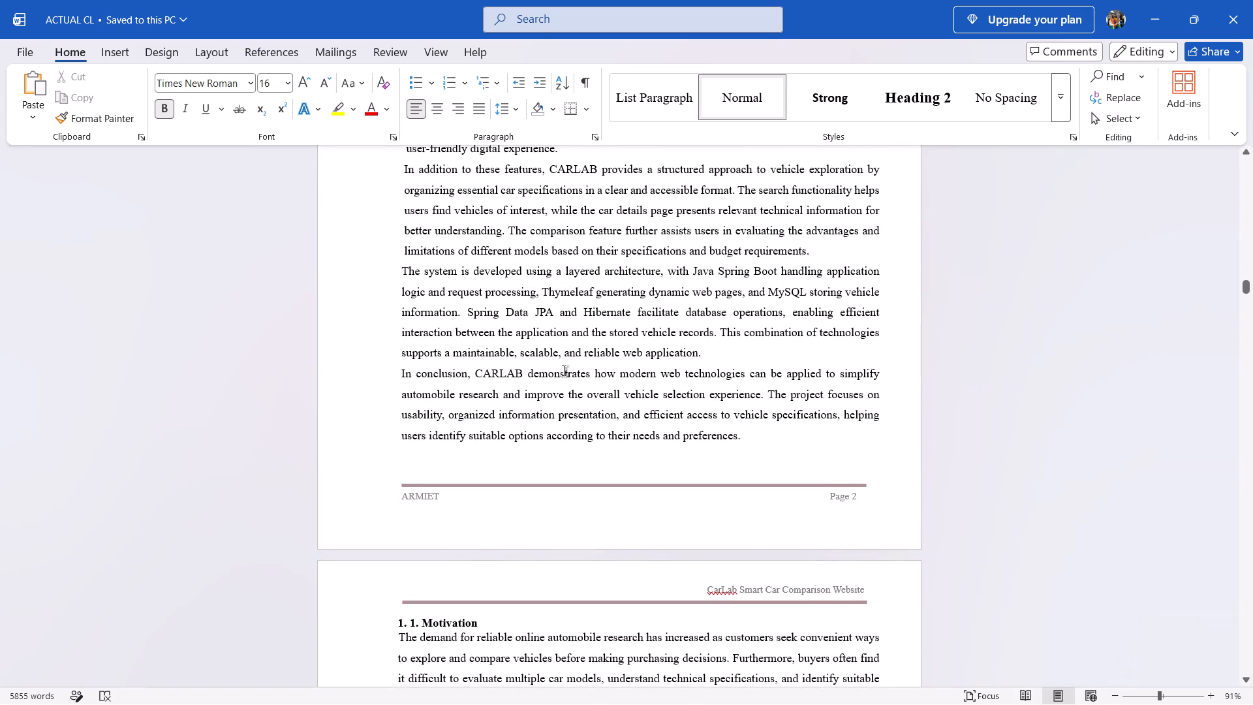
pyautogui.doubleClick(585, 499)
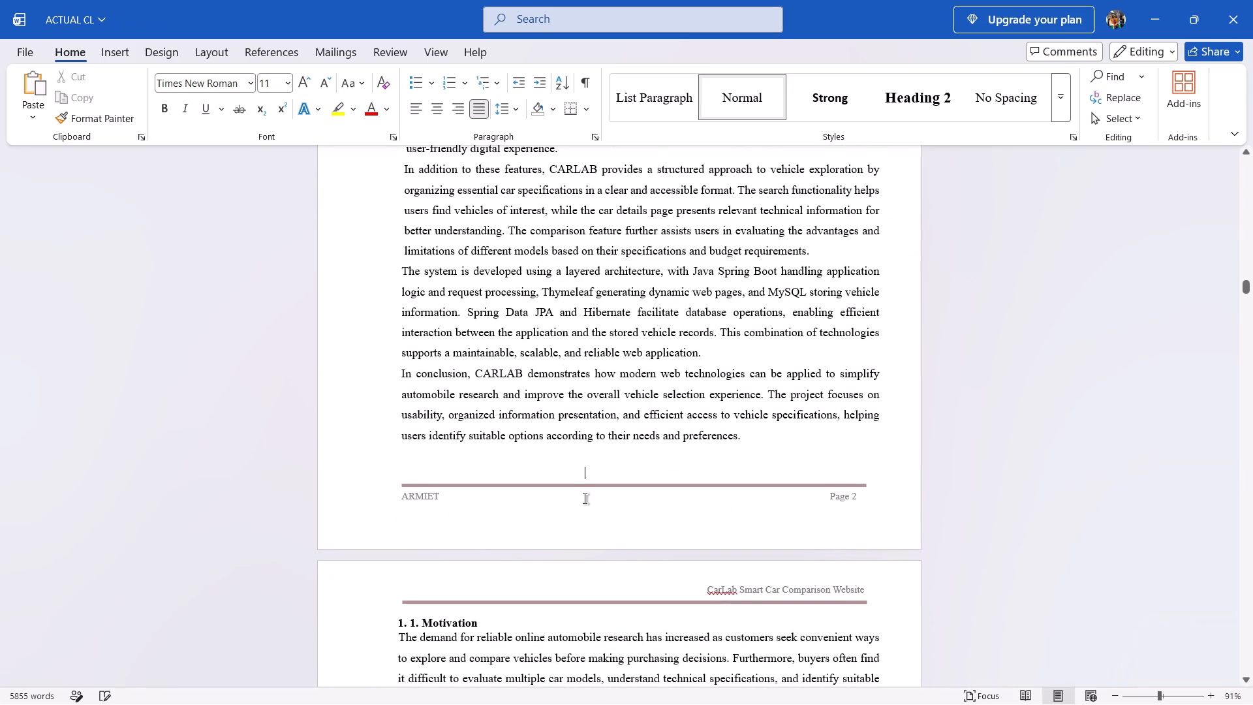
pyautogui.doubleClick(570, 527)
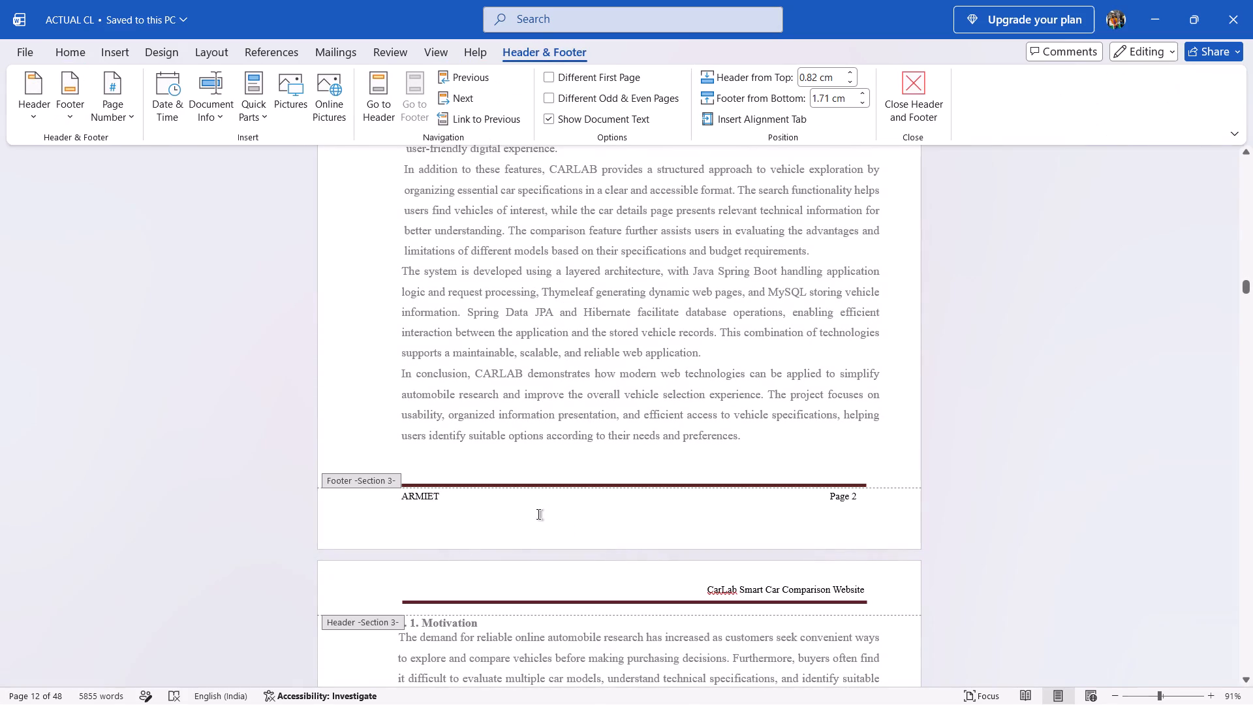
pyautogui.click(613, 480)
pyautogui.click(613, 482)
pyautogui.keyDown('ctrl'); pyautogui.scroll(5, 593, 552); pyautogui.keyUp('ctrl')
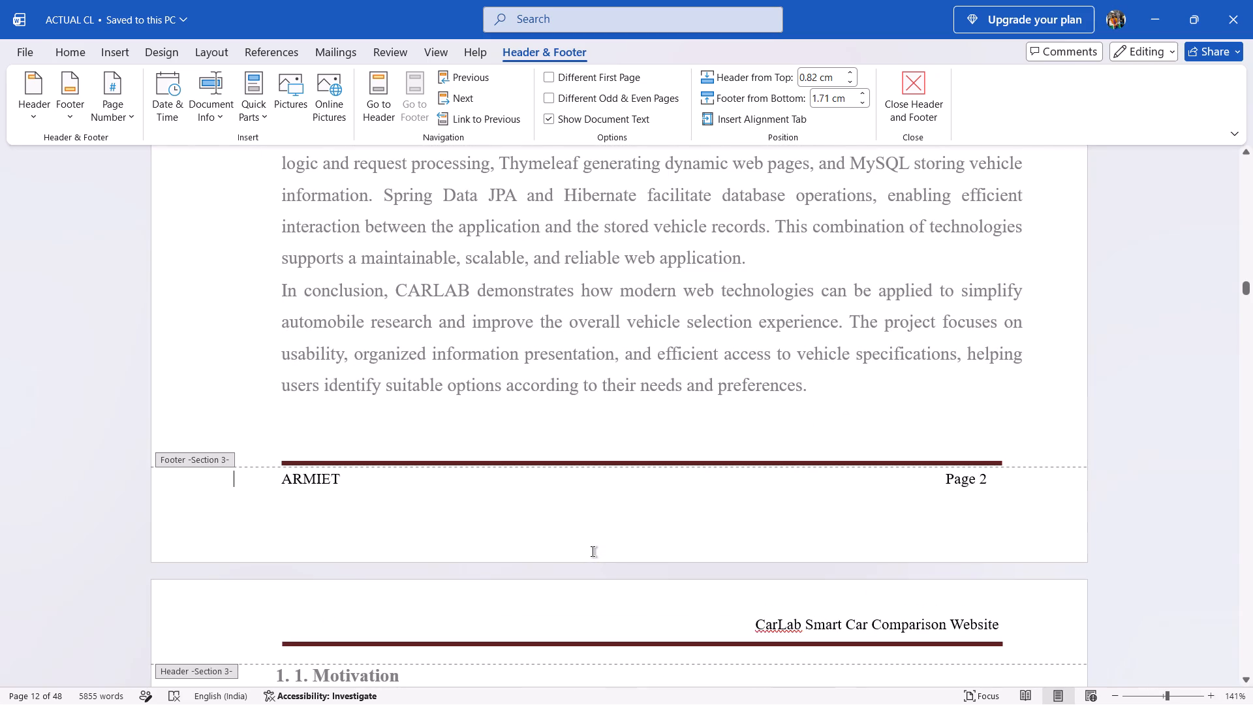
pyautogui.click(297, 454)
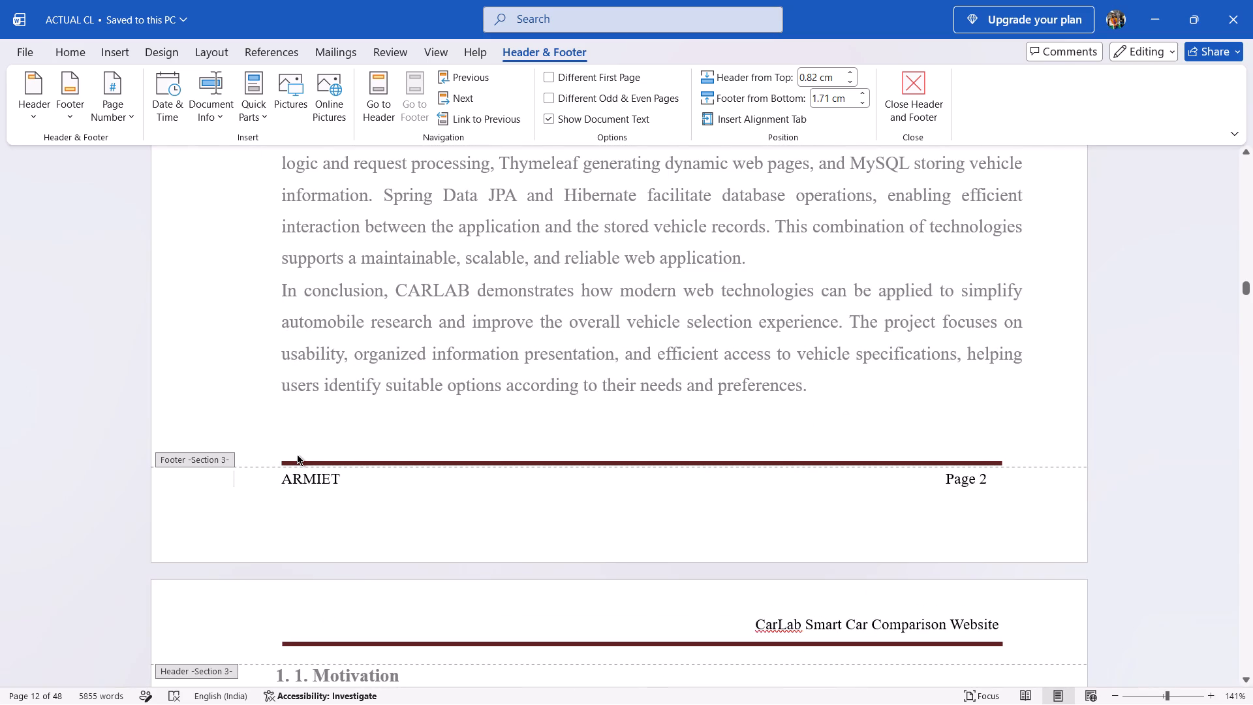
pyautogui.click(303, 464)
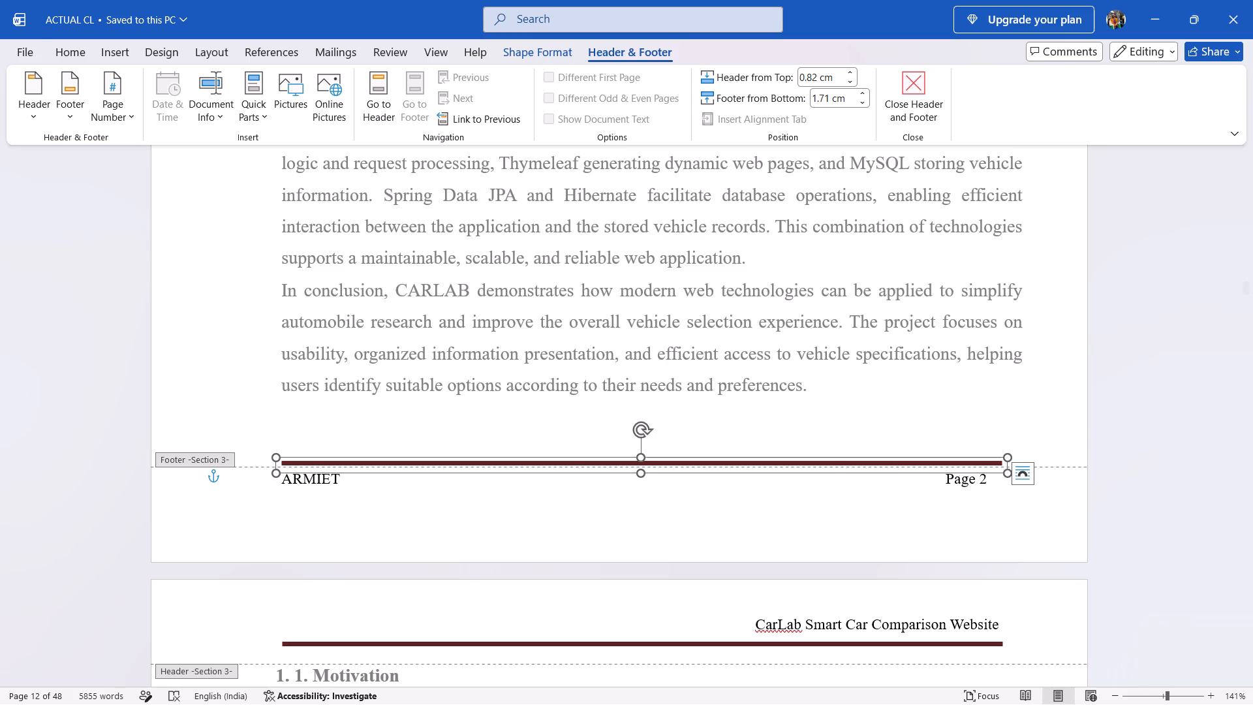
pyautogui.click(340, 506)
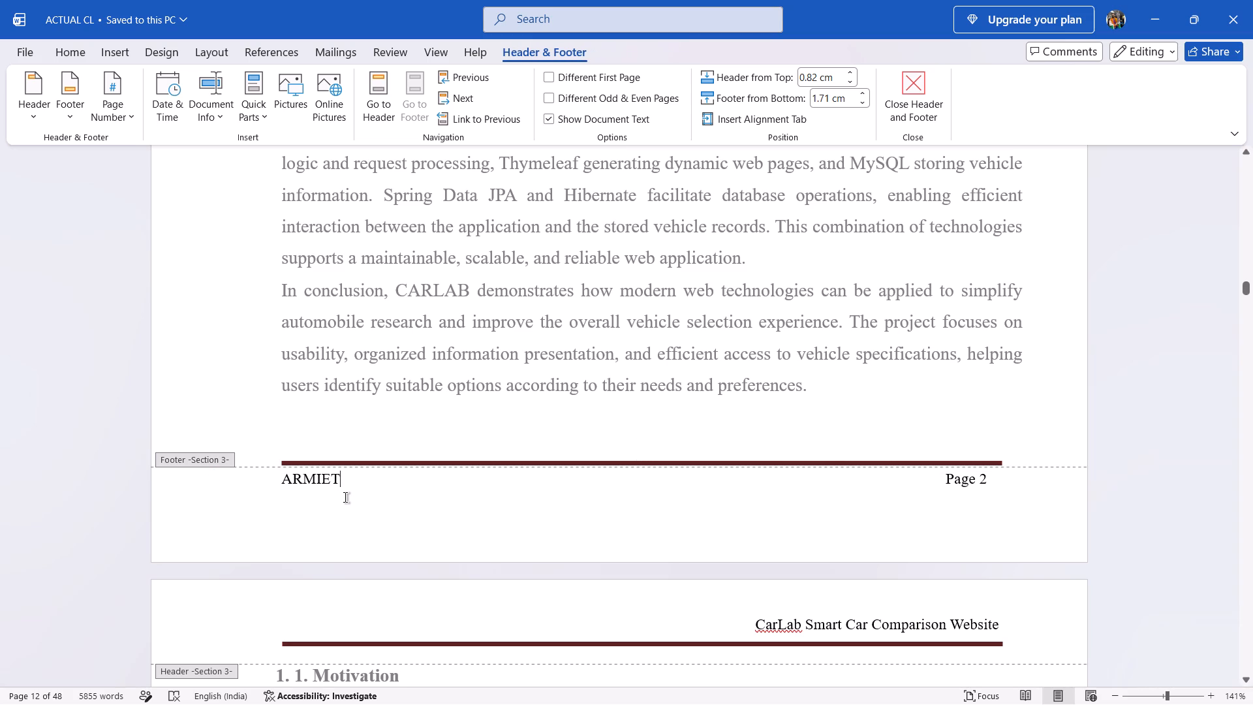
# Save the ACTUAL CL document.
pyautogui.hotkey('ctrl', 's')
pyautogui.hotkey('ctrl', 's')
pyautogui.hotkey('ctrl', 's')
pyautogui.hotkey('ctrl', 's')
# Open the document's sharing options.
pyautogui.click(1220, 60)
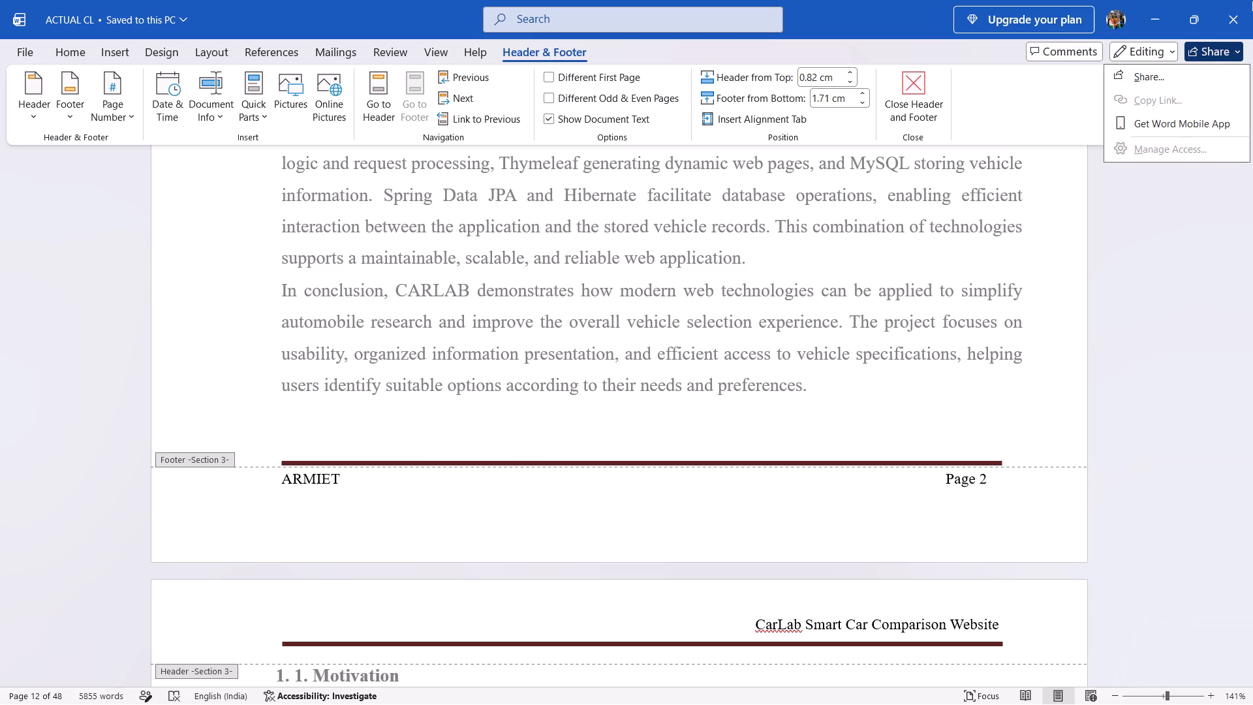
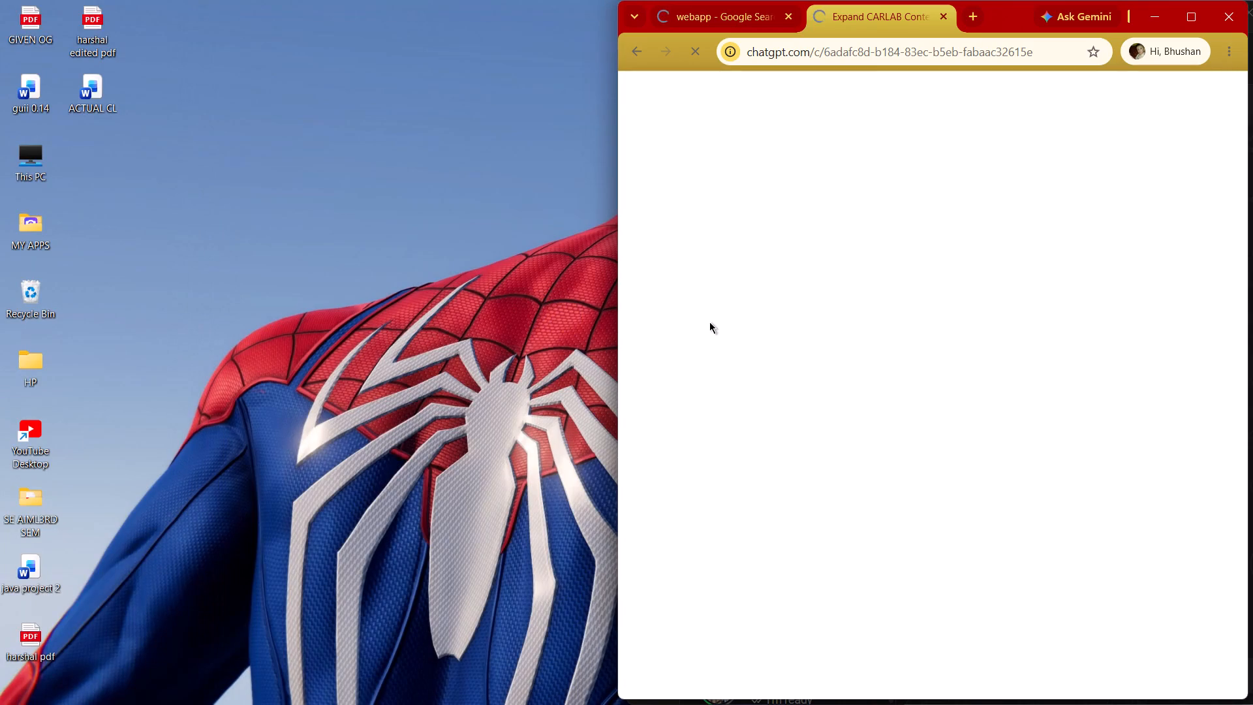
# In Chrome, close the ChatGPT tab titled Expand CARLAB Content.
pyautogui.click(940, 12)
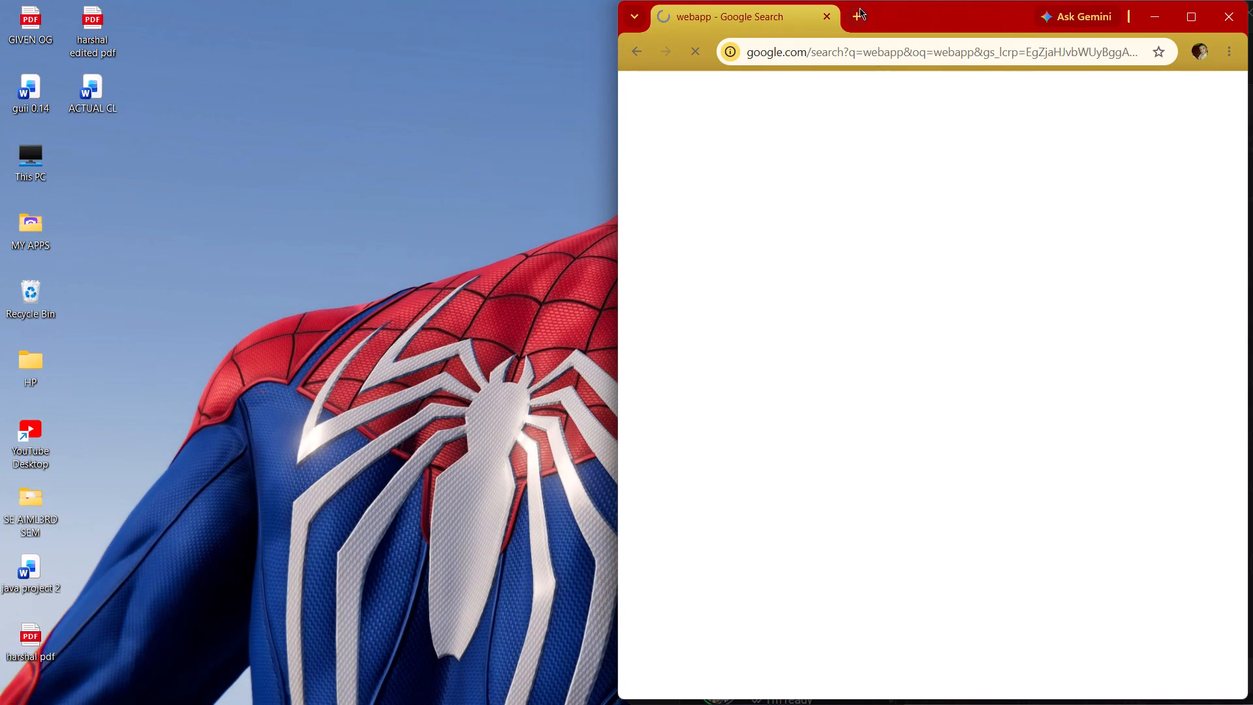
# Search Google for "ms word to pdf" in a new tab of the maximised browser window.
pyautogui.click(859, 8)
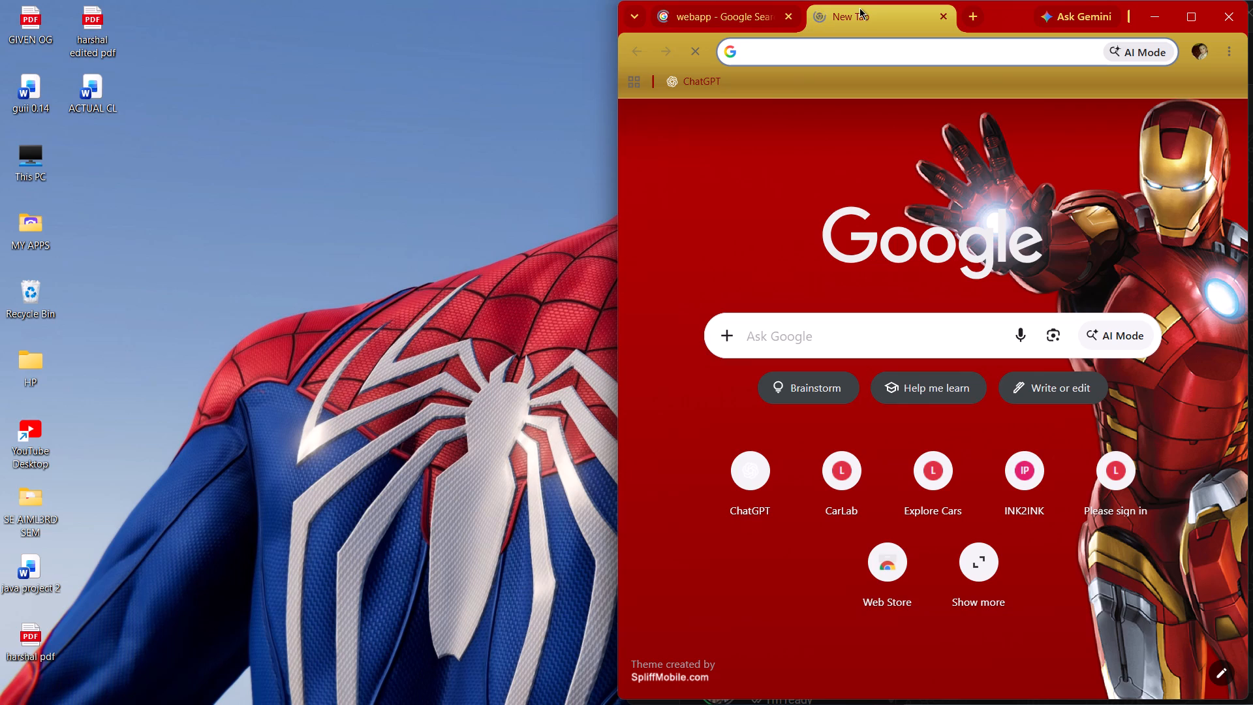
pyautogui.click(1187, 9)
pyautogui.click(607, 342)
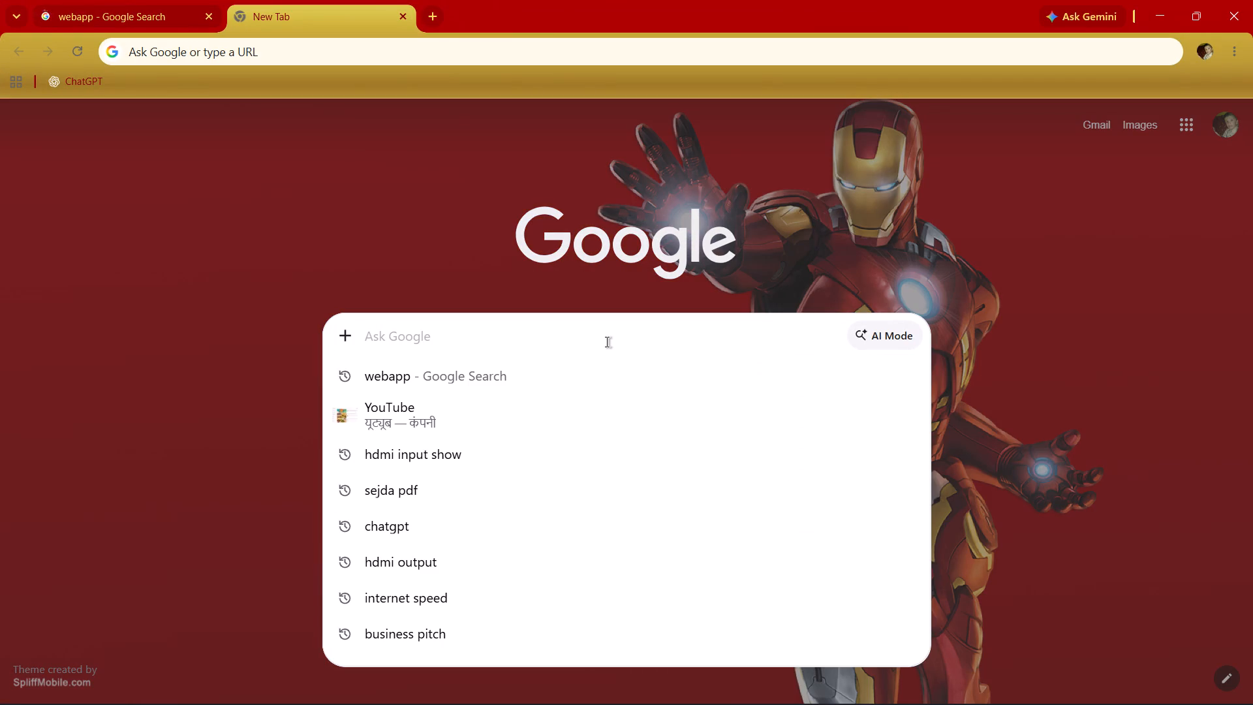
pyautogui.write('dco')
pyautogui.press('space')
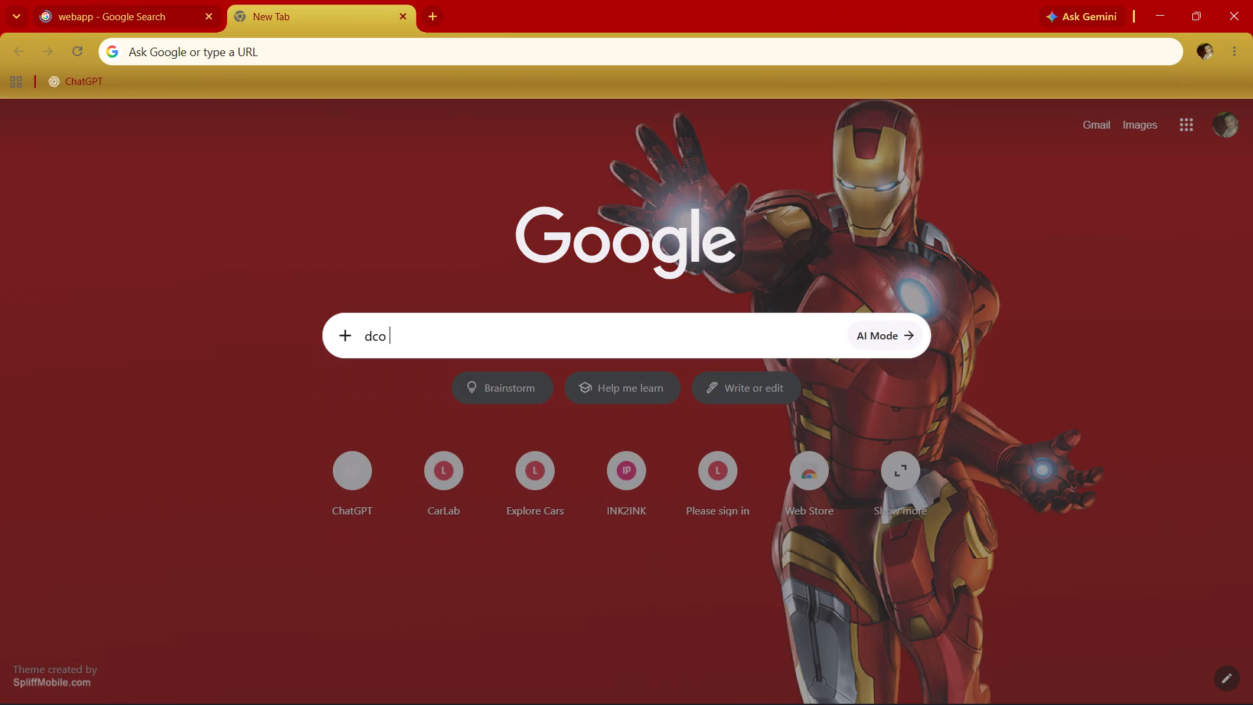
pyautogui.press('BackSpace')
pyautogui.press('BackSpace')
pyautogui.press('BackSpace')
pyautogui.write('octo')
pyautogui.press('space')
pyautogui.press('BackSpace')
pyautogui.press('BackSpace')
pyautogui.press('space')
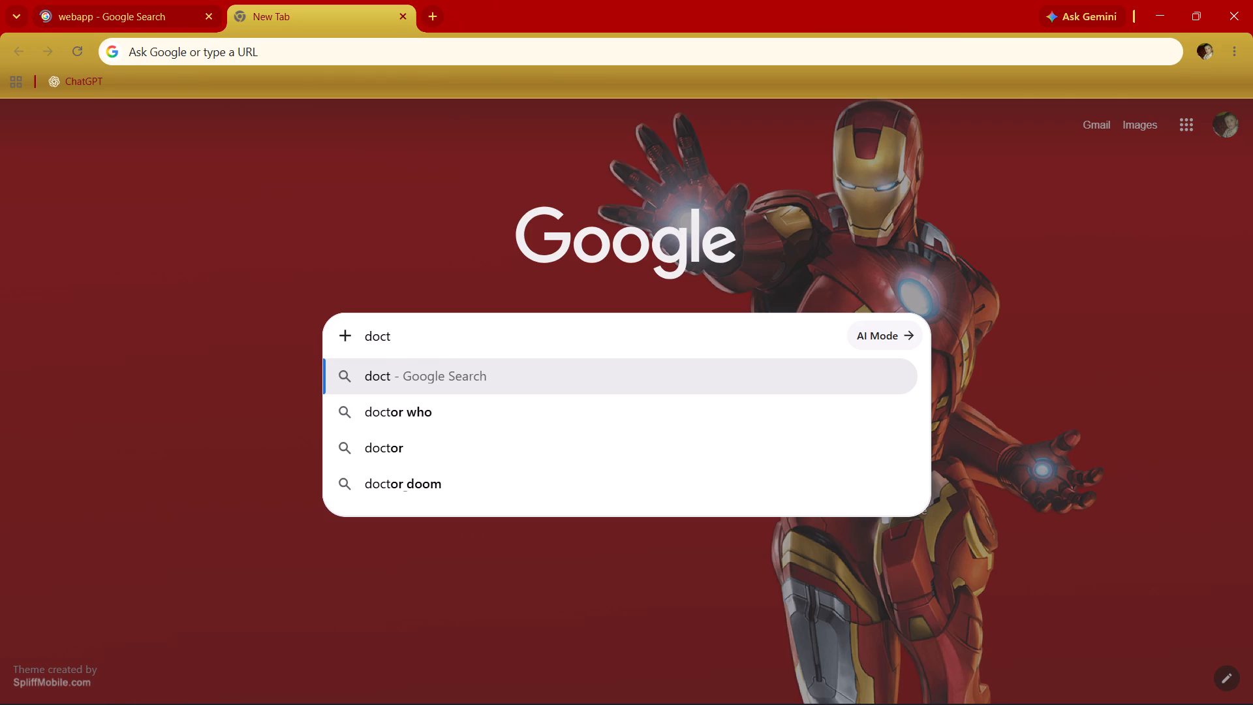
pyautogui.press('BackSpace')
pyautogui.press('BackSpace')
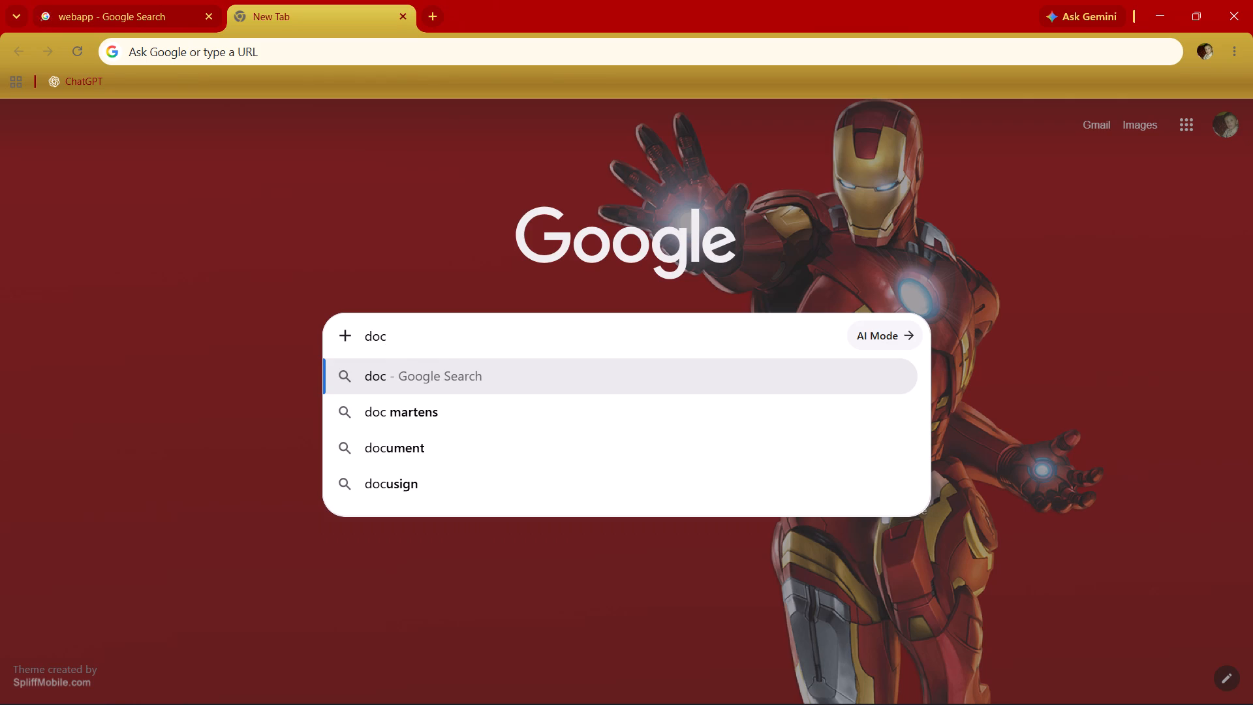
pyautogui.press('BackSpace')
pyautogui.press('BackSpace')
pyautogui.press('BackSpace')
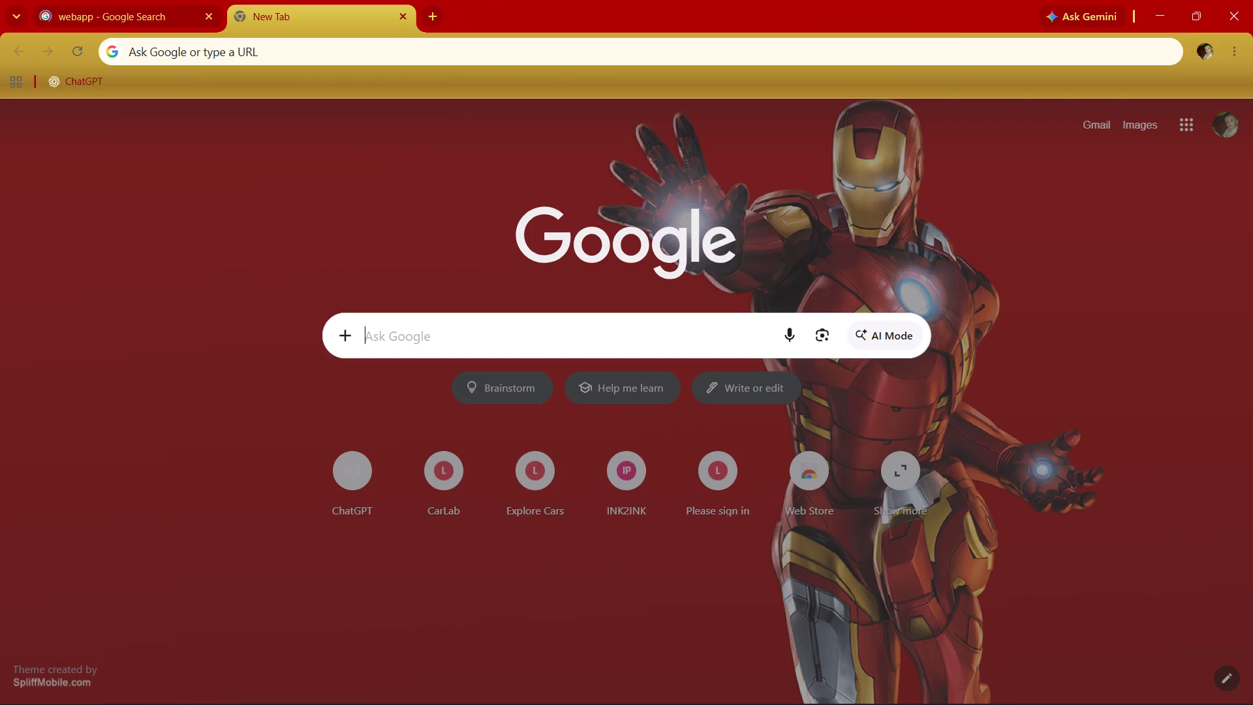
pyautogui.write('ms word')
pyautogui.press('space')
pyautogui.write('to')
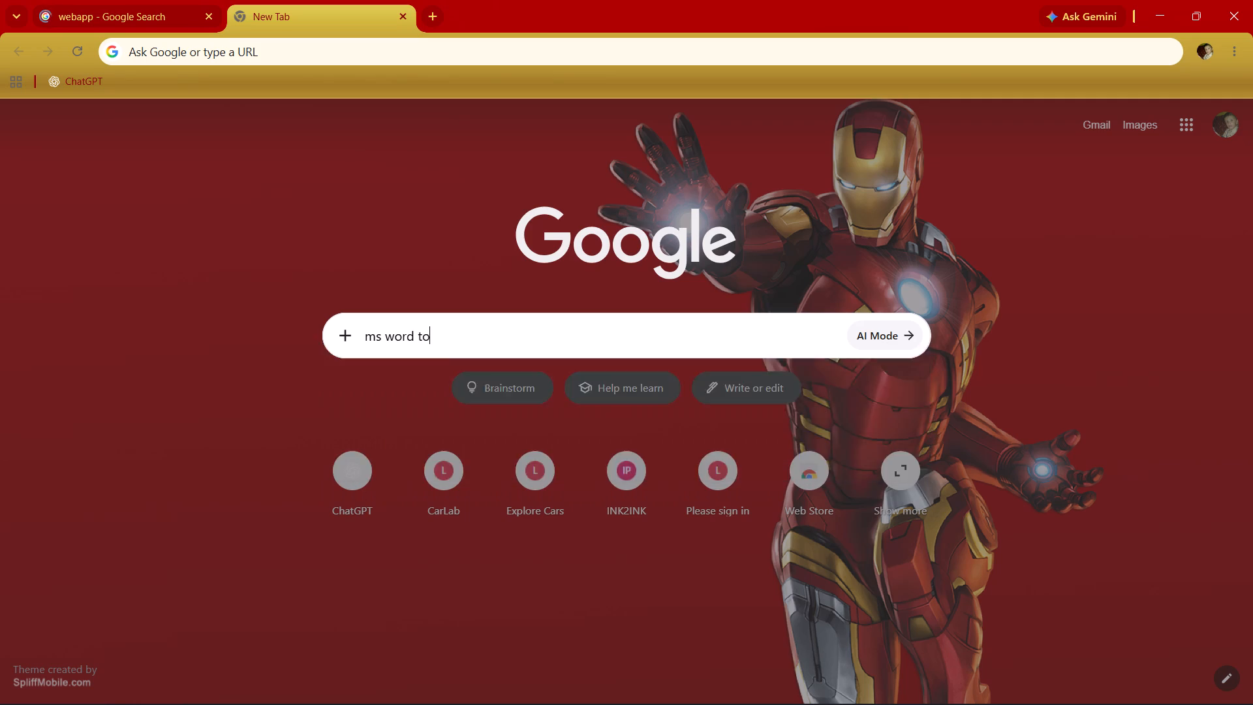
pyautogui.press('space')
pyautogui.click(605, 423)
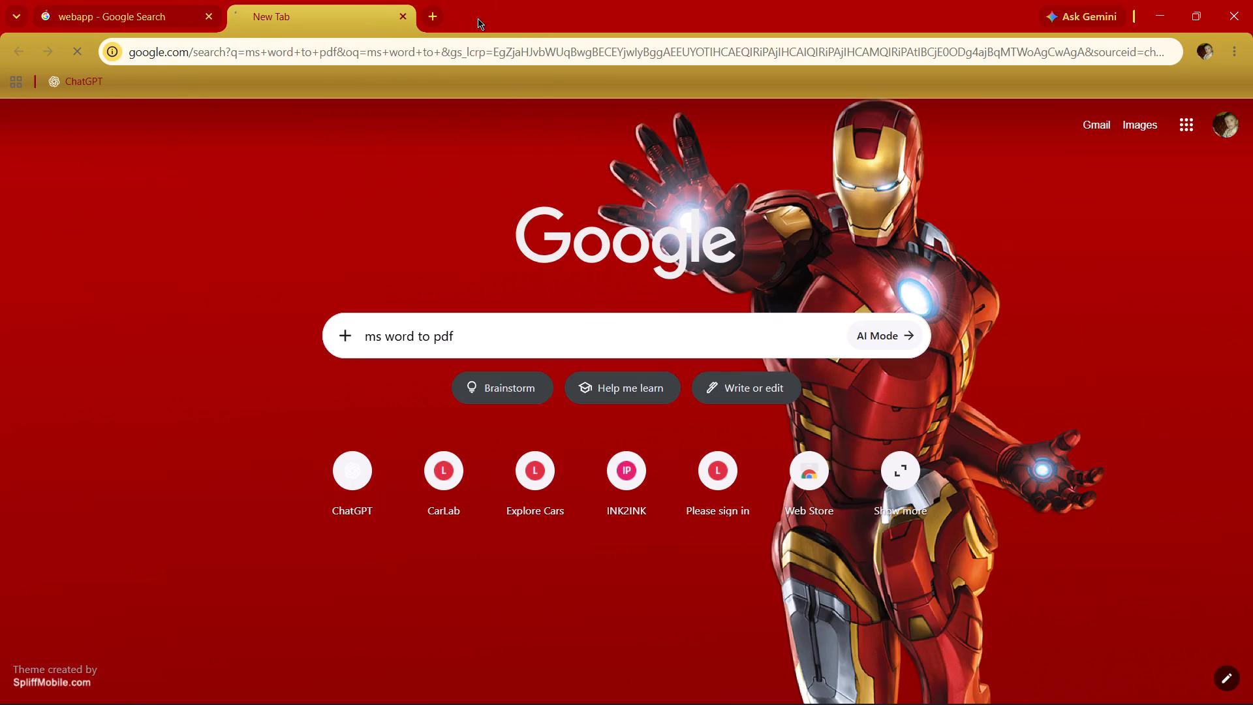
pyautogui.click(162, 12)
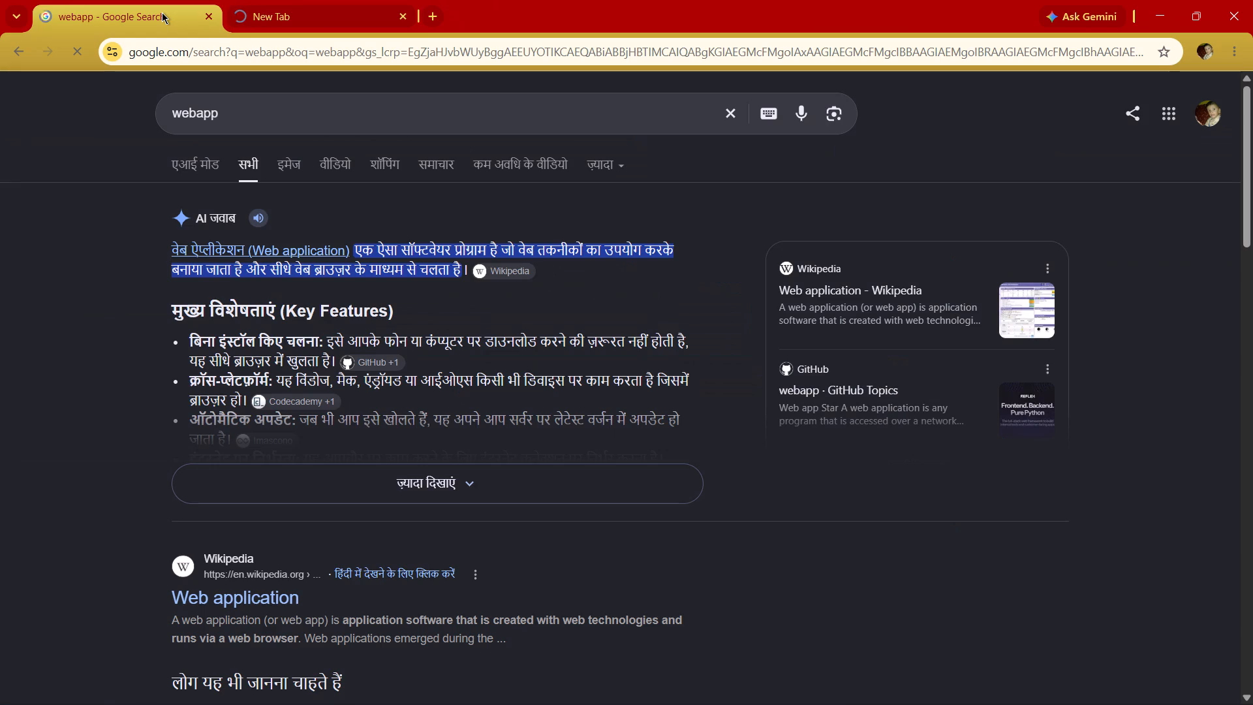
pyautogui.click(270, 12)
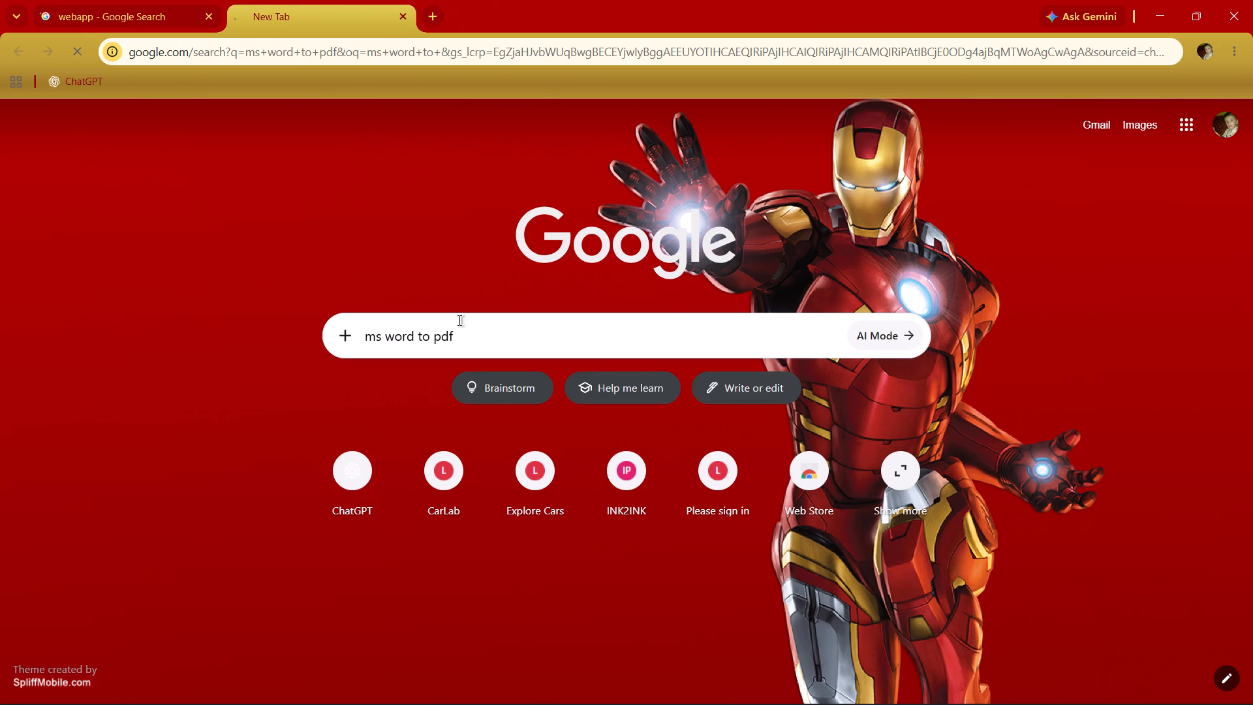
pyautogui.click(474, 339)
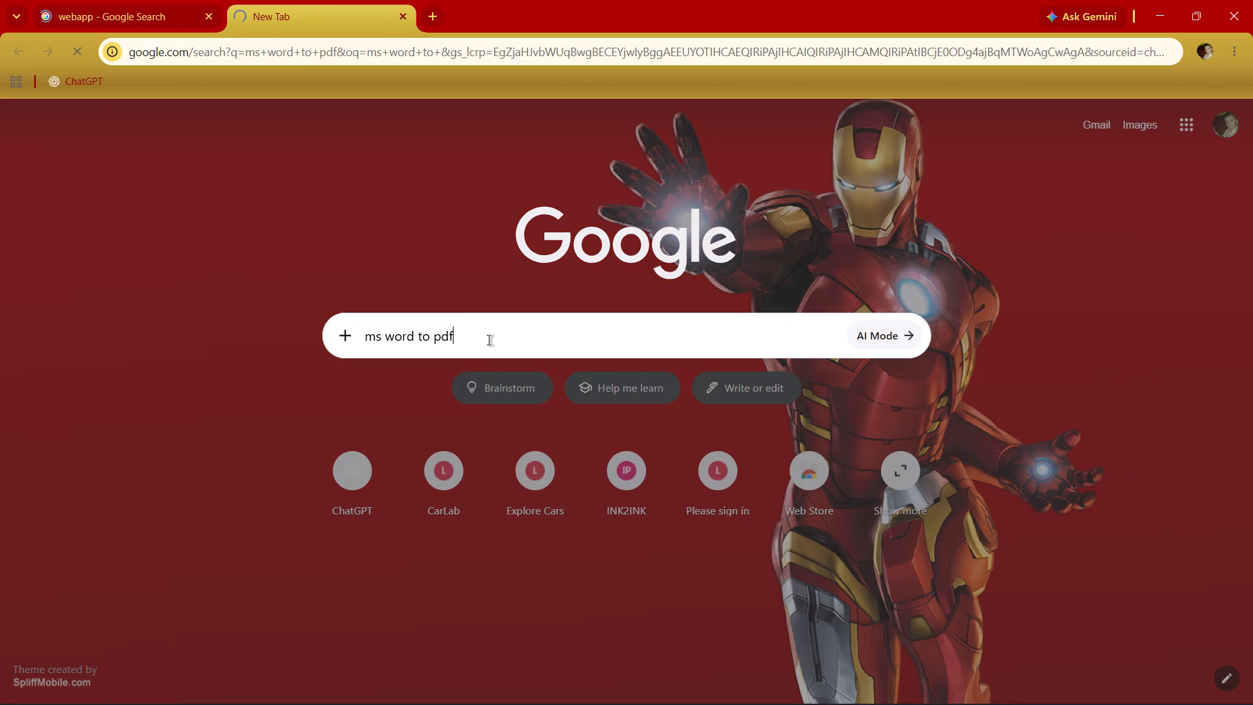
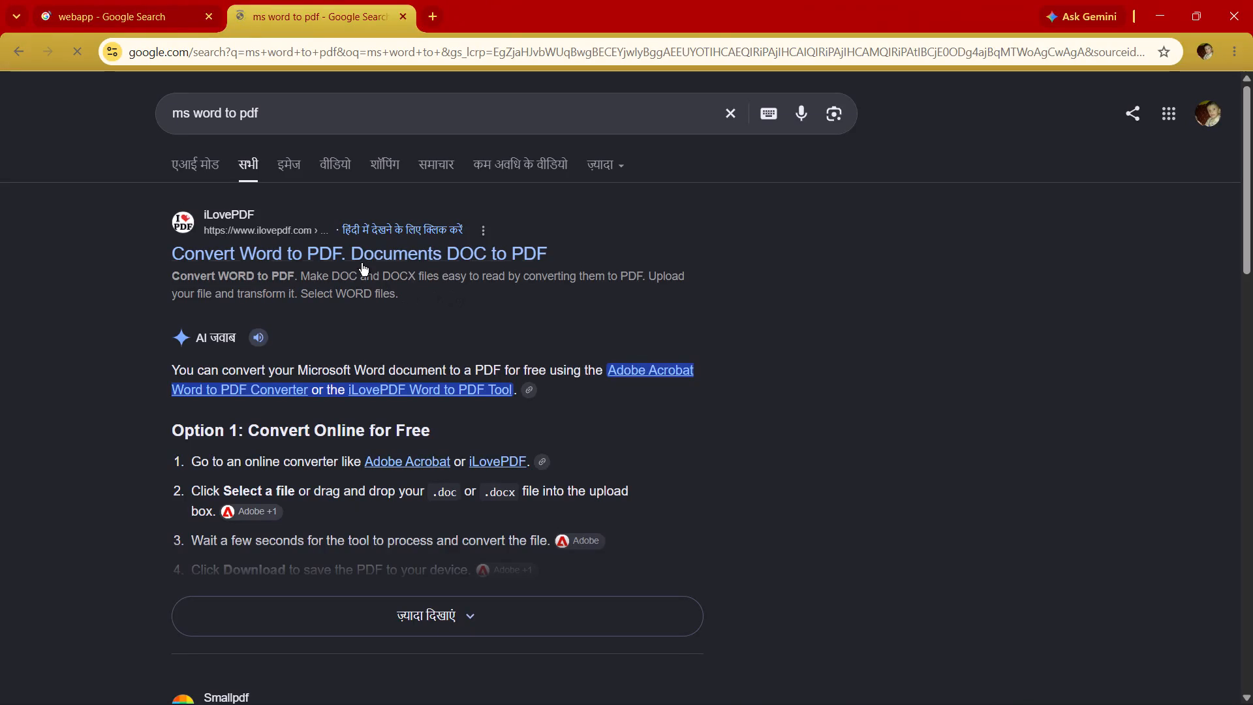
# Open the iLovePDF result "Convert Word to PDF. Documents DOC to PDF" from the search results.
pyautogui.click(361, 250)
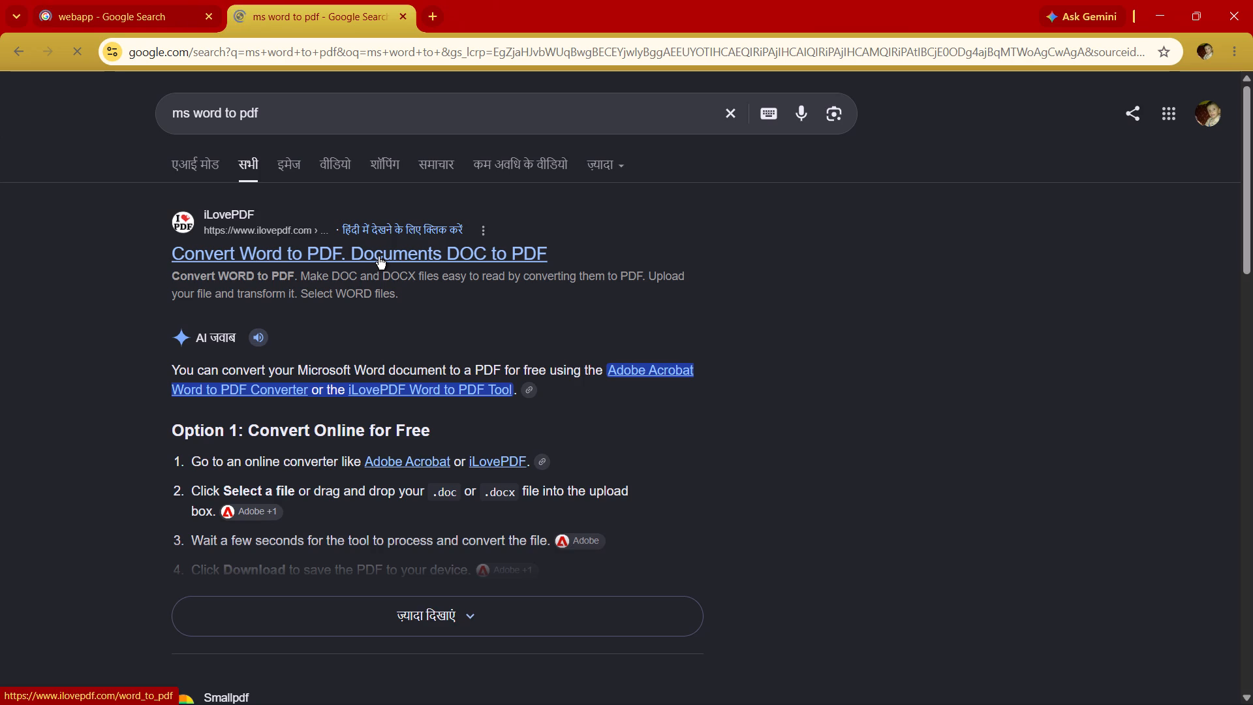
pyautogui.click(379, 255)
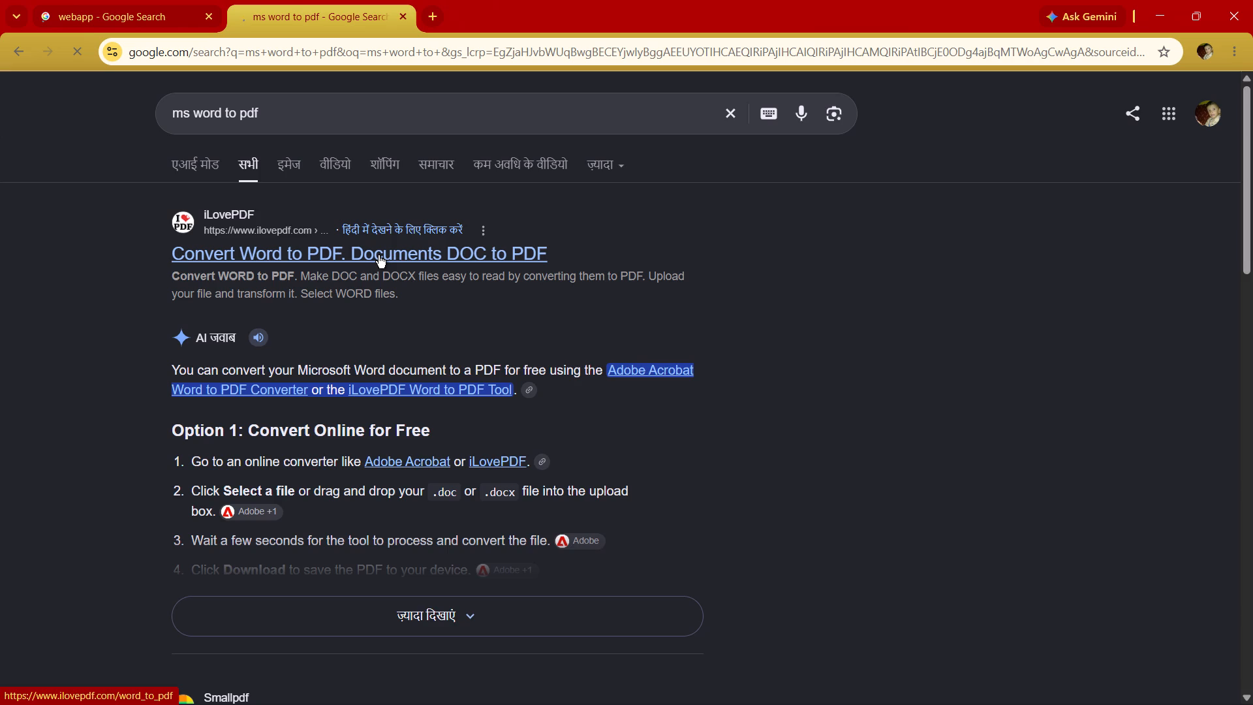
pyautogui.click(379, 255)
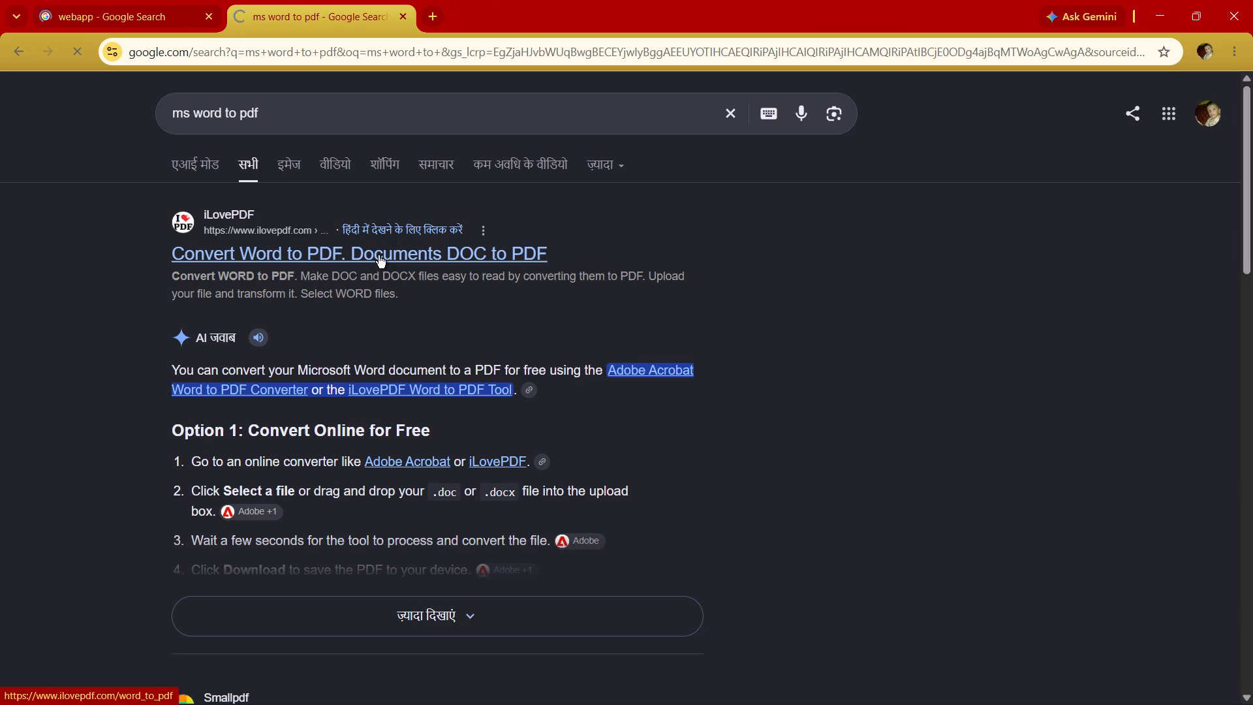
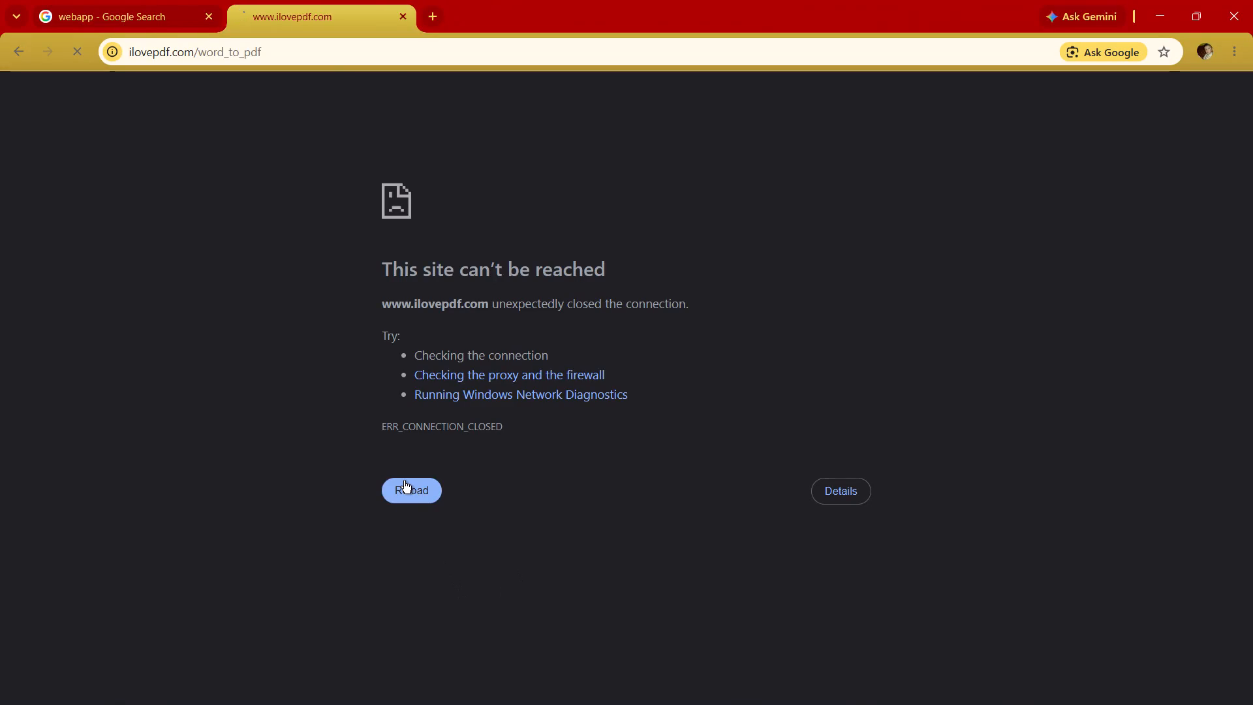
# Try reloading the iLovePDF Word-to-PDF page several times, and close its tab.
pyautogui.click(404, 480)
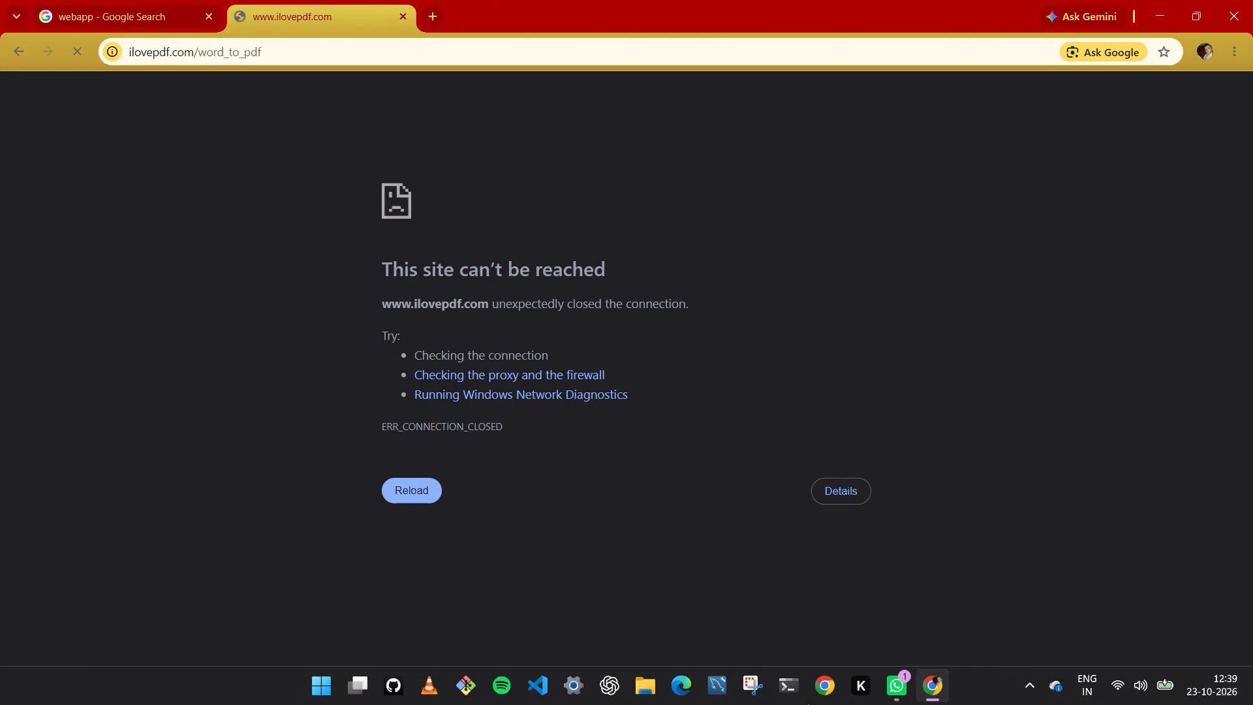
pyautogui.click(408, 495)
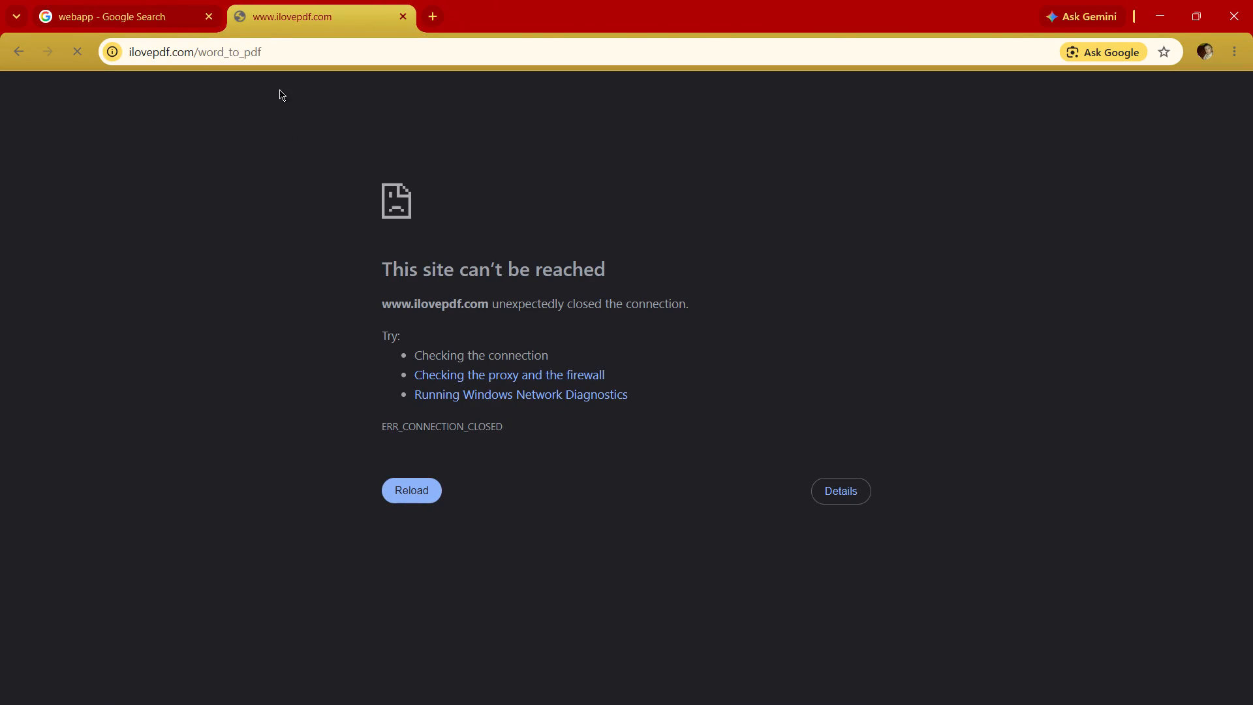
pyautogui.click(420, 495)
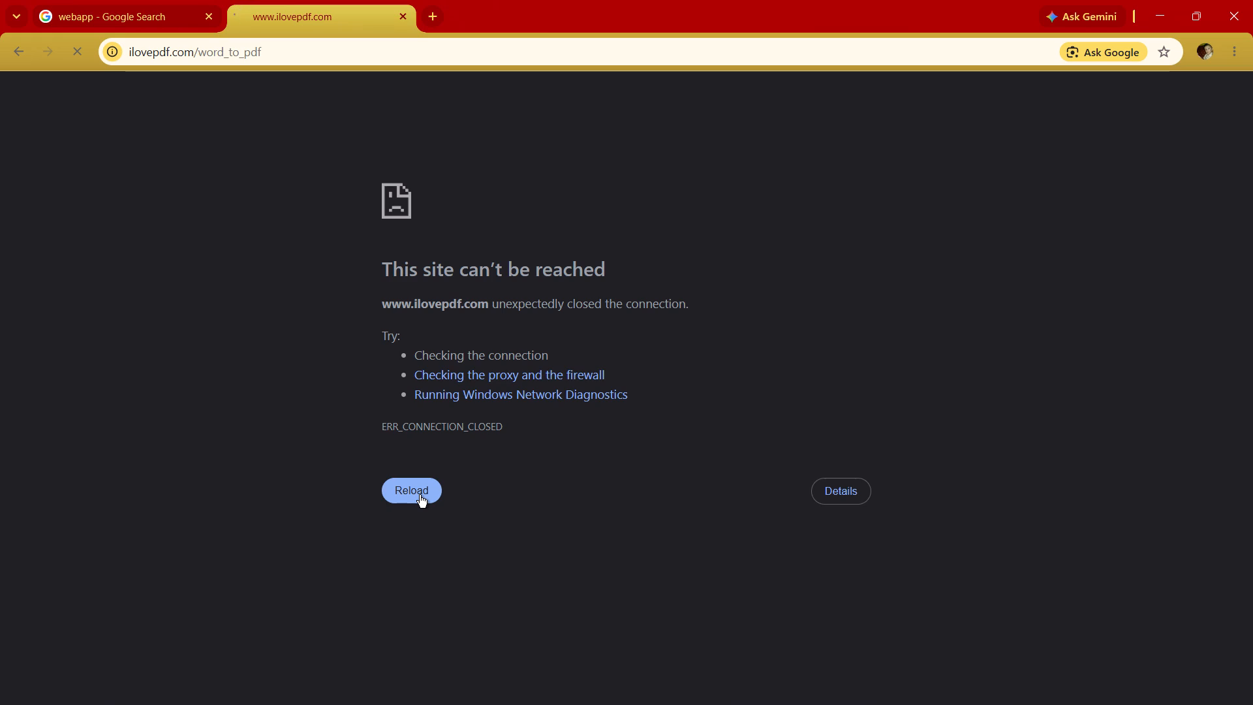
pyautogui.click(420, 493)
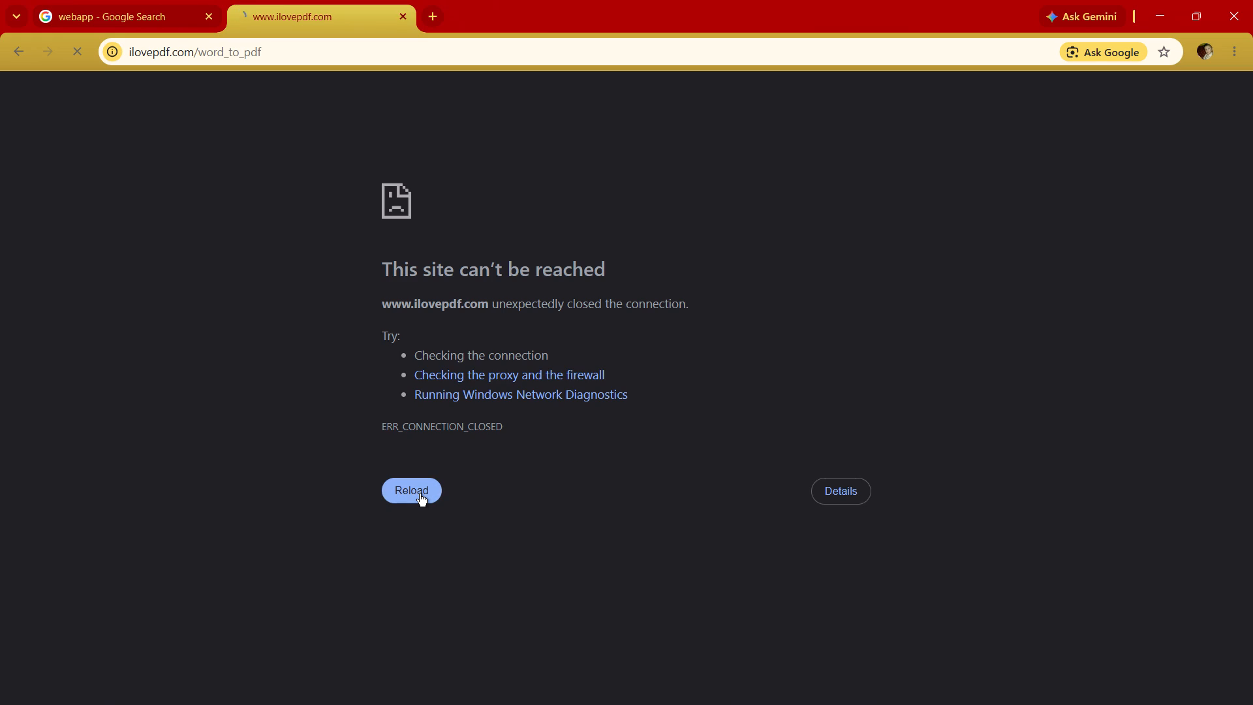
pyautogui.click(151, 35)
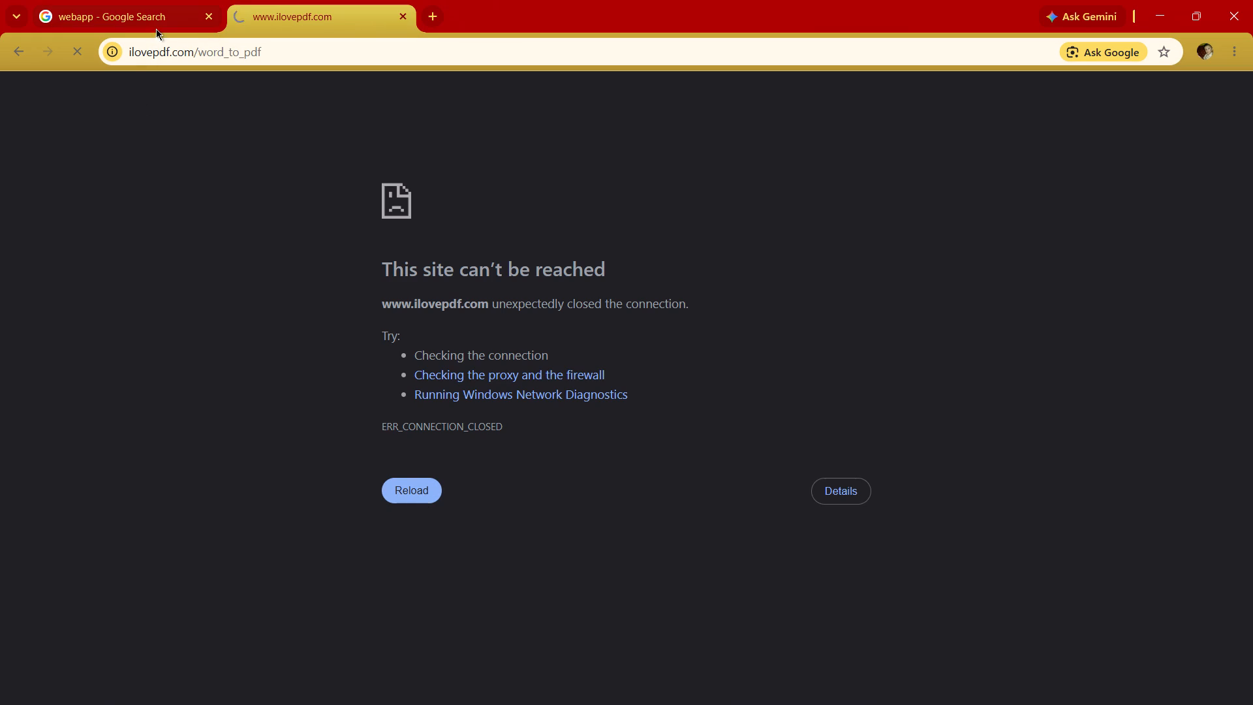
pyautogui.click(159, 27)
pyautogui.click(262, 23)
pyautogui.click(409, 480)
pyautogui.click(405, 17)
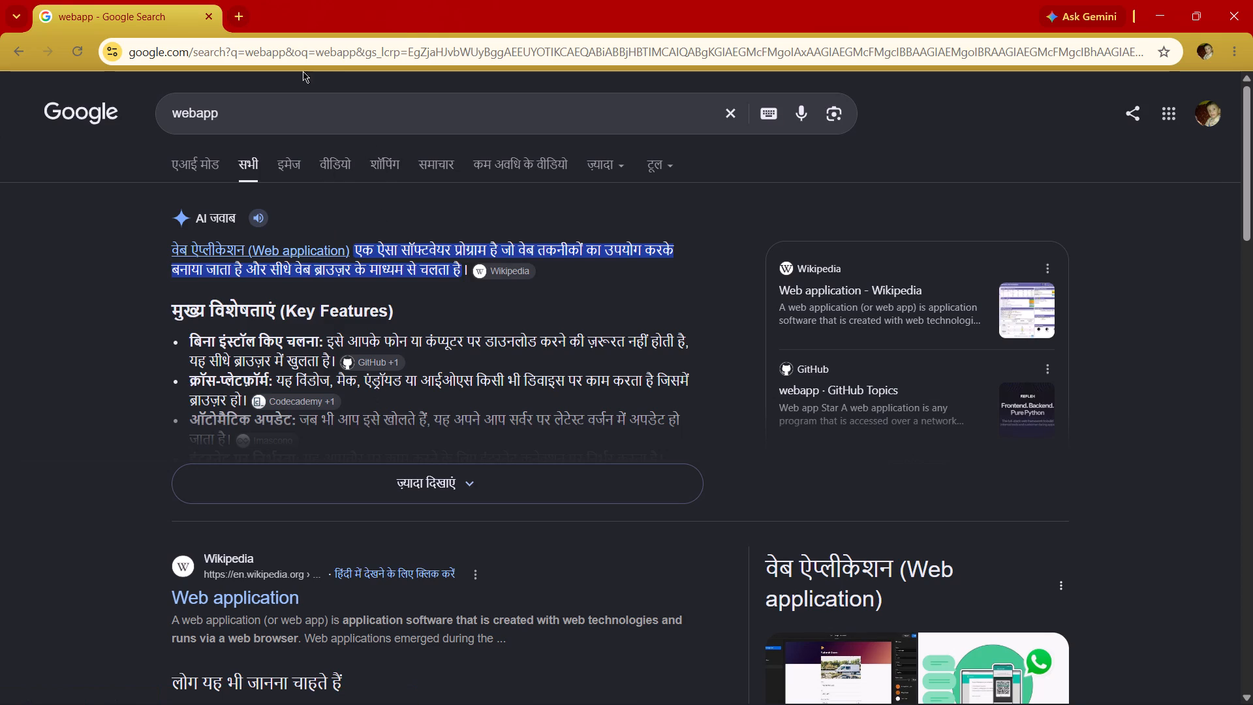
# Search Google for "word to pdf" in a new tab.
pyautogui.click(238, 21)
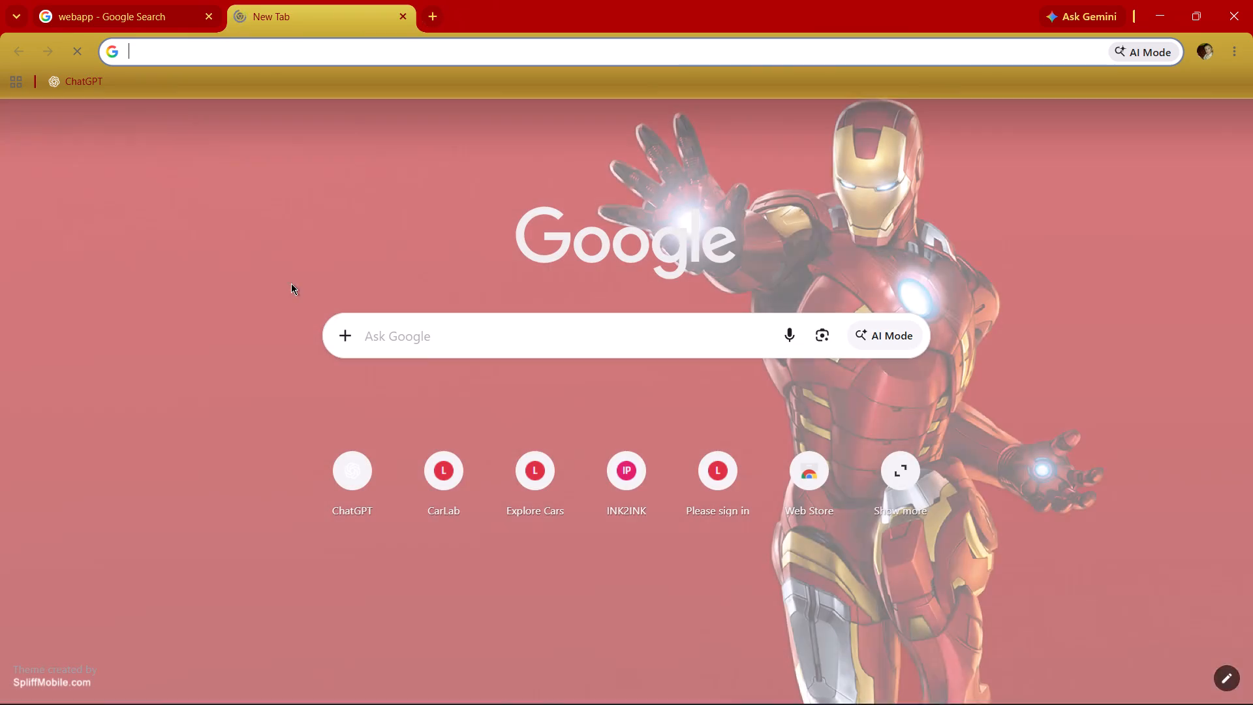
pyautogui.click(422, 329)
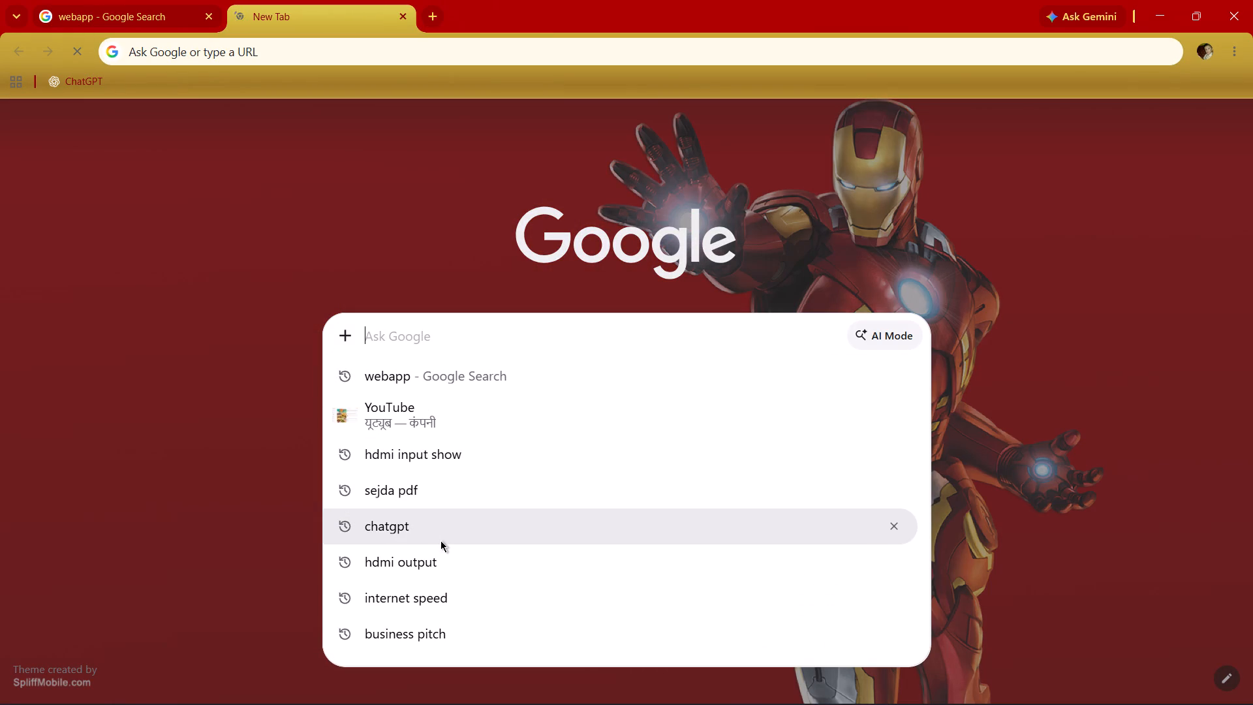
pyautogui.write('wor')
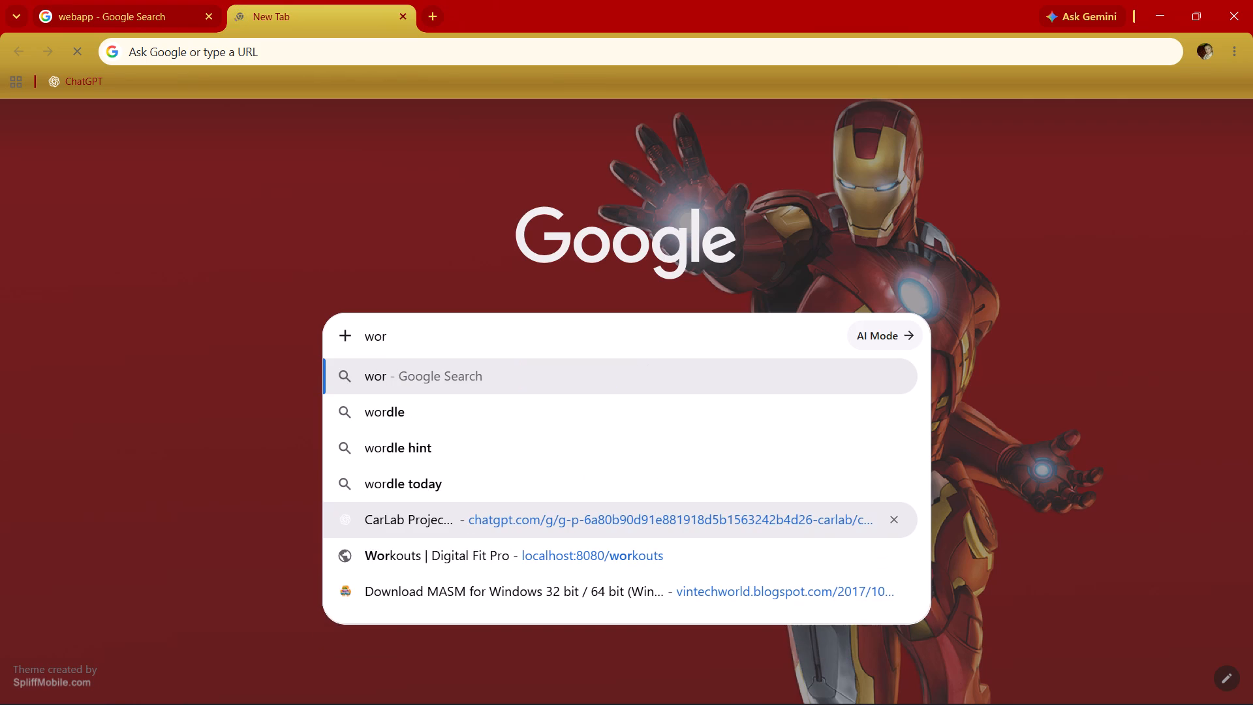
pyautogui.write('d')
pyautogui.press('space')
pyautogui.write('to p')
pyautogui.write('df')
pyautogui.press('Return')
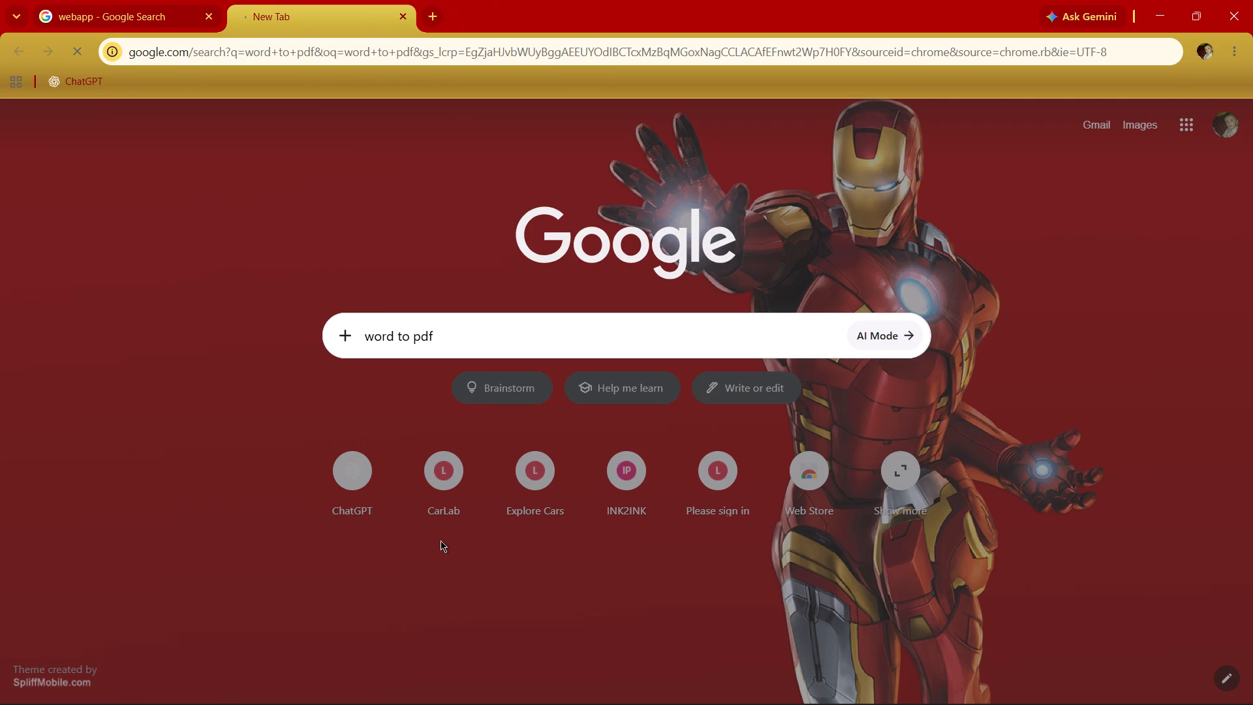
pyautogui.scroll(-2, 441, 540)
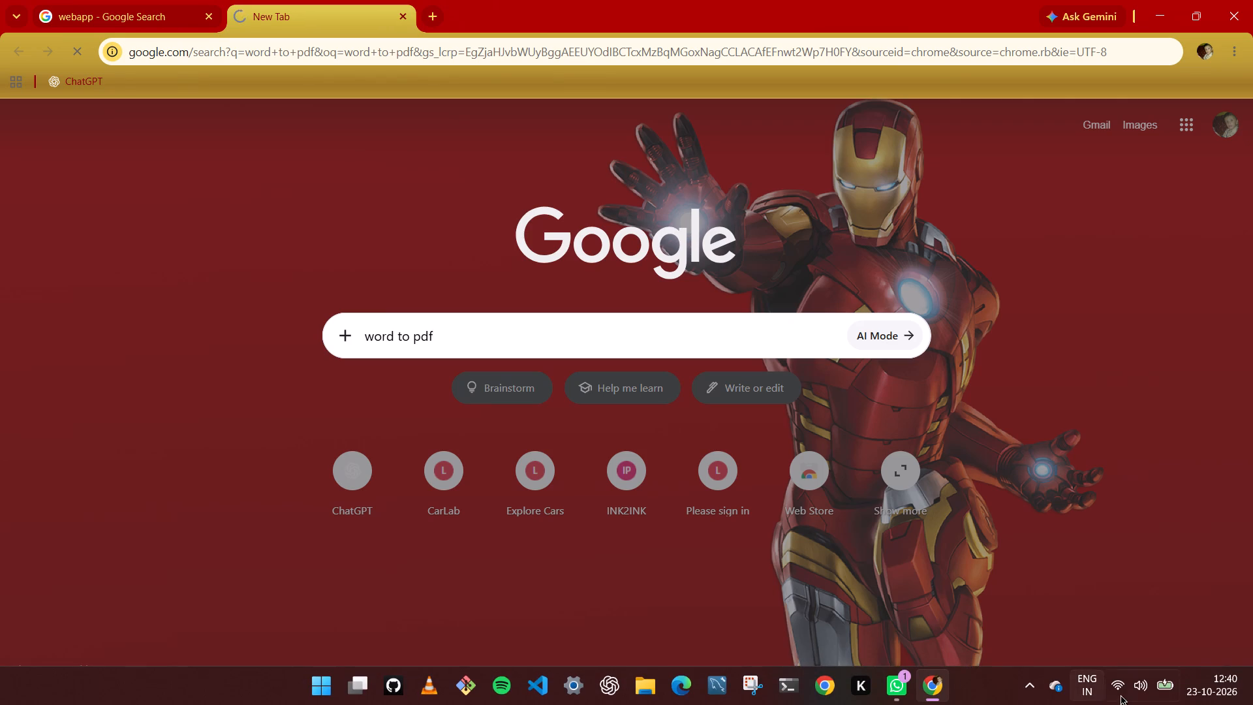
# Check the Wi-Fi connection in the Windows quick settings, and close them again.
pyautogui.click(1130, 698)
pyautogui.click(1149, 688)
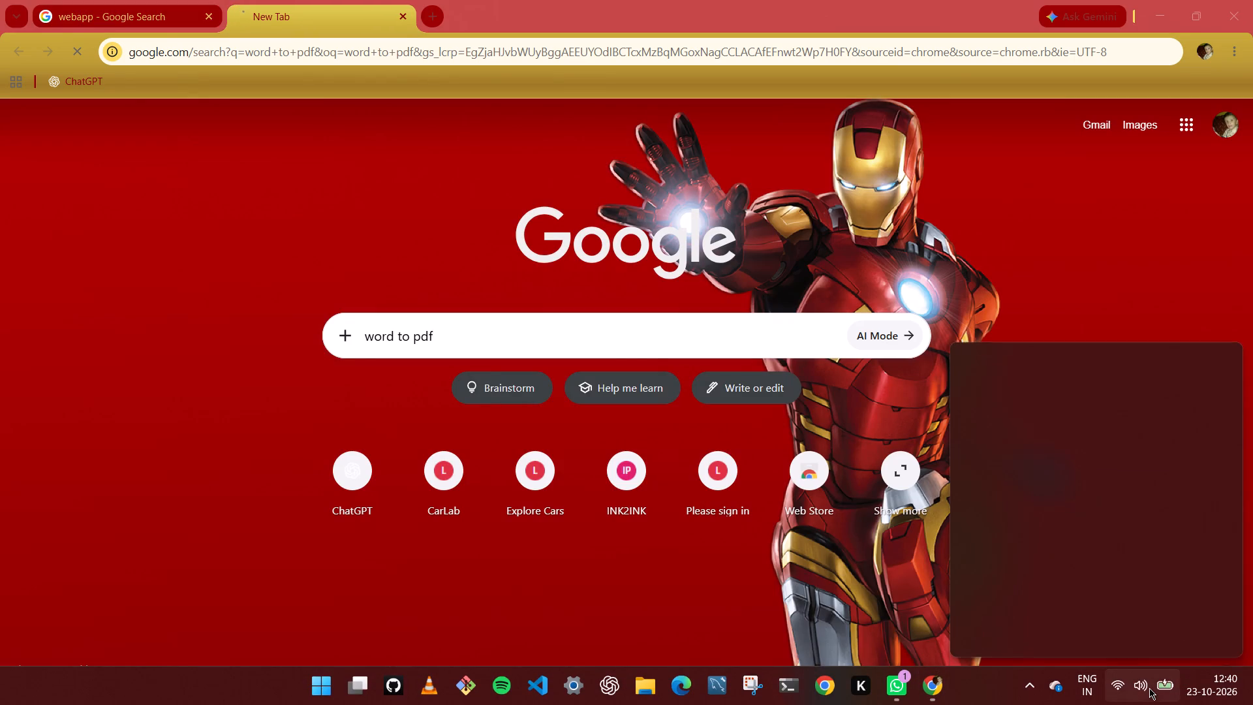
pyautogui.click(987, 370)
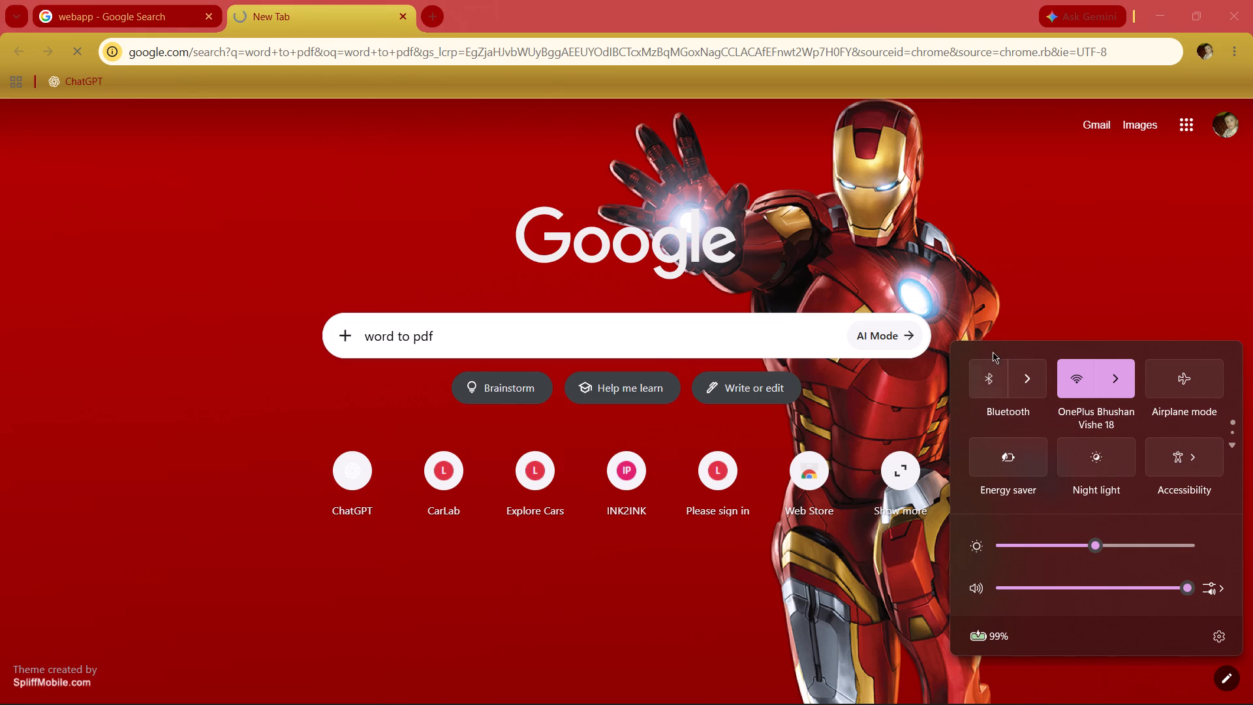
pyautogui.click(1026, 270)
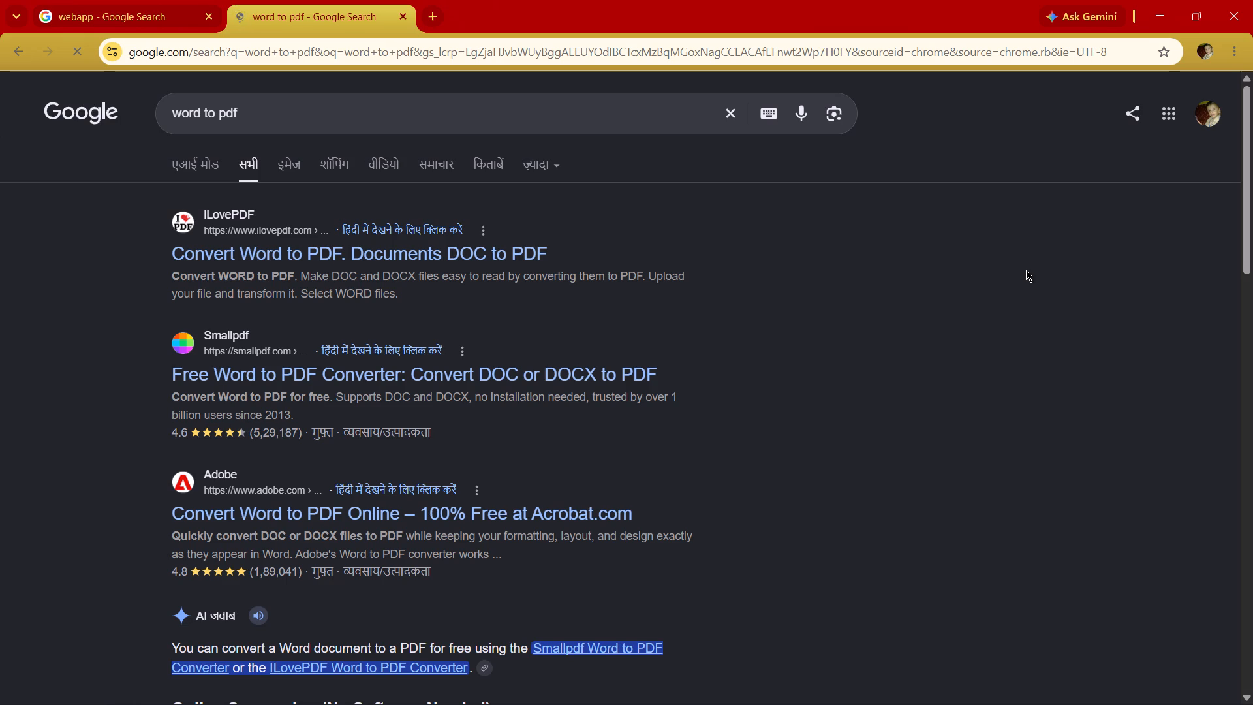
# Open the iLovePDF result "Convert Word to PDF. Documents DOC to PDF" from the search results.
pyautogui.click(476, 249)
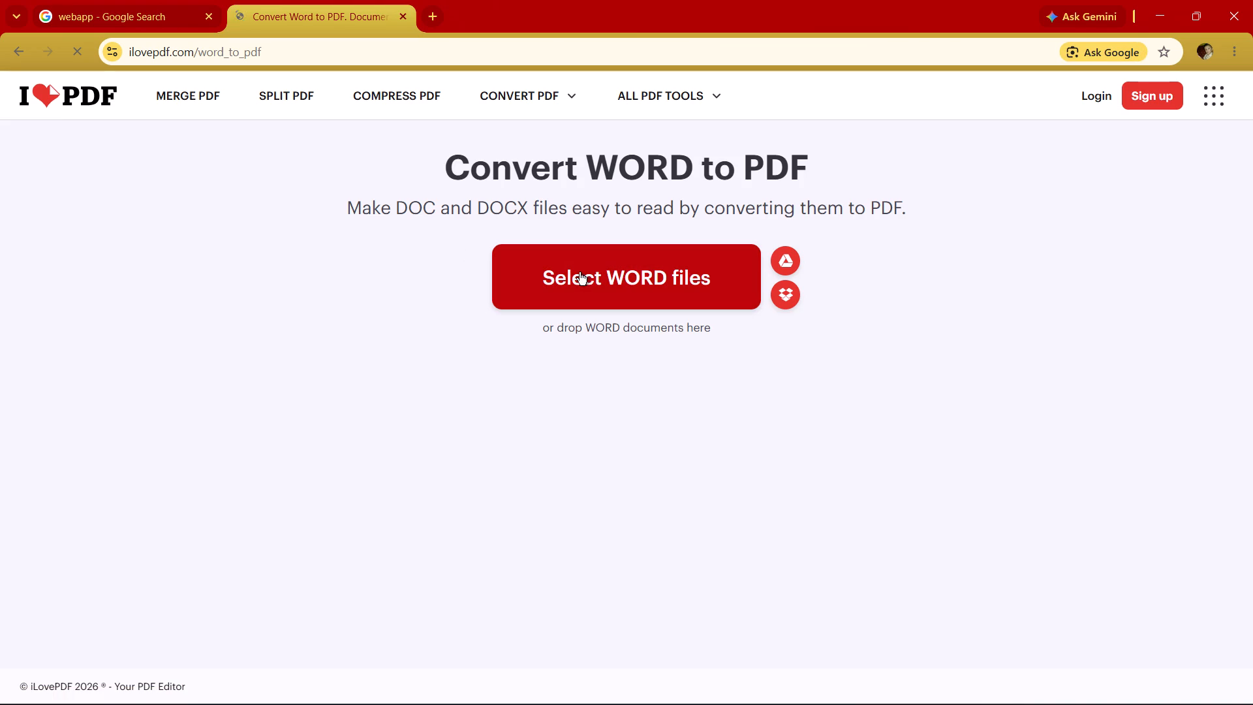
# Upload the ACTUAL CL Word document from the Desktop to iLovePDF and convert it to PDF.
pyautogui.click(584, 274)
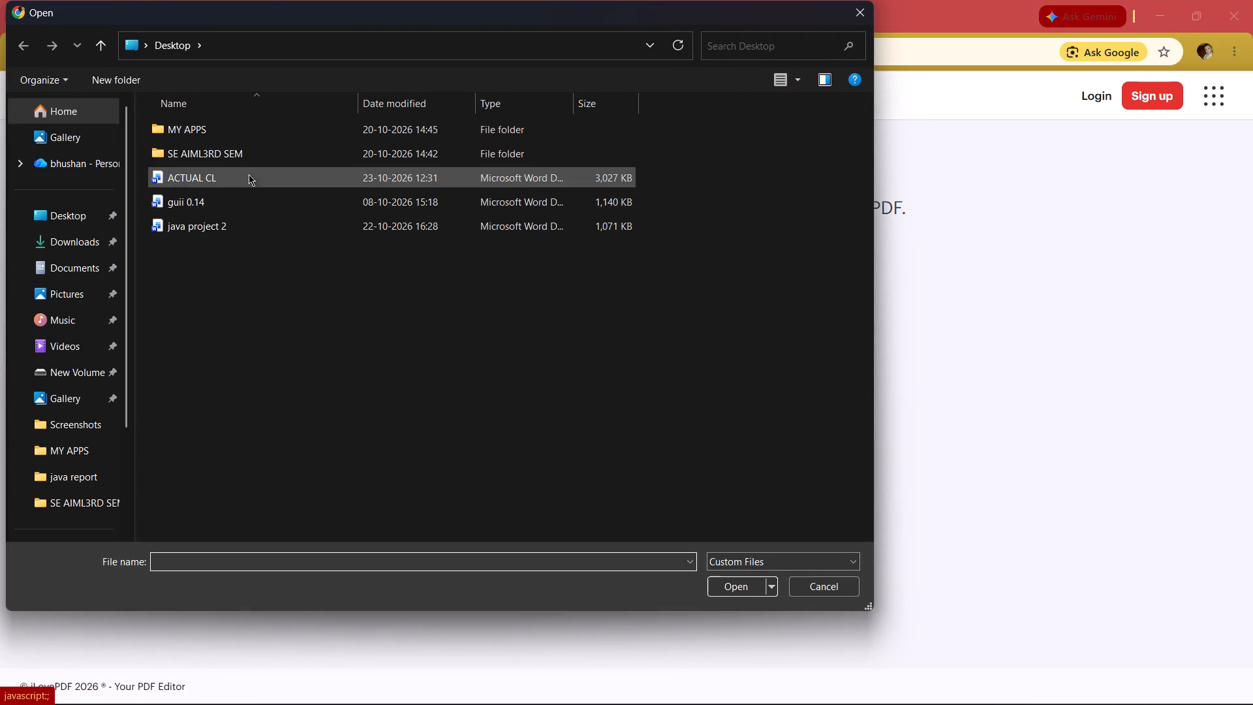
pyautogui.click(244, 184)
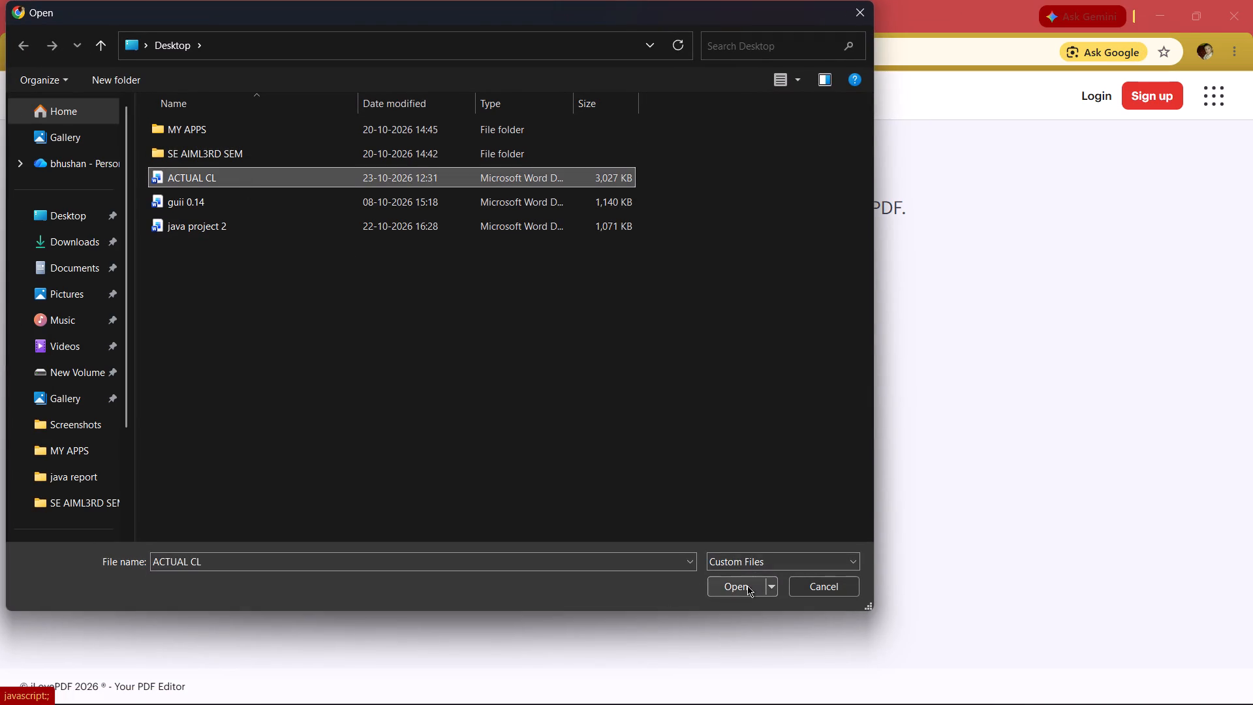
pyautogui.click(747, 586)
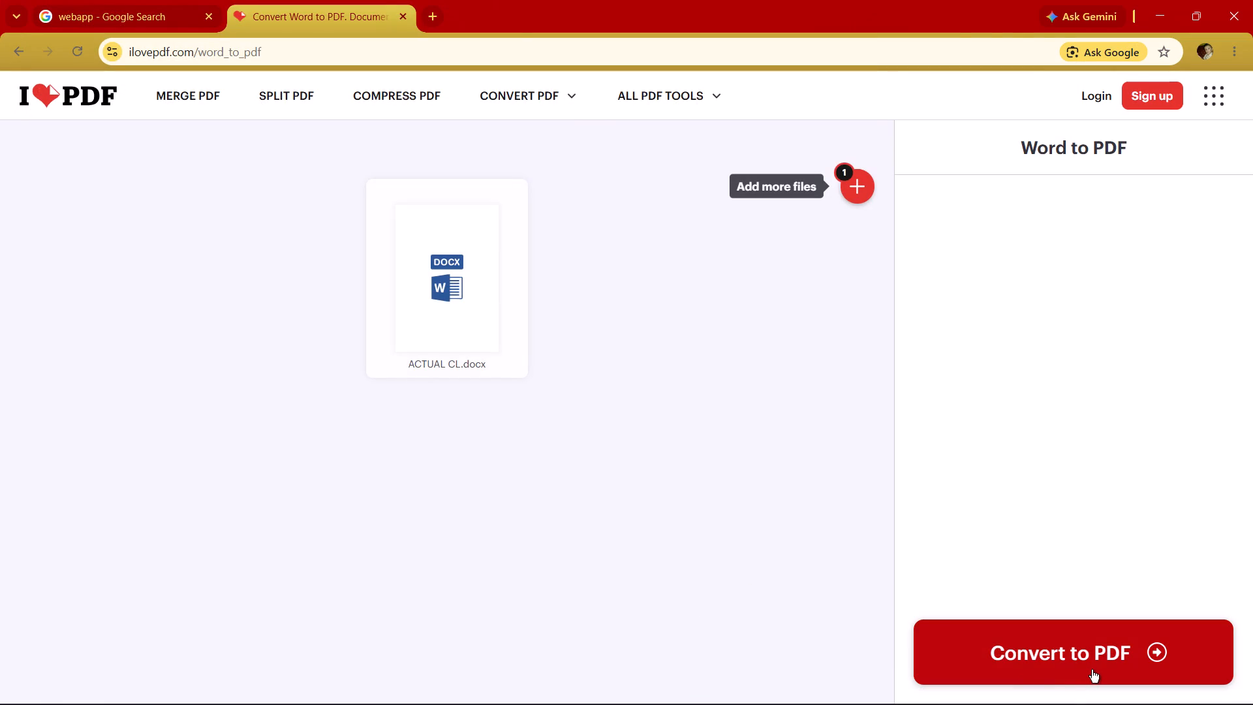
pyautogui.click(1110, 657)
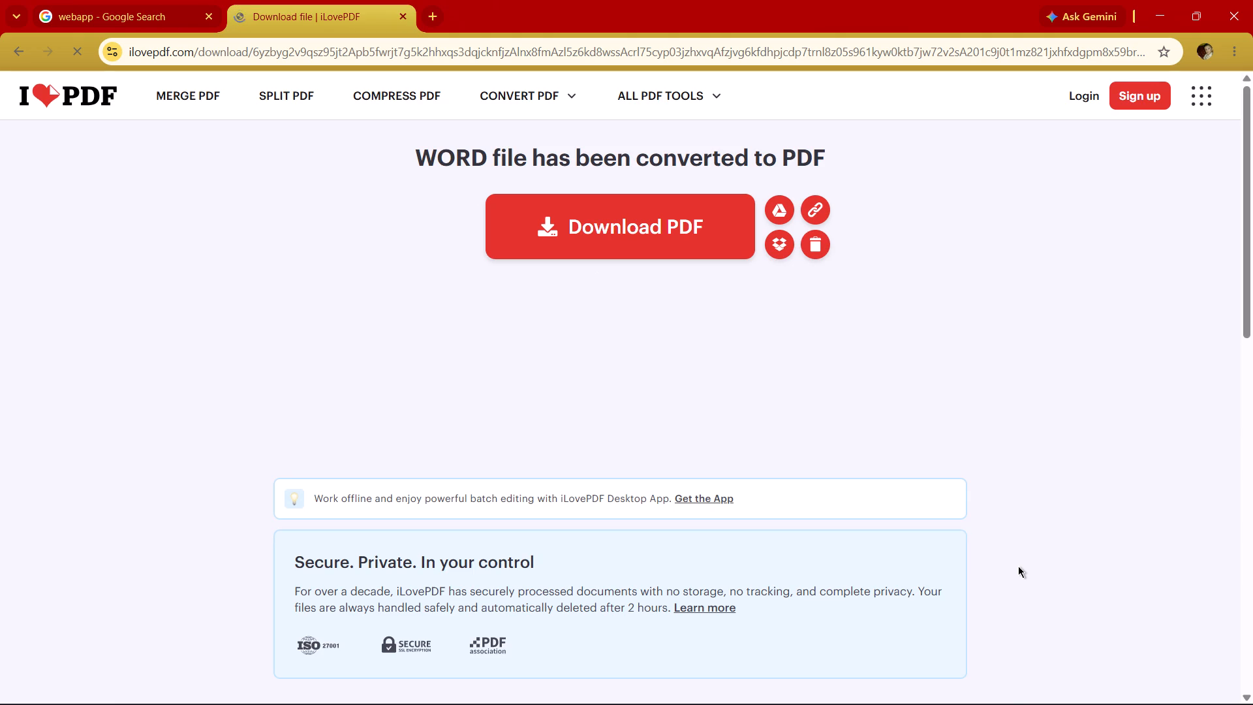
# Download the converted PDF and open ACTUAL CL.pdf from the browser's download history.
pyautogui.click(647, 232)
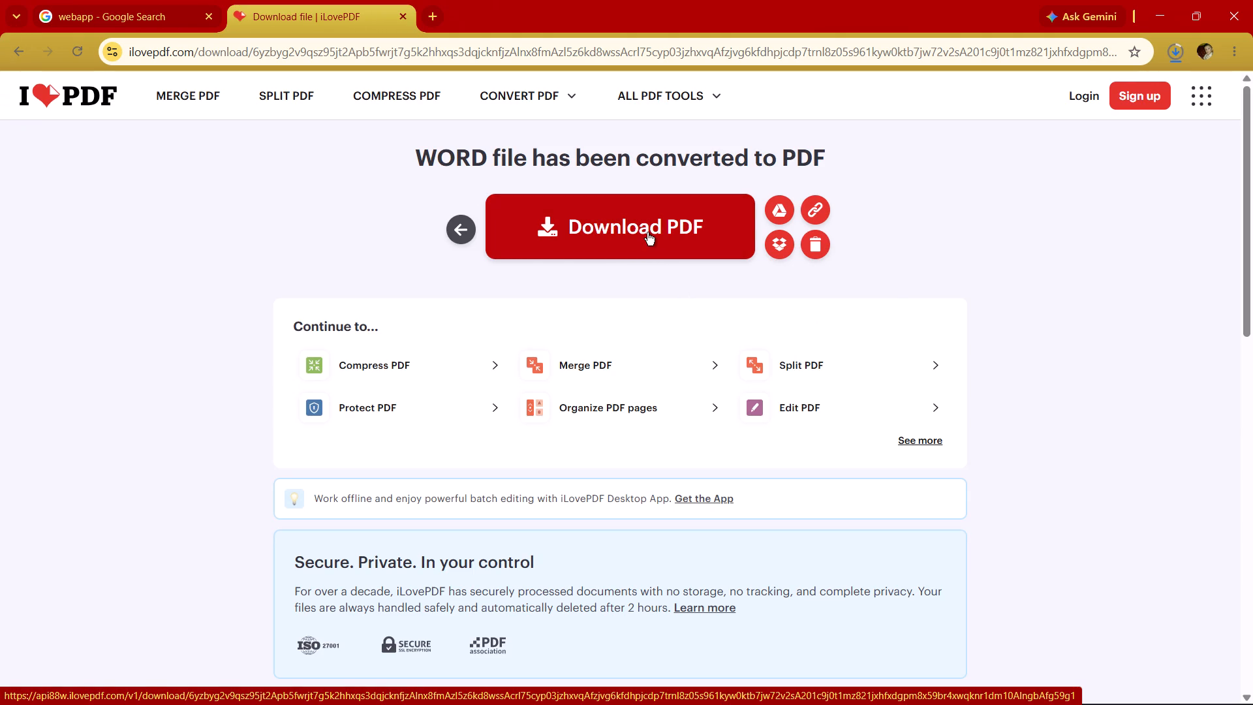
pyautogui.click(1173, 53)
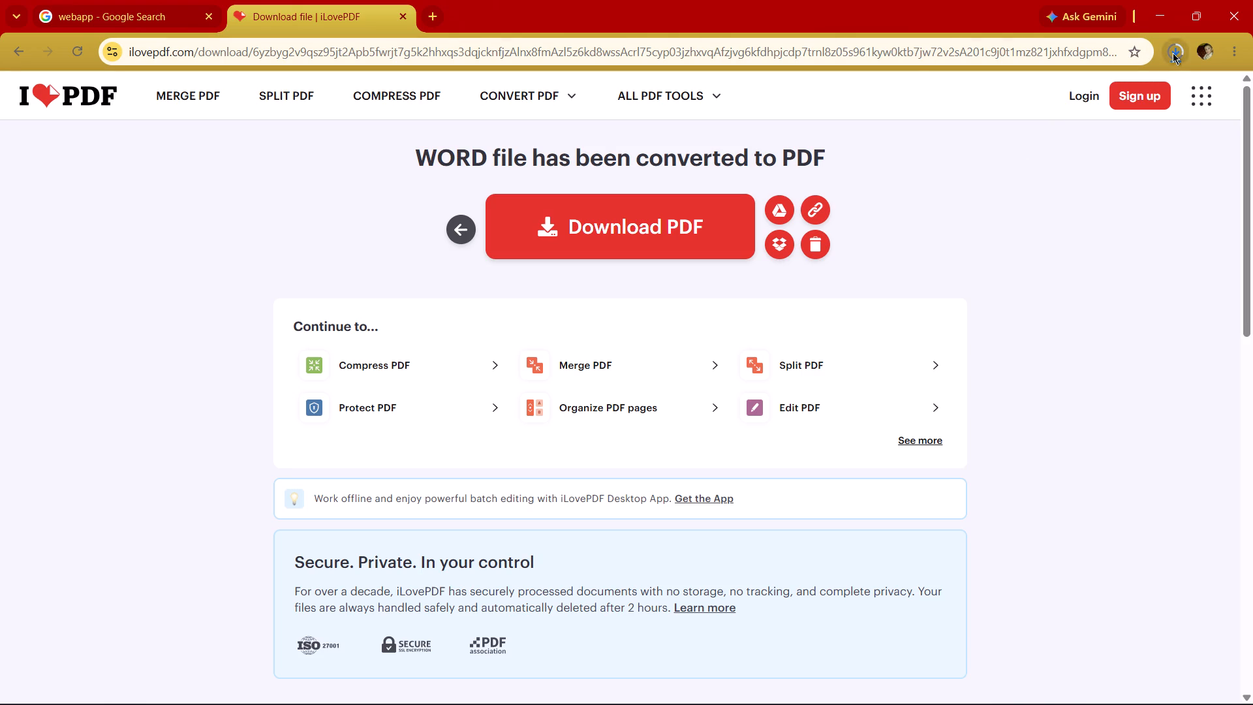
pyautogui.click(1019, 178)
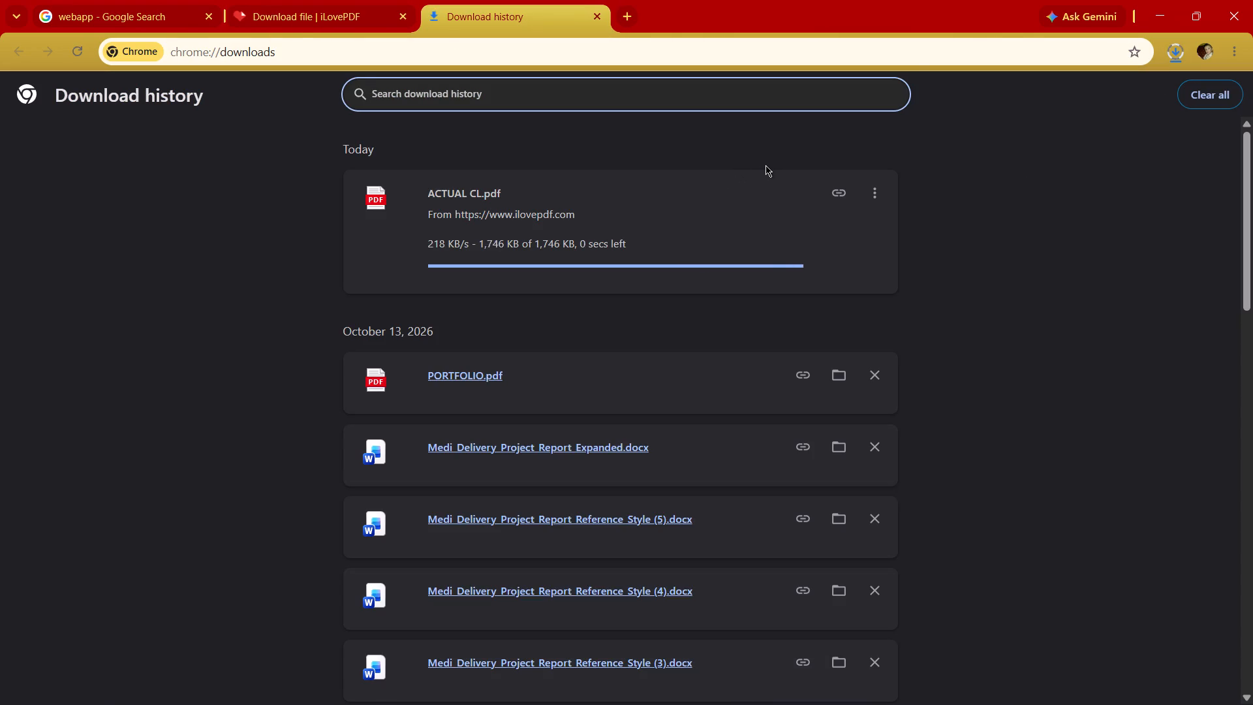
pyautogui.click(469, 196)
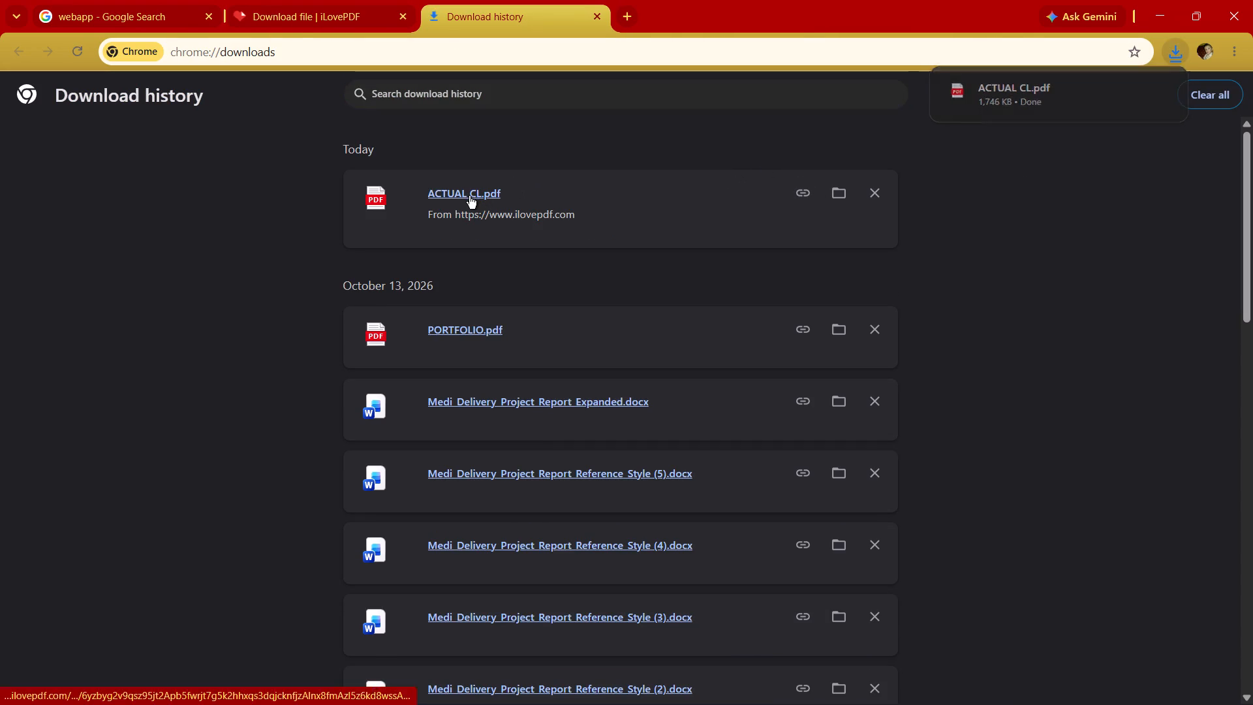
# Dismiss the Text Annotations tip covering the opened ACTUAL CL.pdf.
pyautogui.scroll(1, 599, 455)
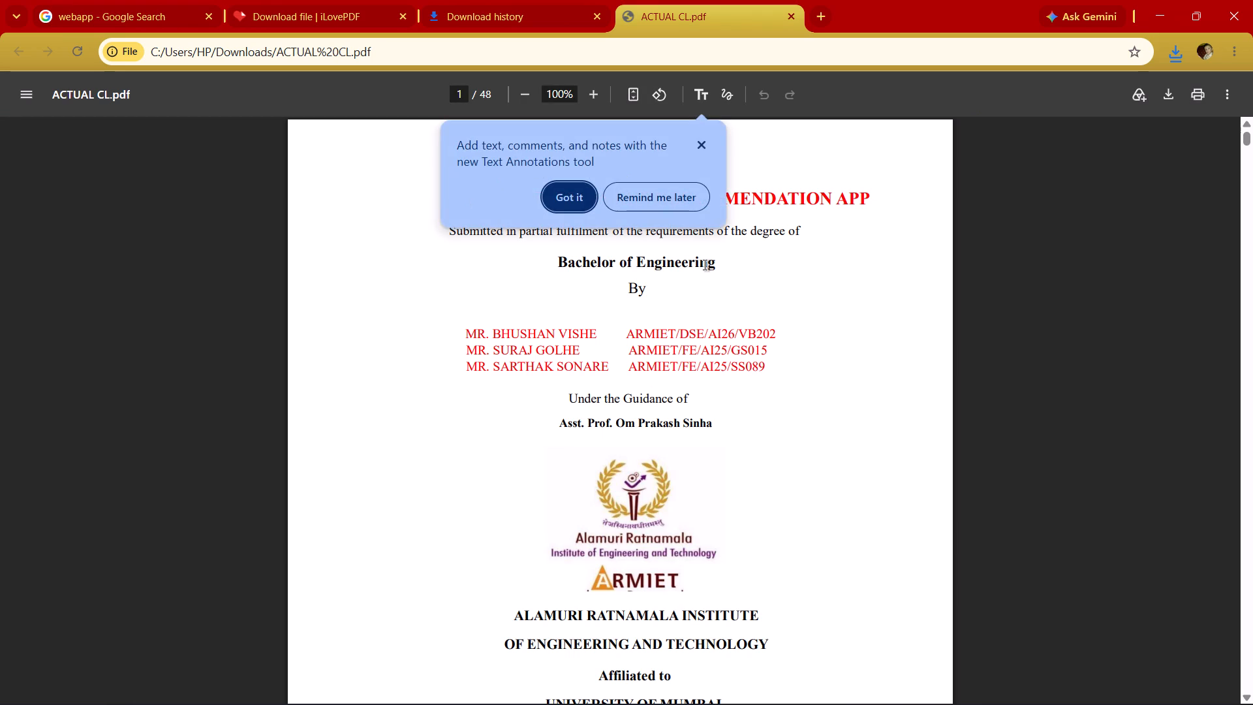
pyautogui.click(703, 143)
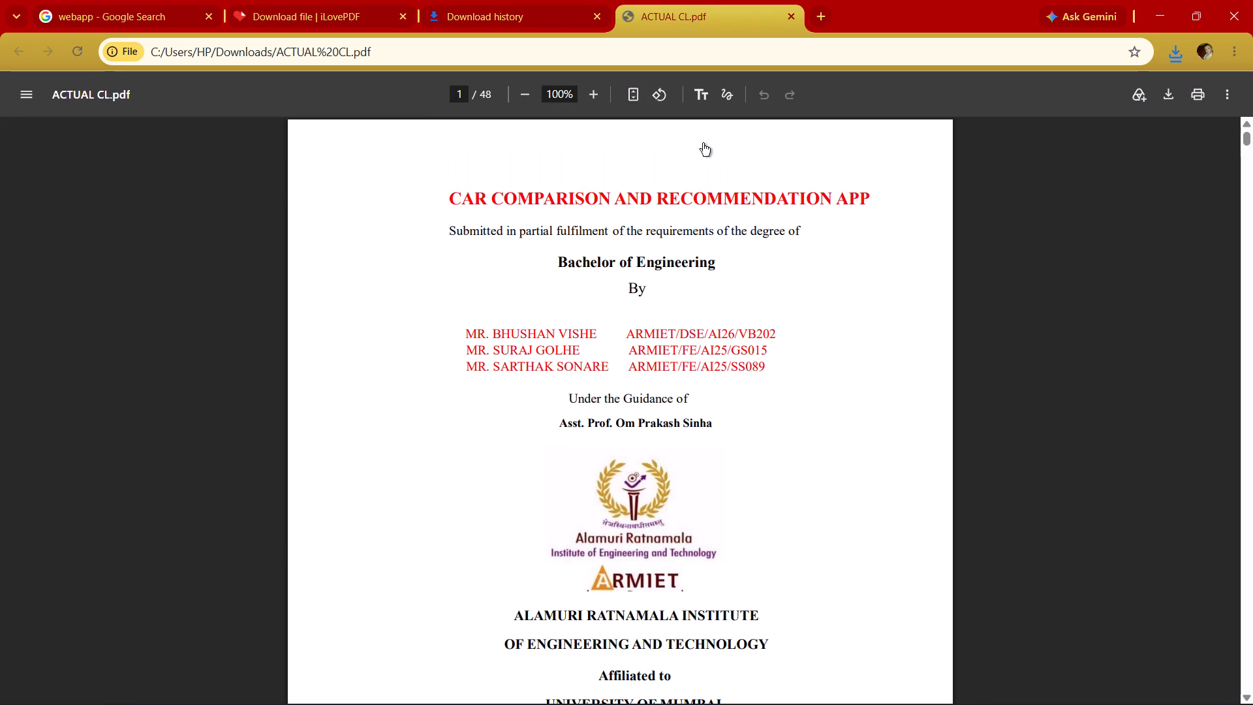
# Check the cover page of the converted PDF, including its title, author lines, logos and academic year.
pyautogui.scroll(2, 703, 143)
pyautogui.scroll(-1, 567, 336)
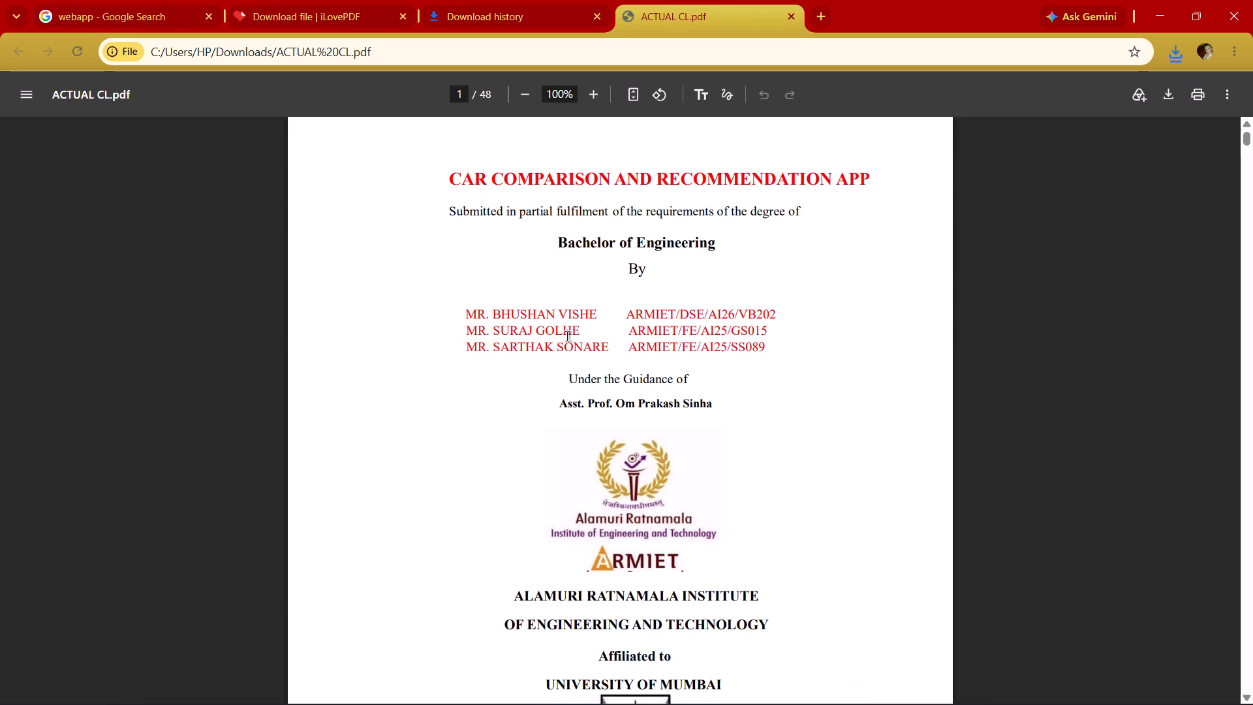
pyautogui.scroll(-1, 567, 336)
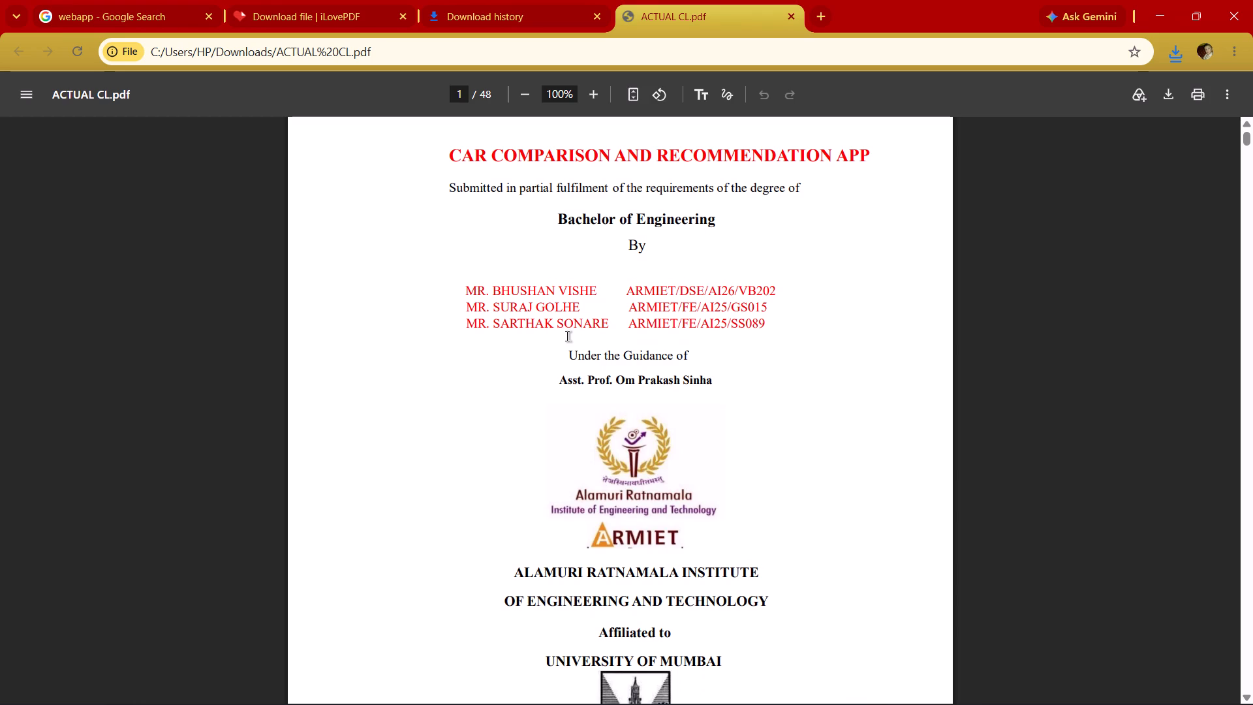
pyautogui.scroll(1, 567, 336)
pyautogui.scroll(-1, 567, 336)
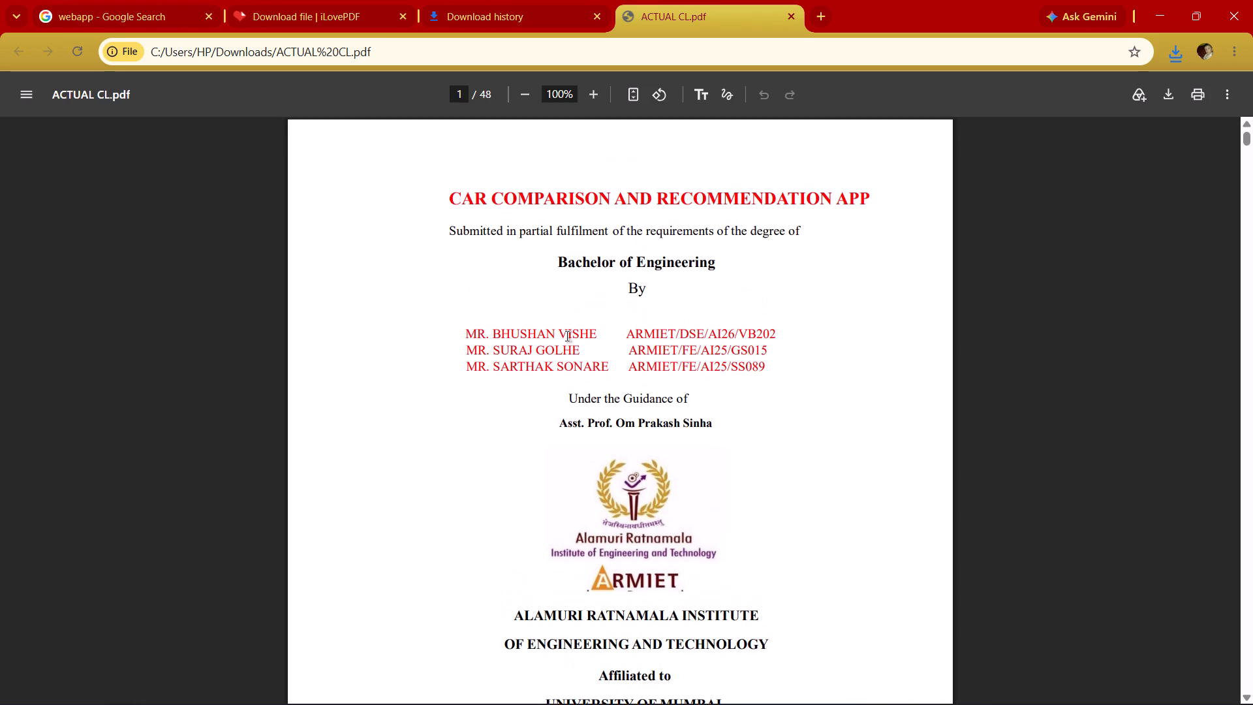
pyautogui.scroll(-1, 567, 336)
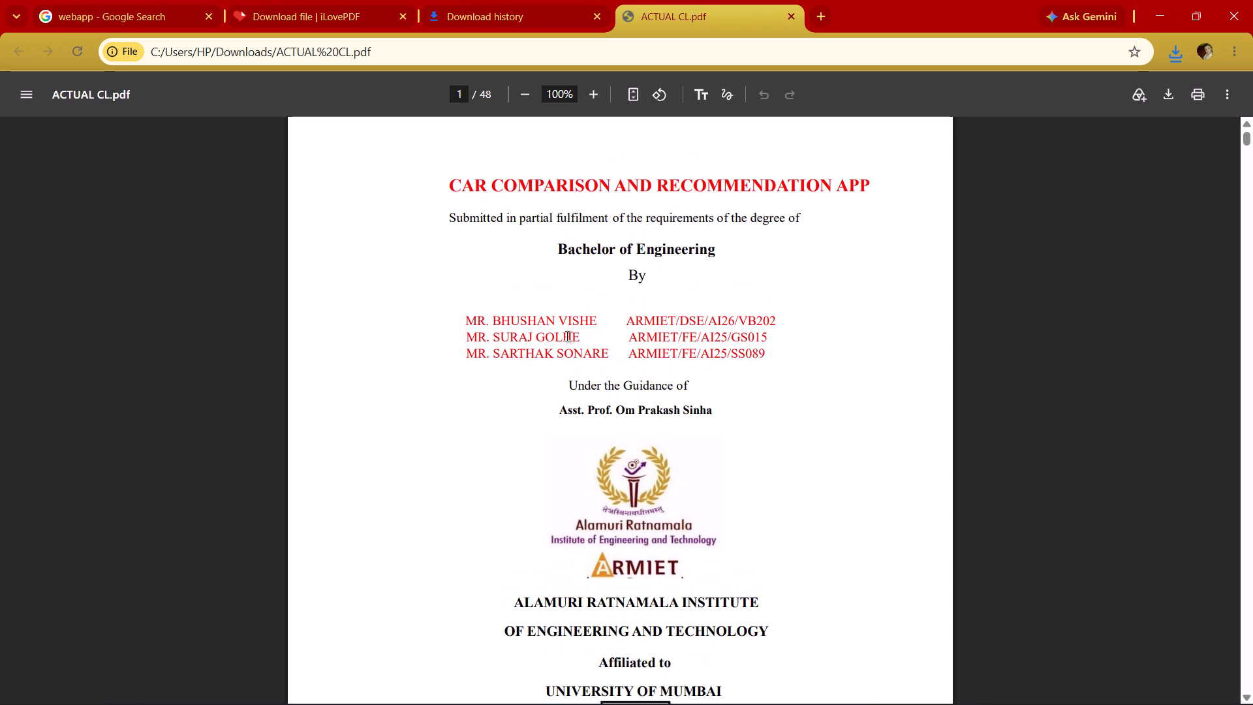
pyautogui.scroll(-4, 567, 336)
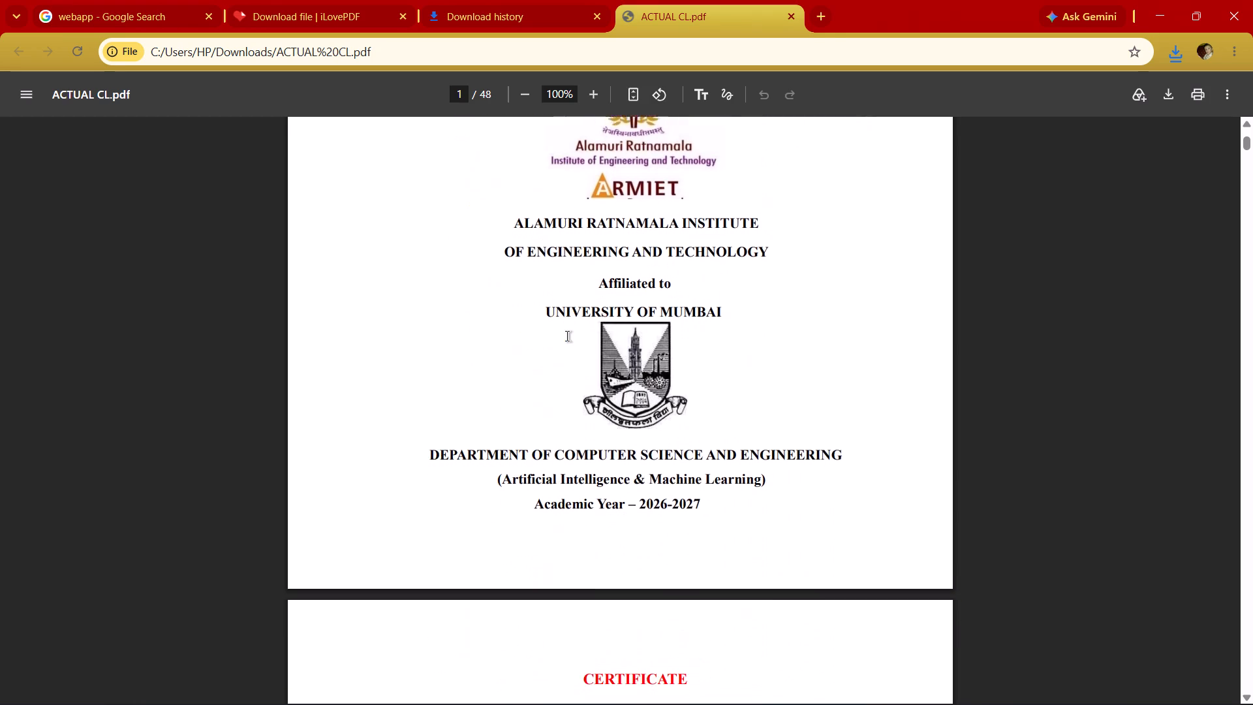
# Review the Certificate, Declaration and Acknowledgement pages of the PDF for correct layout.
pyautogui.scroll(-3, 567, 336)
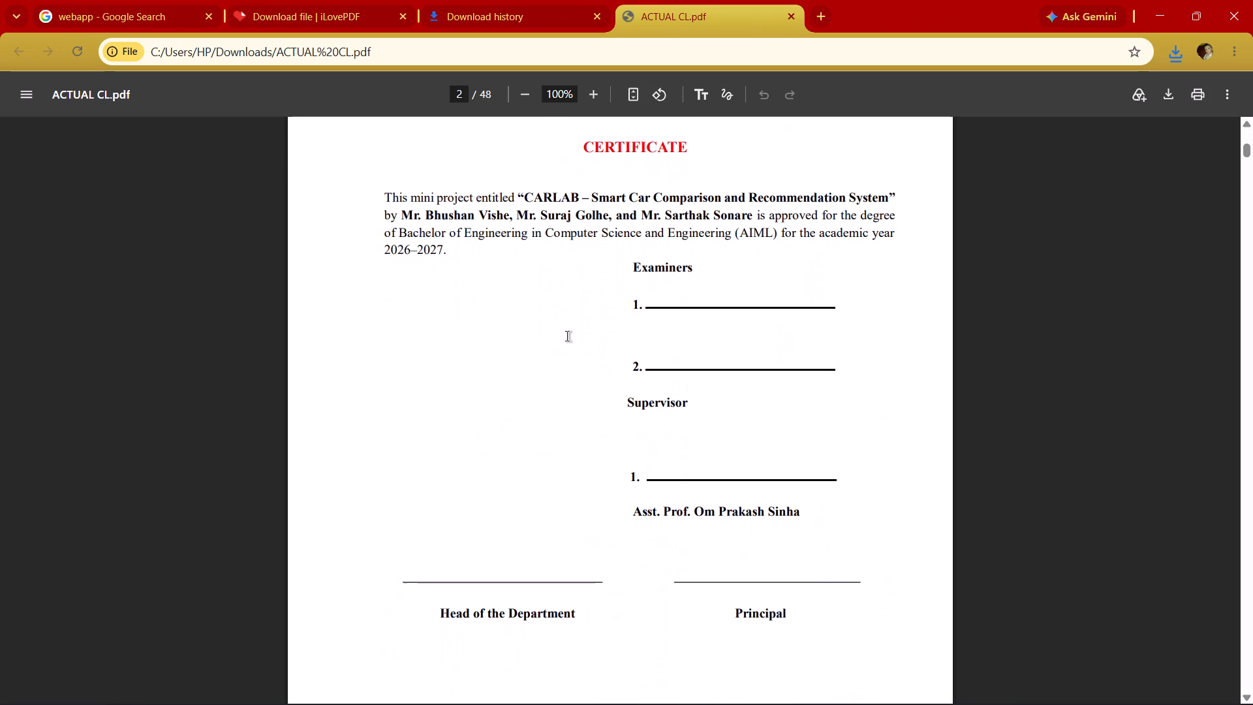
pyautogui.scroll(-1, 567, 336)
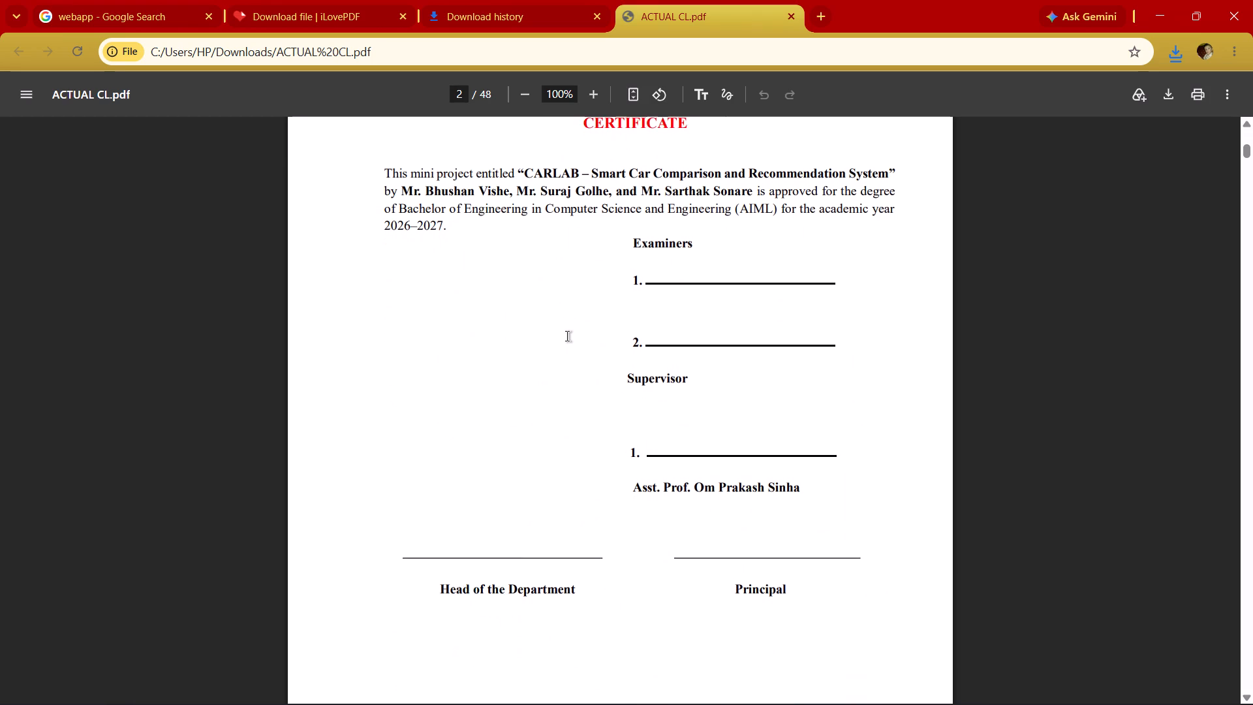
pyautogui.scroll(-2, 567, 336)
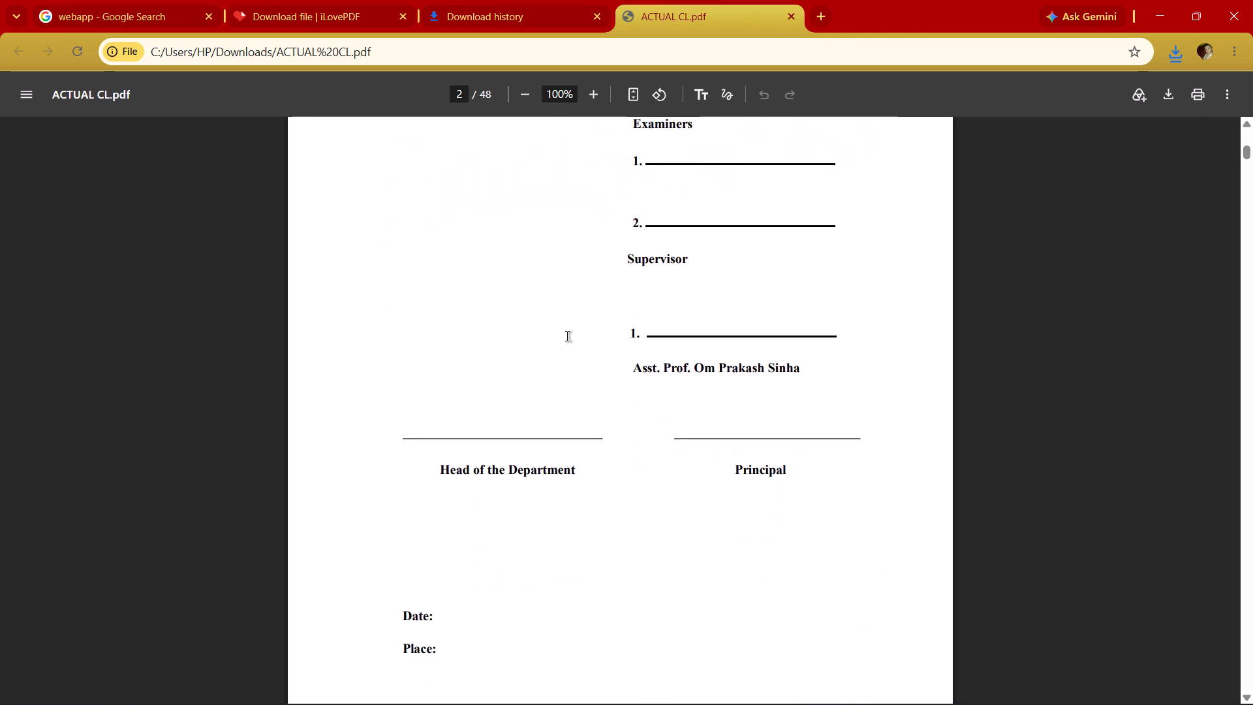
pyautogui.scroll(-5, 567, 336)
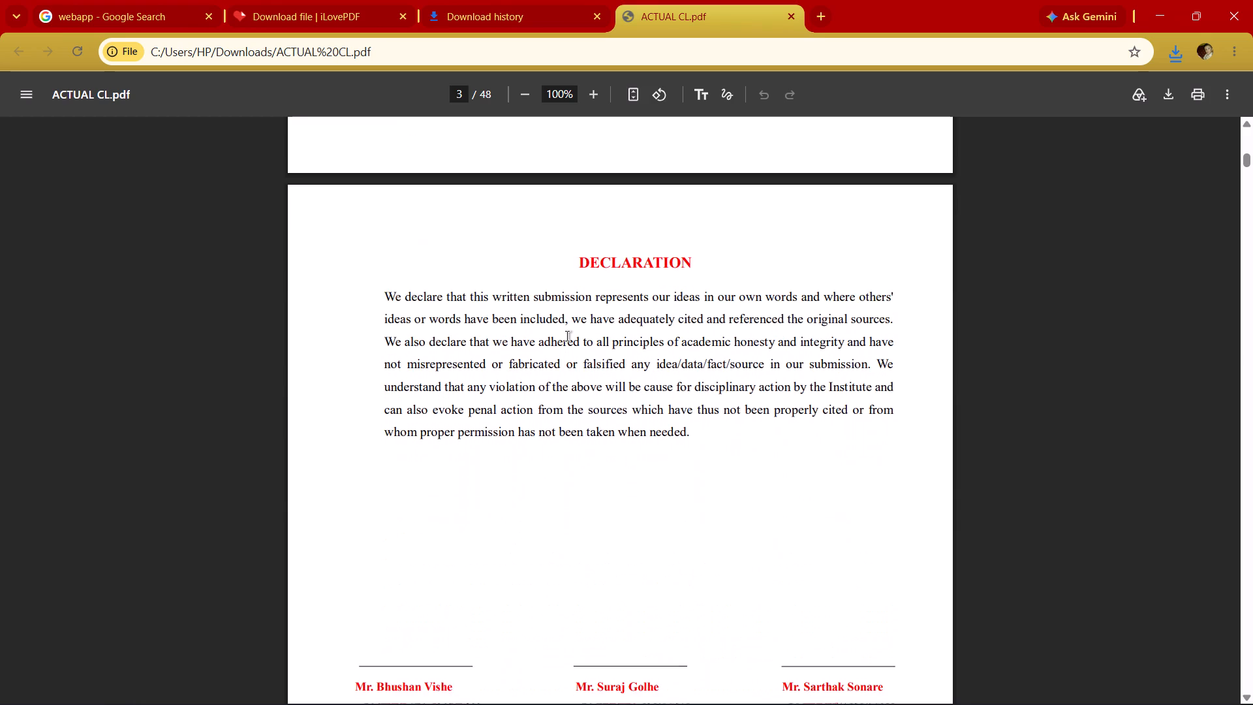
pyautogui.scroll(-4, 567, 336)
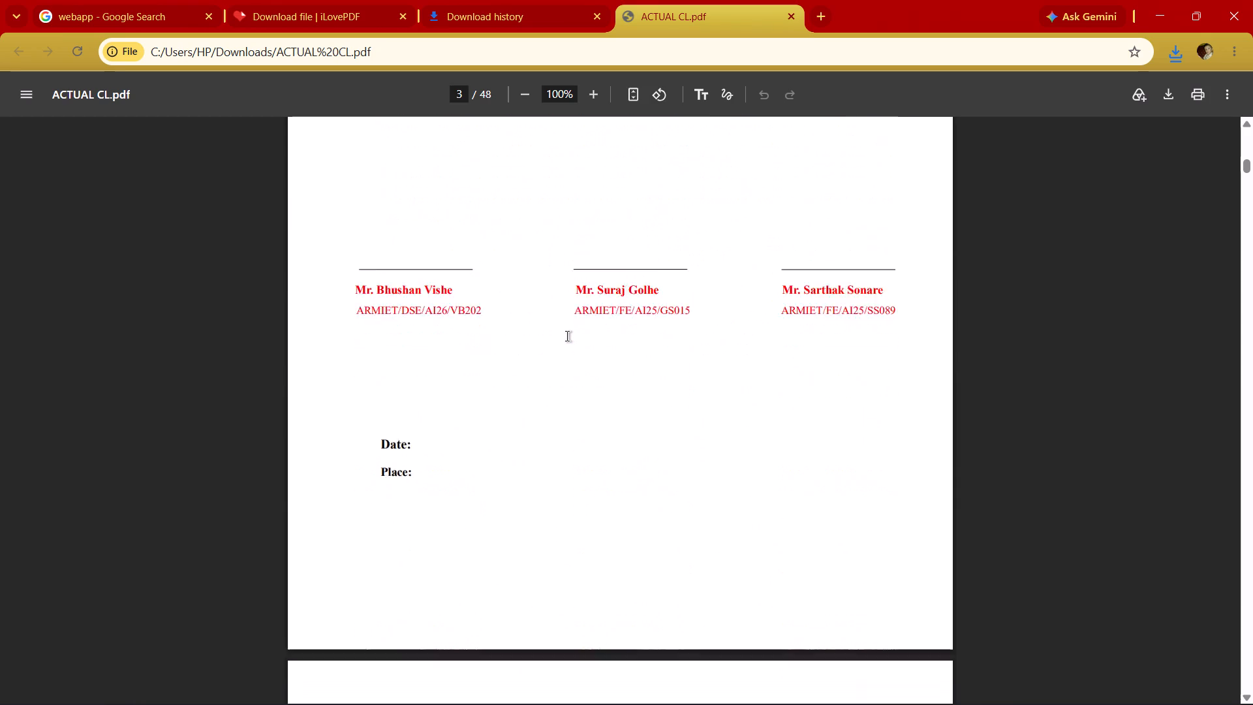
pyautogui.scroll(-1, 567, 336)
pyautogui.scroll(3, 567, 336)
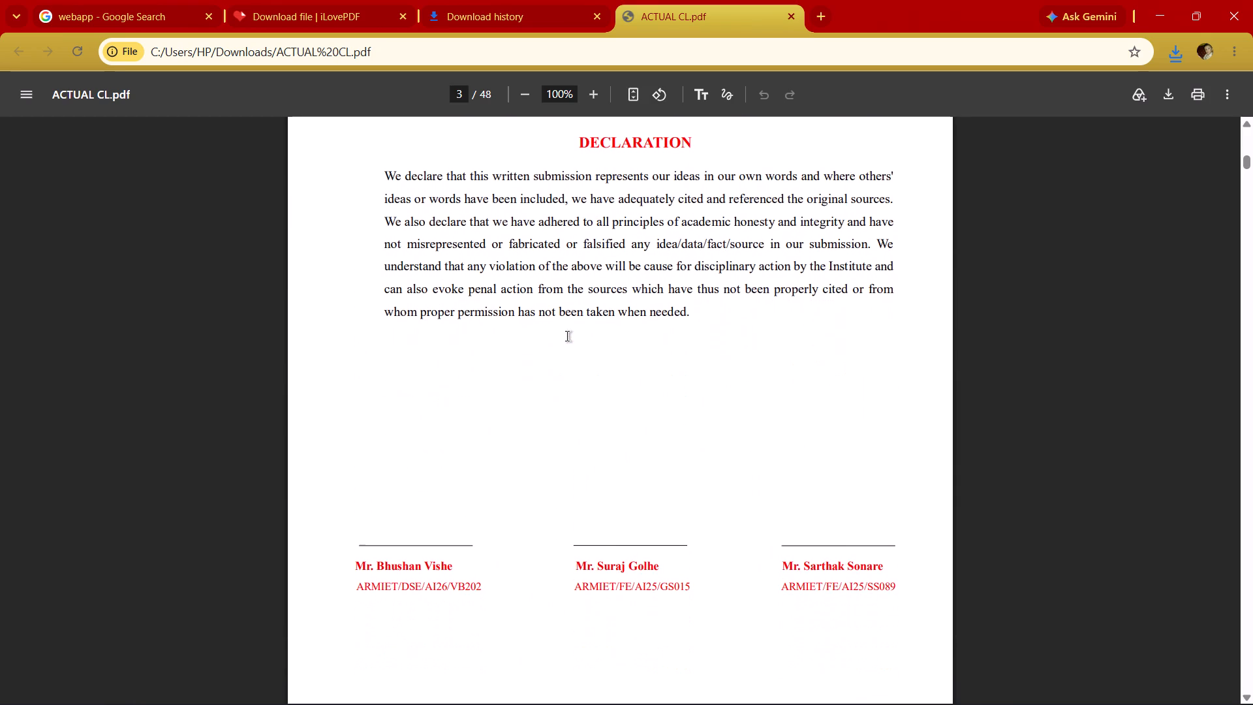
pyautogui.scroll(-5, 567, 336)
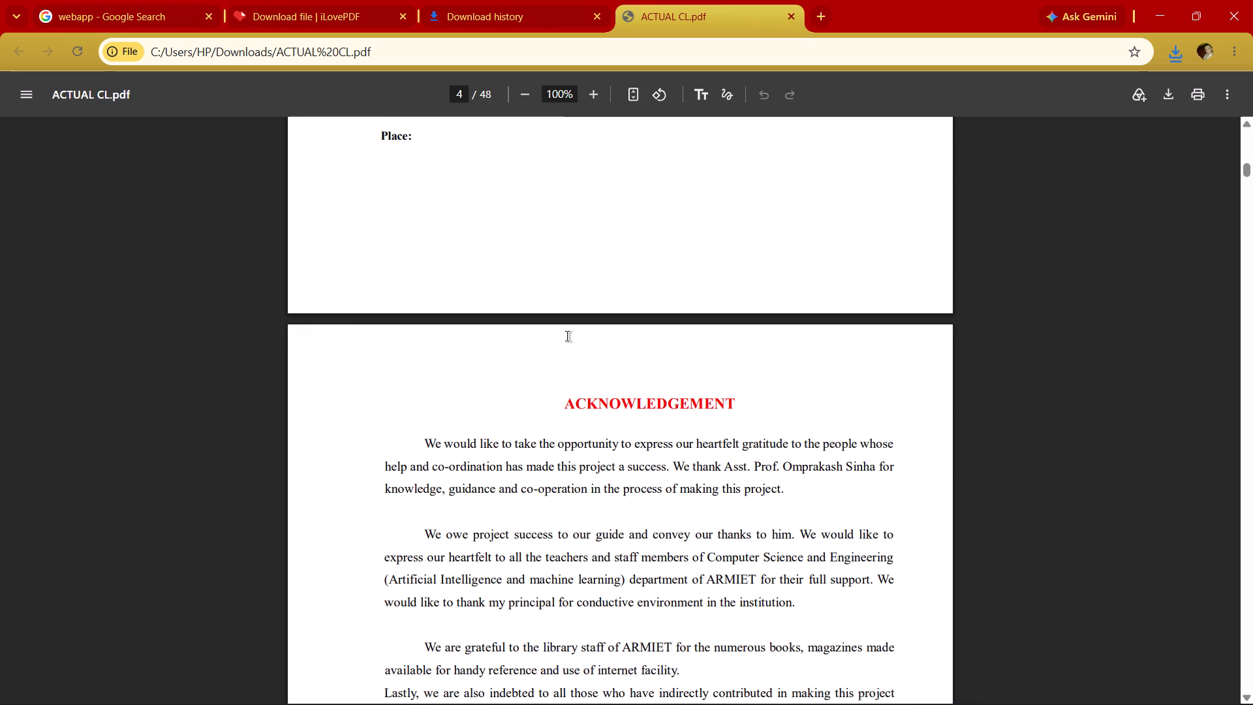
pyautogui.scroll(-2, 567, 336)
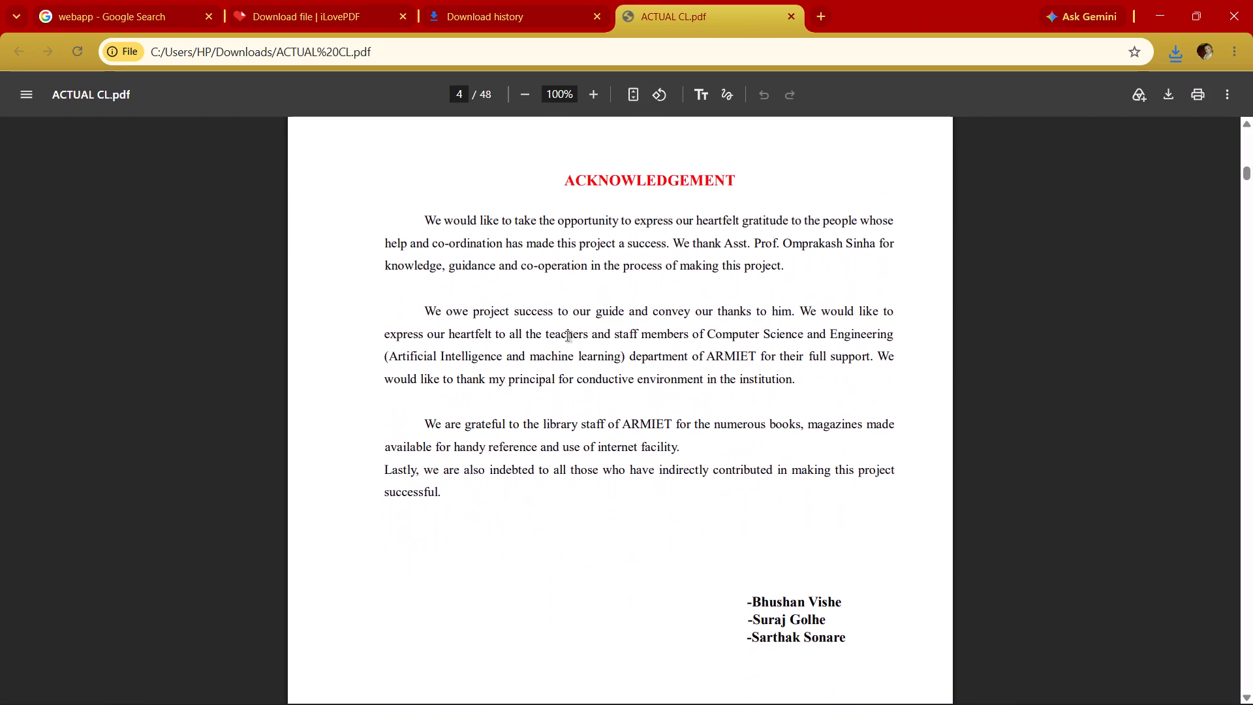
# Examine the Index, List of Tables and abbreviations table in the PDF's front matter.
pyautogui.scroll(-4, 567, 336)
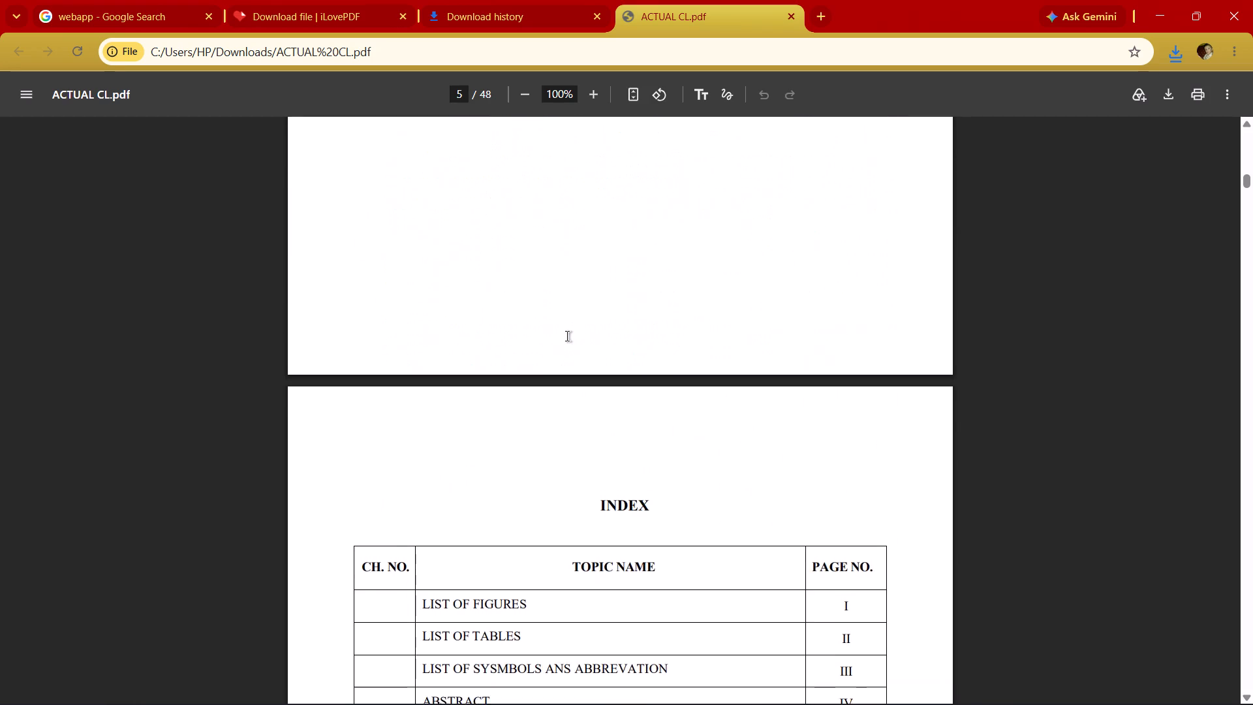
pyautogui.scroll(-1, 567, 336)
pyautogui.scroll(2, 567, 336)
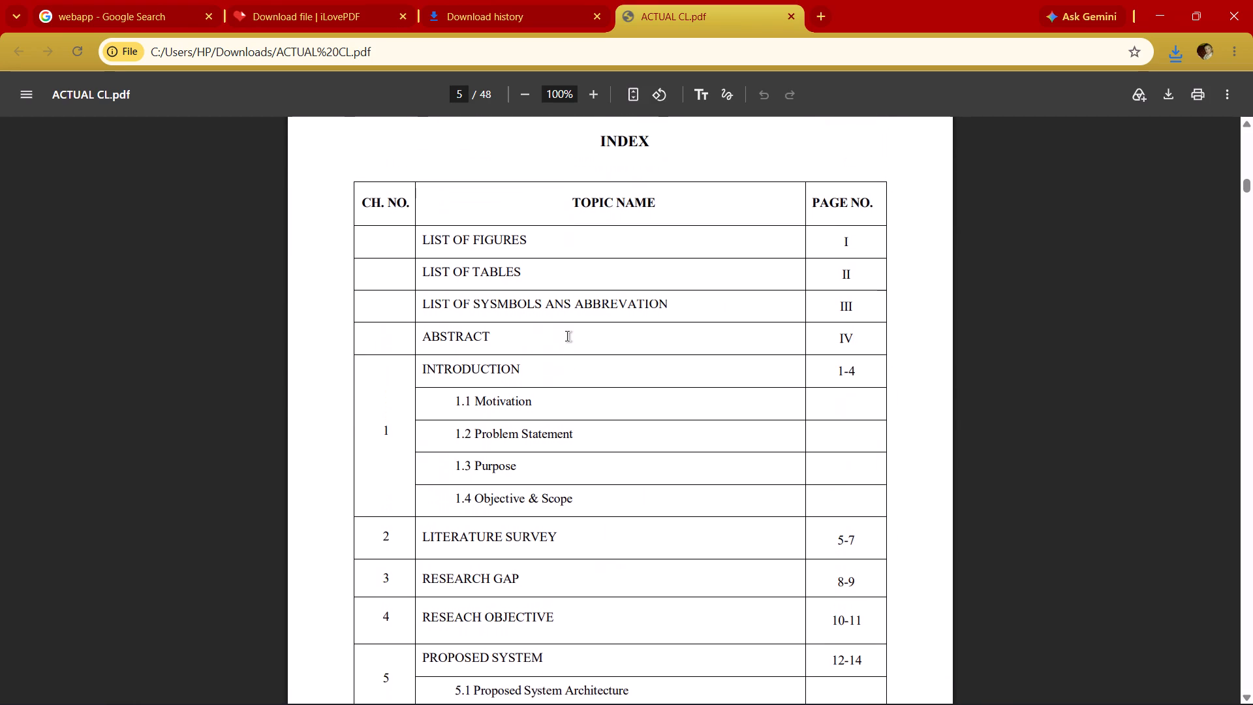
pyautogui.scroll(1, 567, 336)
pyautogui.scroll(-3, 567, 336)
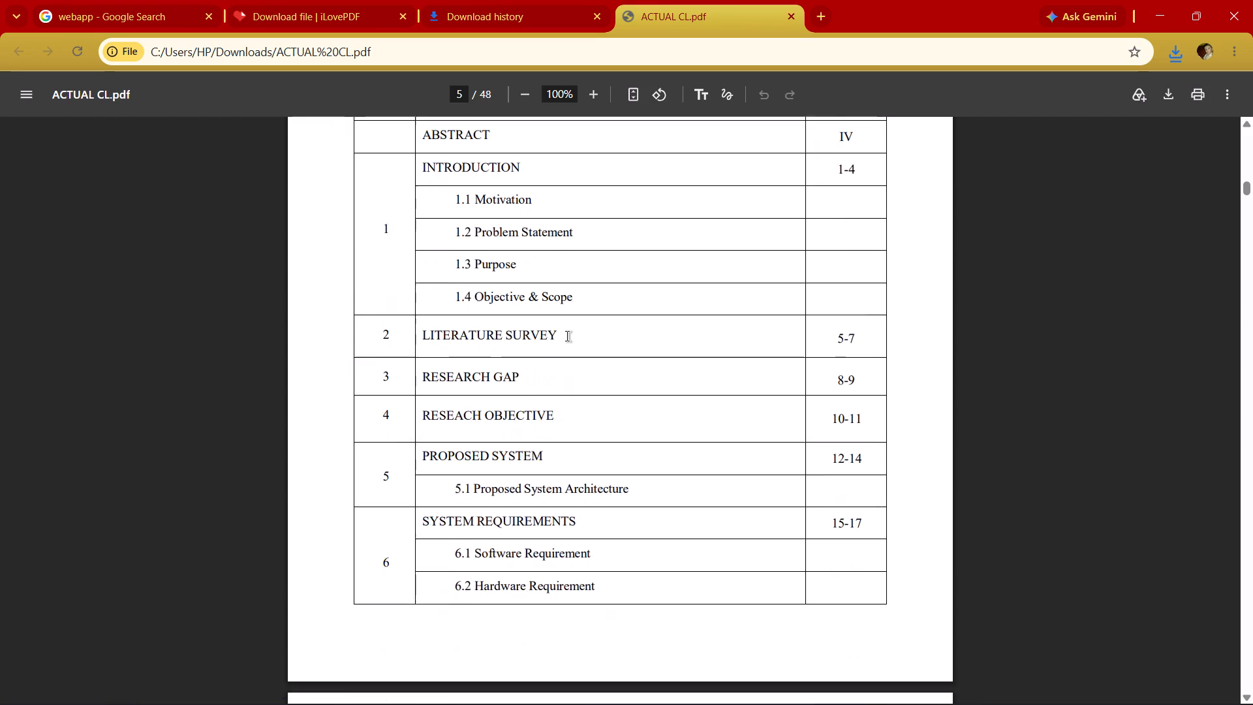
pyautogui.scroll(-5, 567, 336)
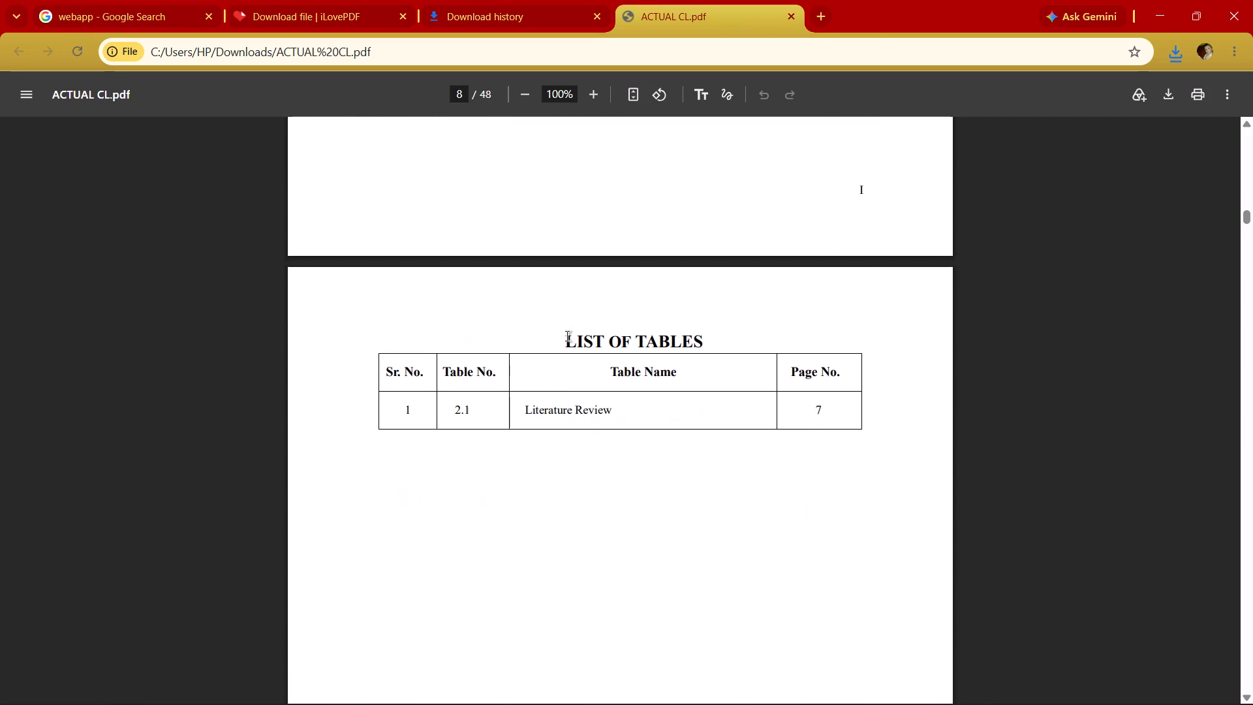
pyautogui.scroll(-2, 567, 336)
pyautogui.scroll(2, 567, 336)
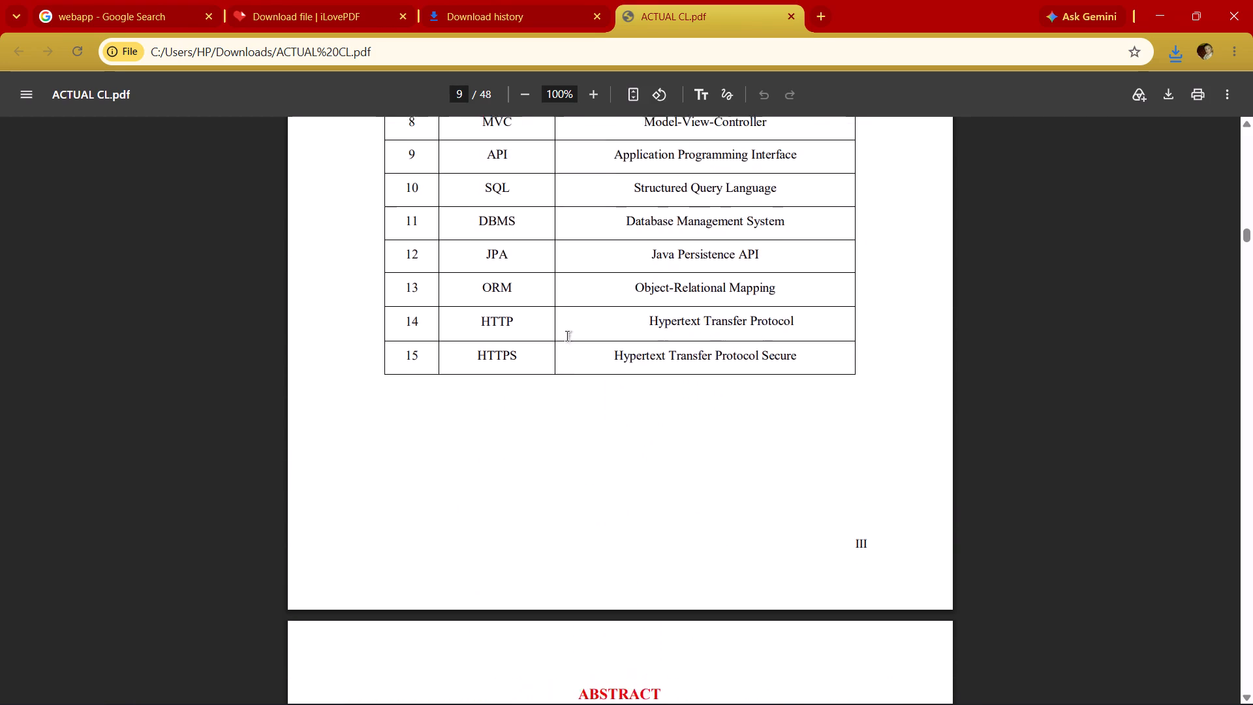
pyautogui.scroll(2, 567, 336)
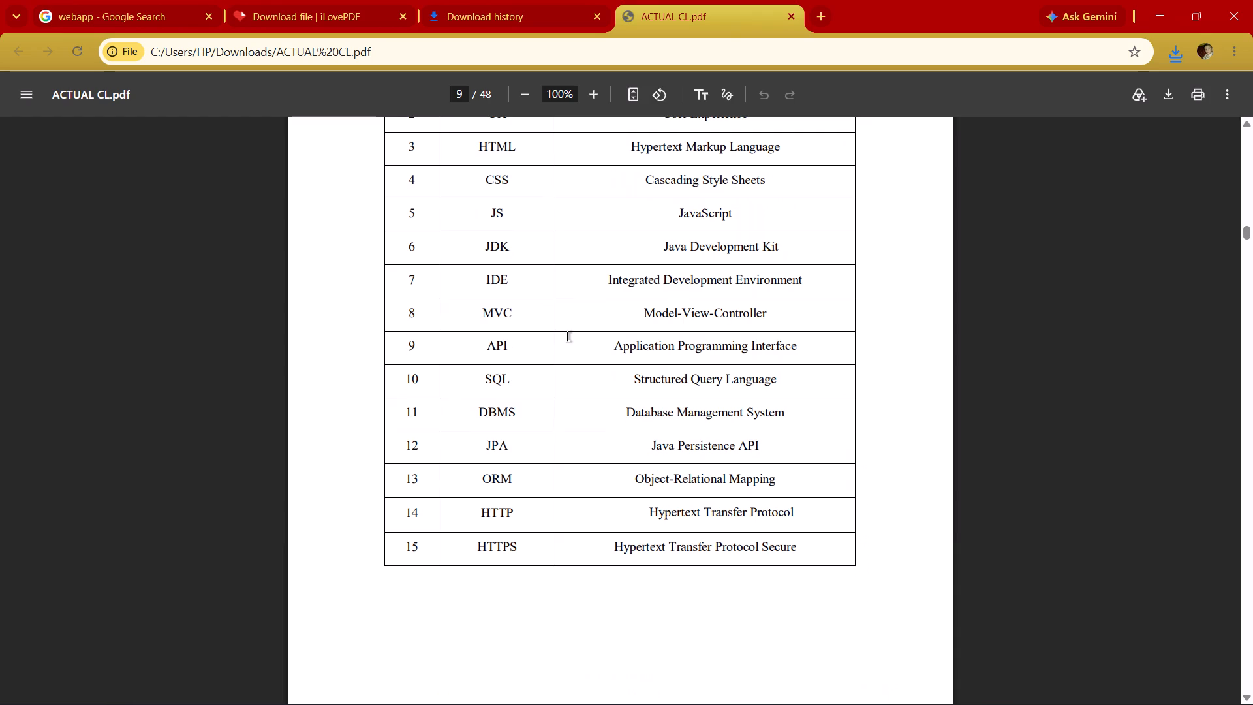
# Check the Abstract page with its keywords and page number in the PDF.
pyautogui.scroll(-7, 567, 336)
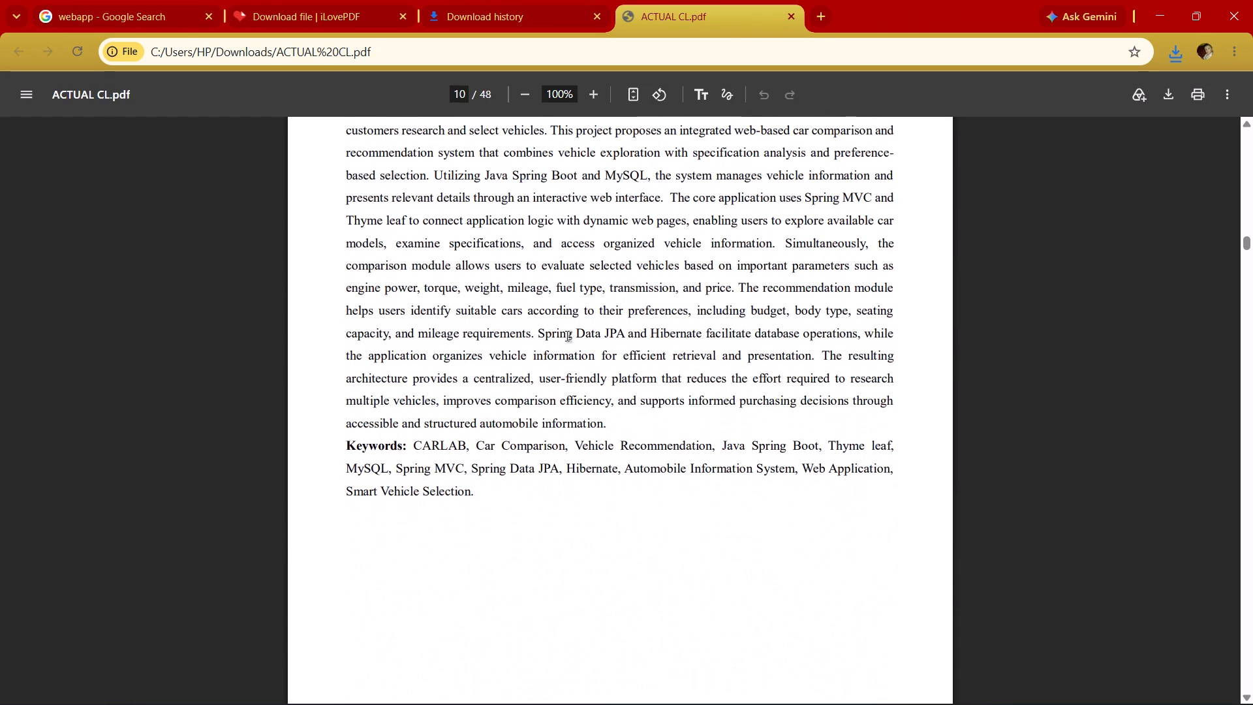
pyautogui.scroll(-2, 567, 336)
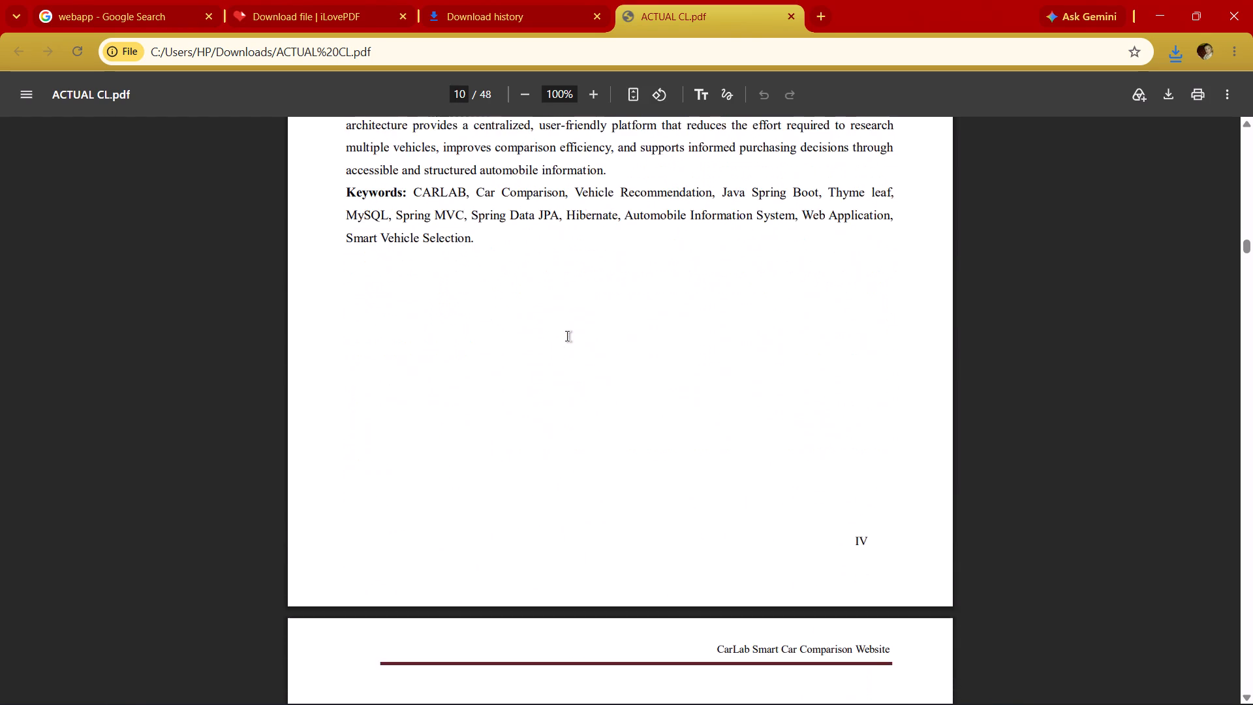
pyautogui.scroll(-3, 567, 336)
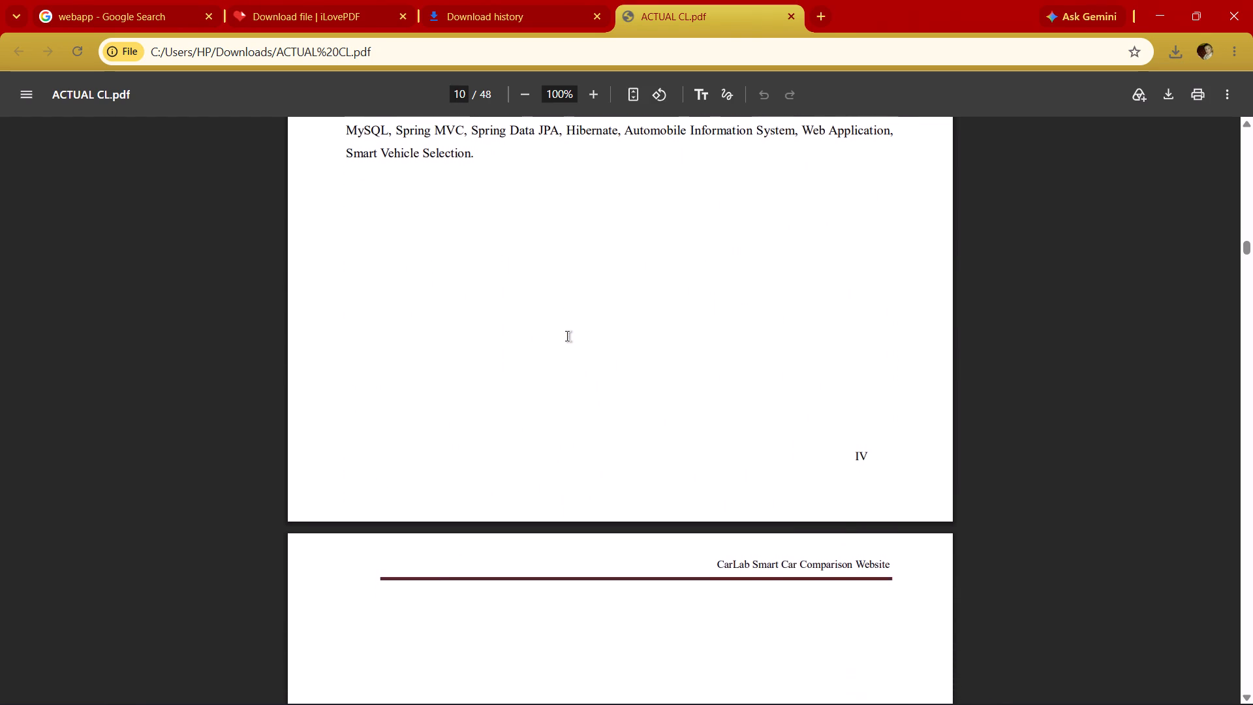
# Check the Chapter 01 title page and the Introduction text in the PDF, including headers, footers and paragraph alignment.
pyautogui.scroll(-4, 567, 336)
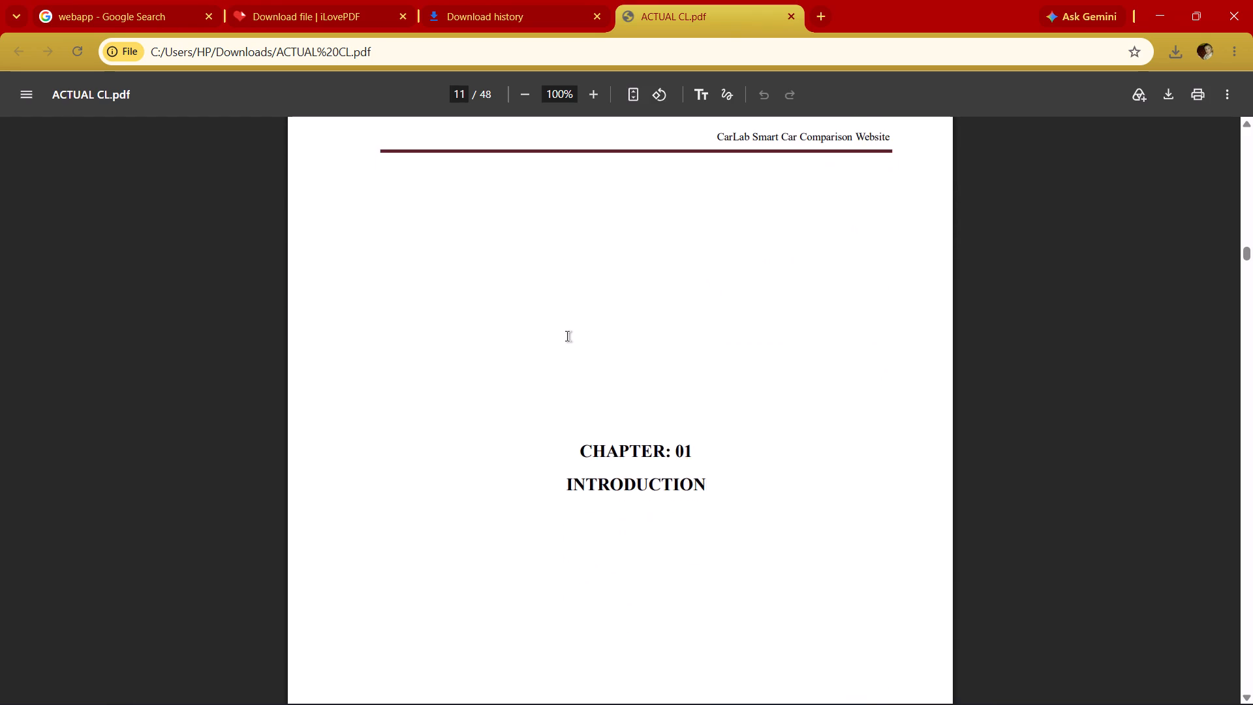
pyautogui.scroll(-1, 567, 336)
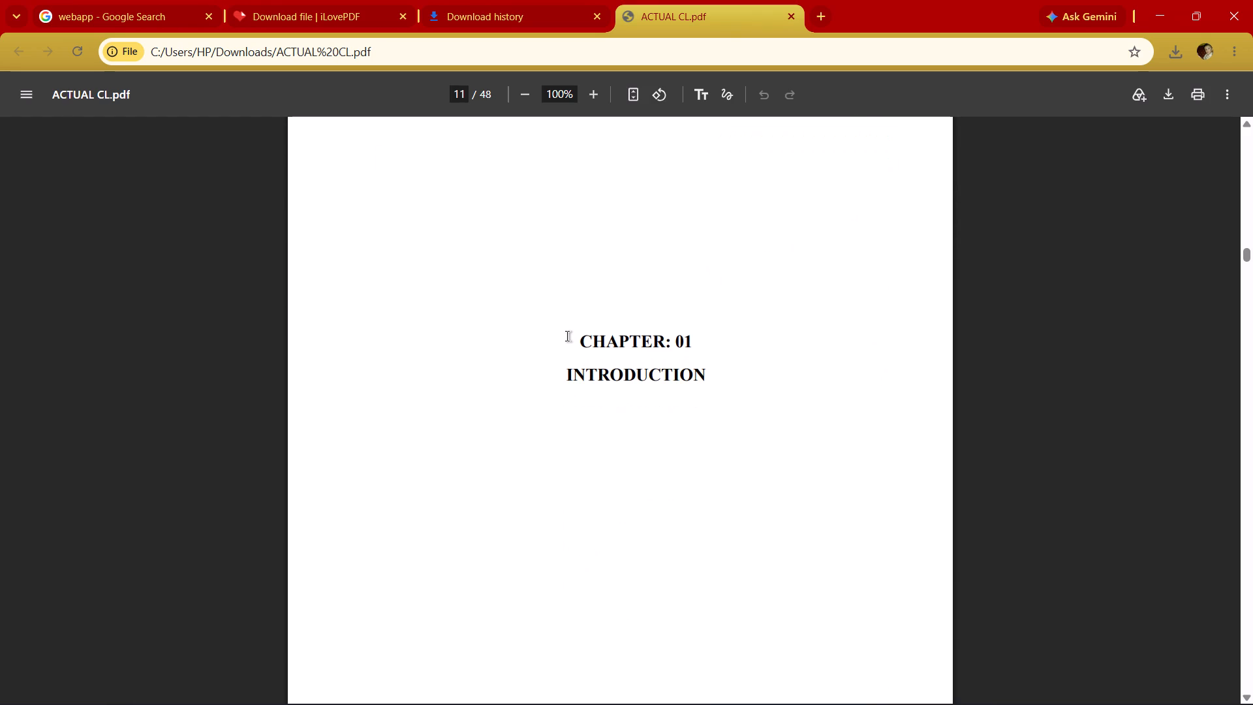
pyautogui.scroll(-2, 567, 336)
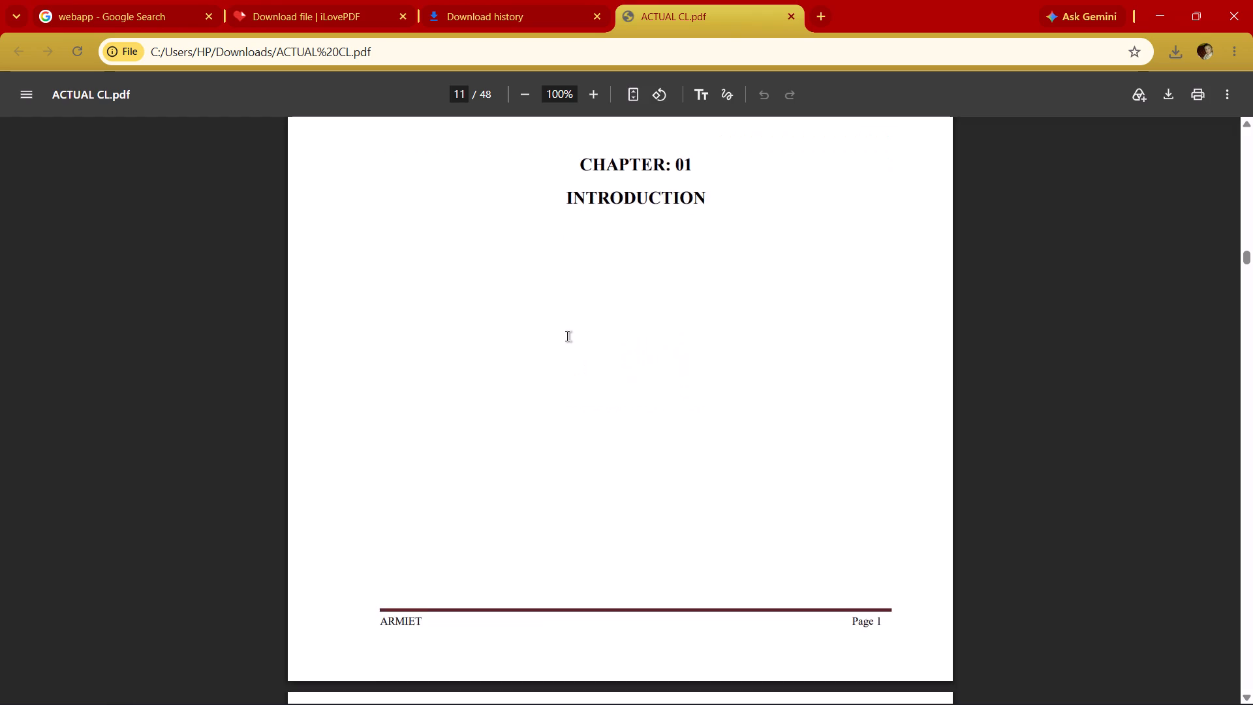
pyautogui.scroll(-3, 567, 336)
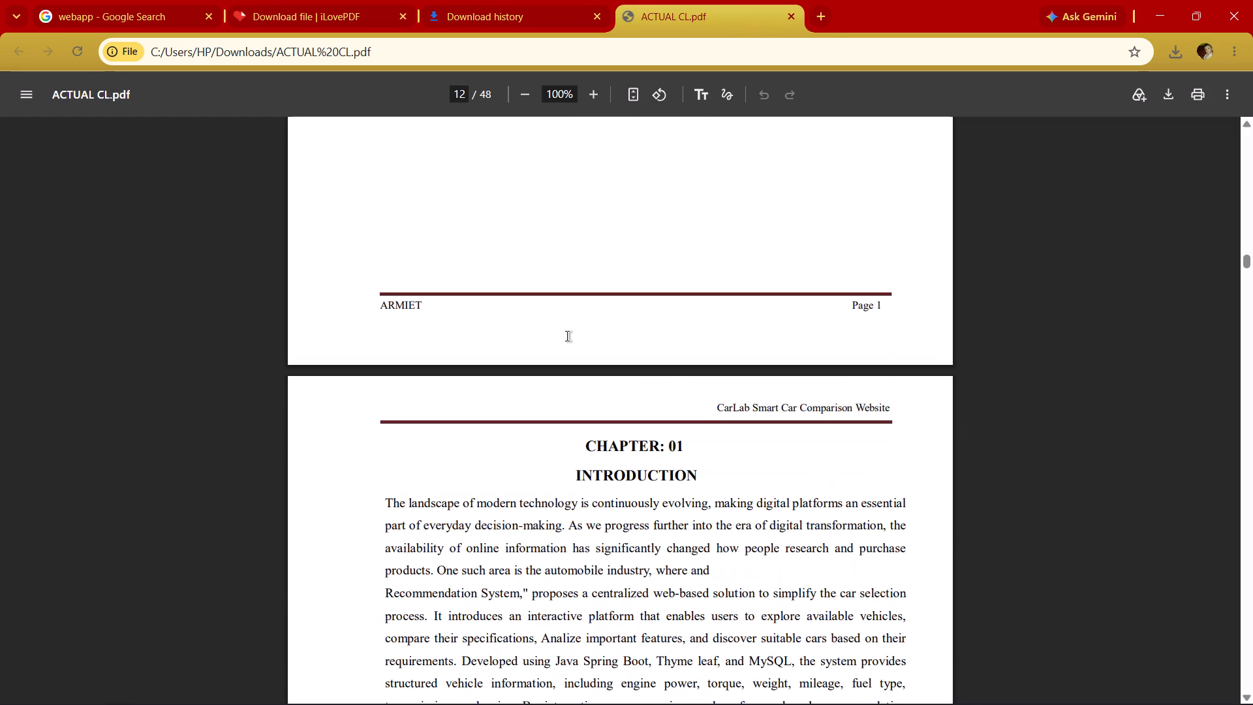
pyautogui.scroll(-1, 567, 336)
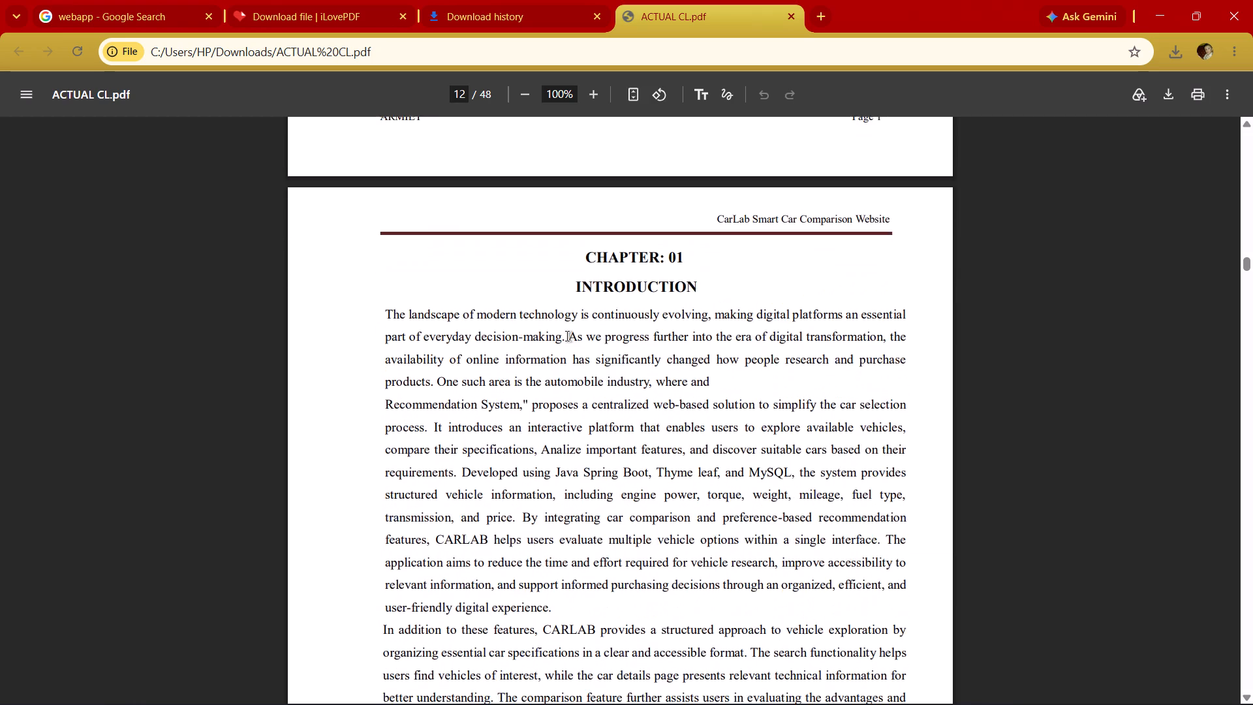
pyautogui.scroll(-1, 567, 336)
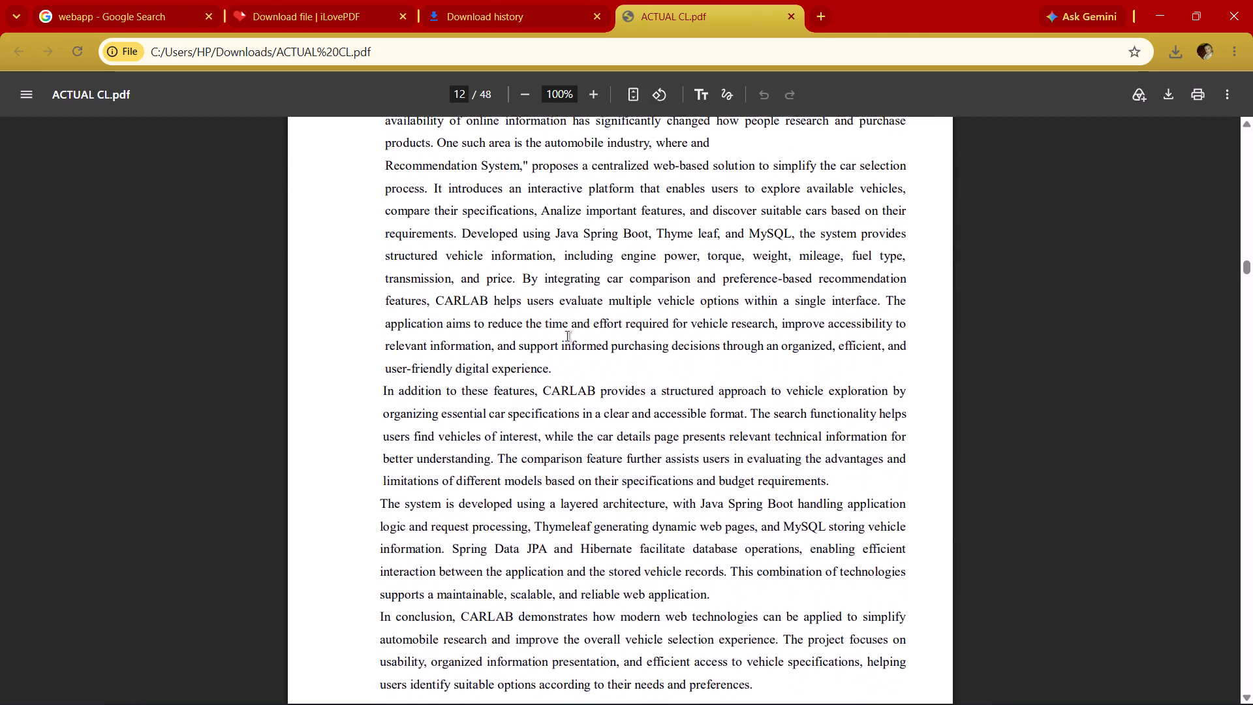
pyautogui.scroll(-1, 567, 336)
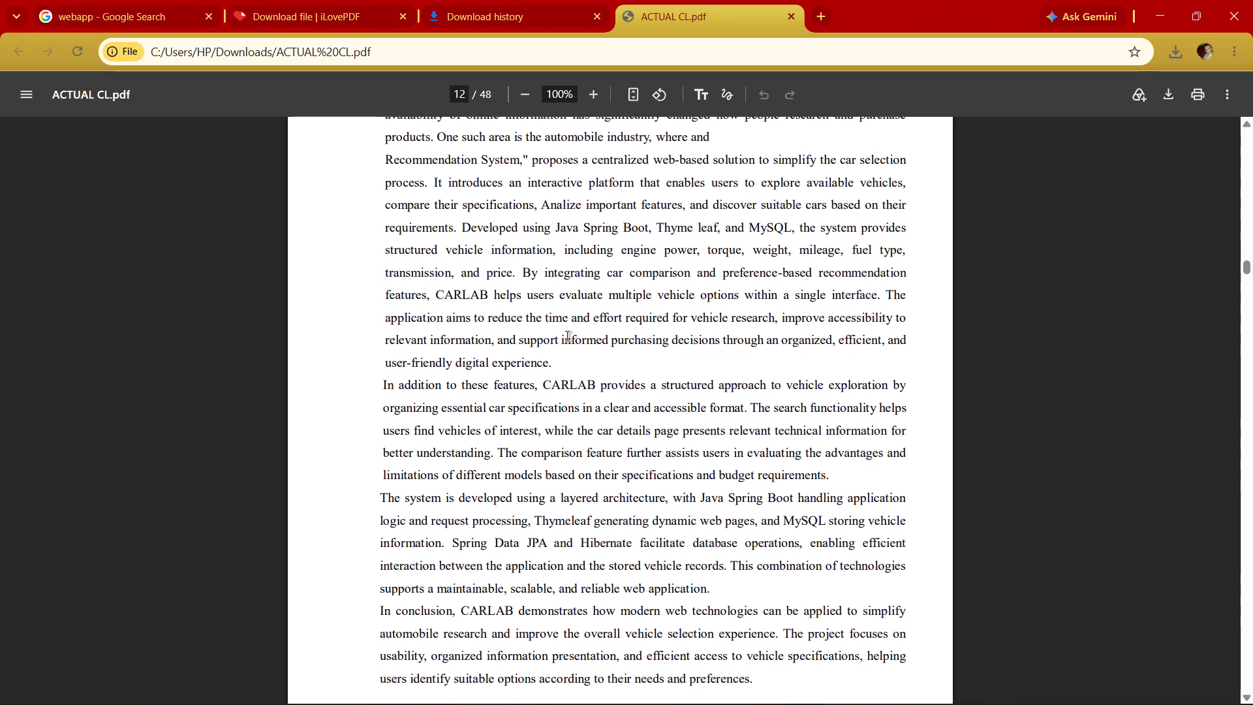
pyautogui.scroll(-1, 567, 336)
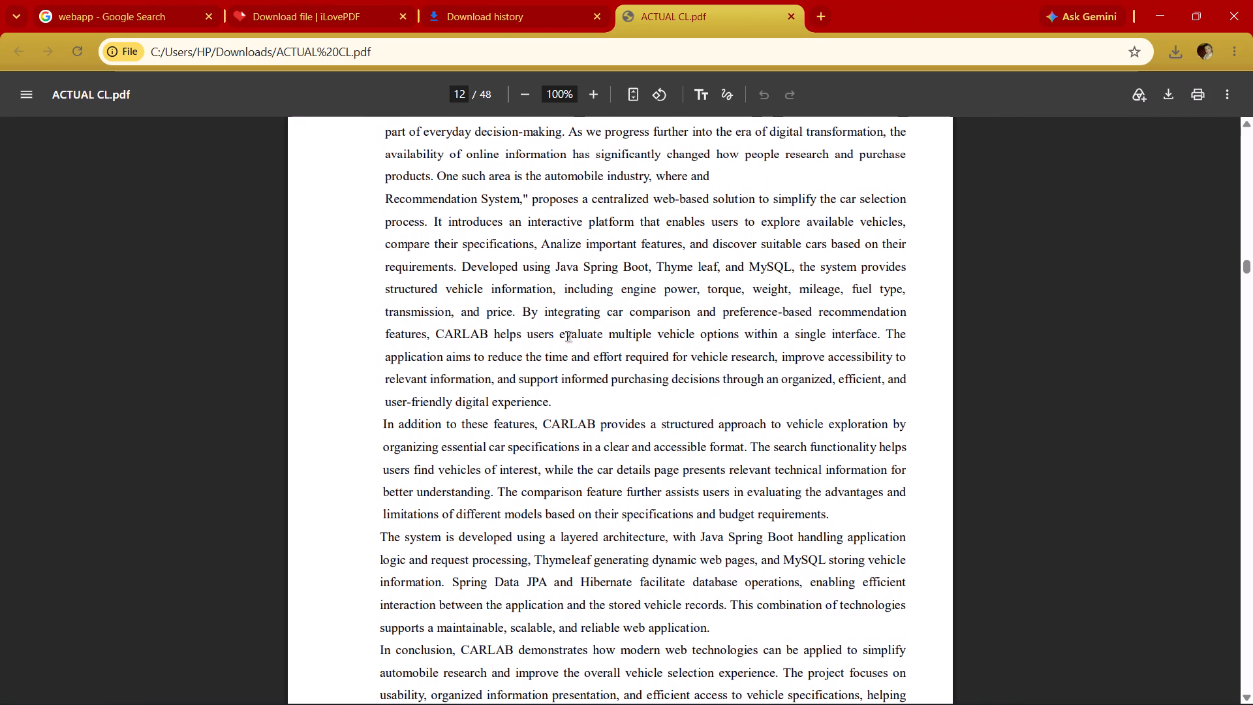
pyautogui.scroll(-2, 567, 336)
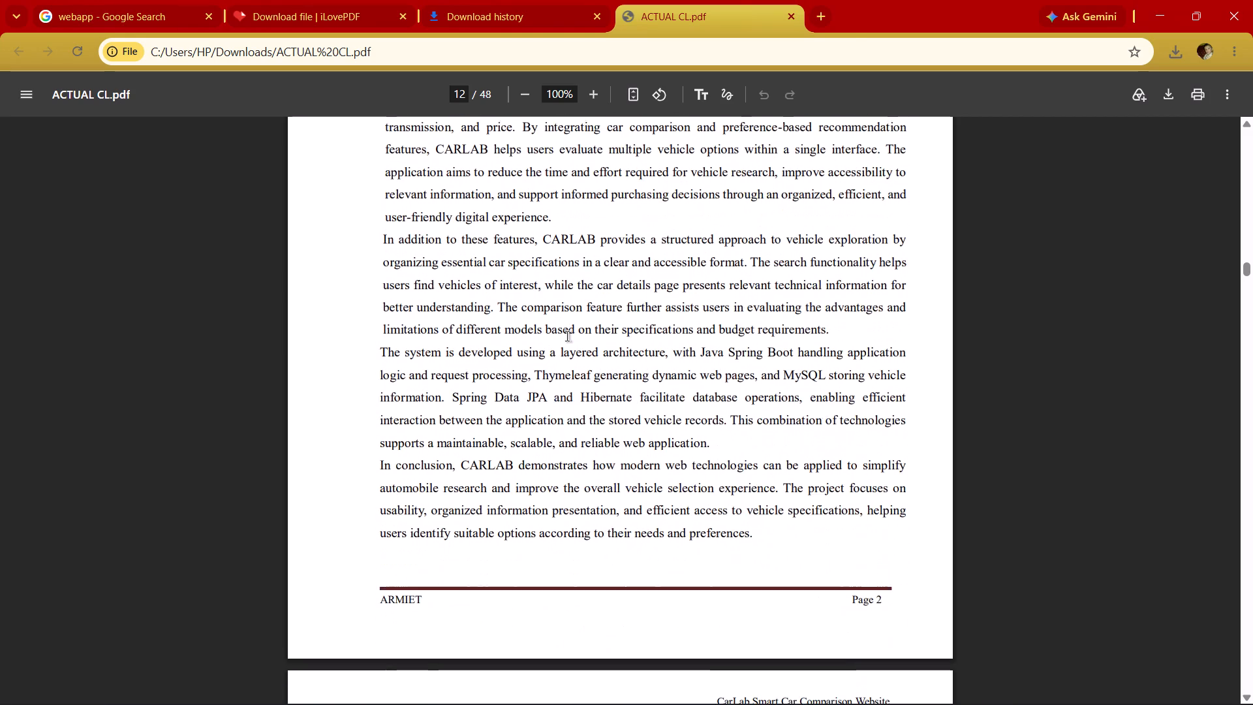
# Review the remaining Chapter 01 sections of the PDF, including 1.2 Problem Statement and 1.3 Purpose.
pyautogui.scroll(-4, 567, 336)
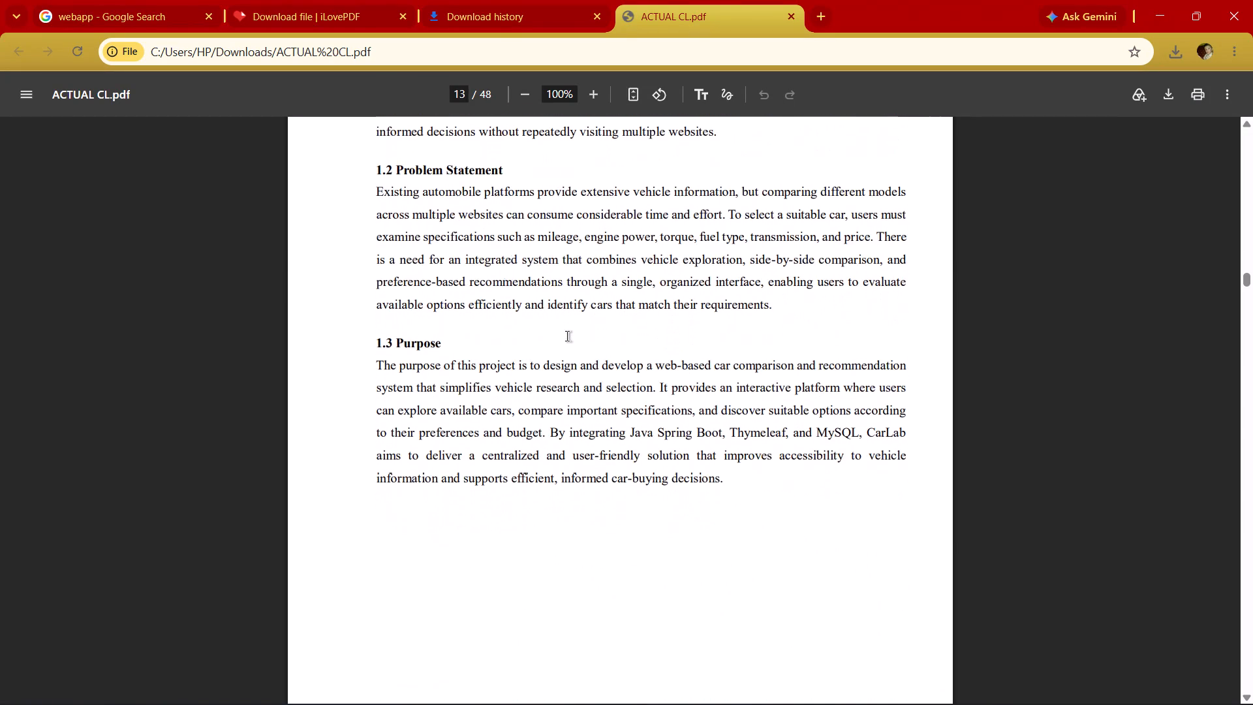
pyautogui.scroll(-8, 567, 336)
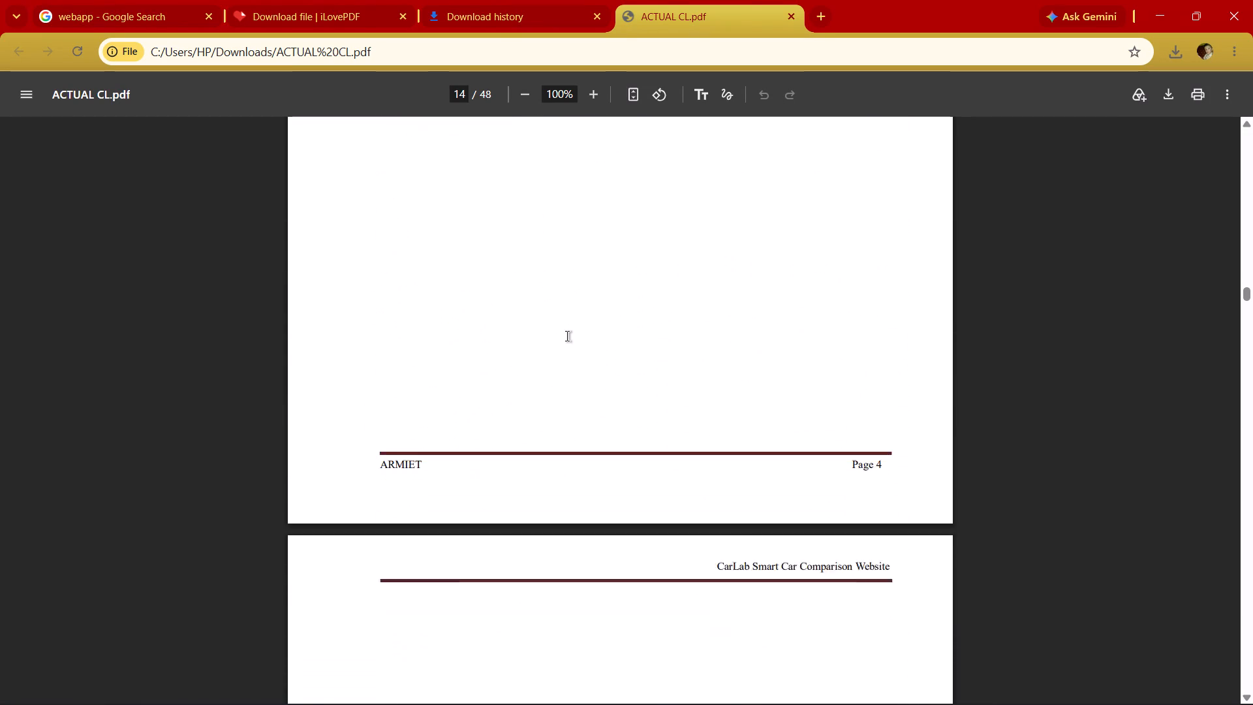
# Examine the Literature Review chapter in the PDF, including its title page, body text and Table 2.1.
pyautogui.scroll(-4, 567, 336)
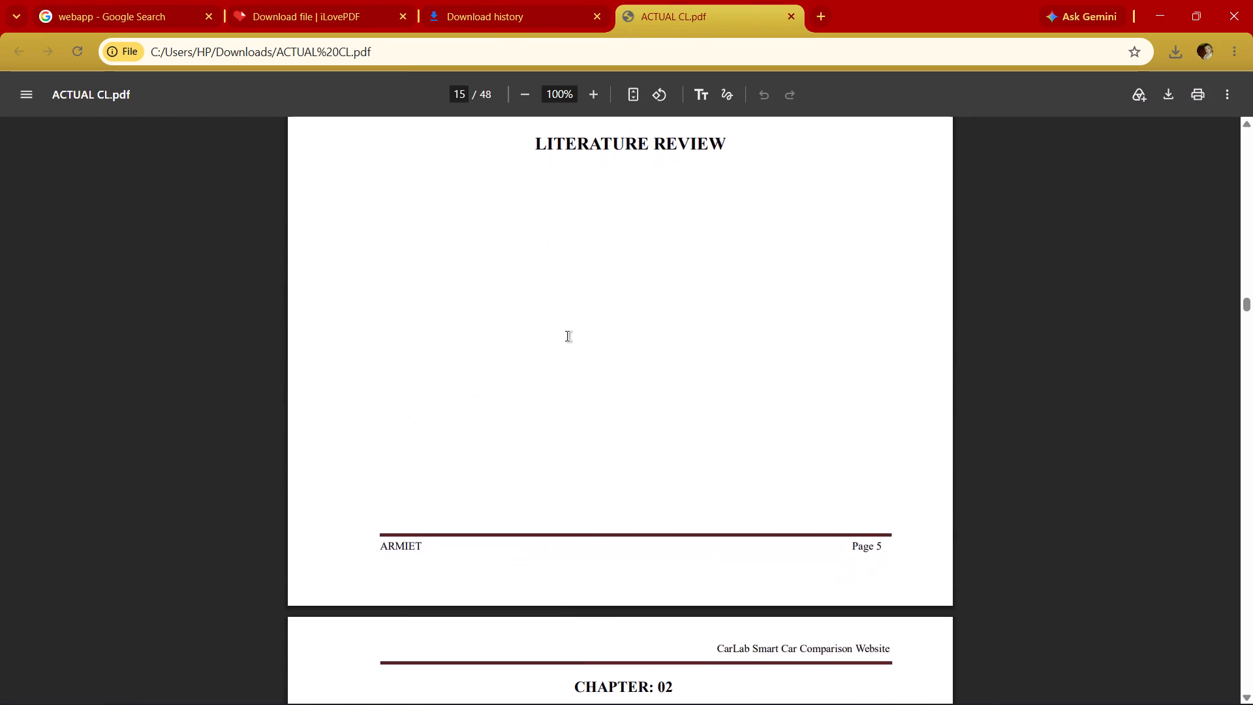
pyautogui.scroll(-4, 567, 336)
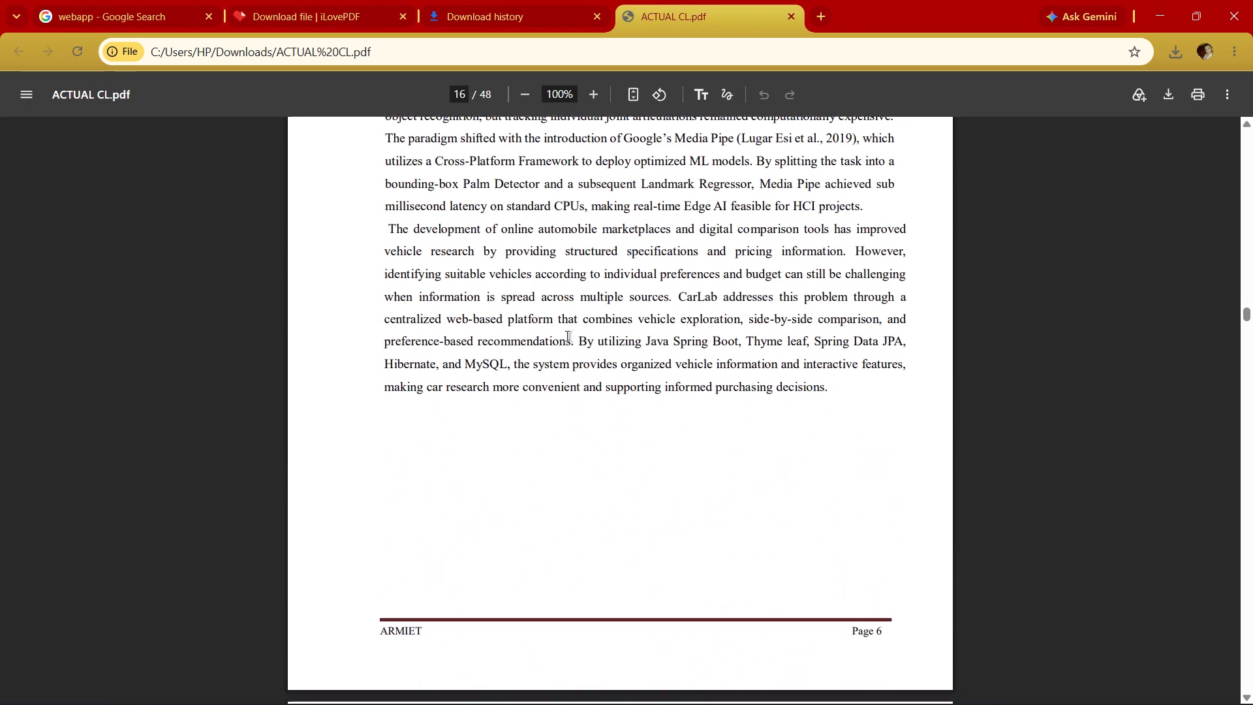
pyautogui.scroll(-4, 567, 336)
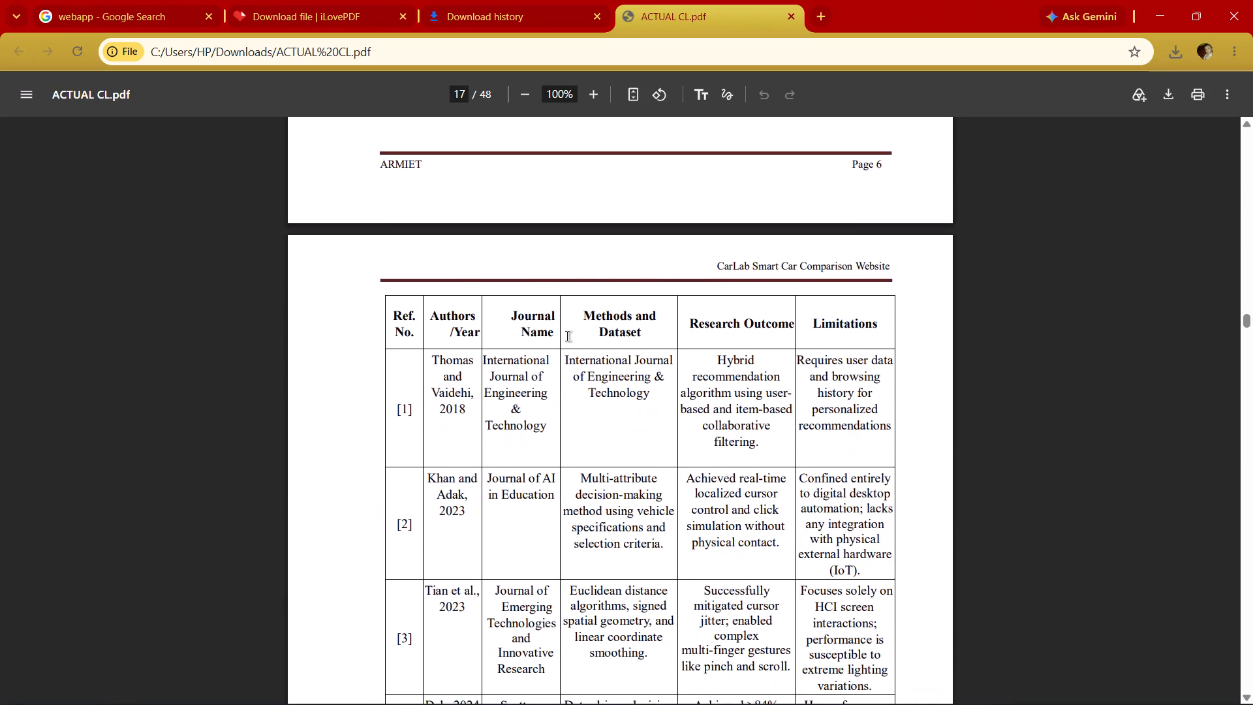
pyautogui.scroll(-3, 567, 336)
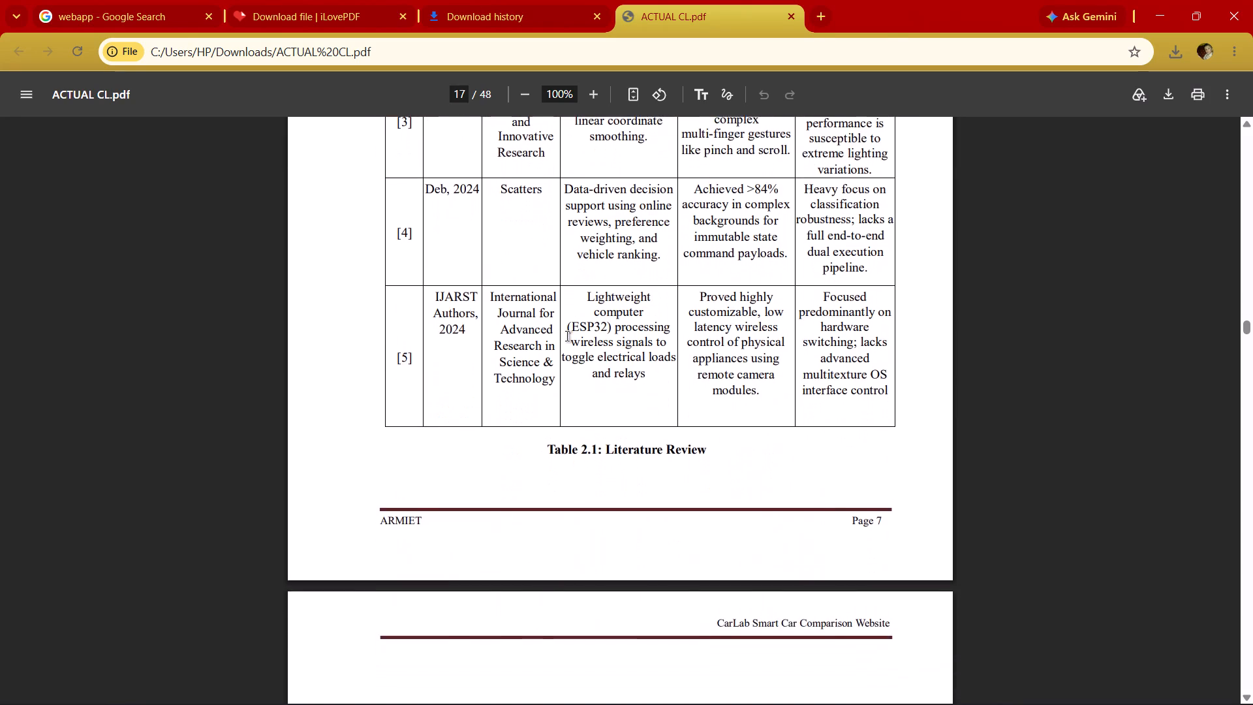
pyautogui.scroll(-2, 567, 336)
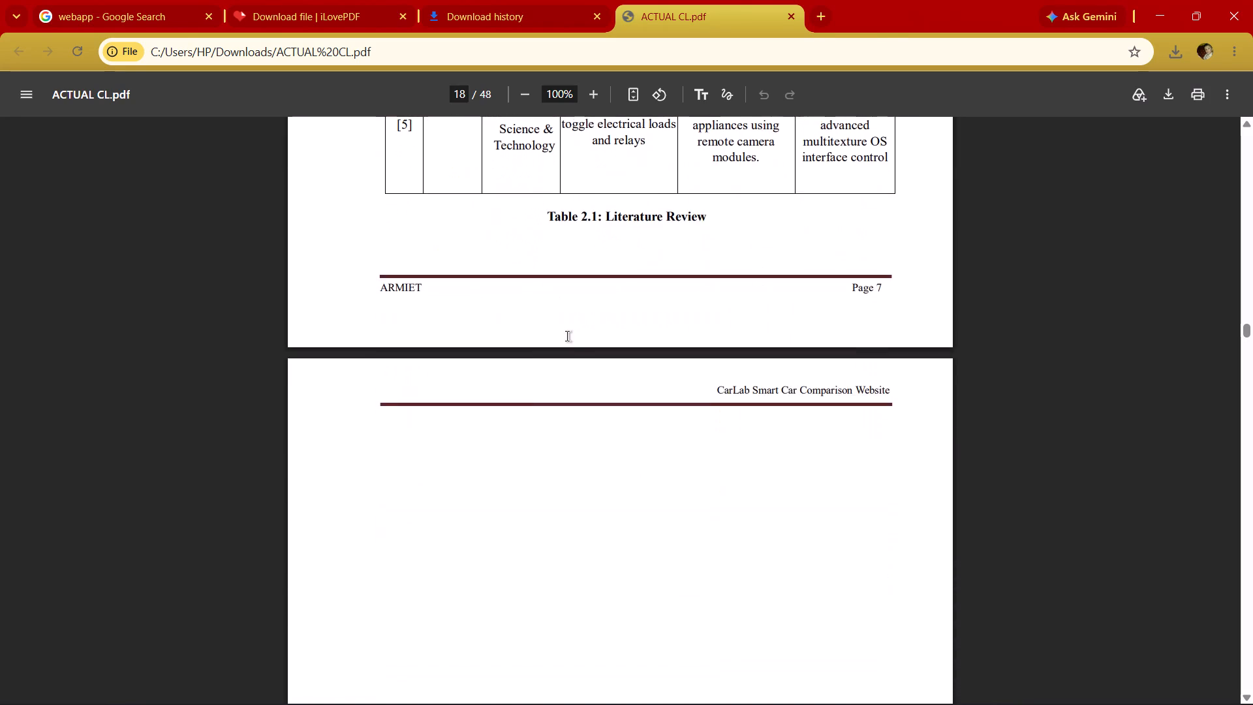
# Review the PDF pages from the research-gap bullets through Research Objectives and Proposed Methodology, up to the Chapter 06 title page.
pyautogui.scroll(-4, 567, 336)
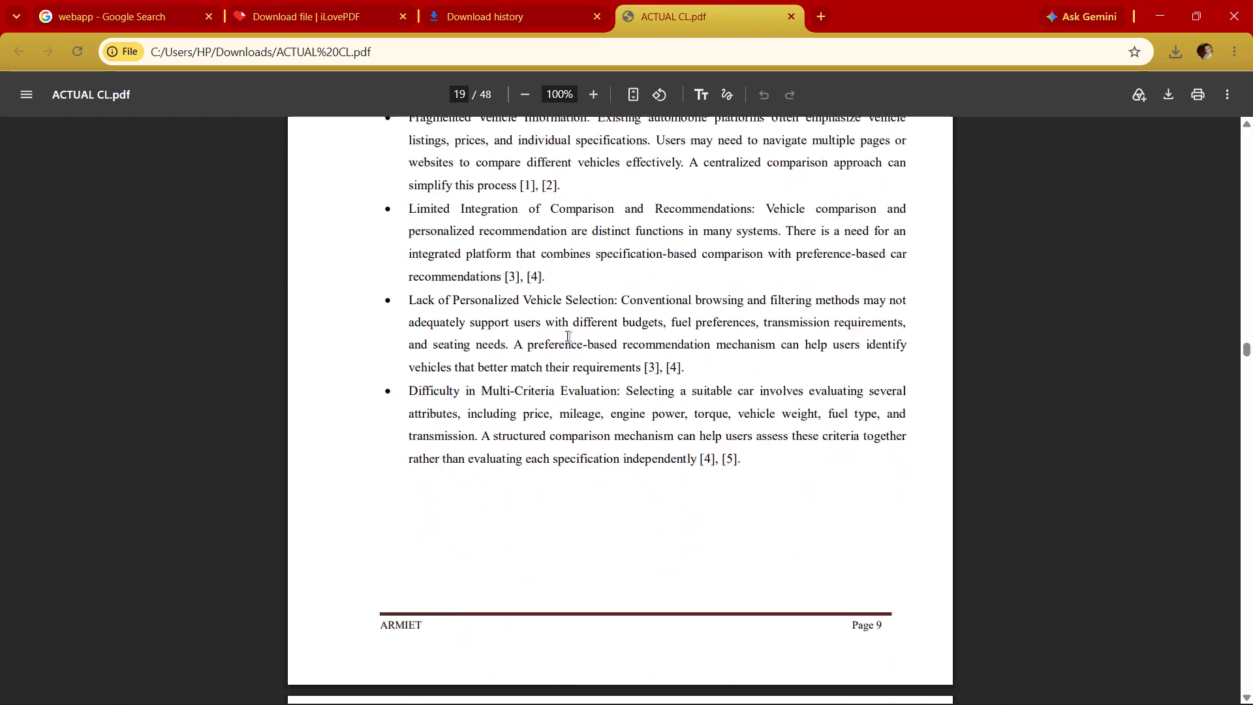
pyautogui.scroll(-4, 567, 336)
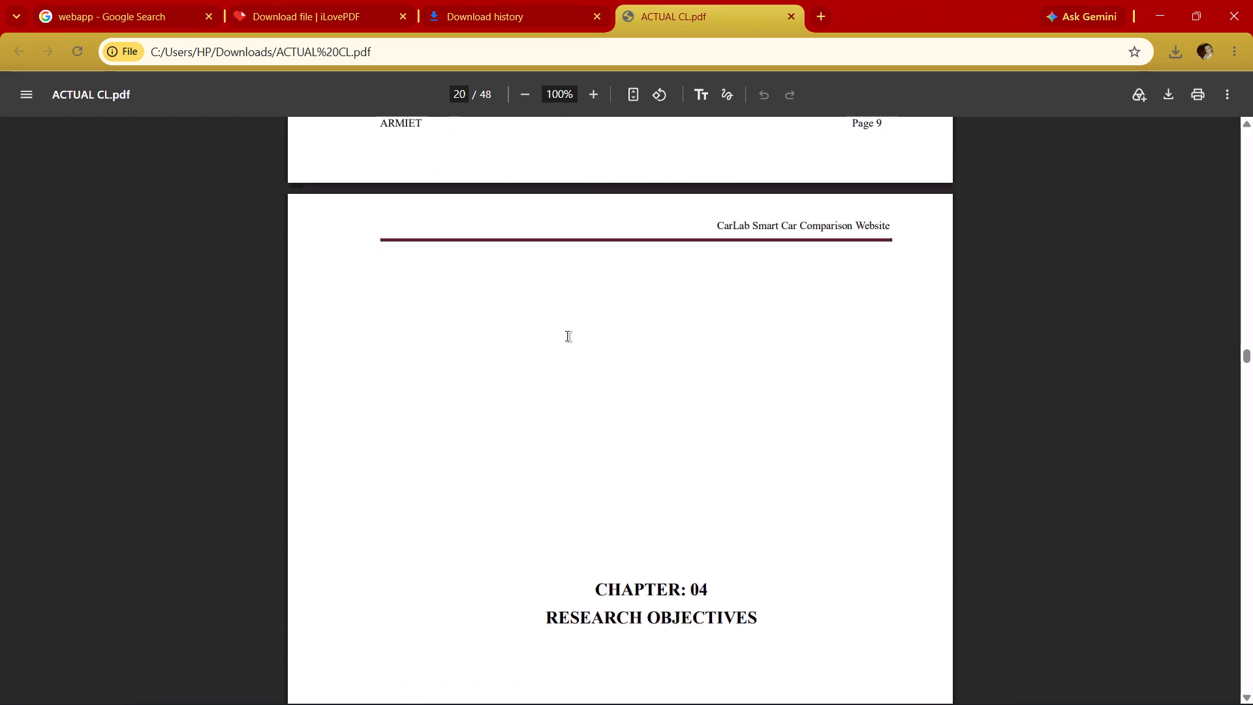
pyautogui.scroll(-5, 567, 336)
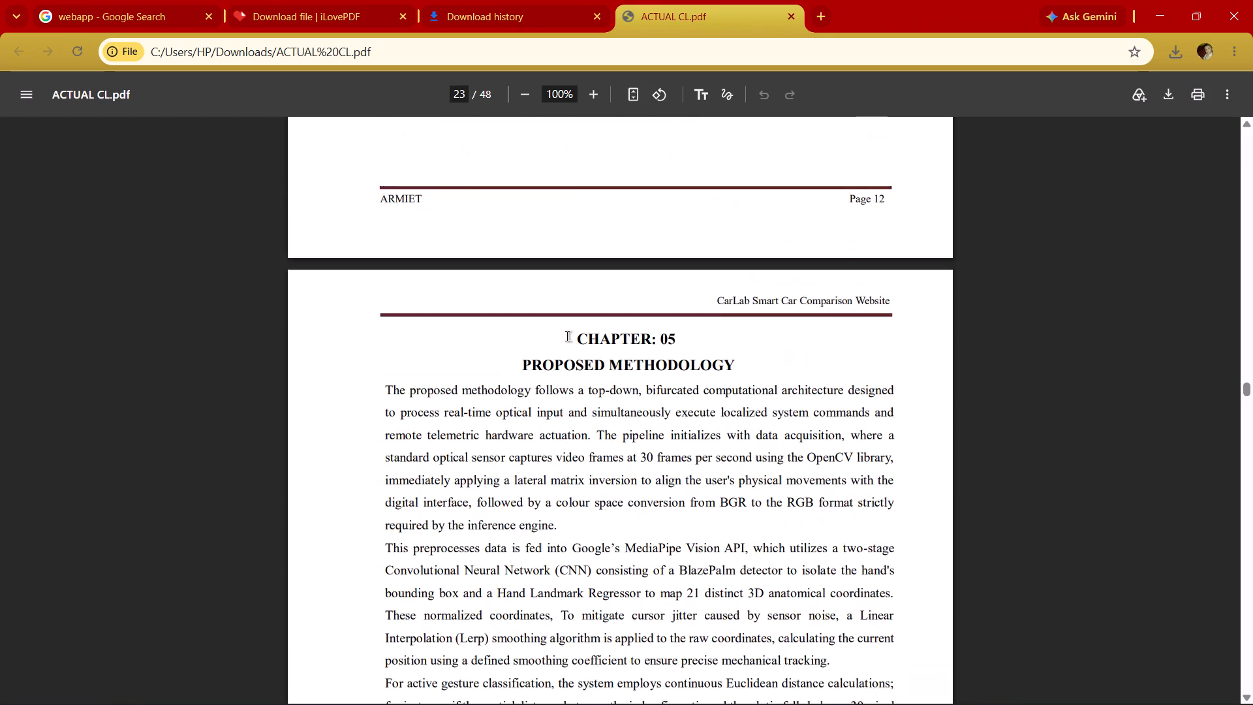
pyautogui.scroll(-4, 567, 336)
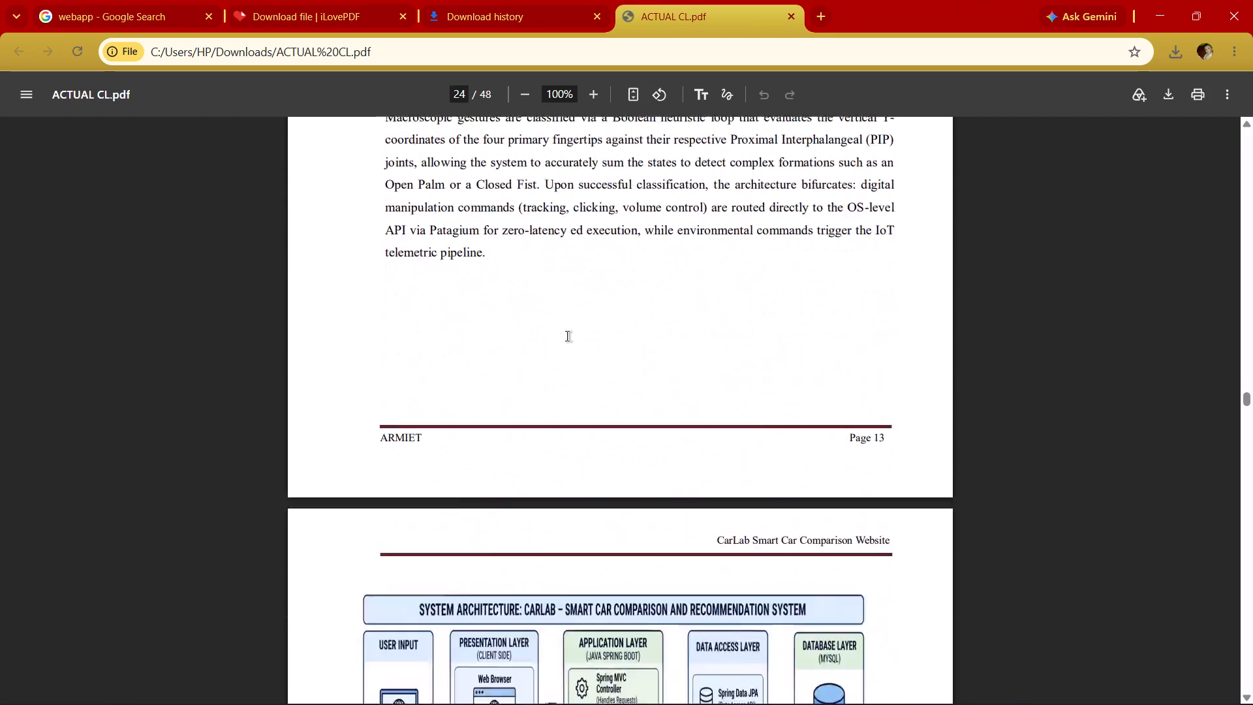
pyautogui.scroll(-5, 567, 336)
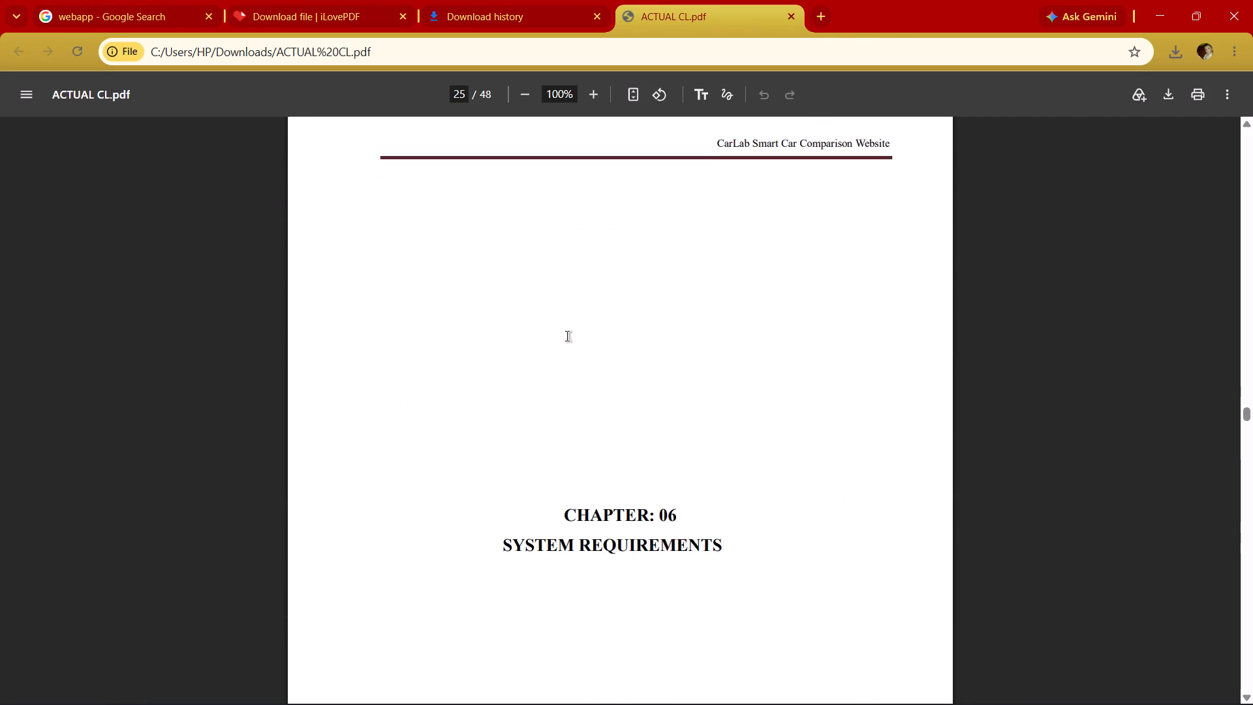
# Check the System Requirements pages, the Fig. 7.1 system design diagram and the layer theory sections in the PDF.
pyautogui.scroll(-7, 567, 336)
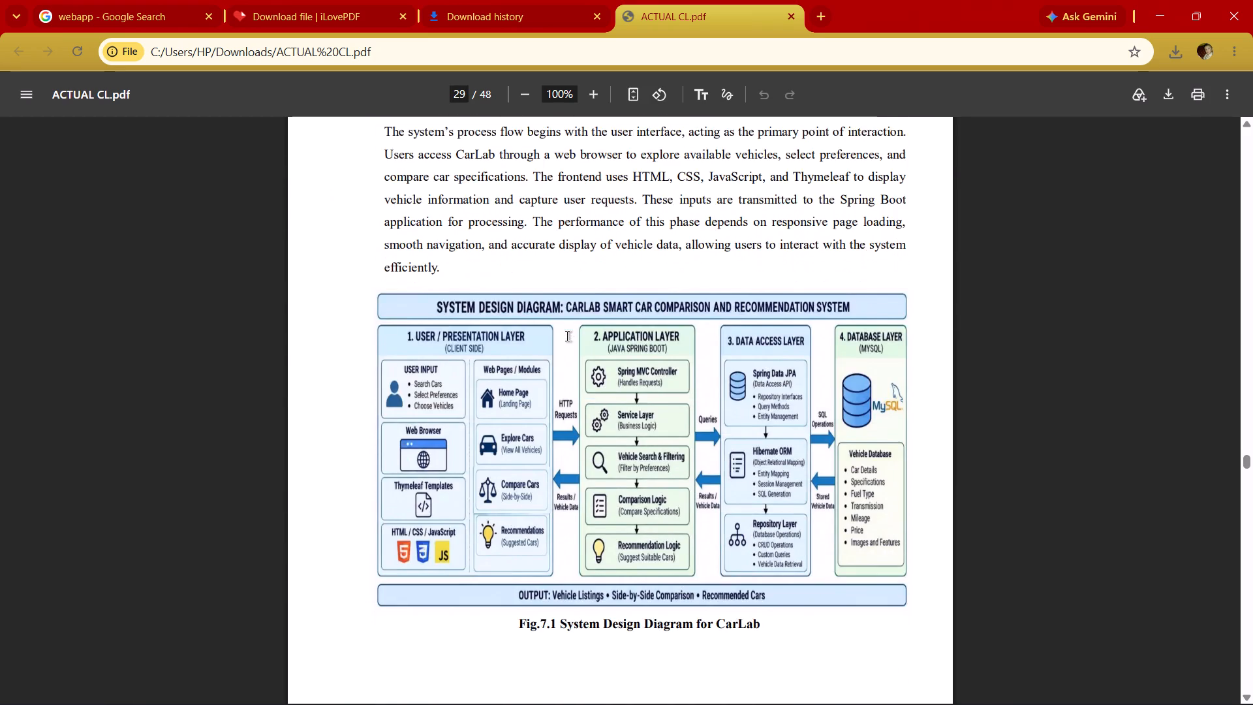
pyautogui.scroll(-5, 567, 336)
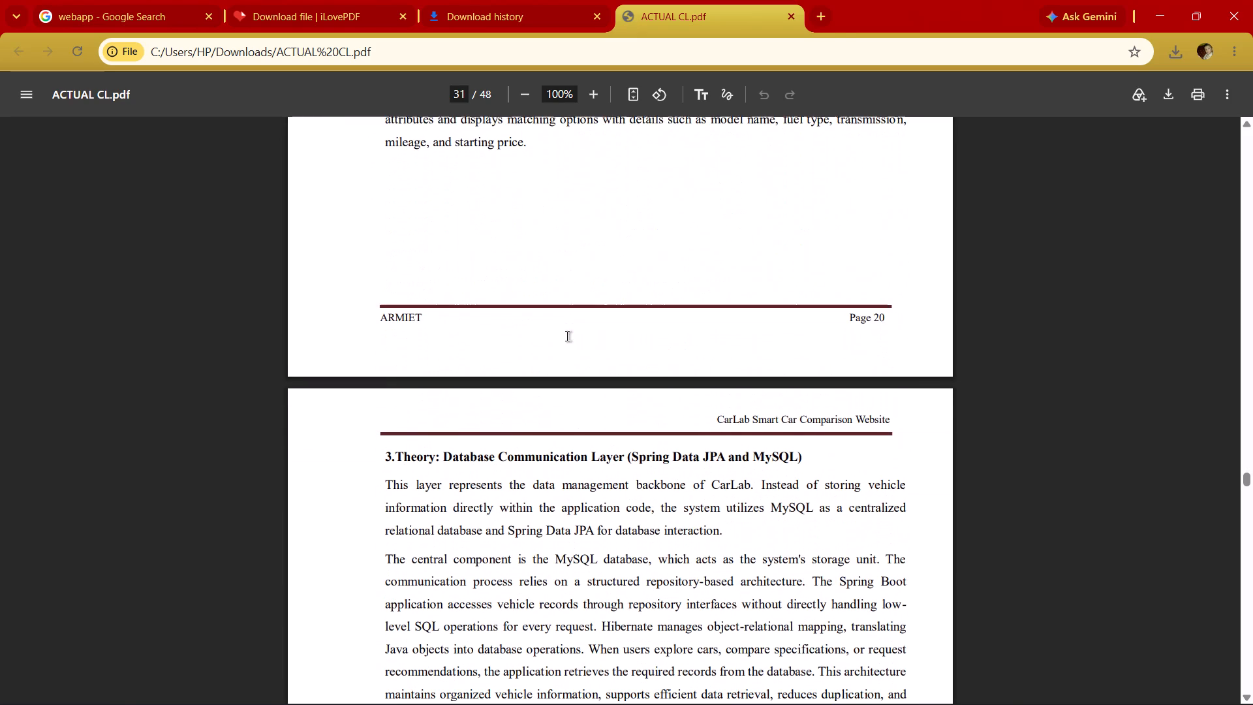
pyautogui.scroll(-3, 567, 336)
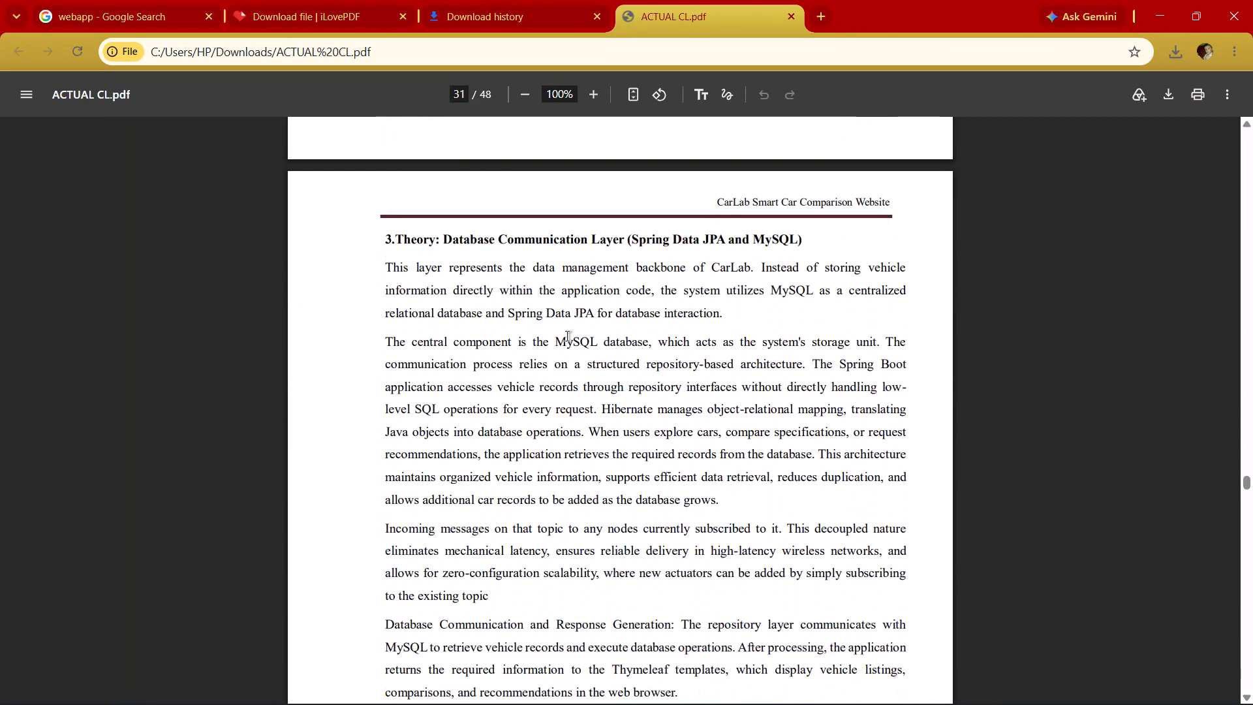
pyautogui.scroll(-10, 567, 336)
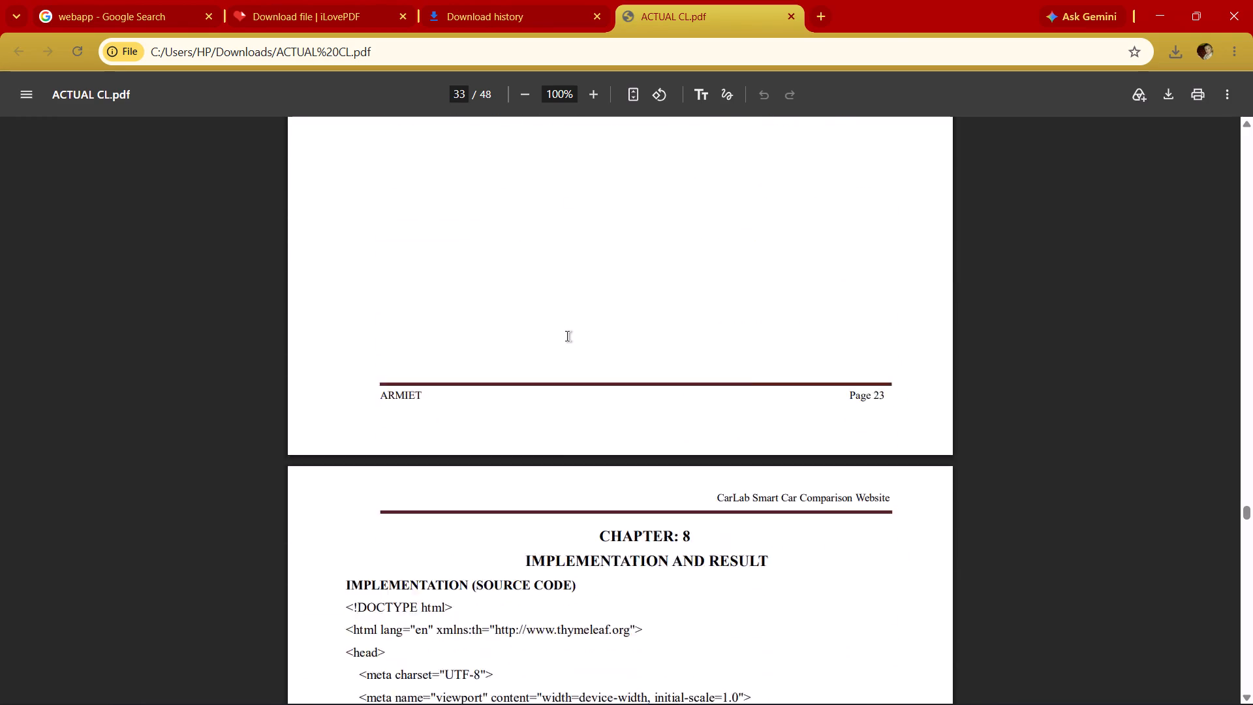
# Review Chapter 8 of the PDF, covering the source code listing, website screenshots with captions, and section 8.2 results.
pyautogui.scroll(-3, 567, 336)
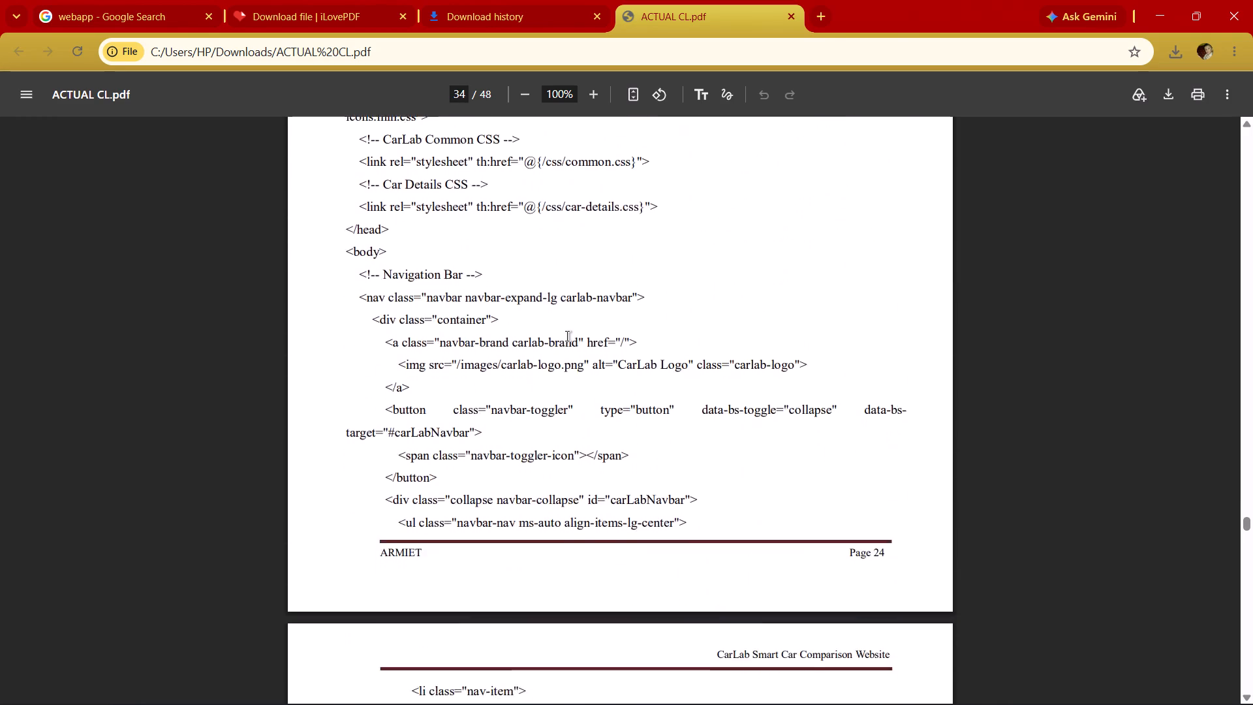
pyautogui.scroll(-4, 567, 336)
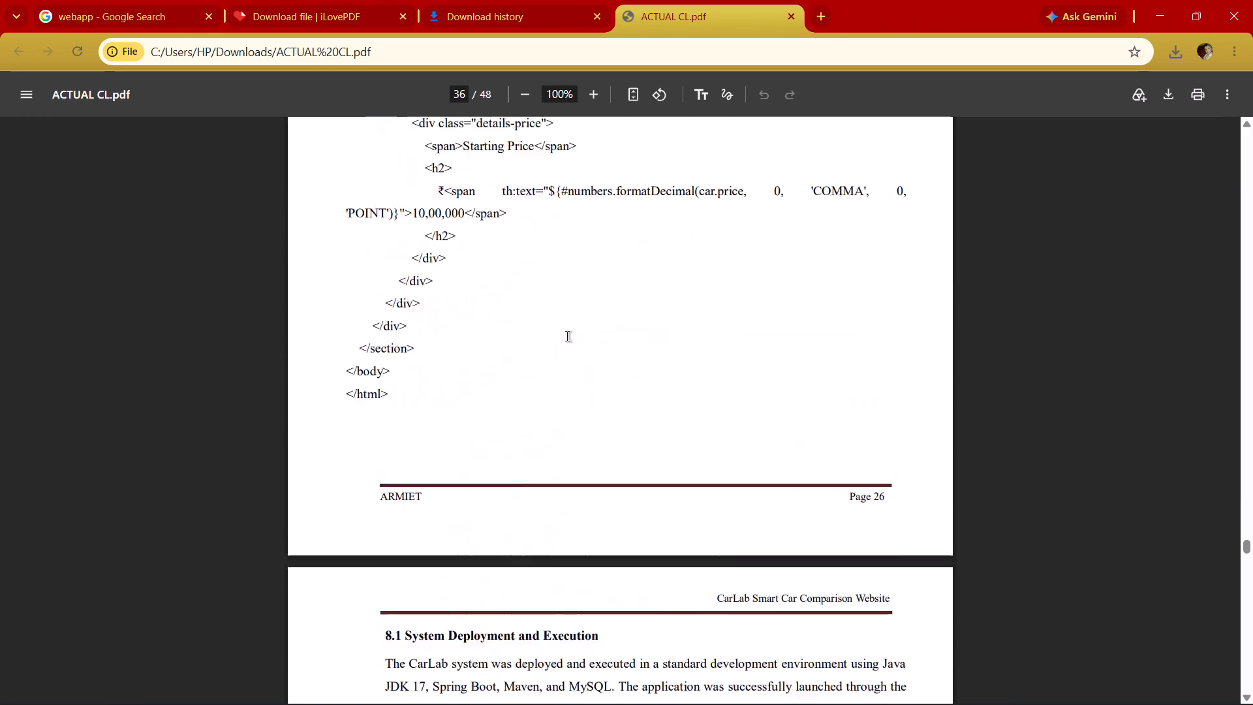
pyautogui.scroll(-6, 567, 336)
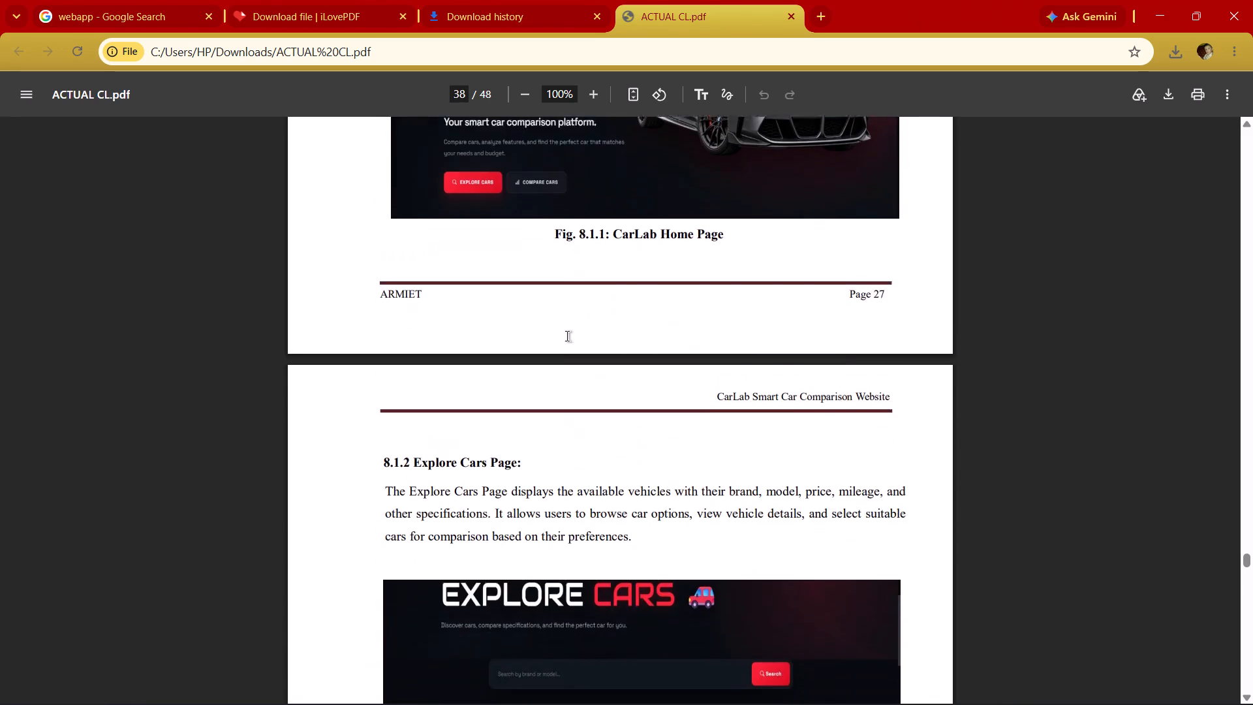
pyautogui.scroll(-5, 567, 336)
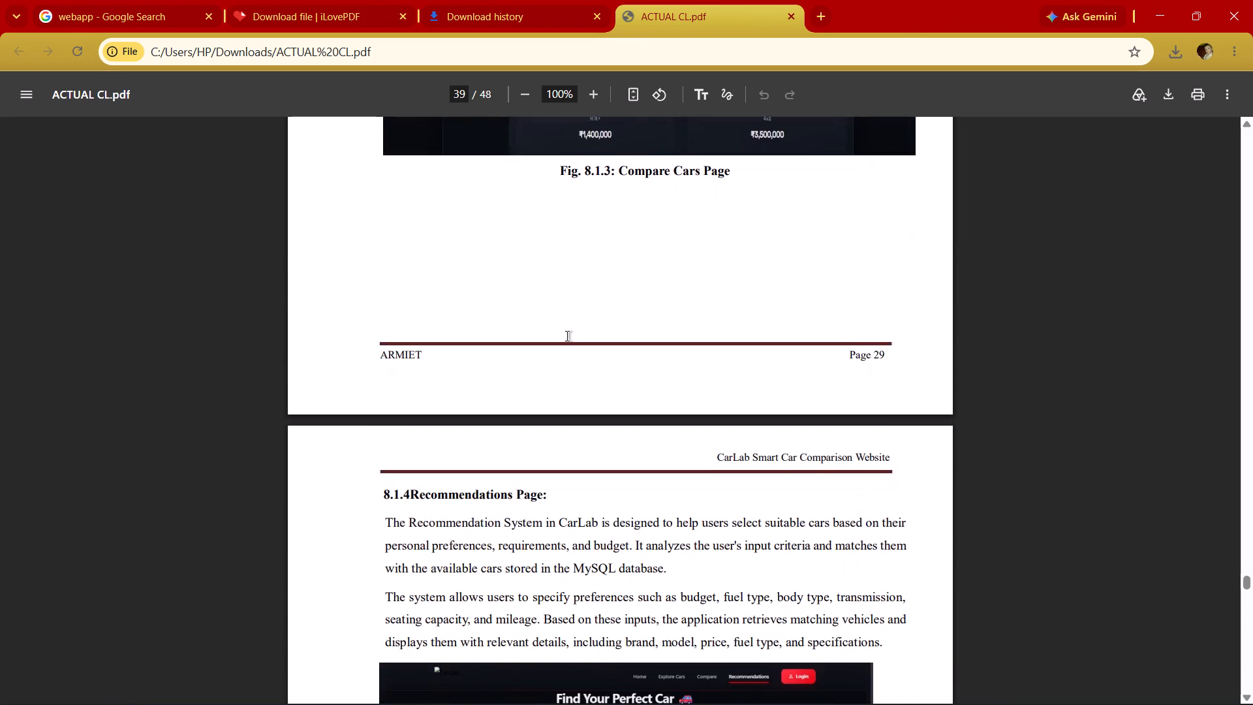
pyautogui.scroll(-5, 567, 336)
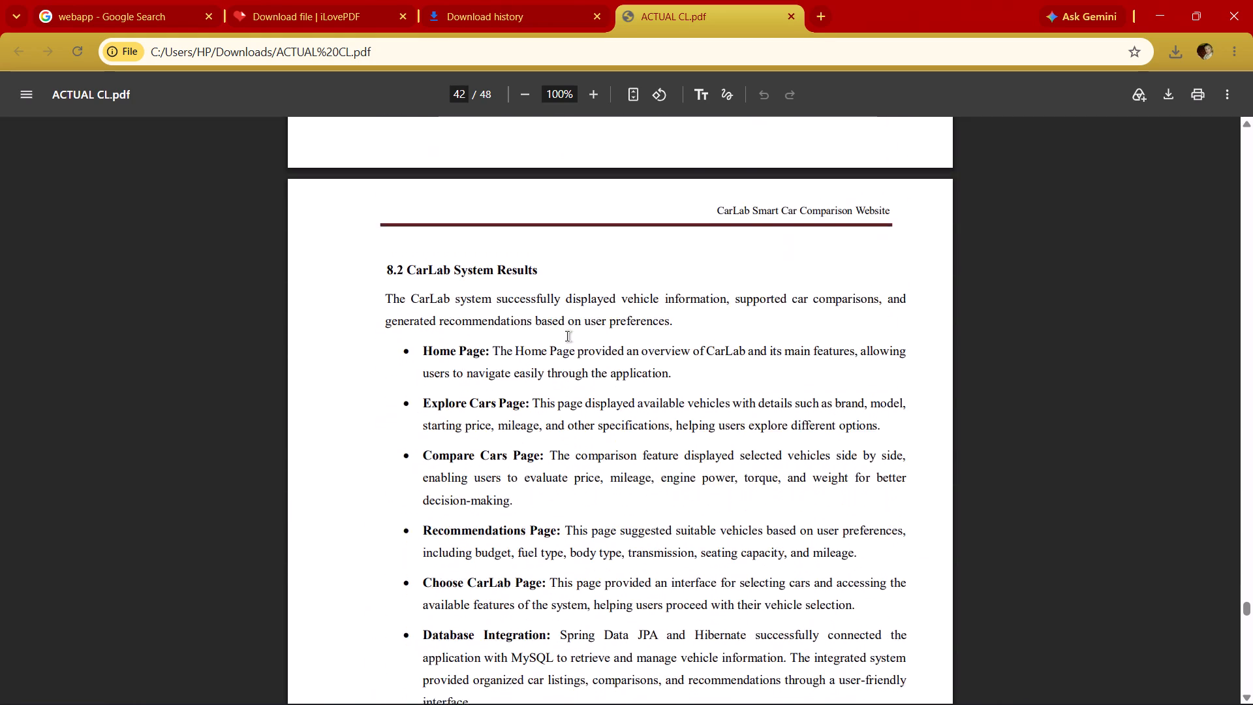
# Check the closing pages of the PDF, from the end of Chapter 8 through the Conclusion to the last references.
pyautogui.scroll(-3, 567, 336)
pyautogui.scroll(3, 567, 336)
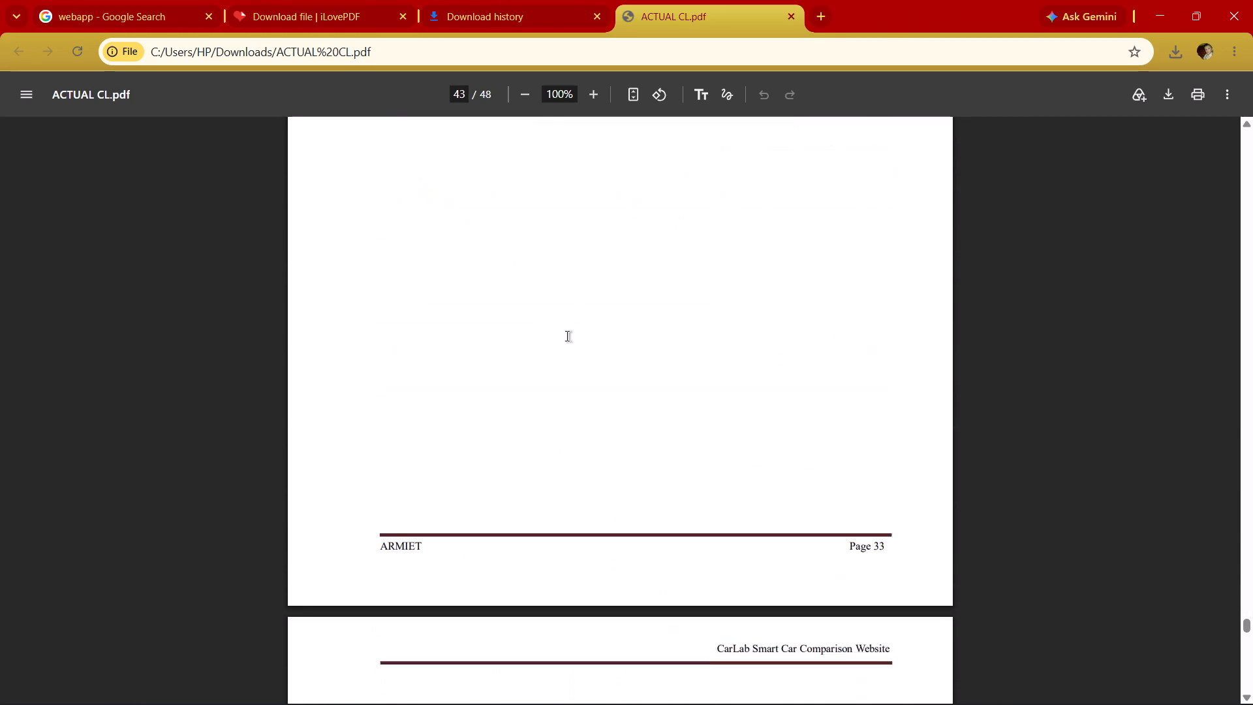
pyautogui.scroll(2, 567, 336)
pyautogui.scroll(-9, 567, 336)
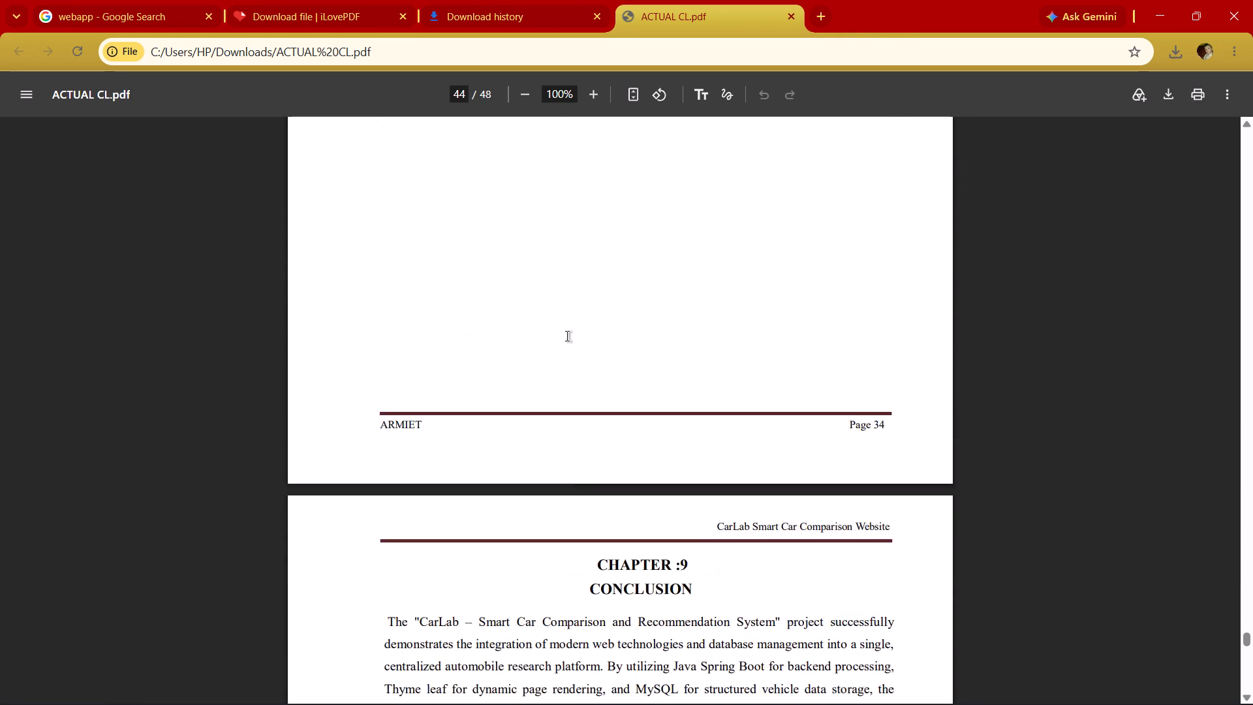
pyautogui.scroll(-7, 567, 336)
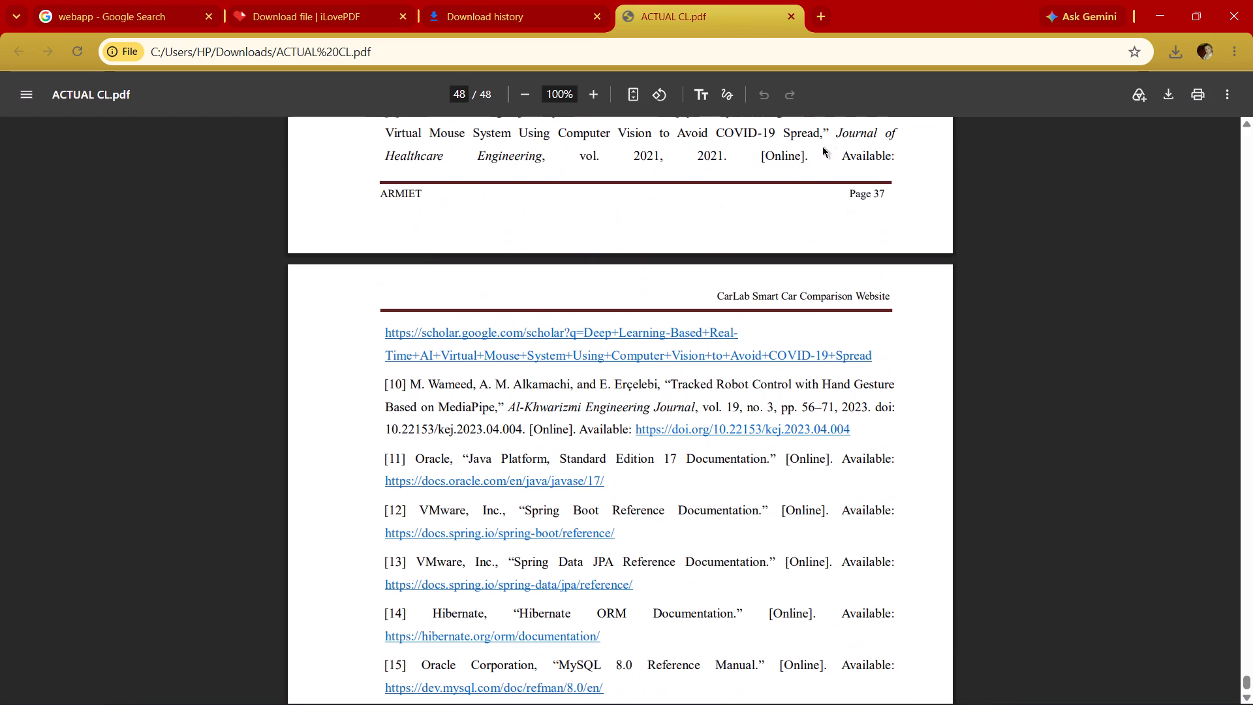
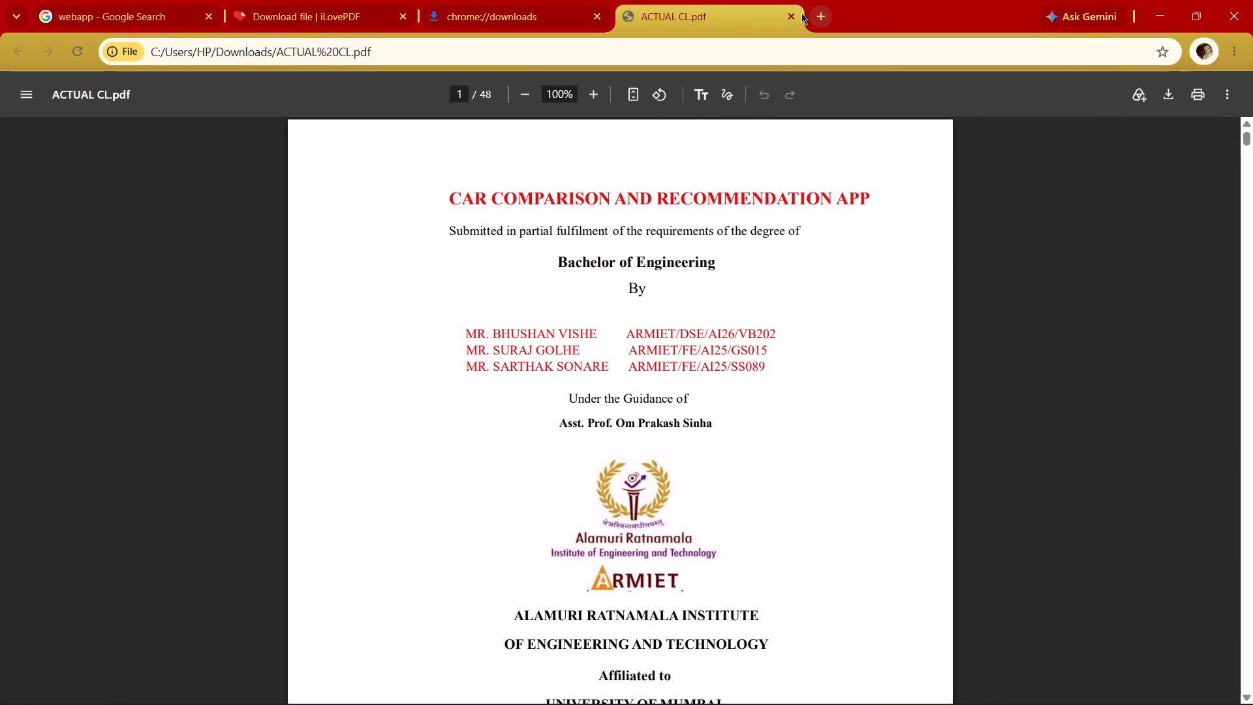
# Show the downloaded ACTUAL CL.pdf in its Downloads folder from the browser's download history and copy the file.
pyautogui.click(1233, 54)
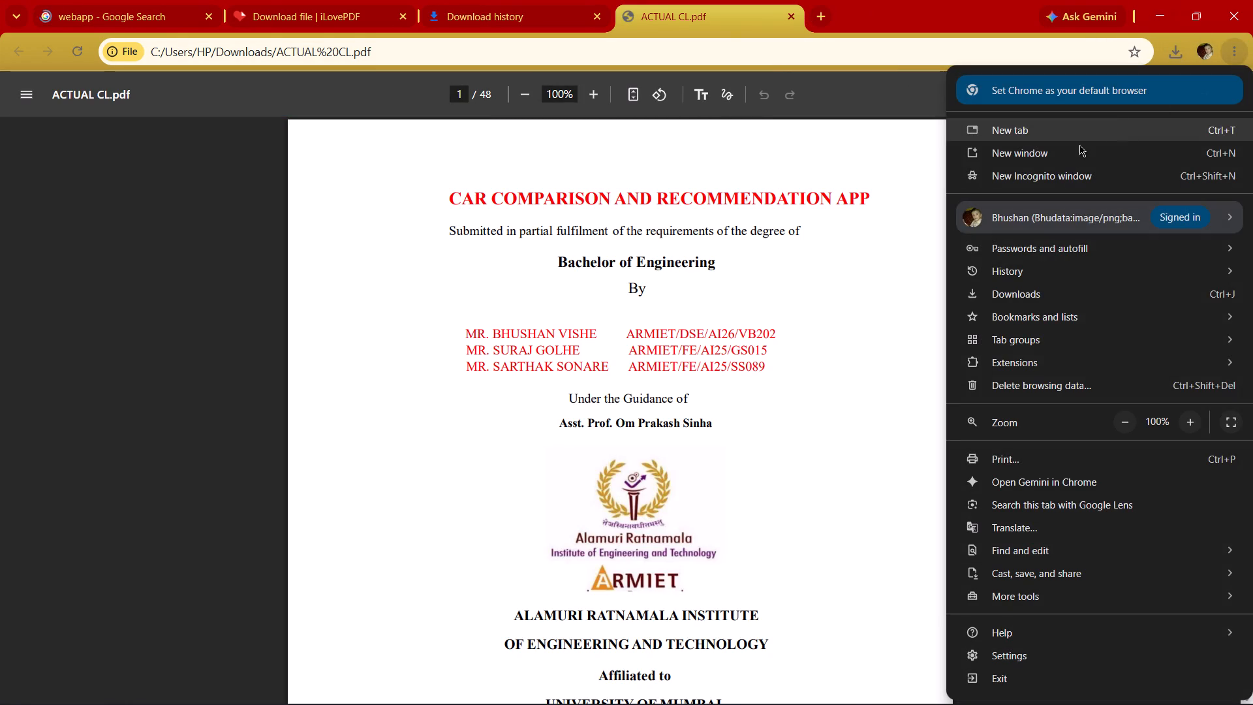
pyautogui.click(1062, 296)
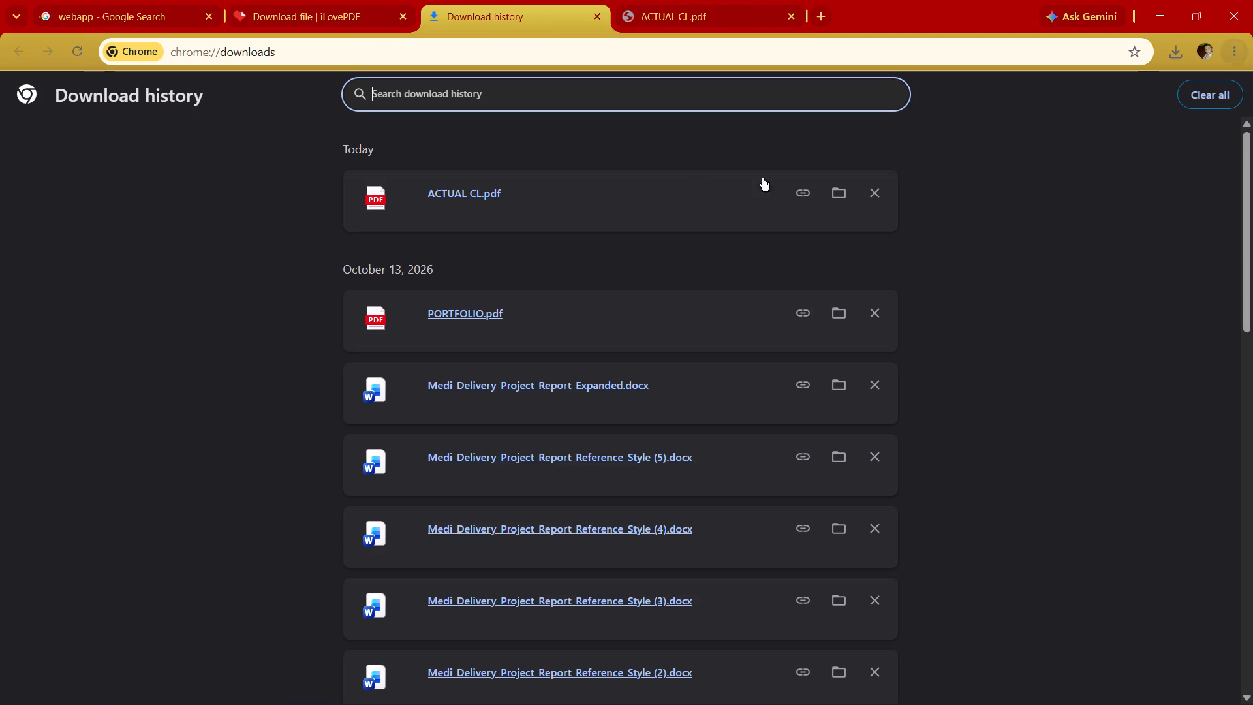
pyautogui.click(607, 197)
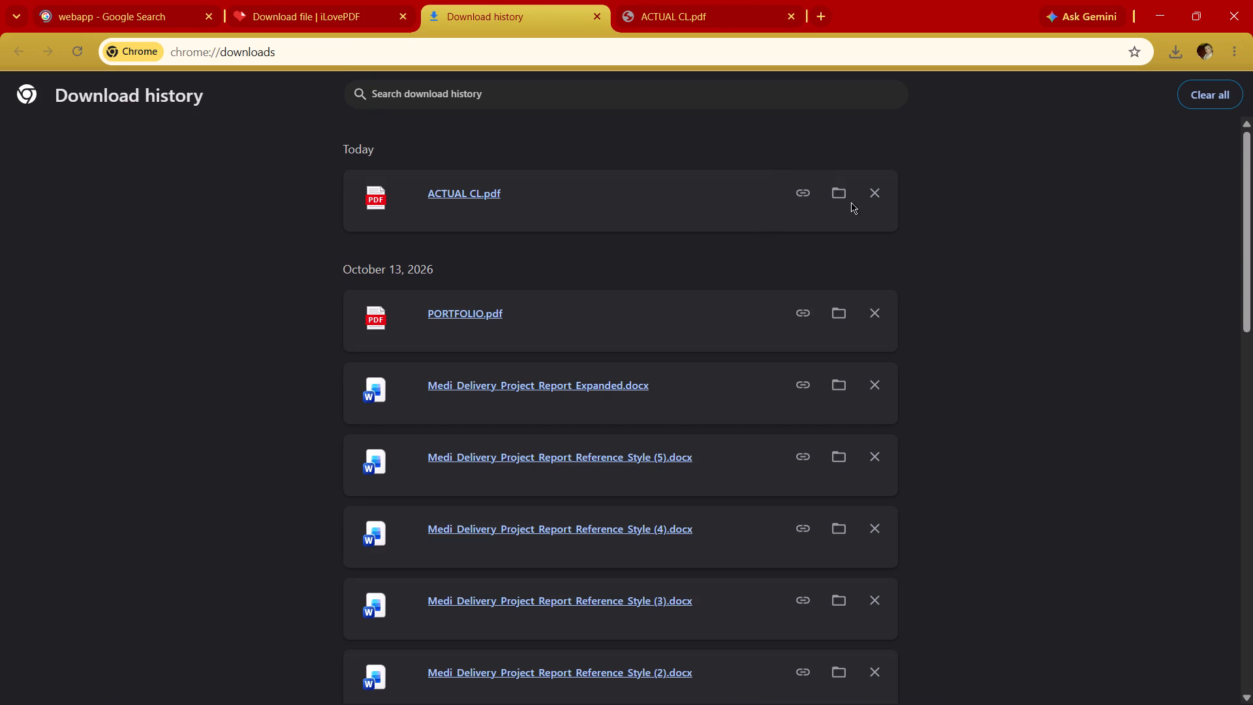
pyautogui.click(845, 199)
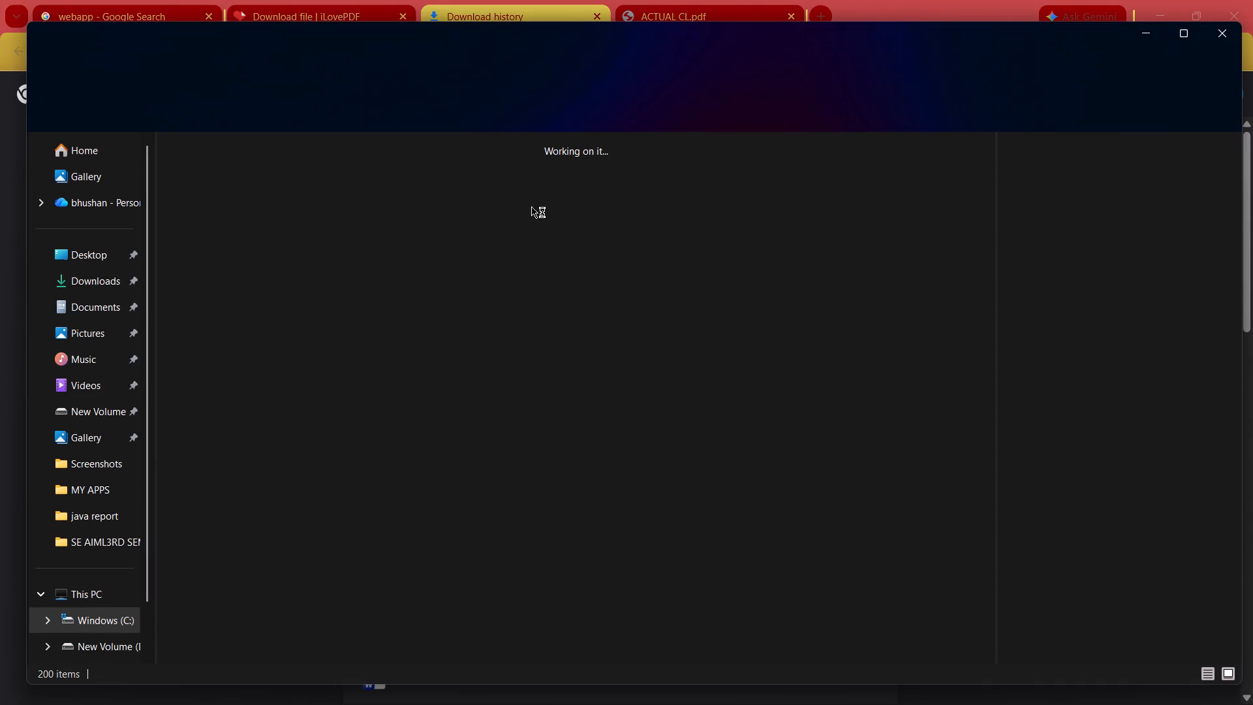
pyautogui.rightClick(195, 226)
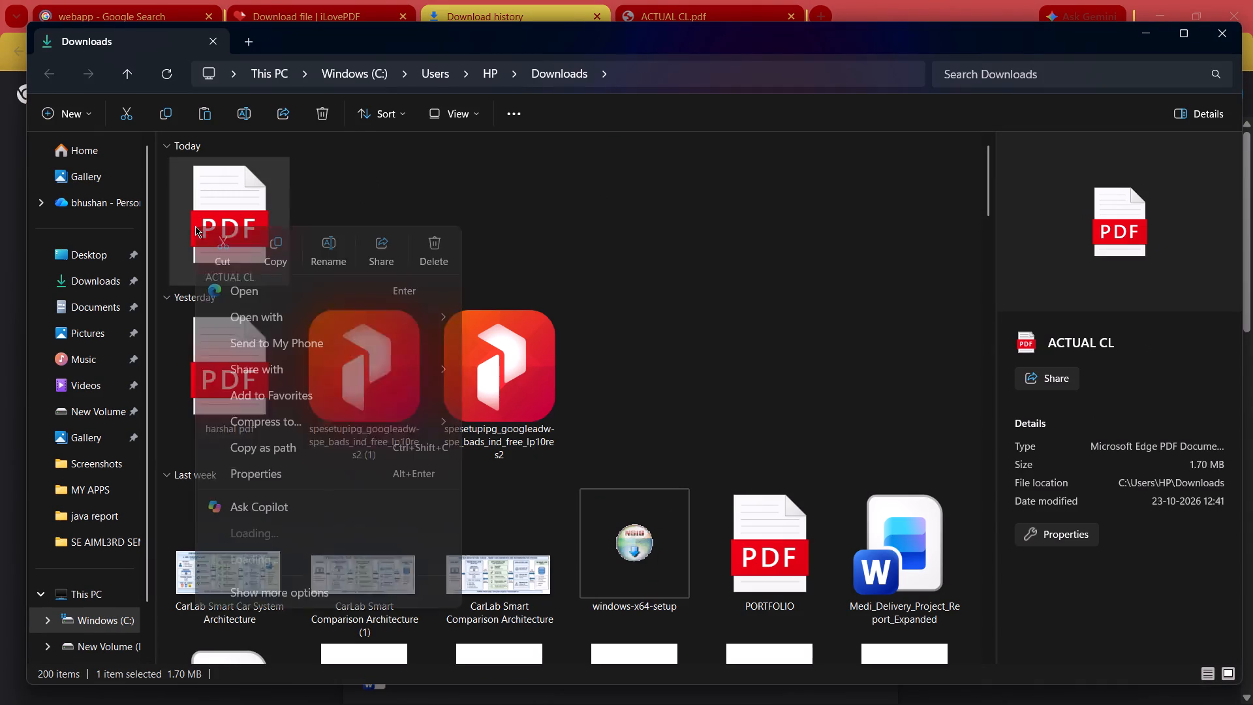
pyautogui.click(279, 246)
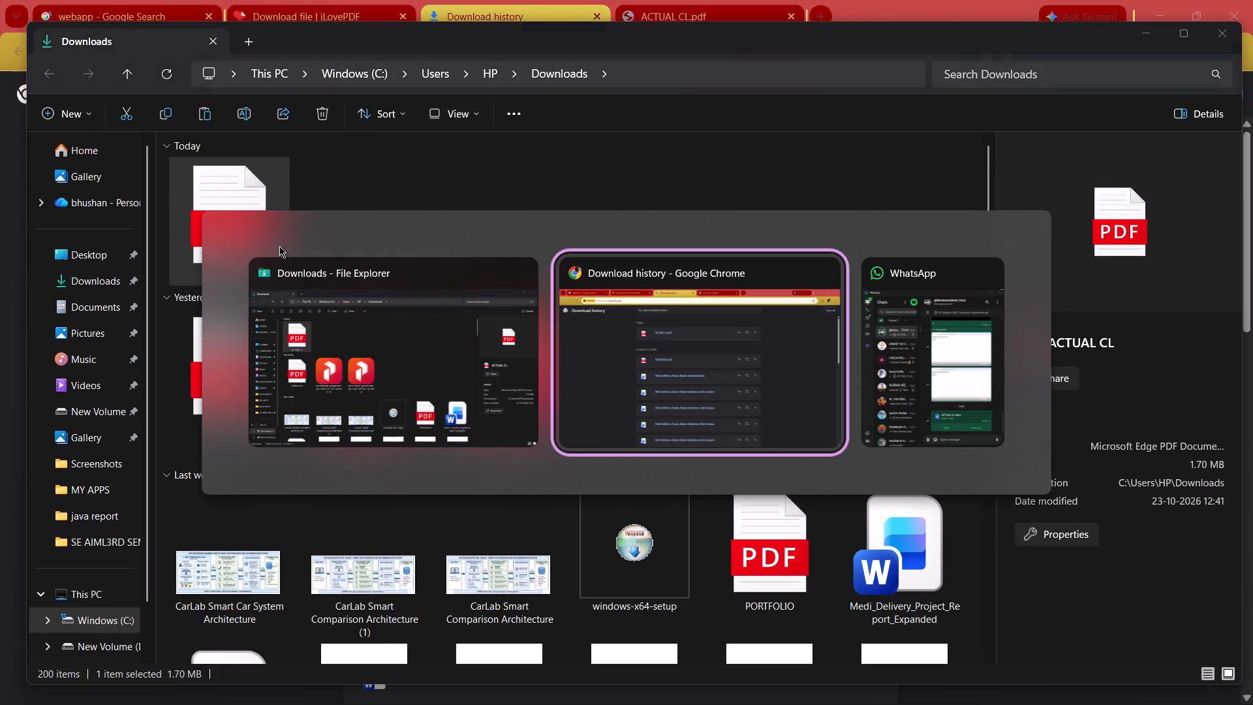
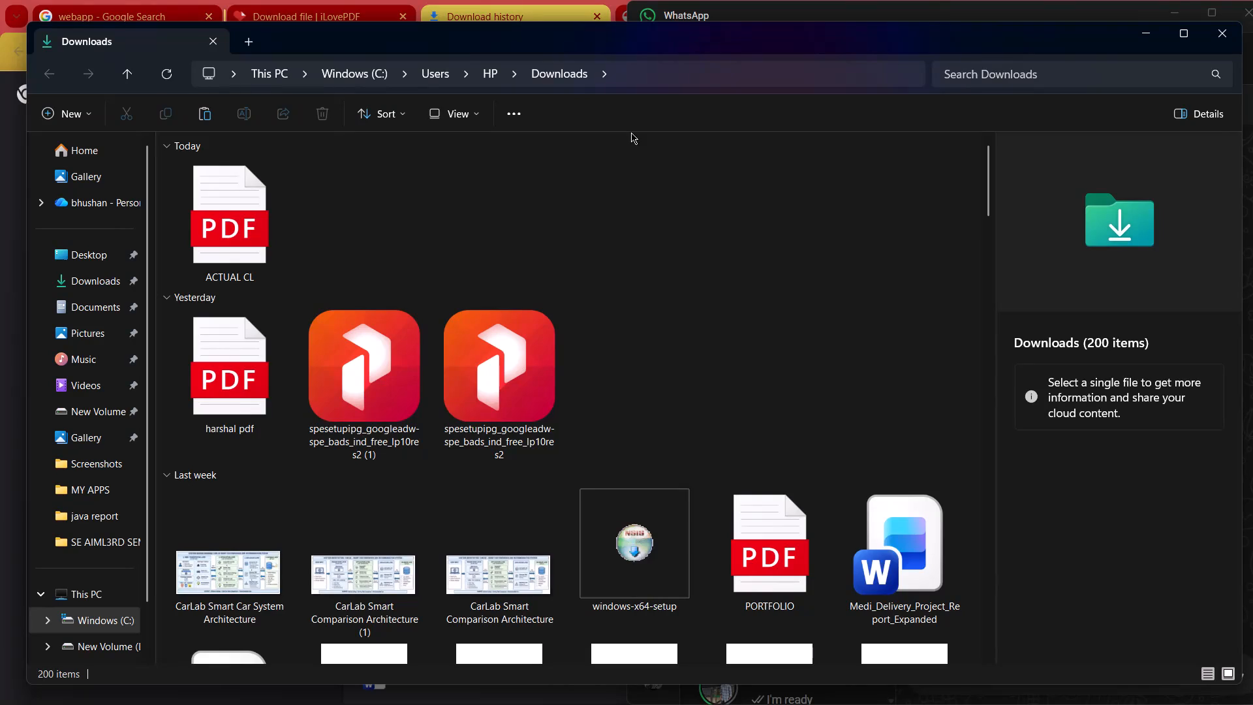
# Open ACTUAL CL.pdf from the Downloads folder and maximize its viewer window.
pyautogui.doubleClick(219, 228)
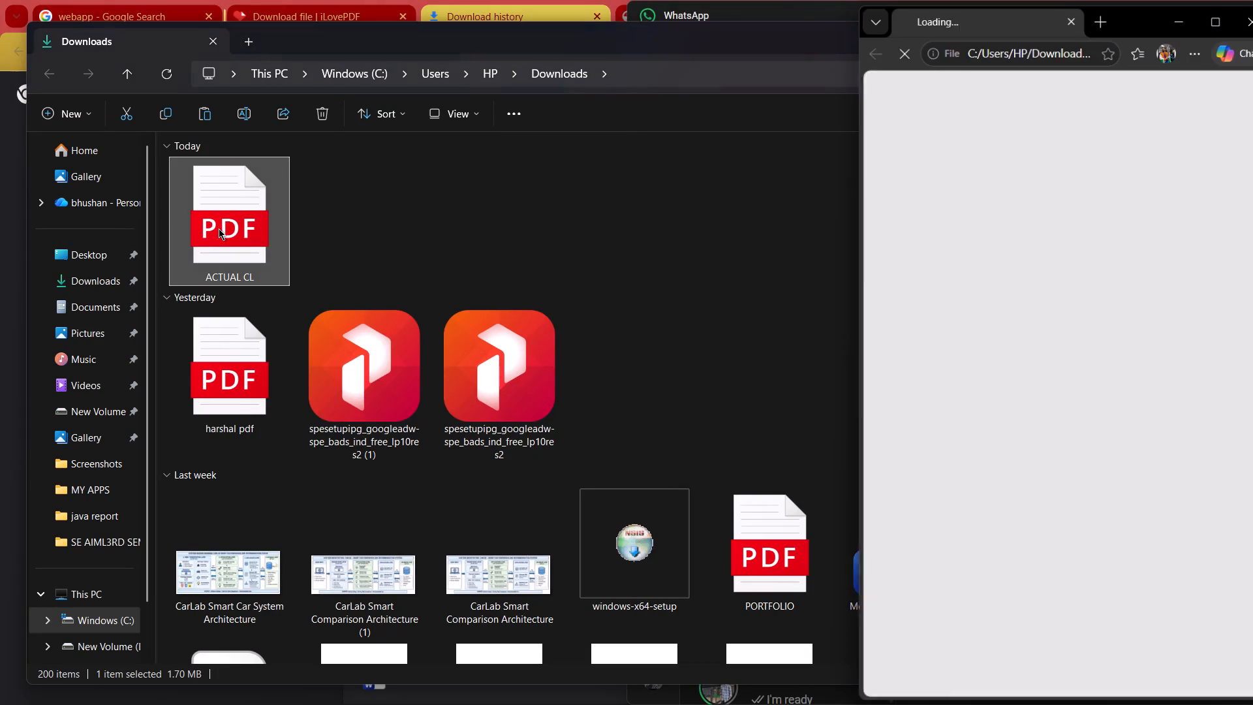
pyautogui.click(1220, 22)
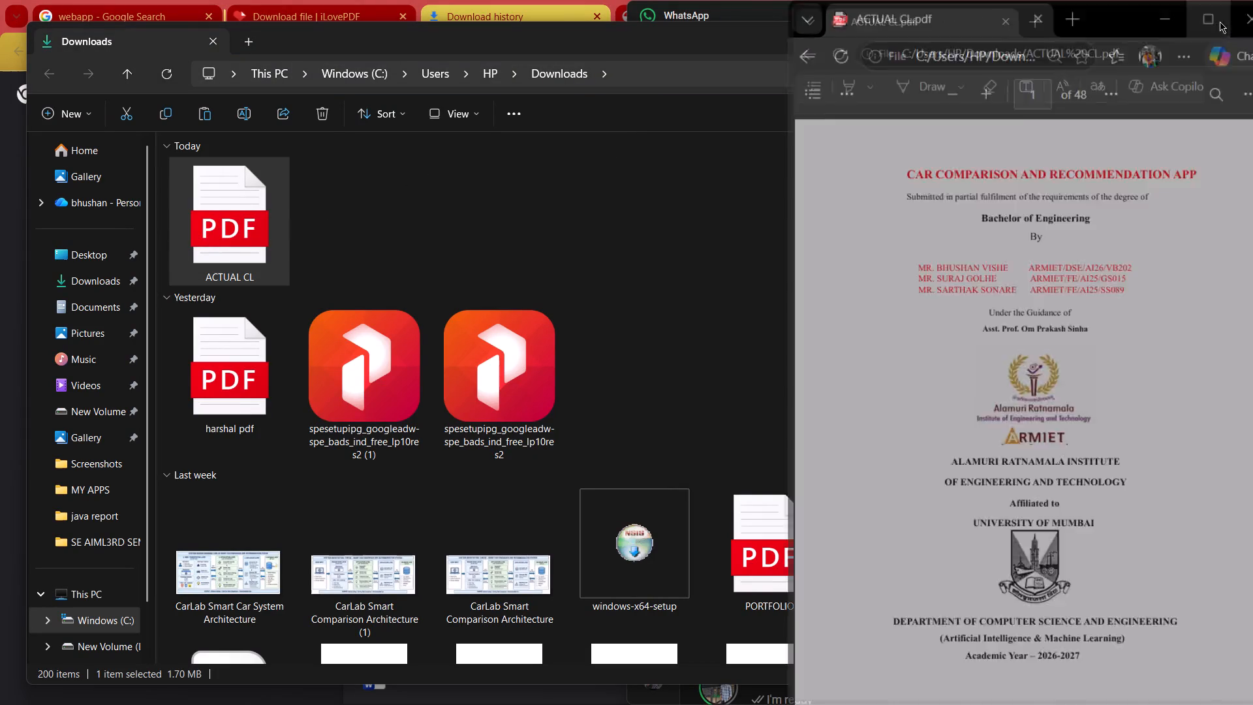
pyautogui.hscroll(-2, 835, 416)
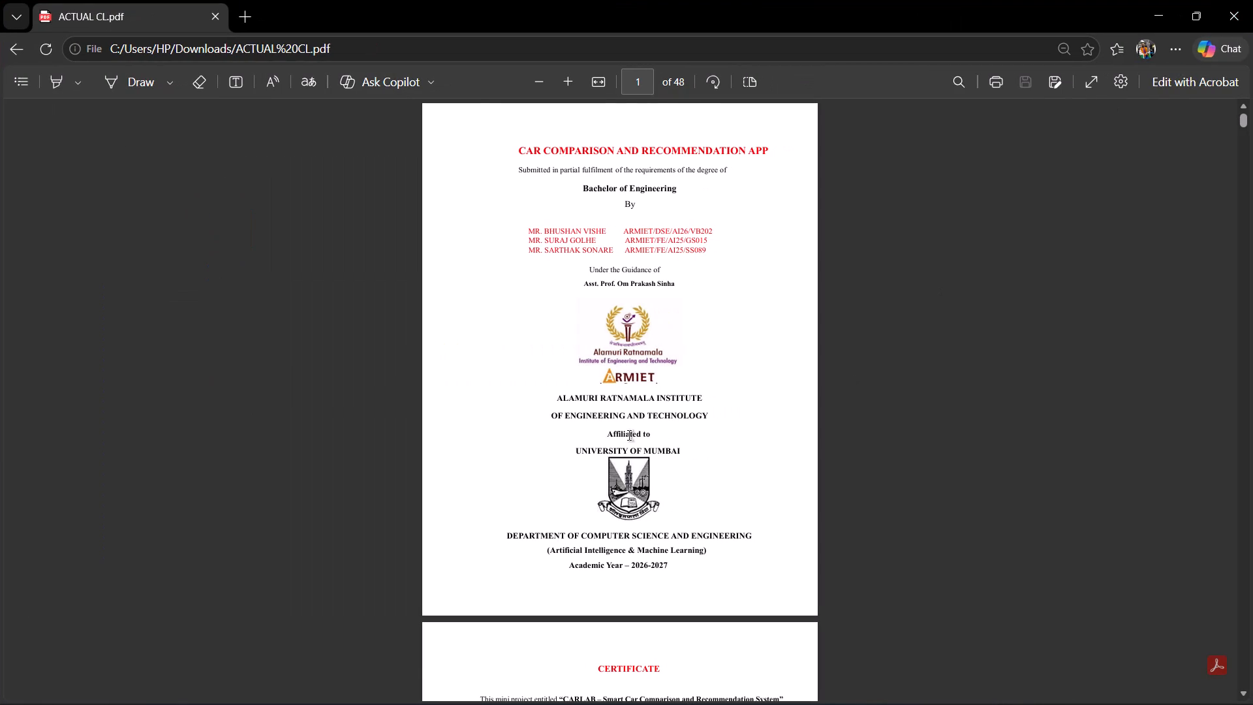
# Check the PDF's opening pages, from the title page and certificate through the signature page to the two-page index.
pyautogui.scroll(-13, 629, 435)
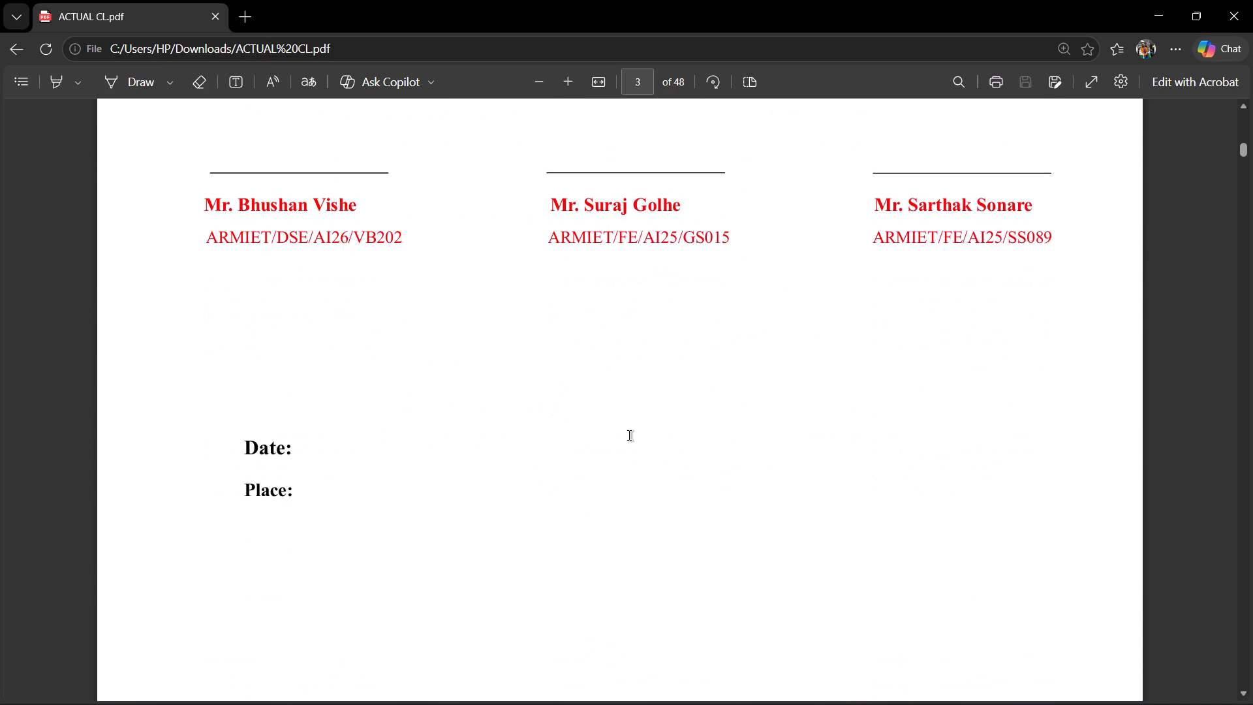
pyautogui.scroll(-4, 629, 435)
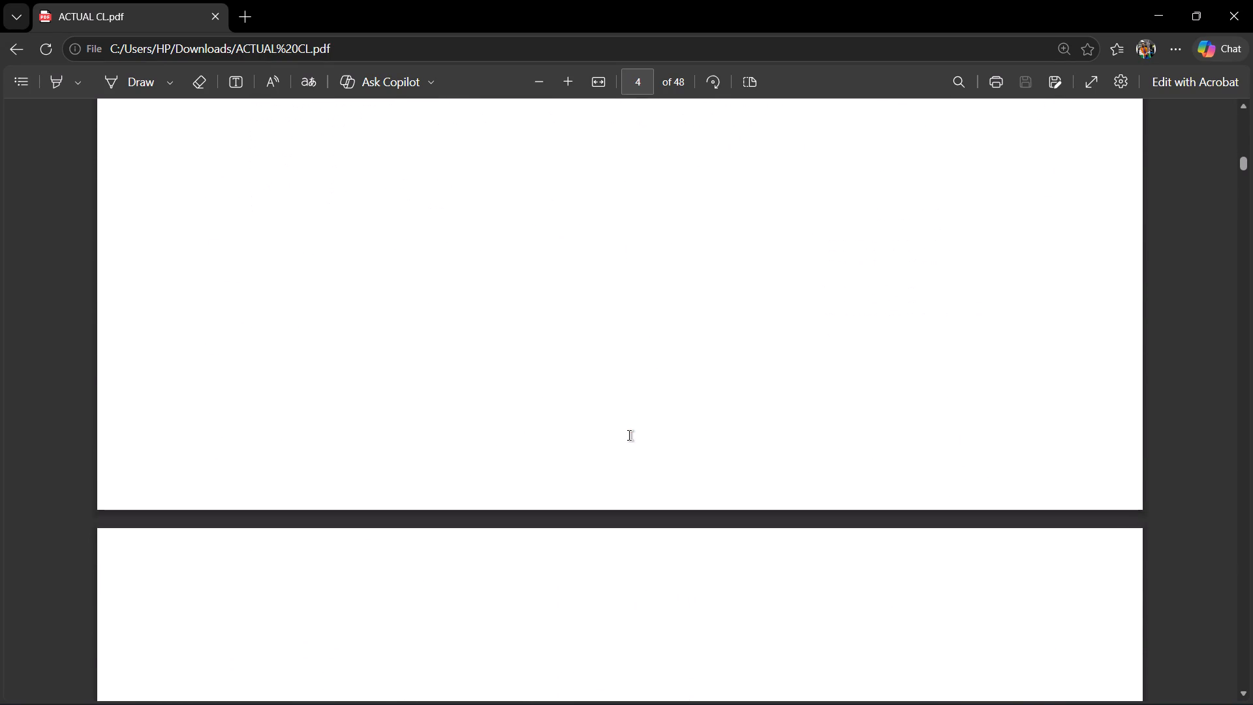
pyautogui.scroll(-2, 629, 435)
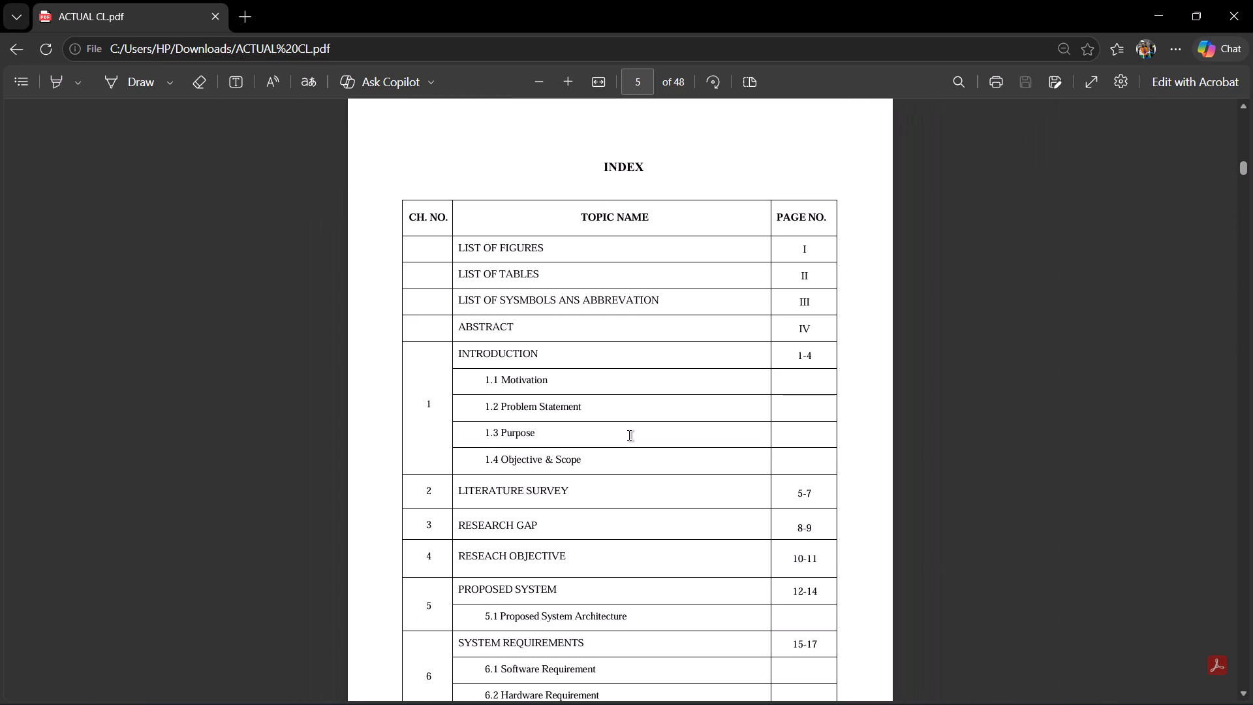
pyautogui.scroll(-6, 629, 435)
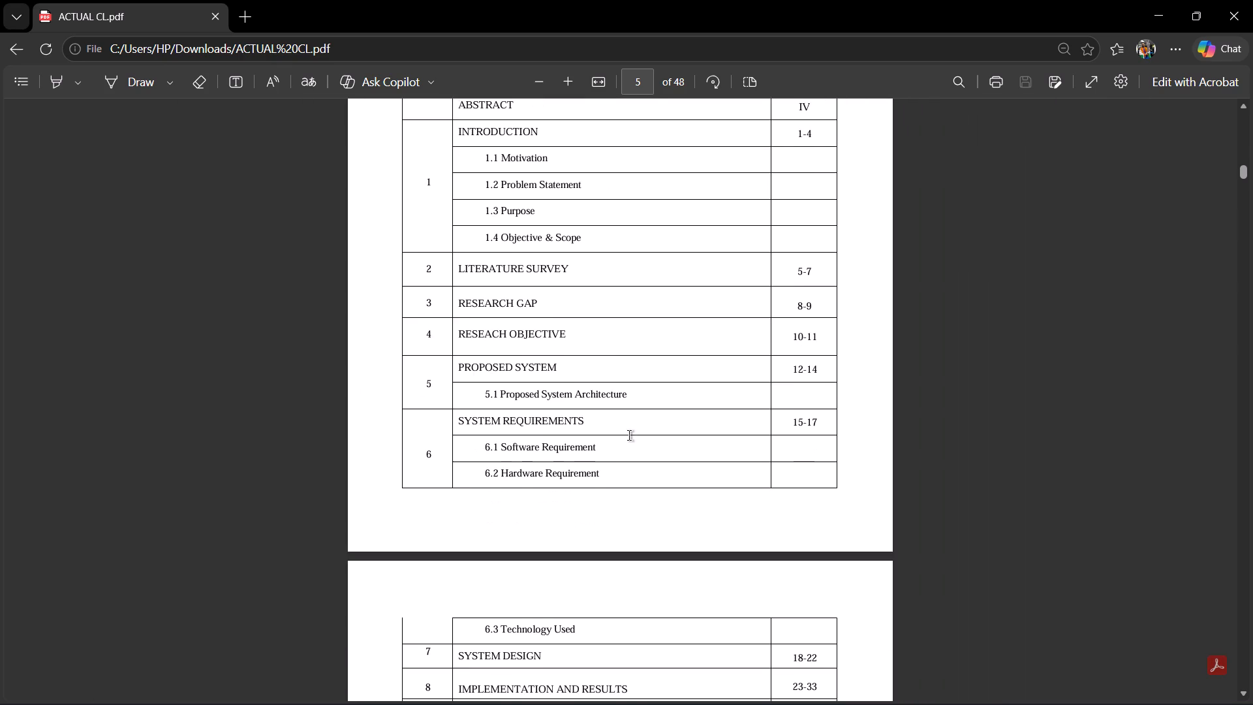
pyautogui.scroll(-2, 629, 435)
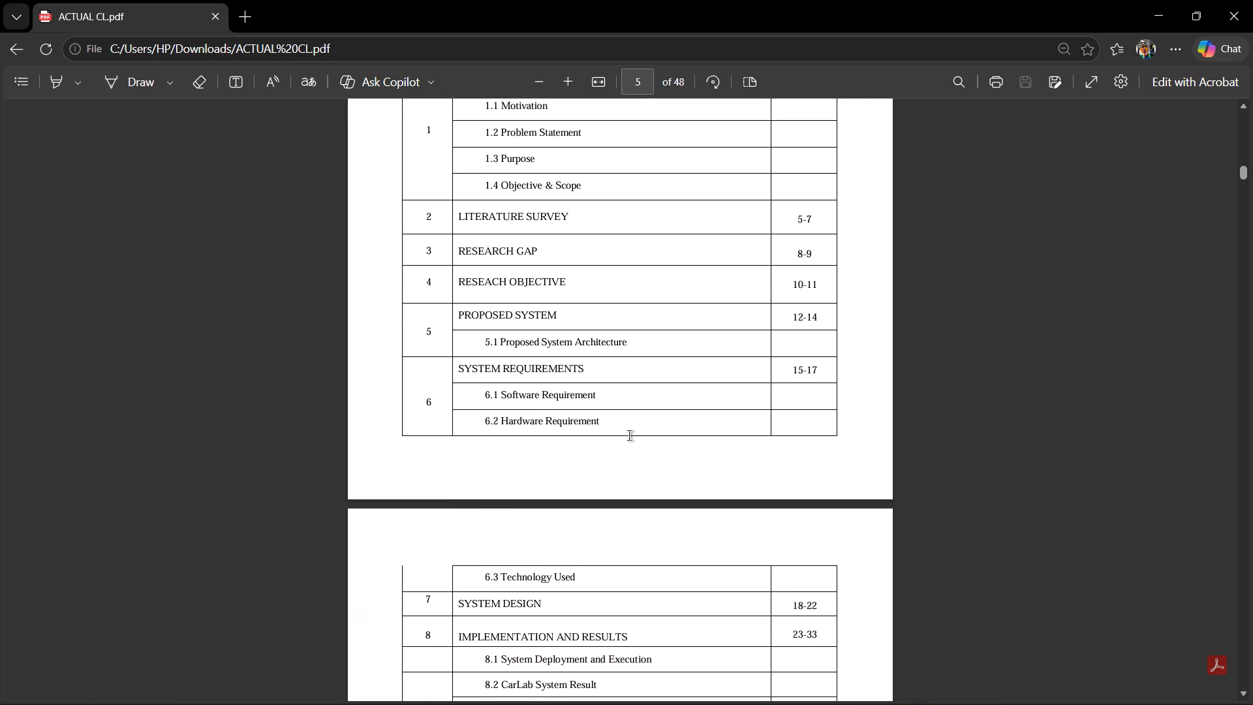
pyautogui.scroll(-1, 629, 435)
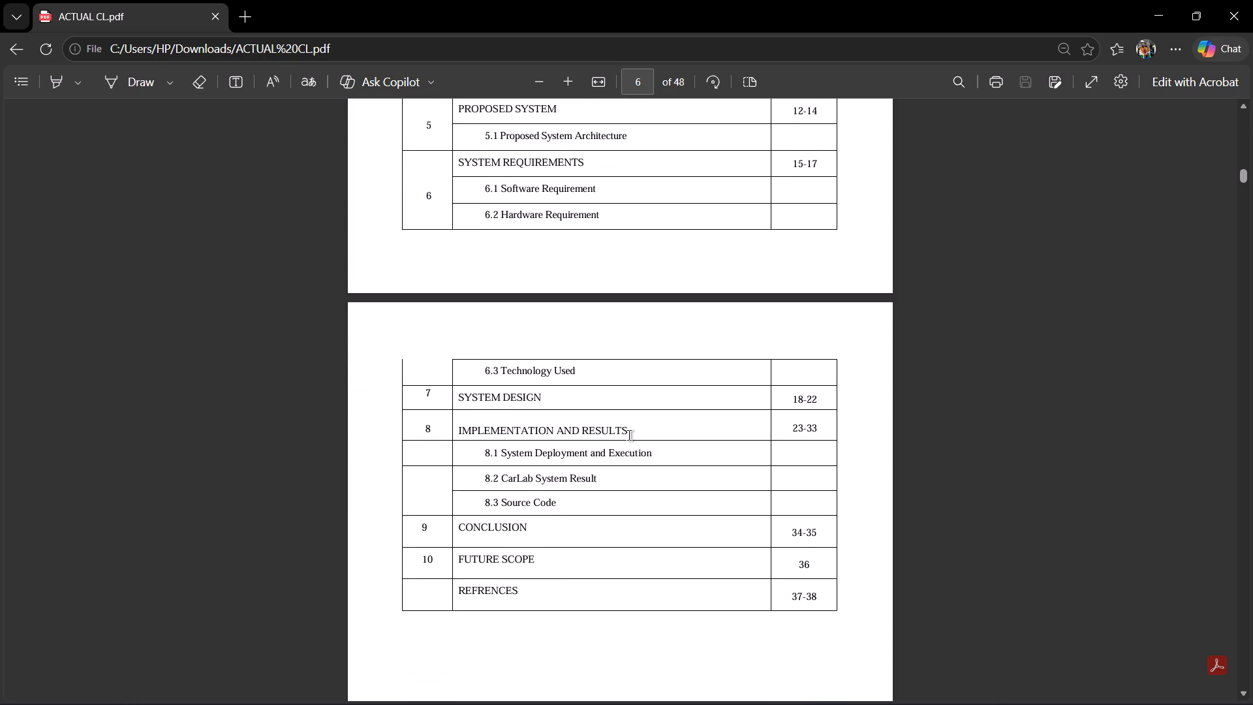
pyautogui.scroll(-1, 629, 435)
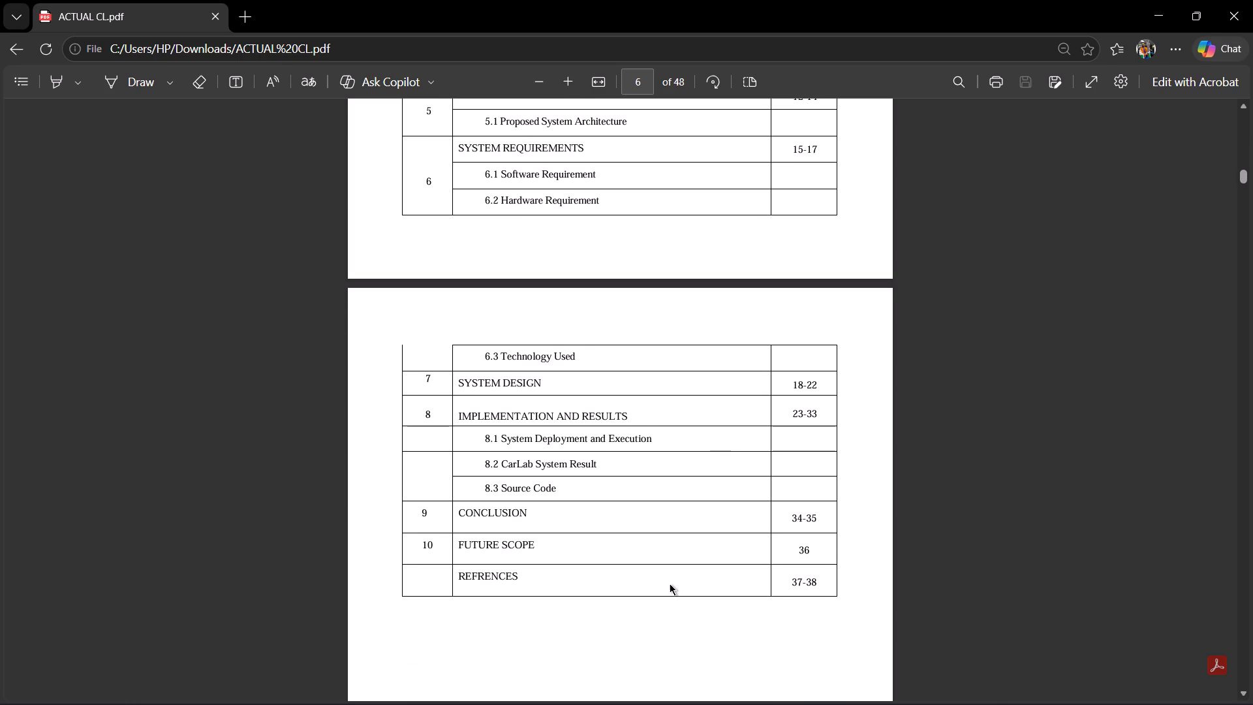
# Check the list of figures, list of tables, list of abbreviations and abstract pages of the PDF.
pyautogui.scroll(-7, 670, 584)
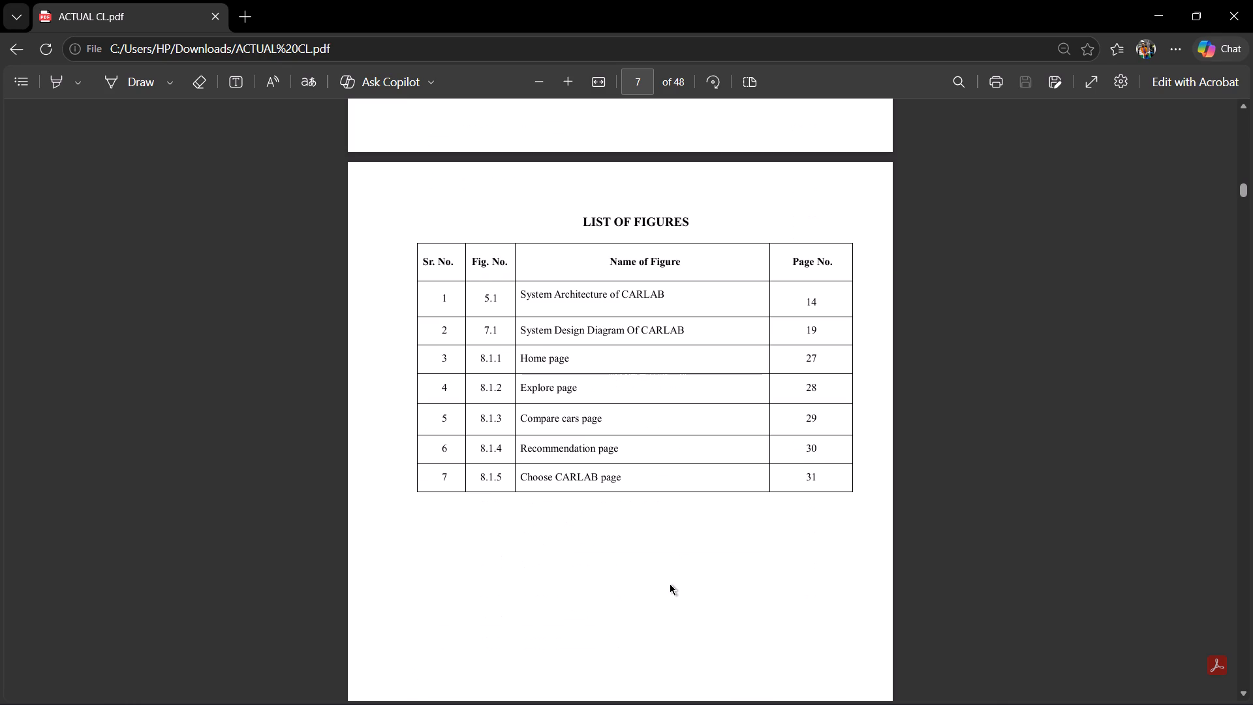
pyautogui.scroll(-6, 670, 584)
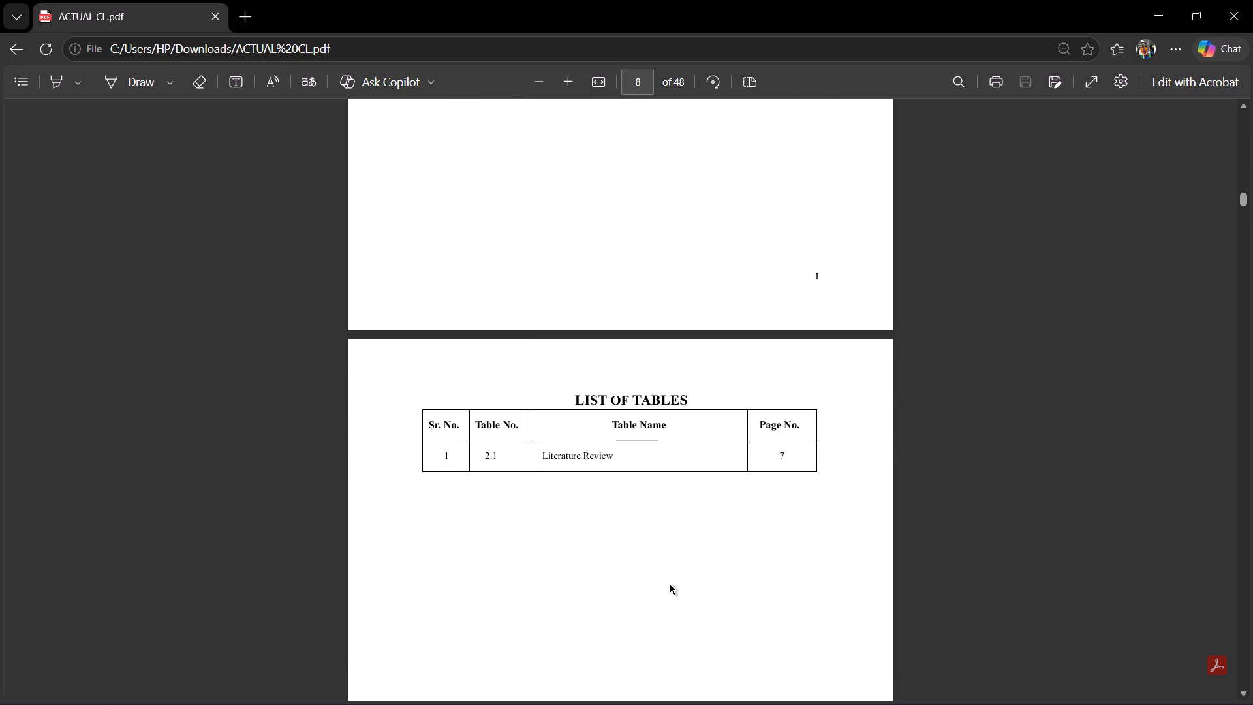
pyautogui.scroll(-3, 670, 584)
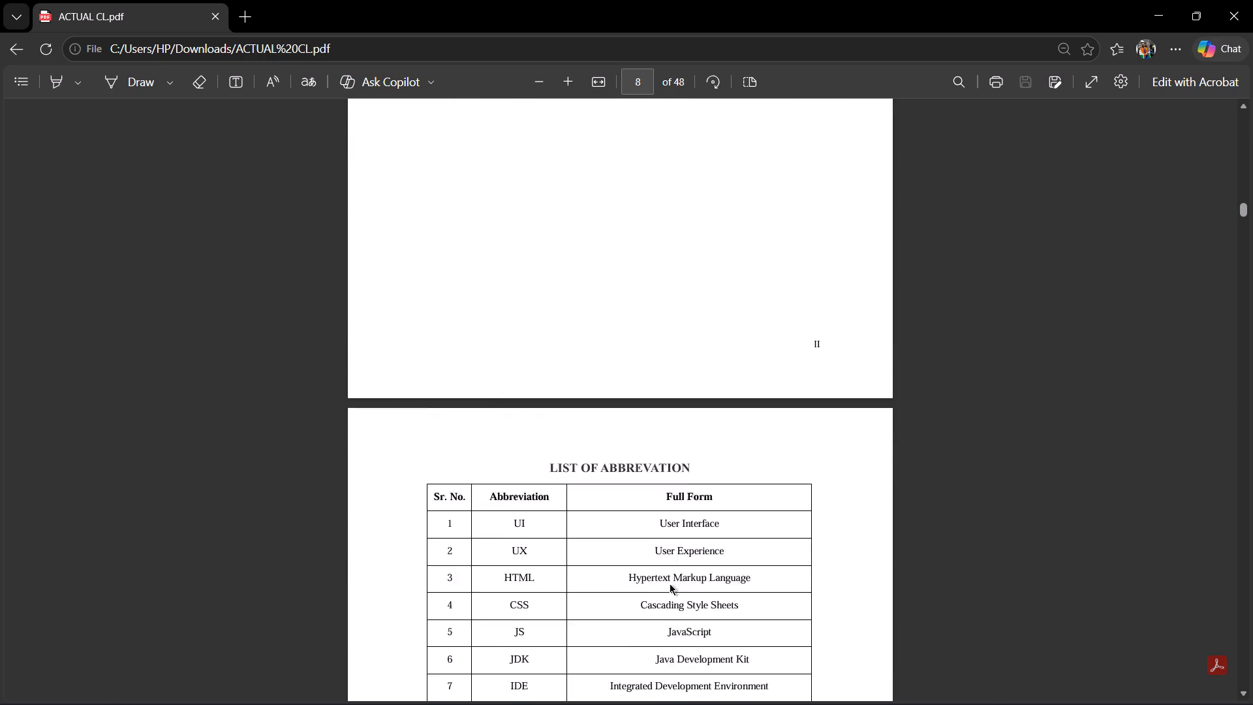
pyautogui.scroll(-5, 670, 584)
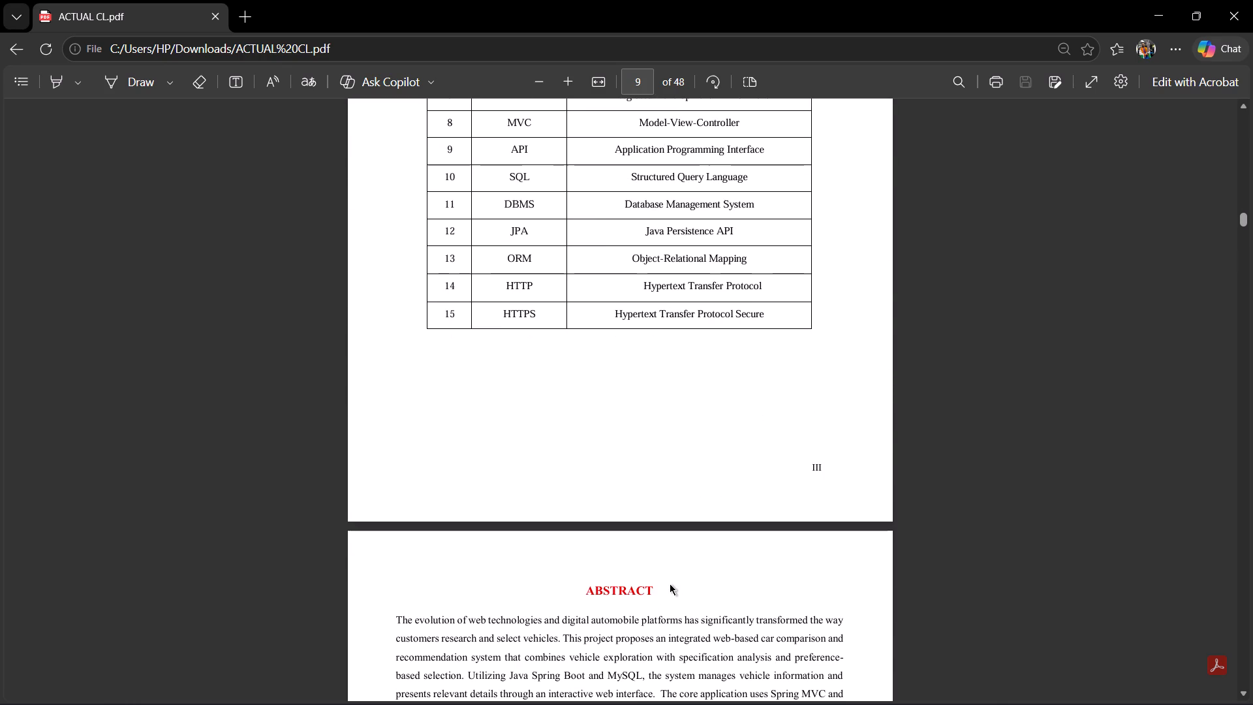
pyautogui.scroll(-2, 670, 584)
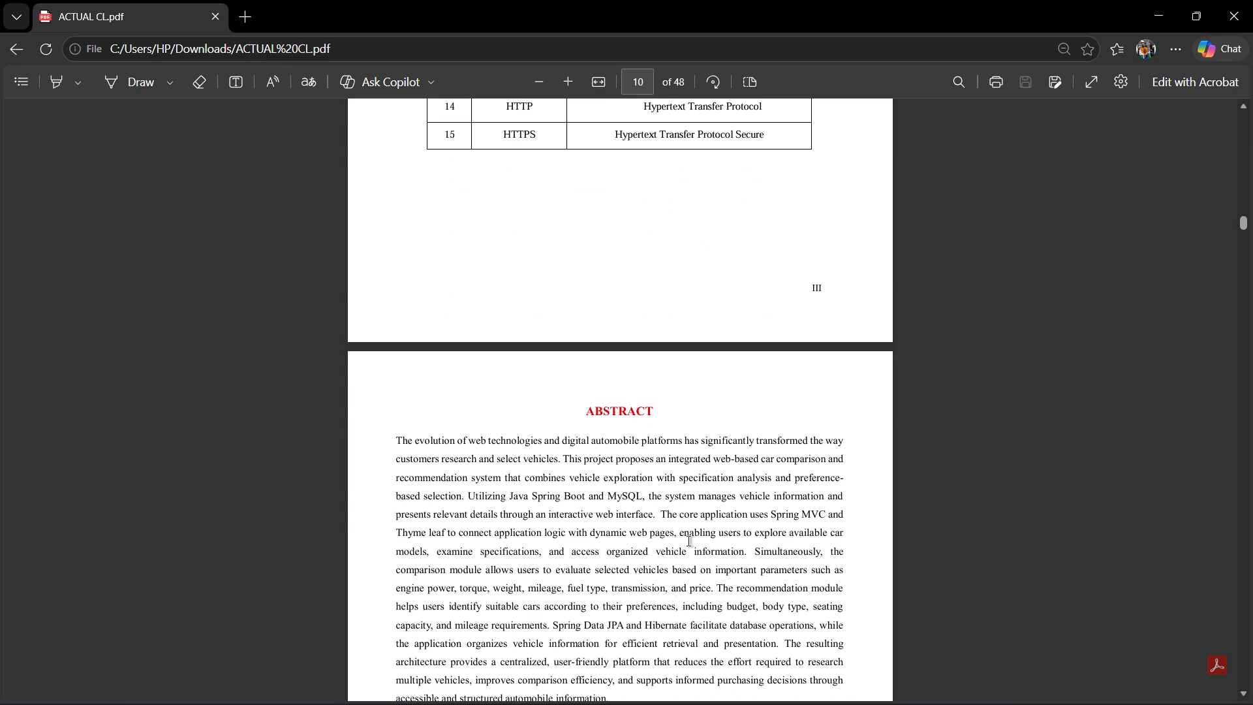
pyautogui.scroll(-1, 633, 671)
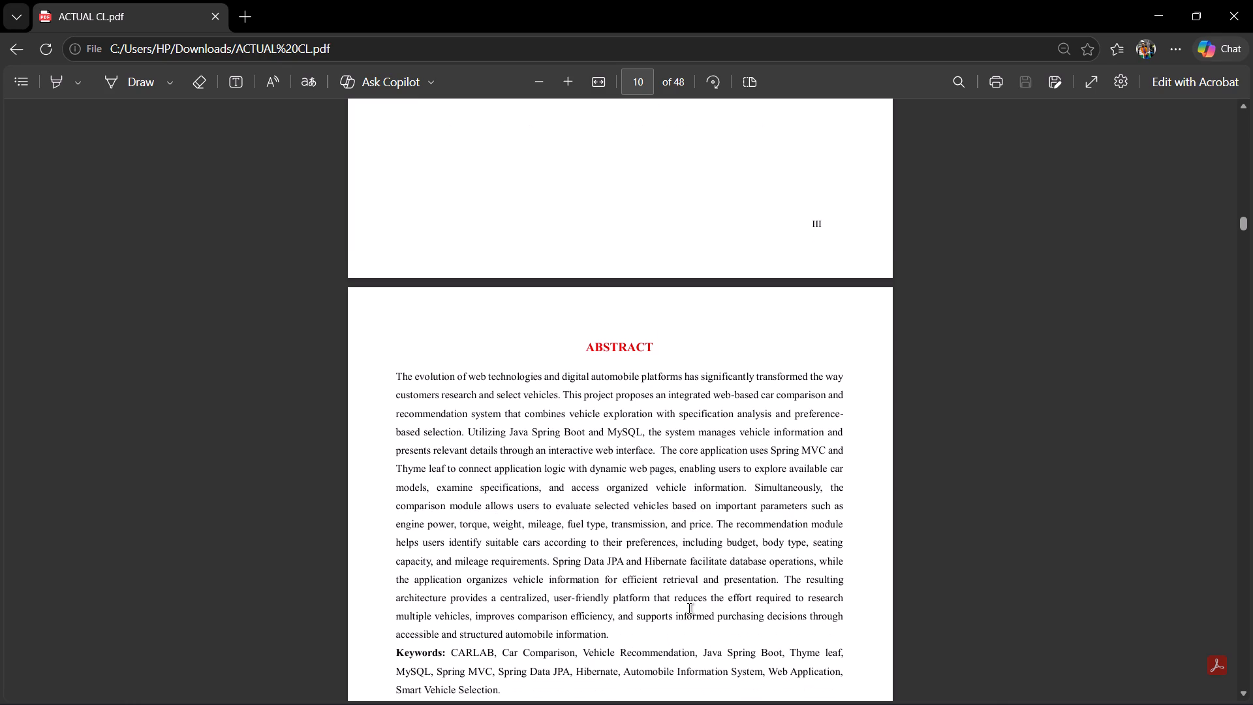
# Return to the list of figures and recheck the tables, abbreviations and abstract pages with their Roman page numbers.
pyautogui.scroll(-1, 689, 608)
pyautogui.scroll(6, 689, 608)
pyautogui.scroll(-1, 689, 608)
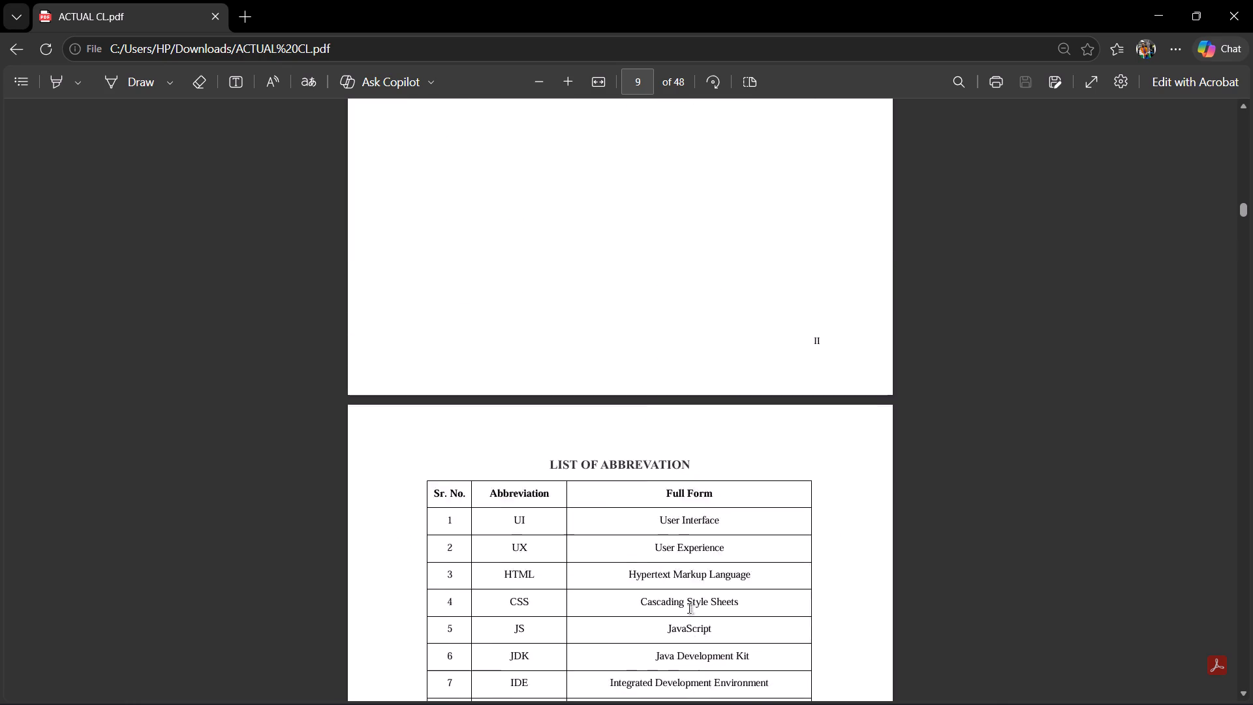
pyautogui.scroll(-1, 689, 608)
pyautogui.scroll(5, 689, 608)
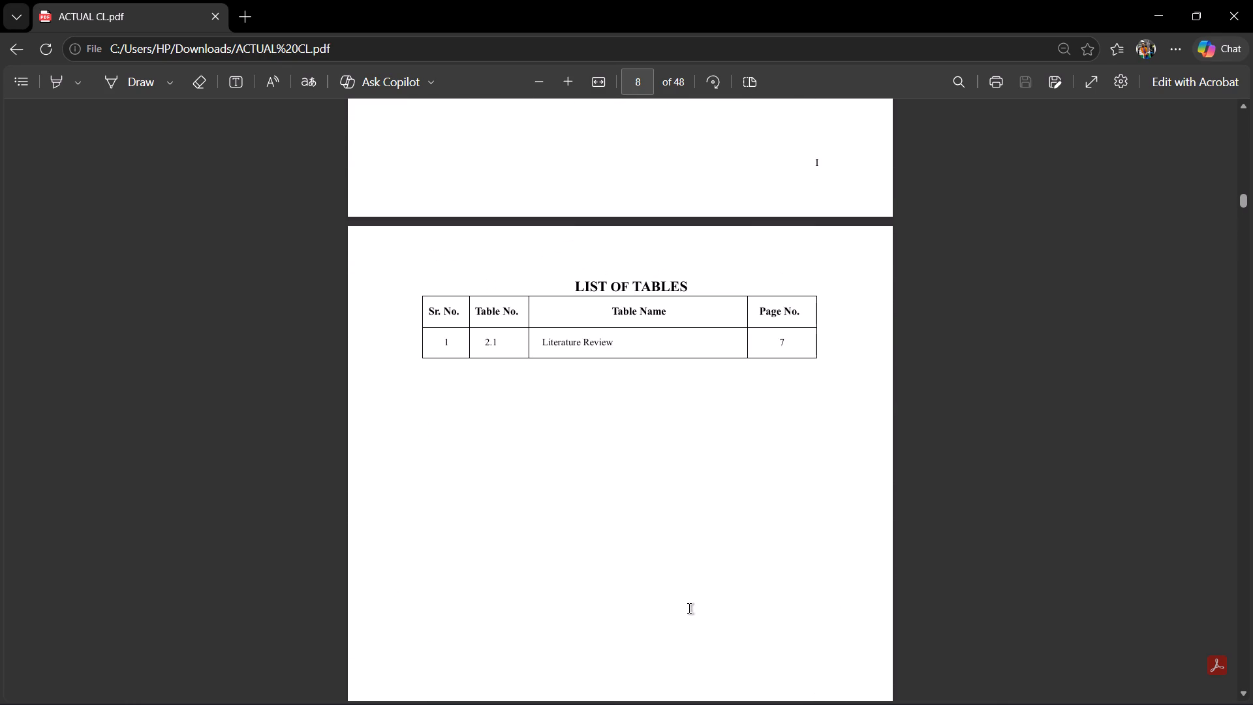
pyautogui.scroll(3, 689, 608)
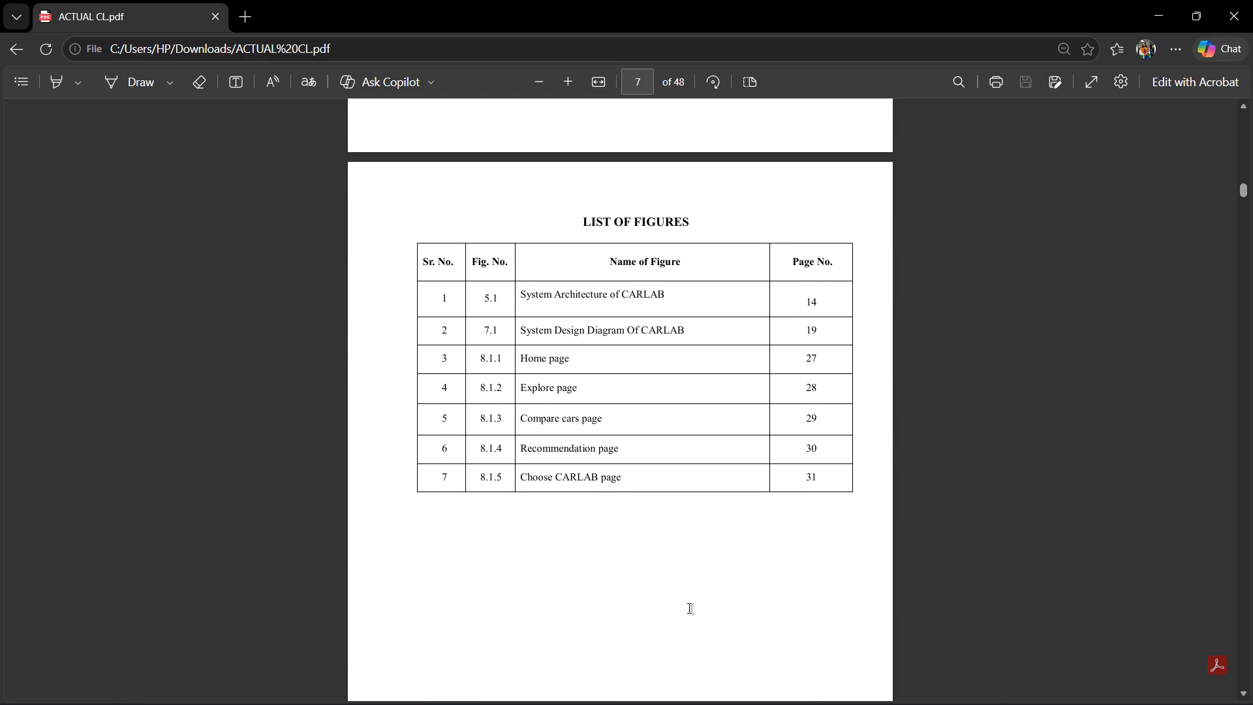
pyautogui.scroll(2, 689, 608)
pyautogui.scroll(-1, 766, 572)
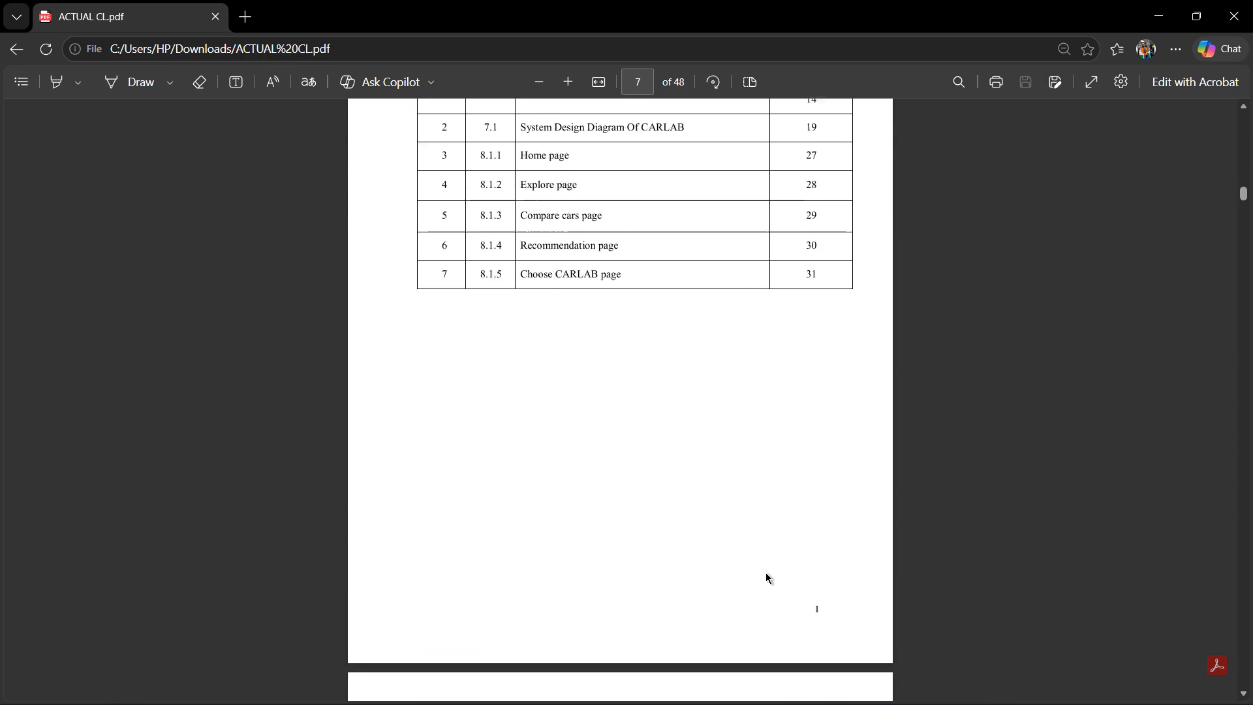
pyautogui.scroll(-4, 766, 572)
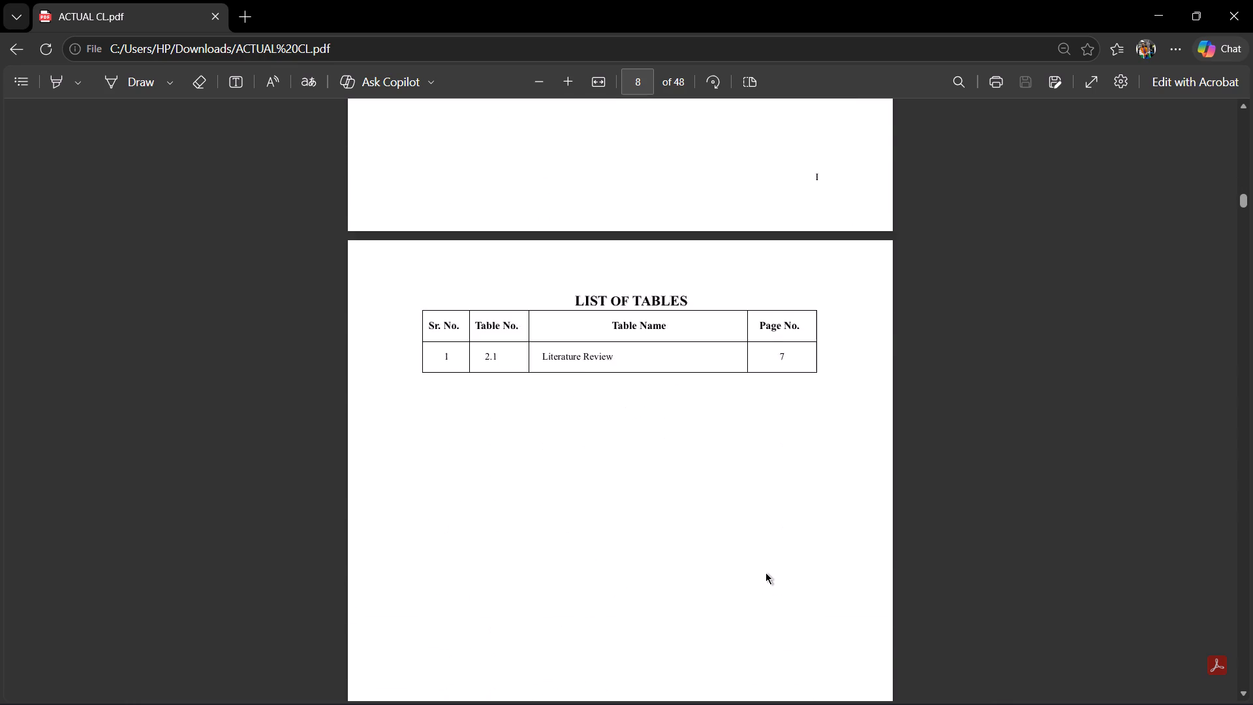
pyautogui.scroll(-6, 766, 572)
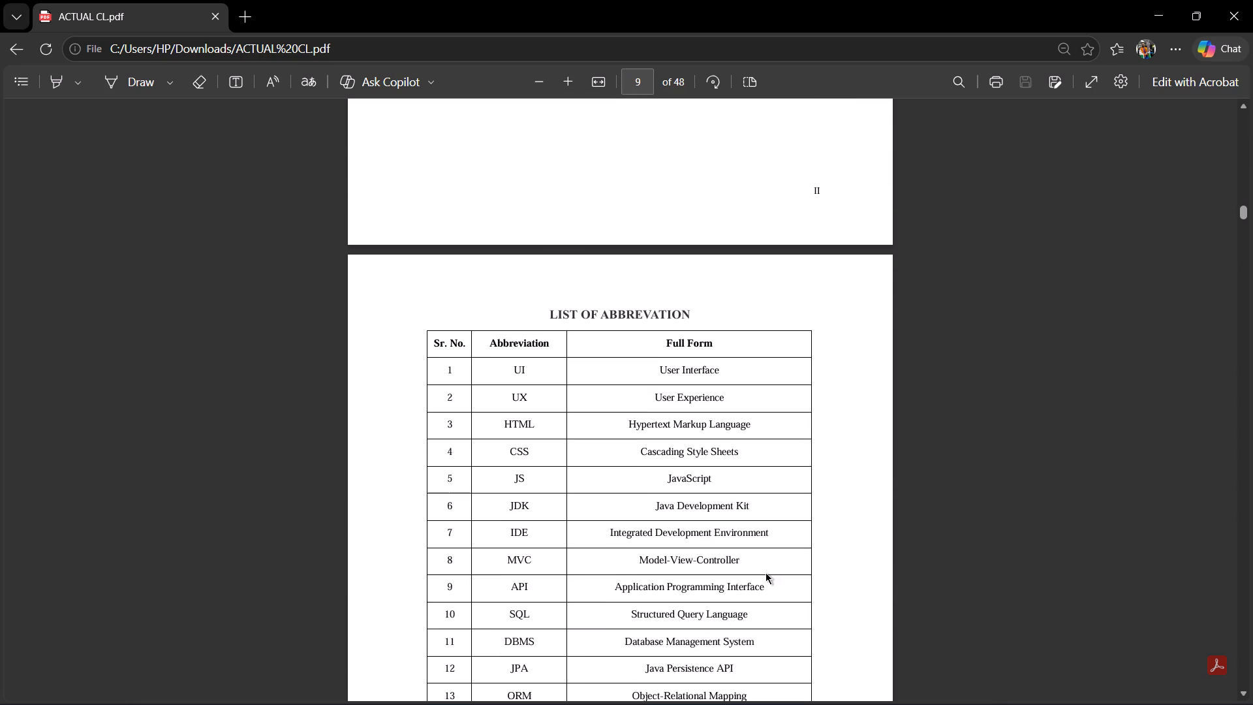
pyautogui.scroll(-2, 766, 572)
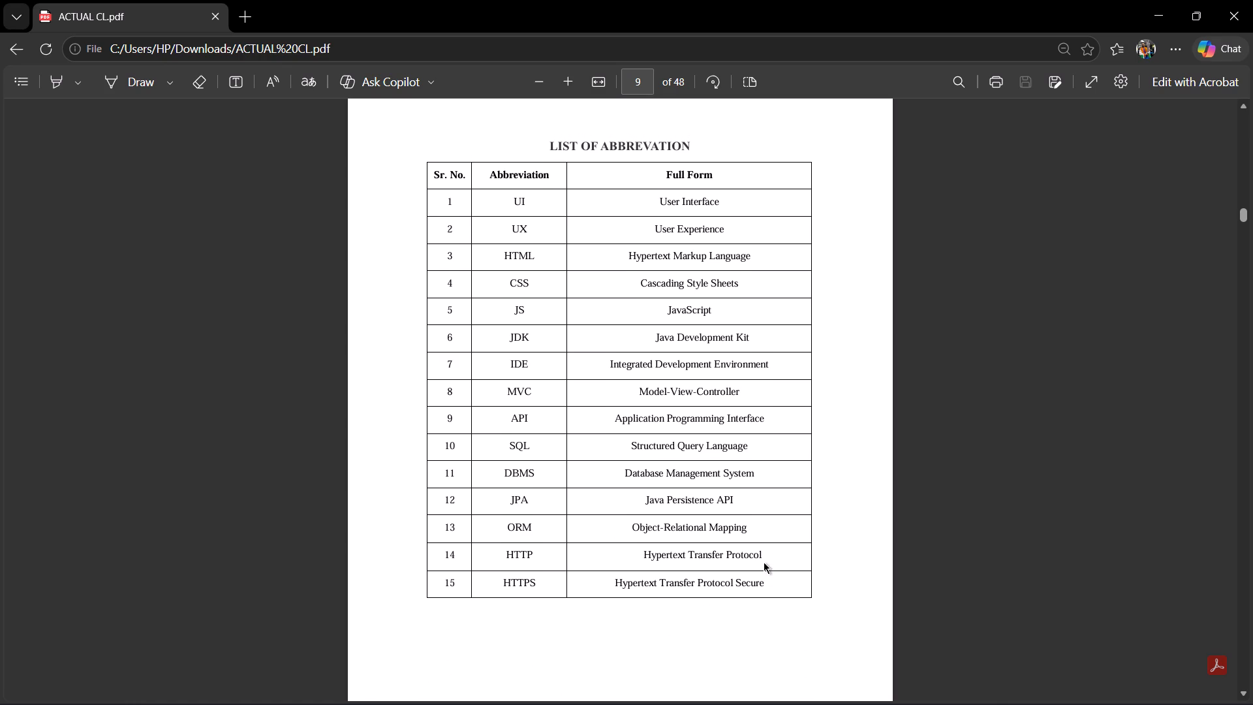
pyautogui.scroll(-2, 764, 562)
pyautogui.scroll(-1, 834, 533)
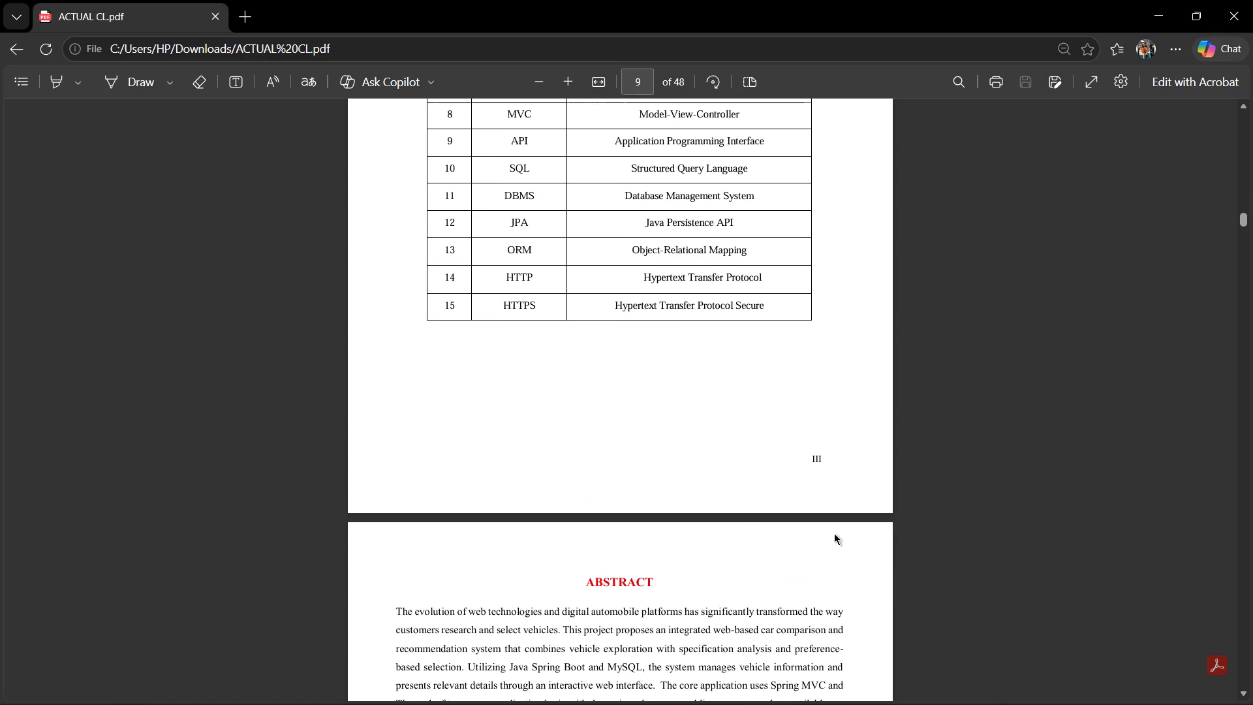
pyautogui.scroll(-4, 834, 533)
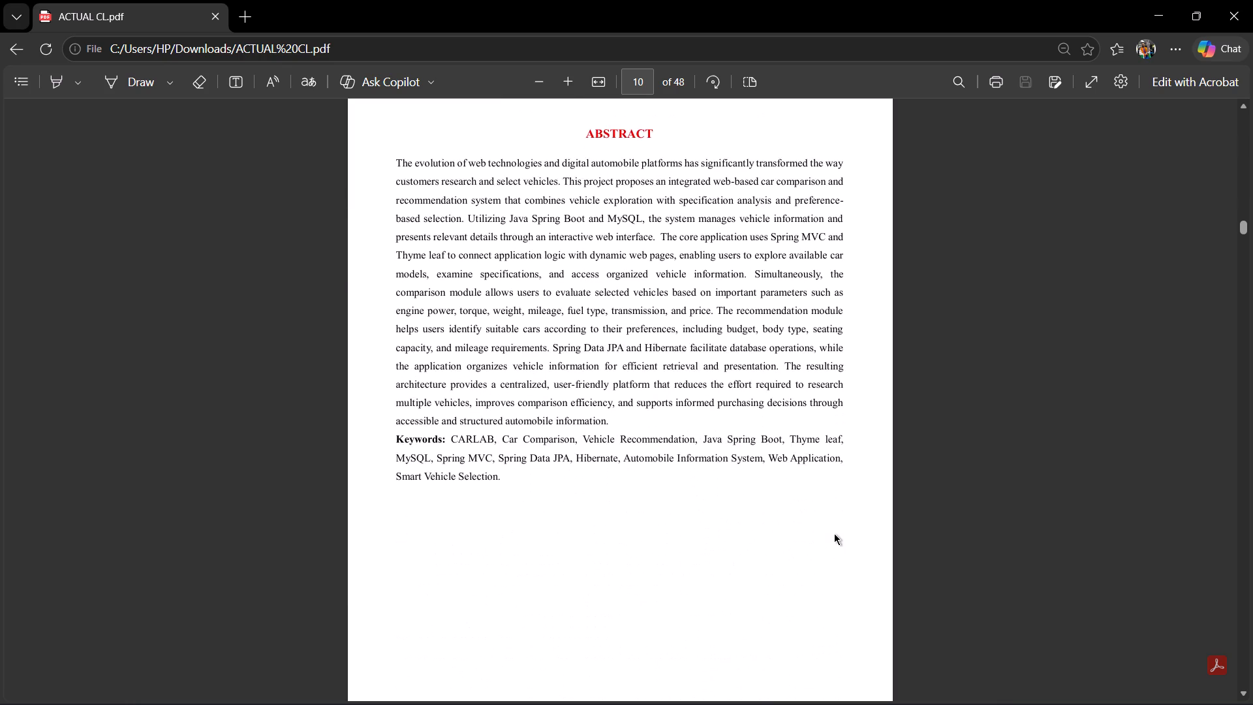
pyautogui.scroll(-2, 834, 533)
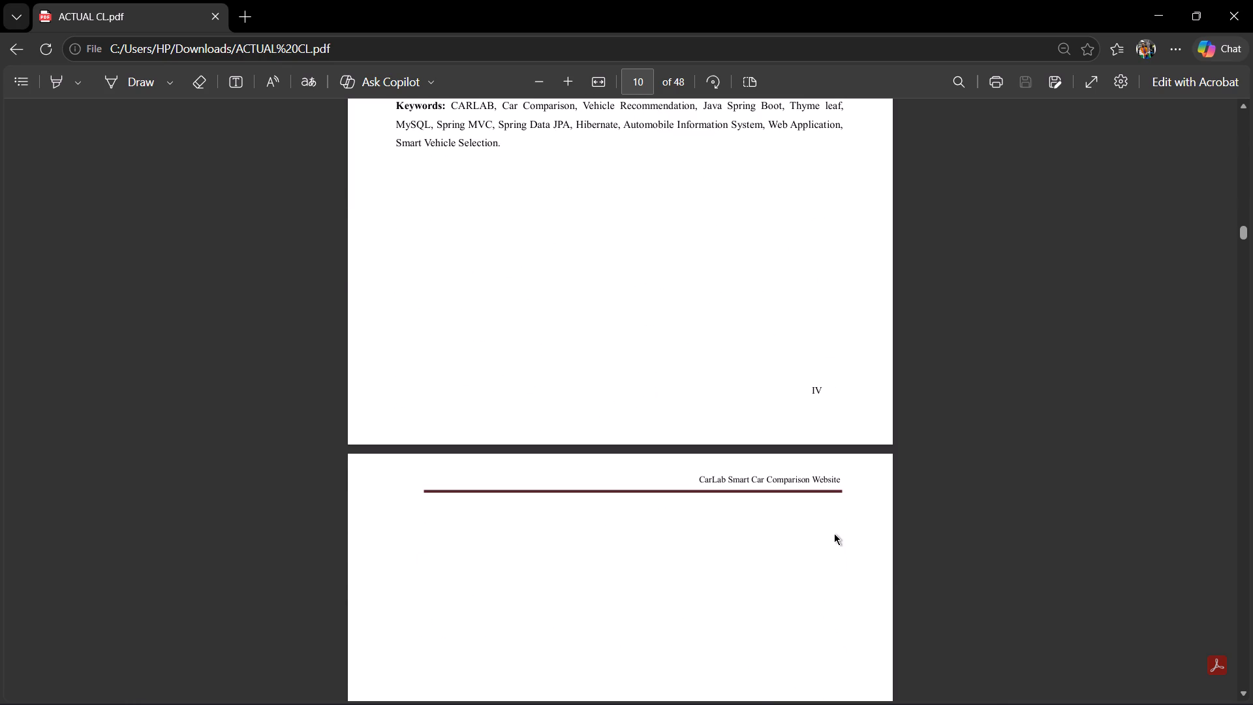
# Check the Chapter 01 Introduction pages of the PDF, from the chapter title page through the problem statement, purpose and scope.
pyautogui.scroll(-4, 834, 533)
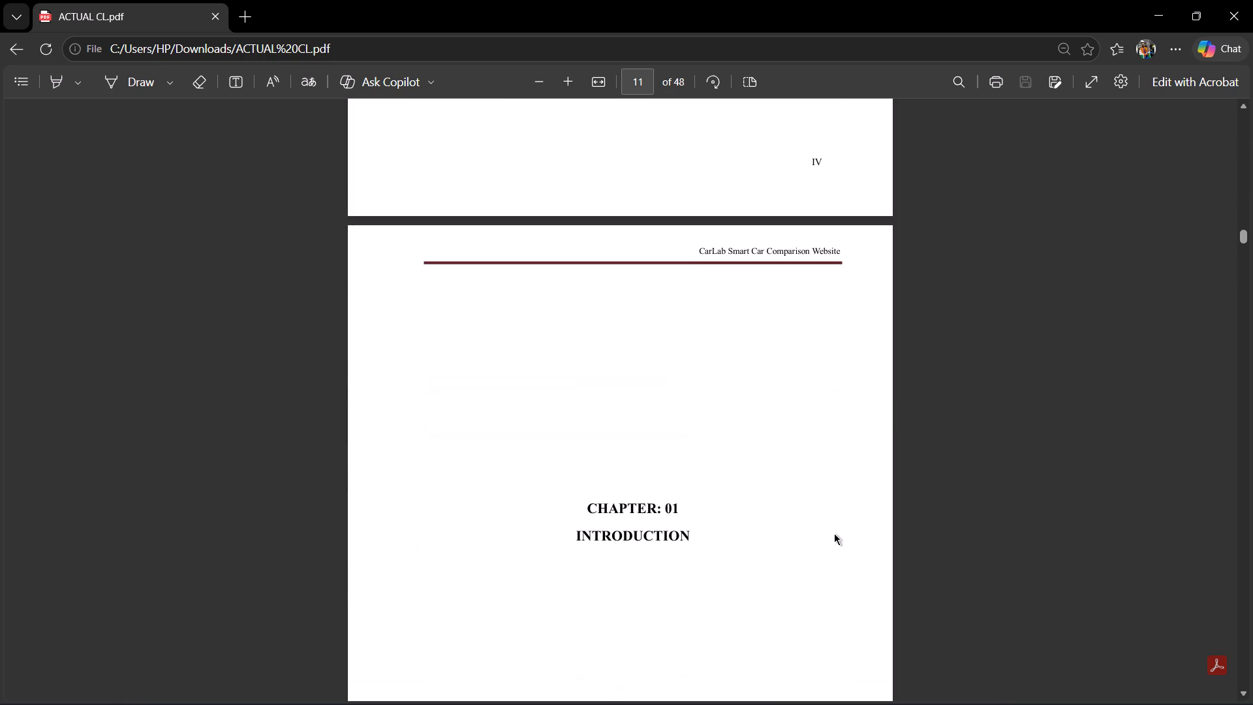
pyautogui.scroll(-5, 834, 533)
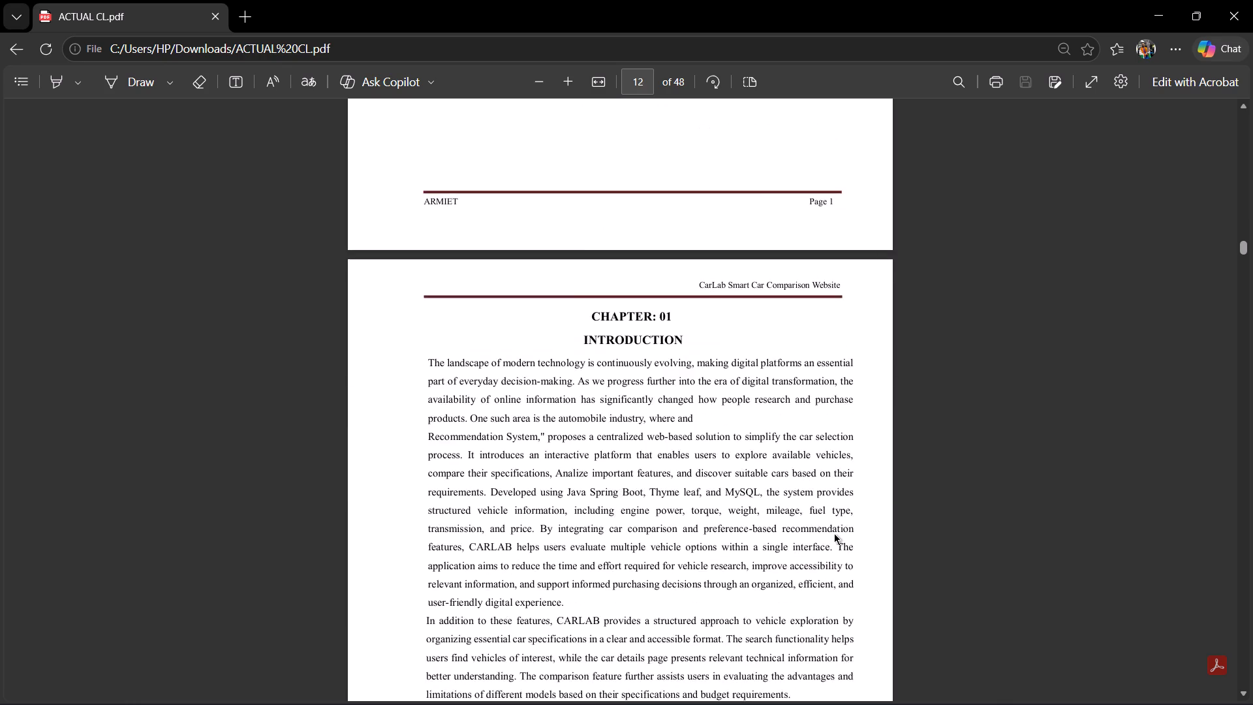
pyautogui.scroll(-5, 834, 533)
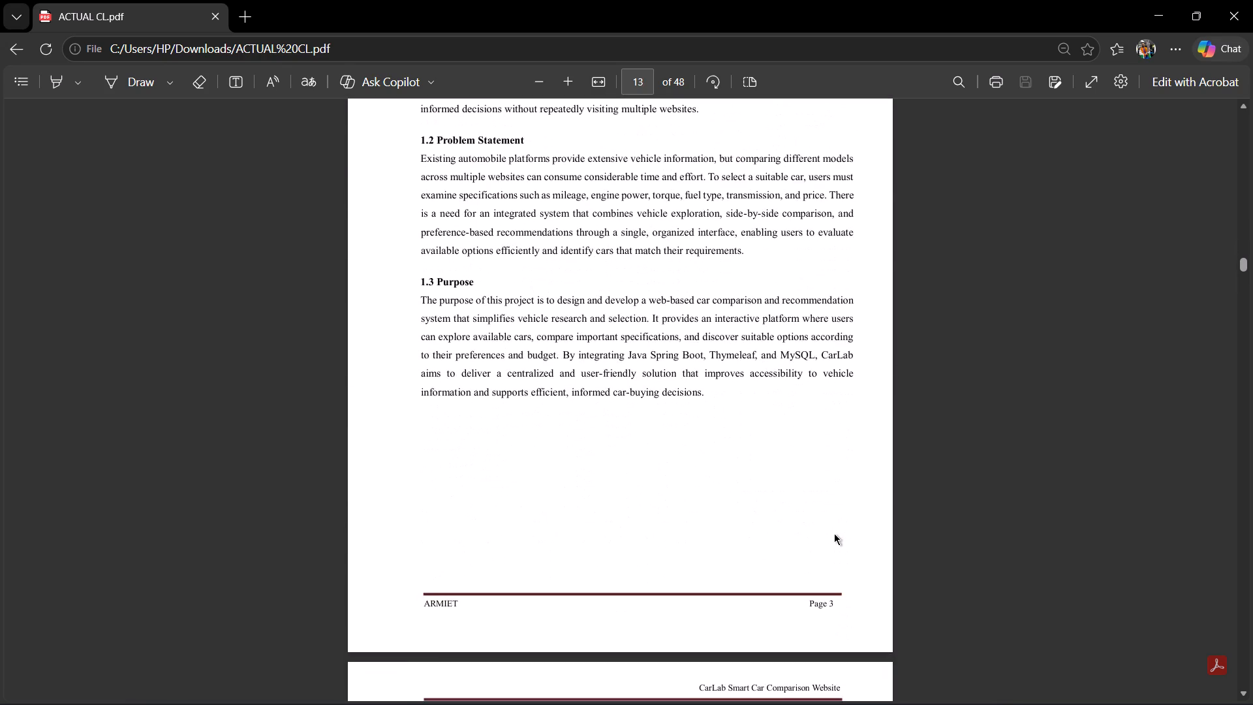
pyautogui.scroll(-3, 834, 533)
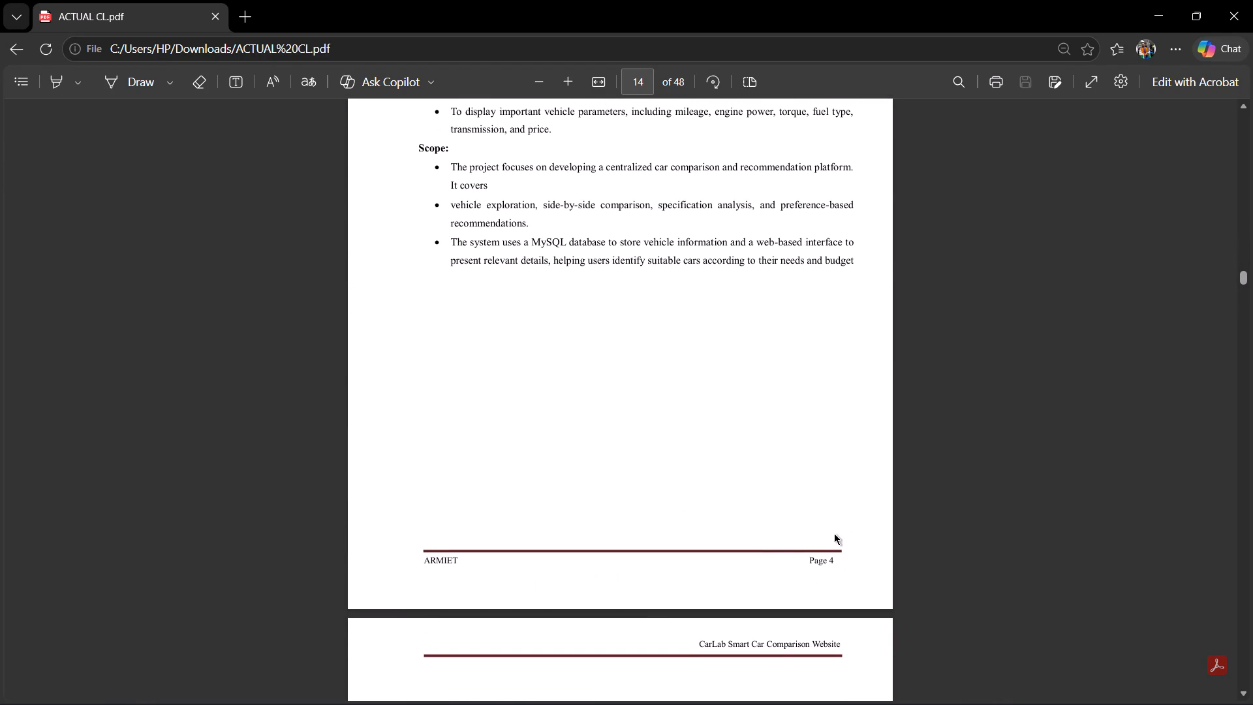
pyautogui.scroll(-1, 834, 533)
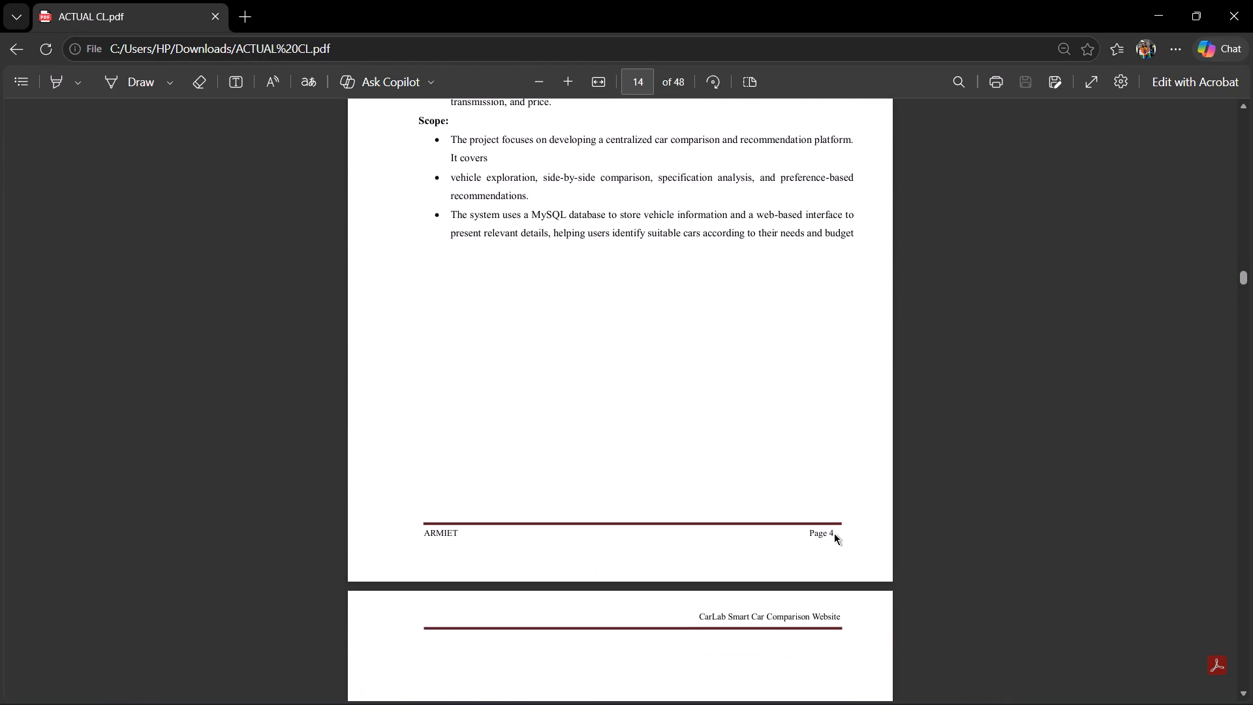
pyautogui.scroll(-2, 834, 533)
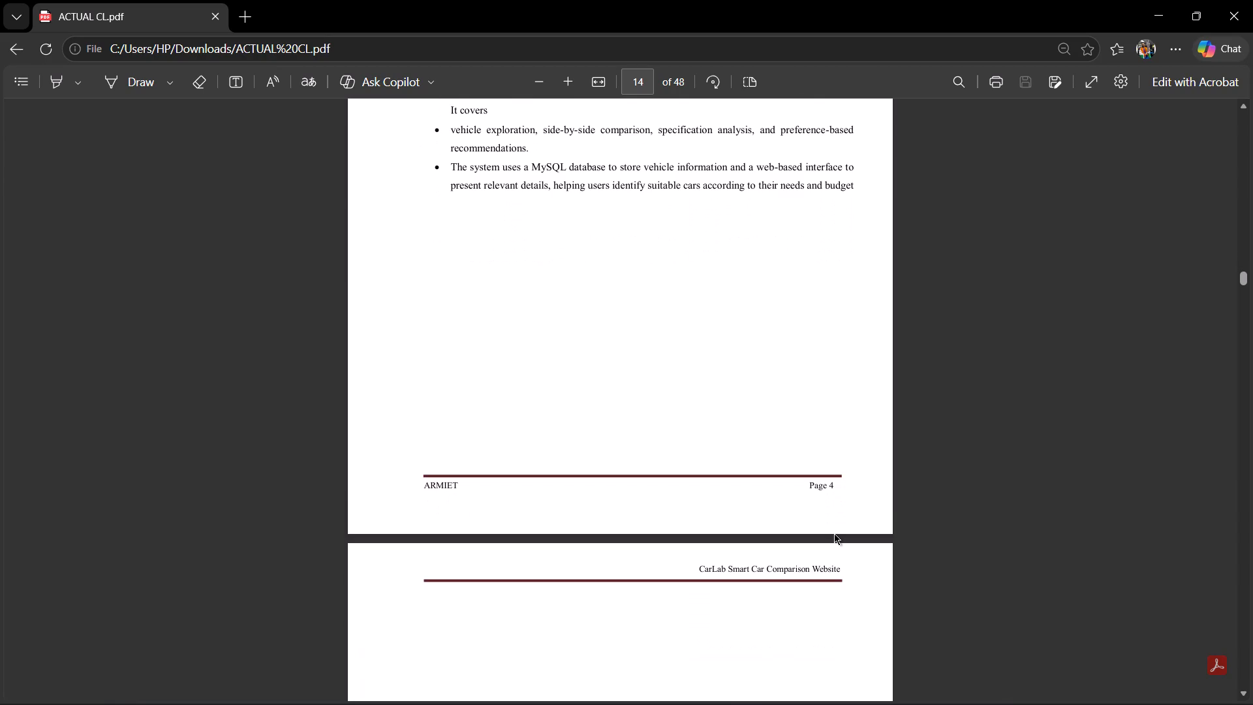
pyautogui.scroll(-2, 834, 533)
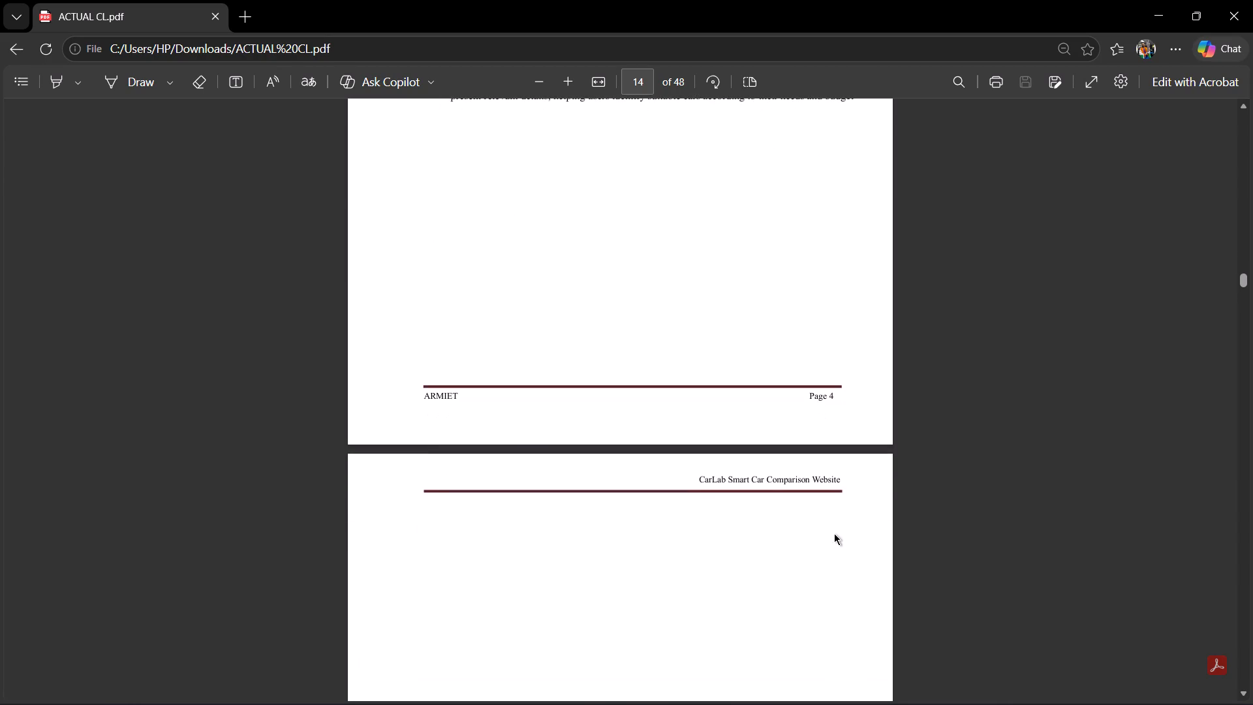
# Check the Chapter 02 literature review pages with Table 2.1 and the Chapter 03 Research Gaps pages.
pyautogui.scroll(-8, 834, 533)
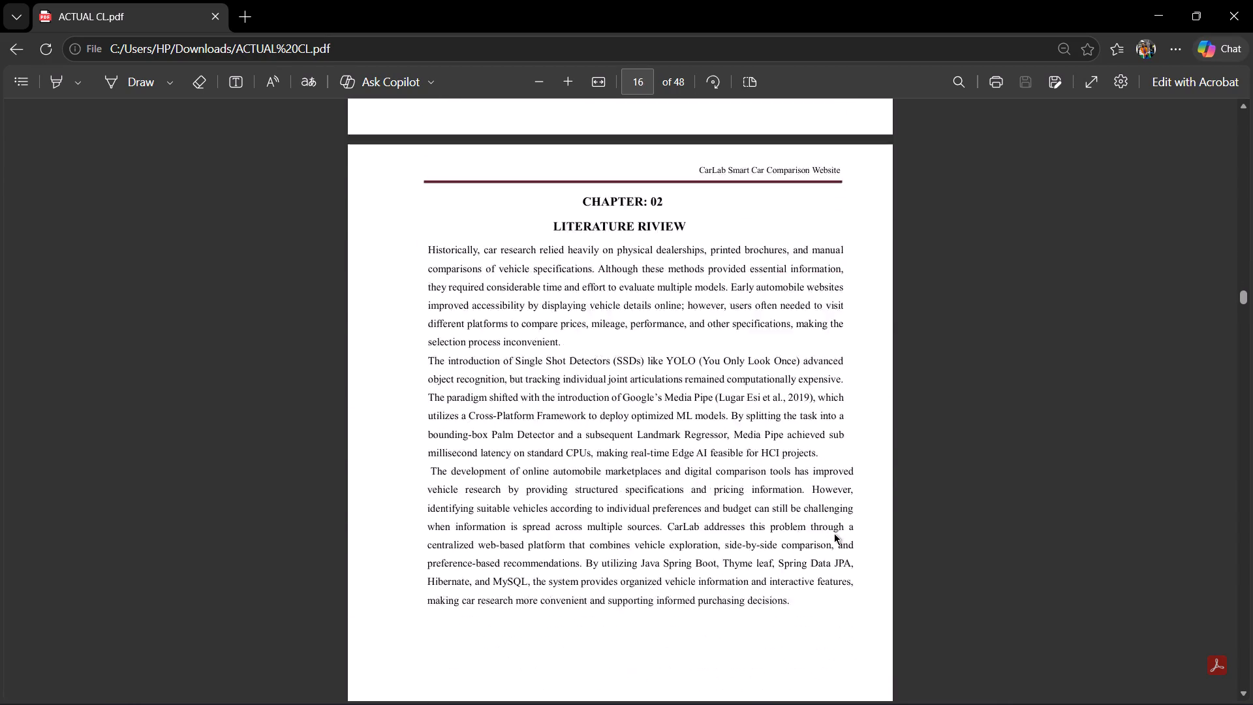
pyautogui.scroll(-6, 834, 533)
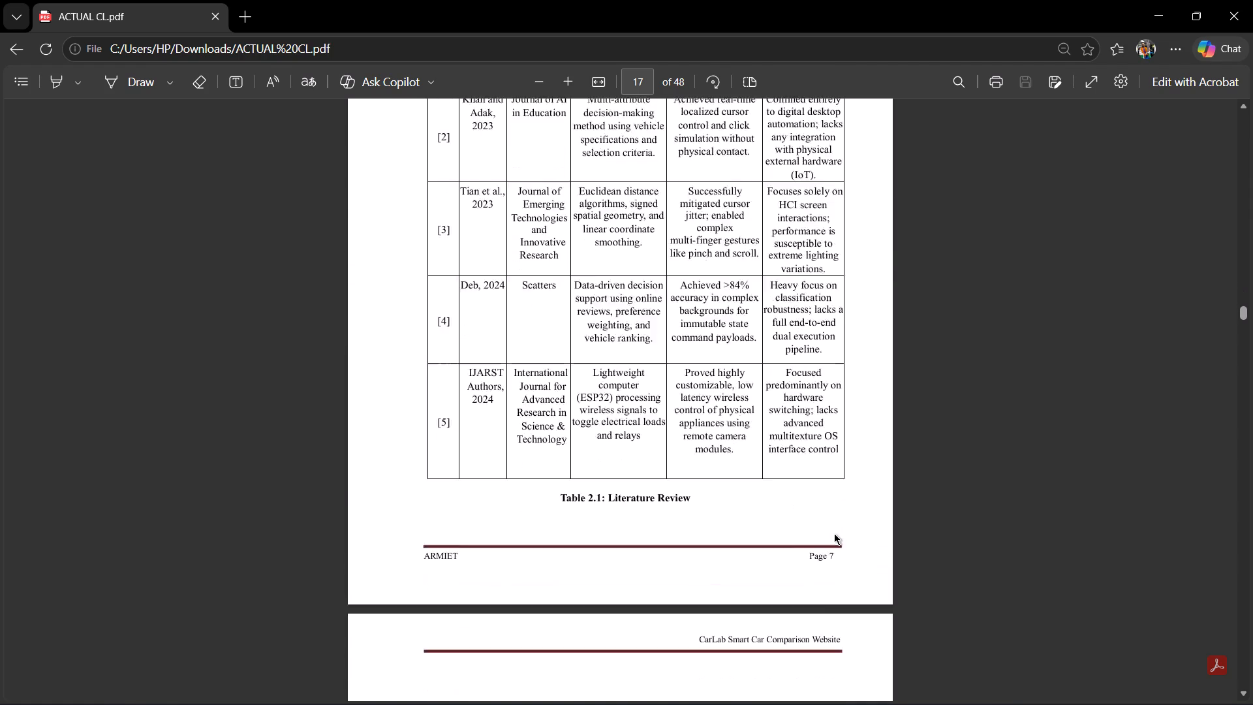
pyautogui.scroll(-4, 834, 533)
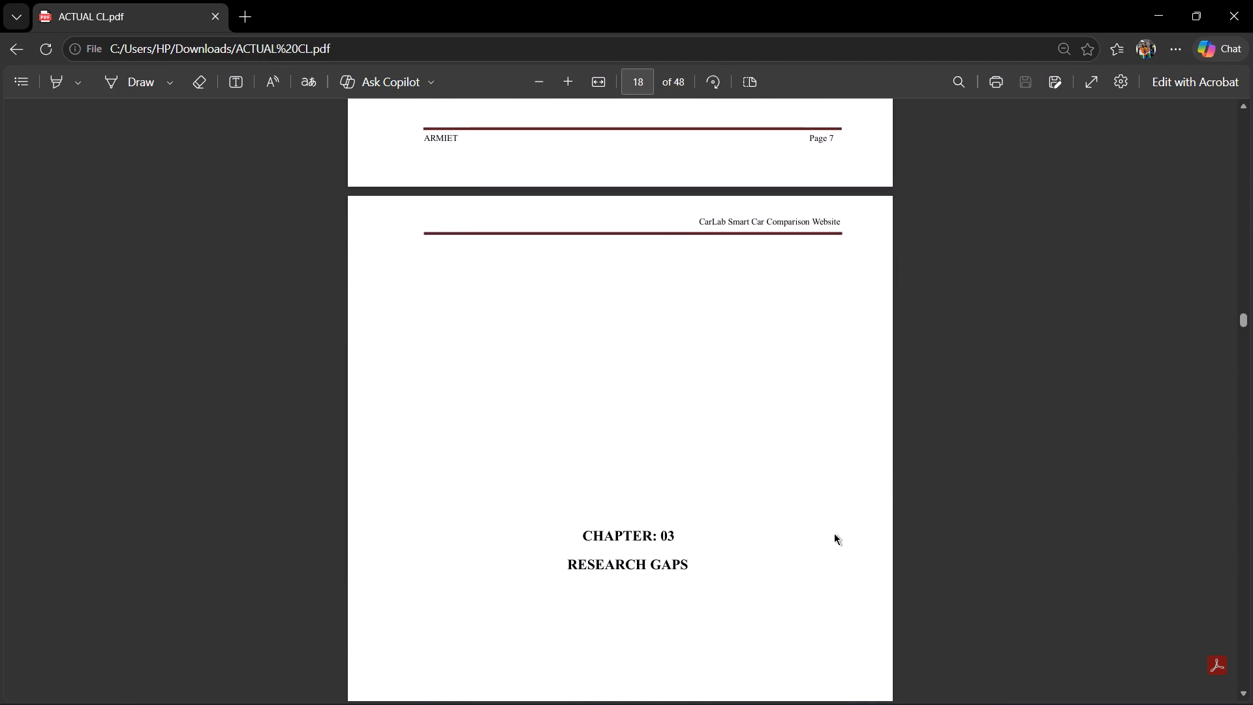
pyautogui.scroll(-4, 834, 533)
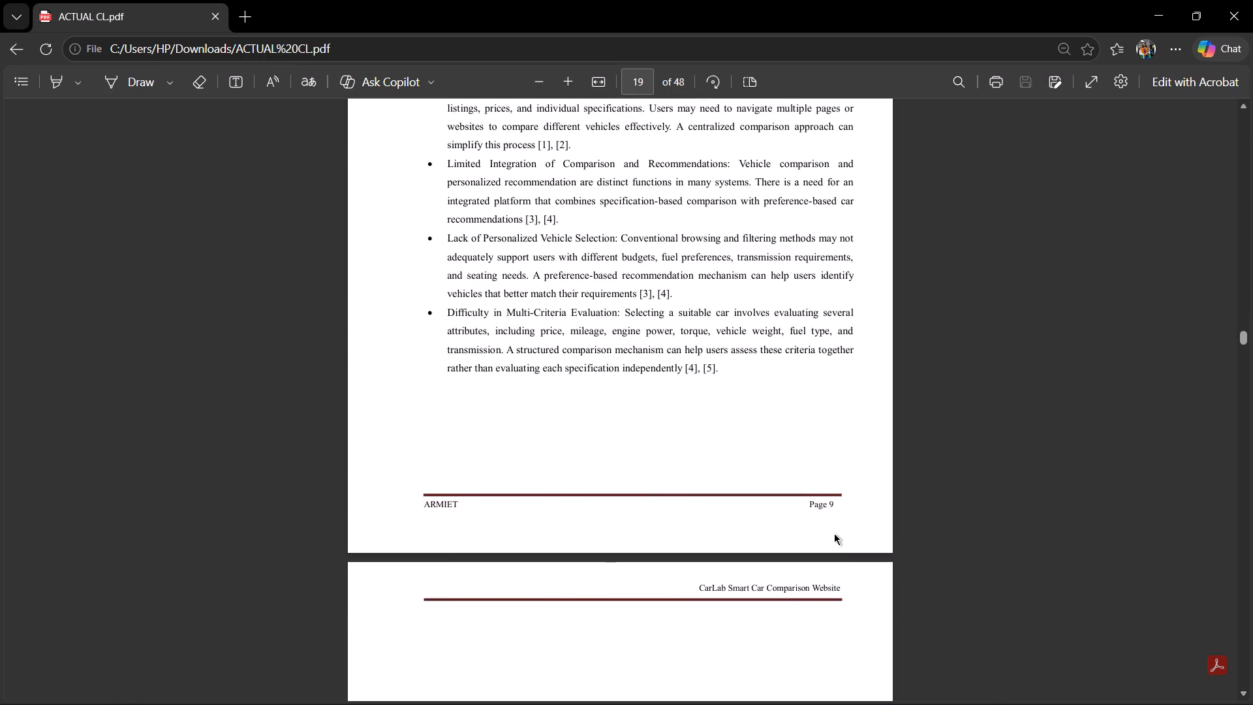
pyautogui.scroll(-1, 834, 533)
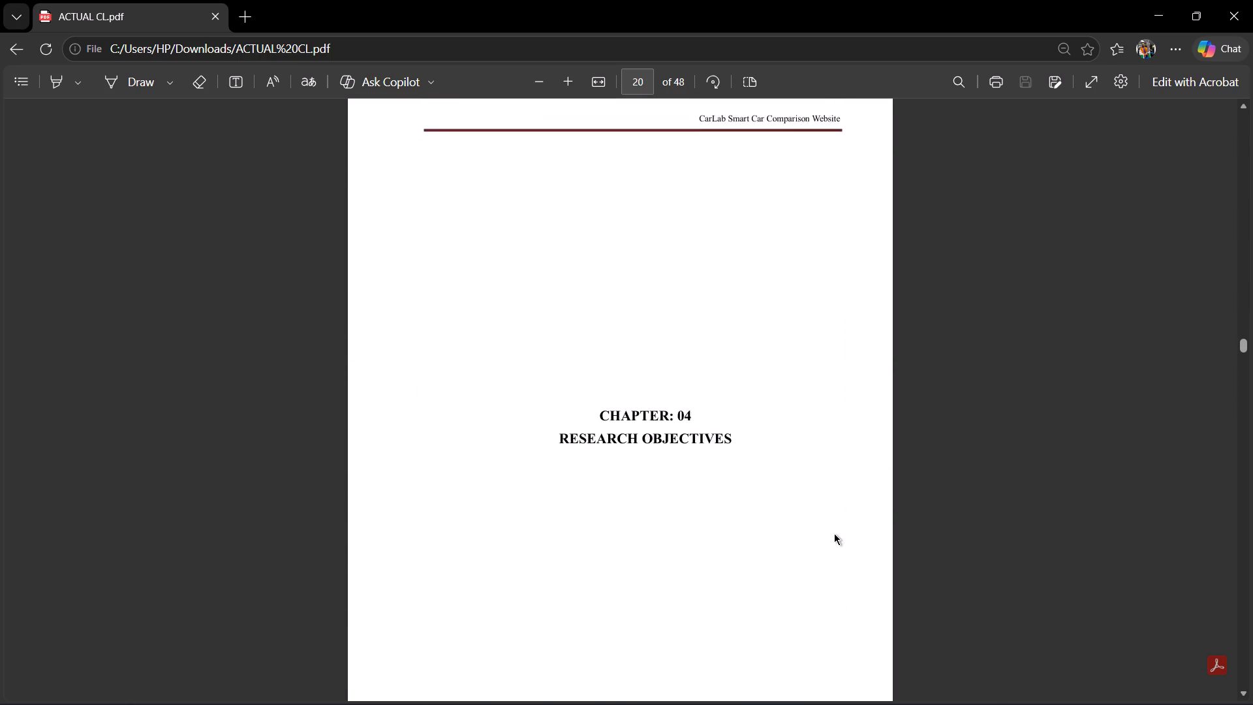
# Check the Chapter 04 Research Objectives pages and the opening pages of Chapter 05 Proposed Methodology.
pyautogui.scroll(-1, 834, 533)
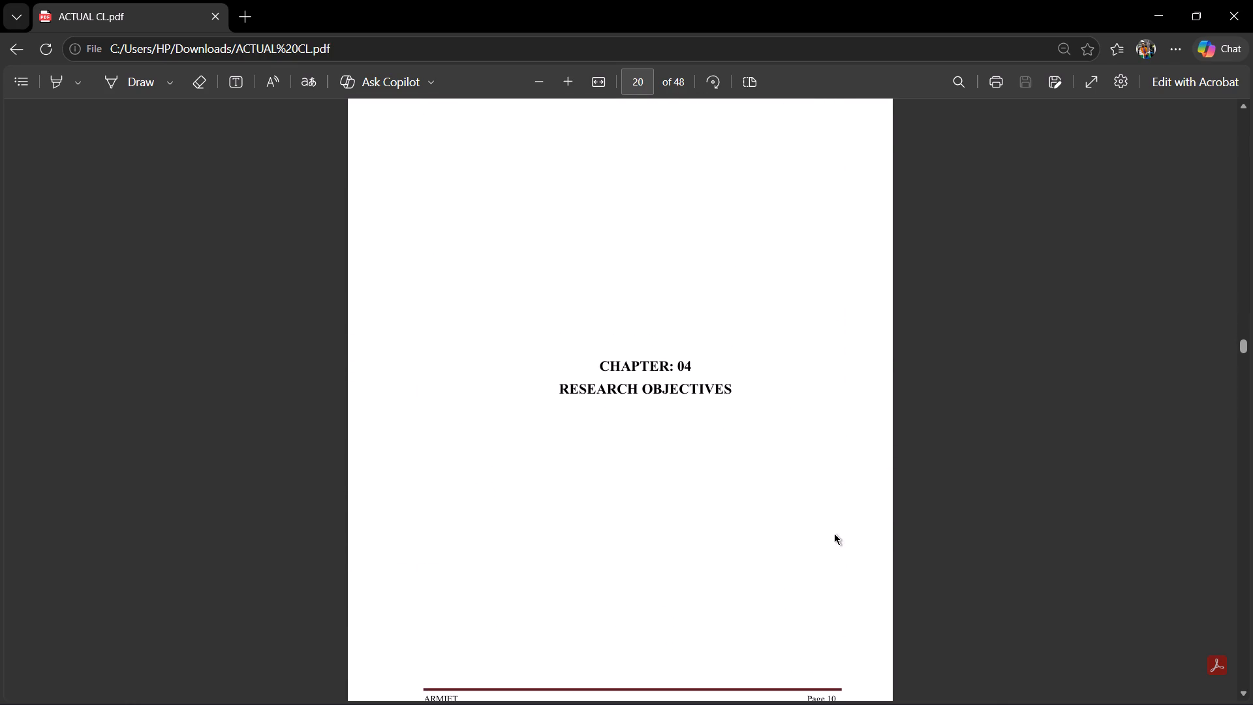
pyautogui.scroll(-4, 834, 533)
pyautogui.scroll(1, 834, 533)
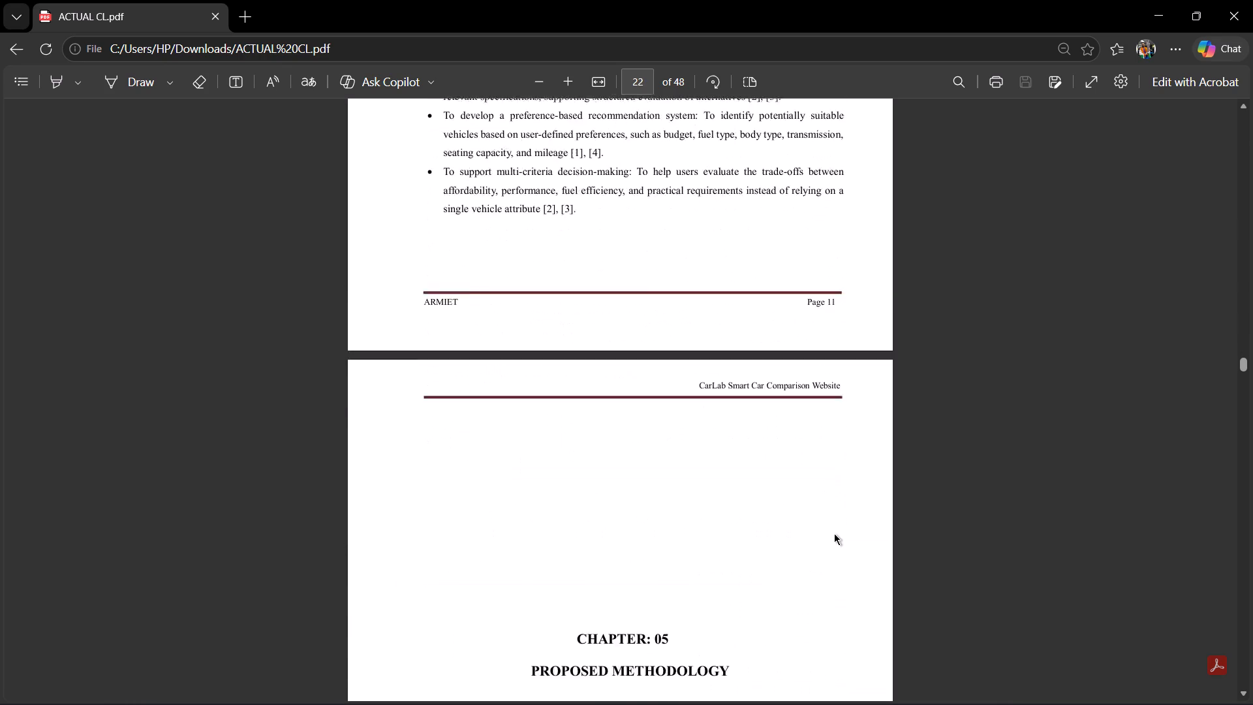
pyautogui.scroll(1, 834, 533)
pyautogui.scroll(-4, 834, 533)
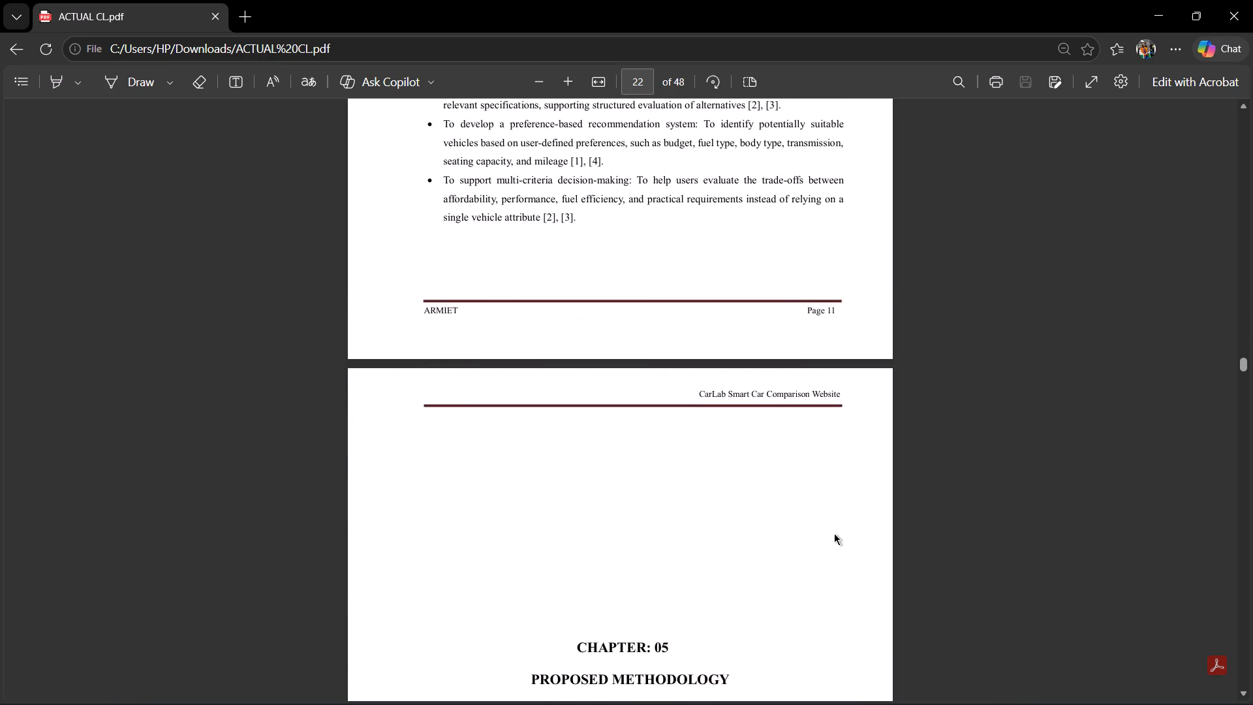
pyautogui.scroll(-3, 834, 533)
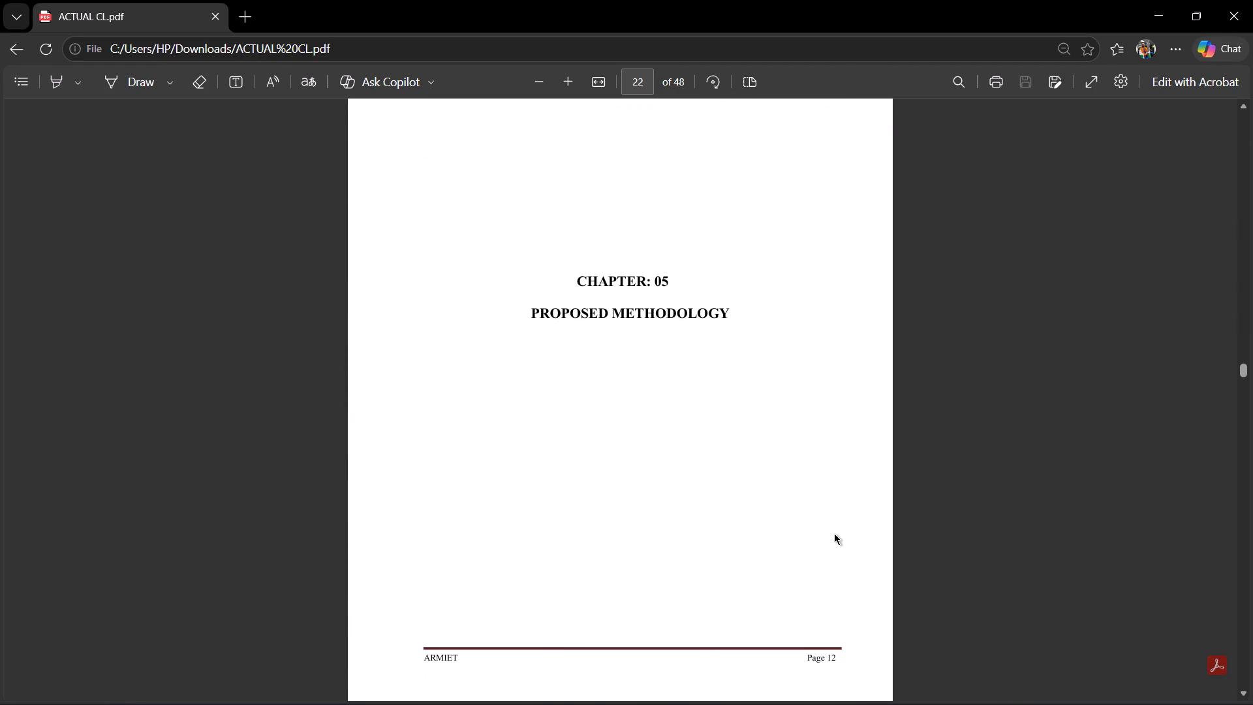
pyautogui.scroll(-1, 834, 533)
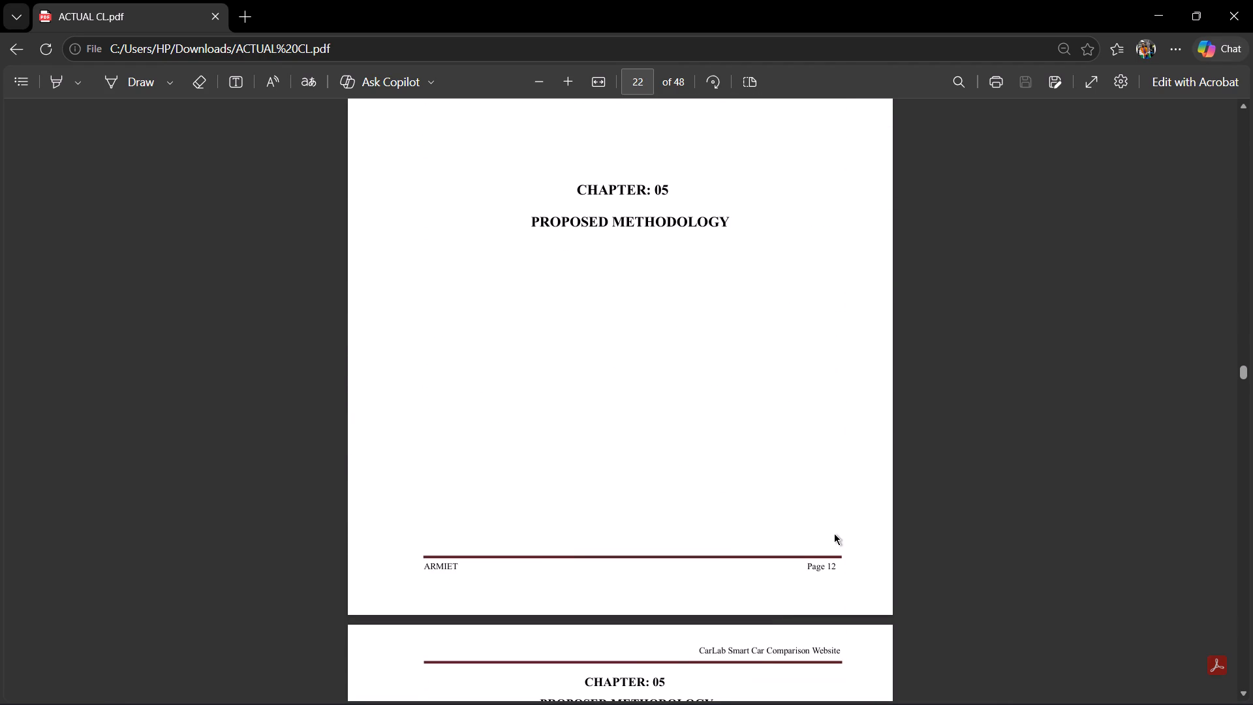
pyautogui.scroll(-3, 834, 533)
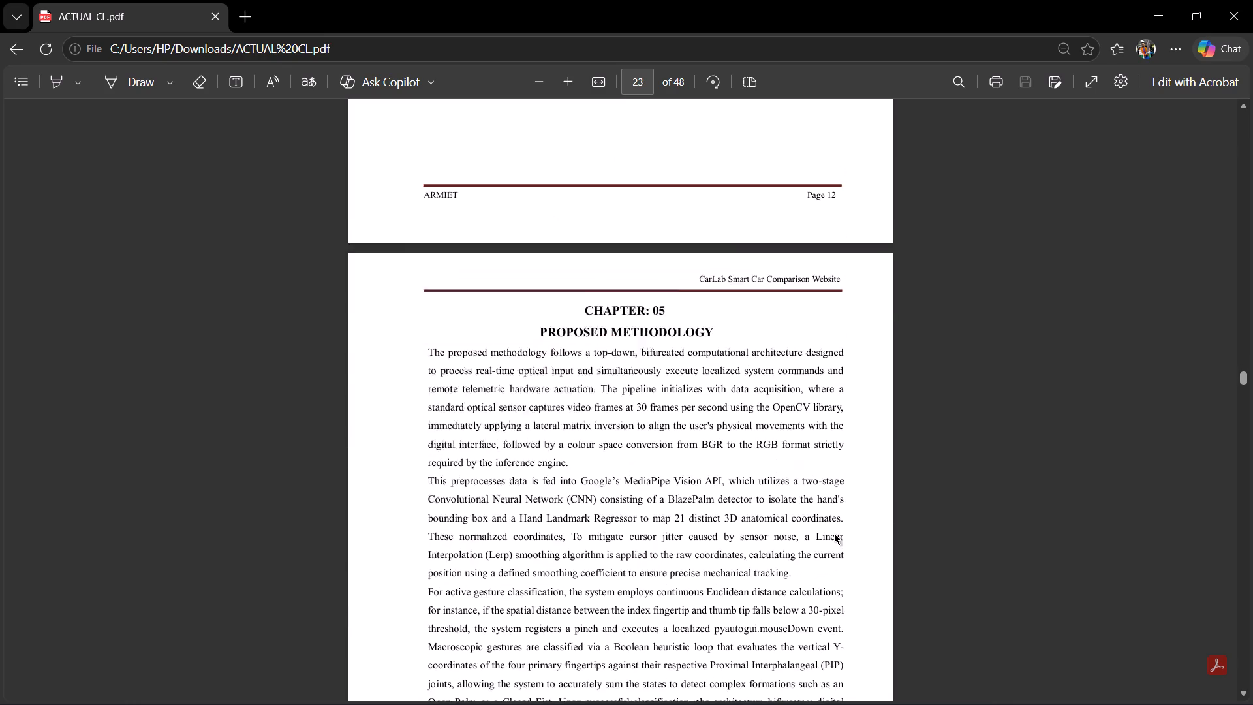
# Recheck the Chapter 05 Proposed Methodology title page and its first text page, and close the ACTUAL CL PDF.
pyautogui.scroll(-2, 834, 533)
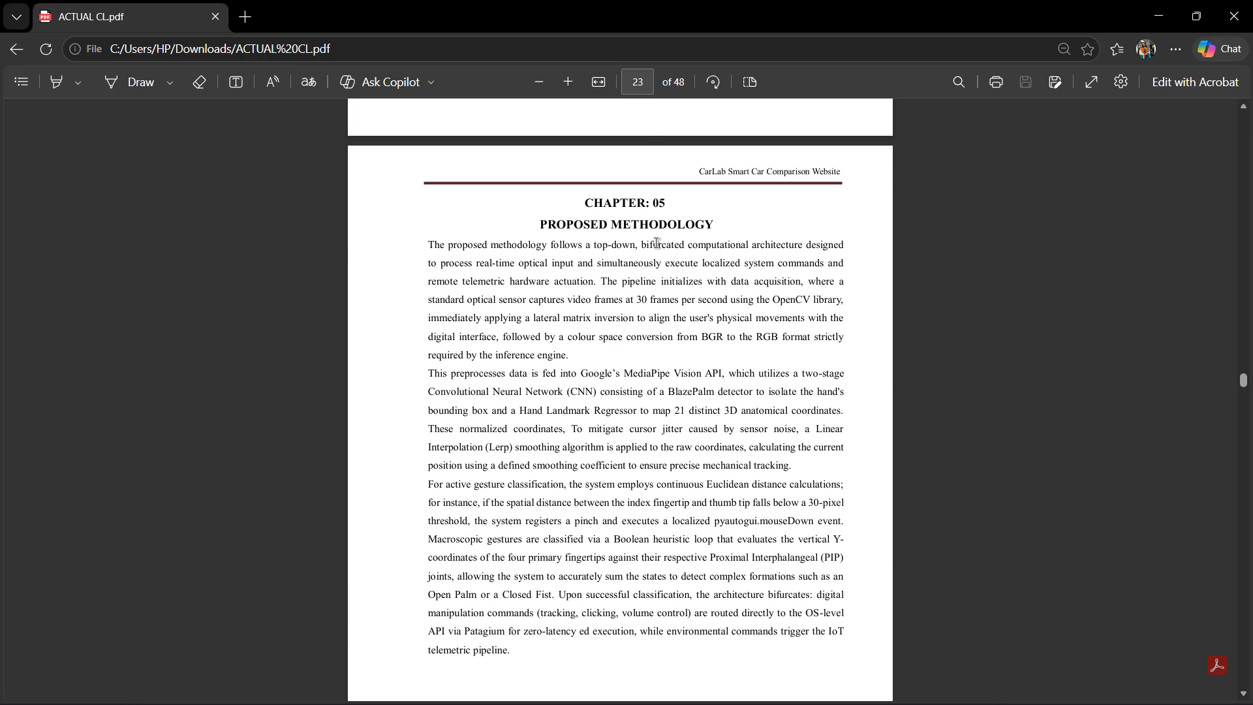
pyautogui.scroll(5, 656, 243)
pyautogui.scroll(-1, 656, 243)
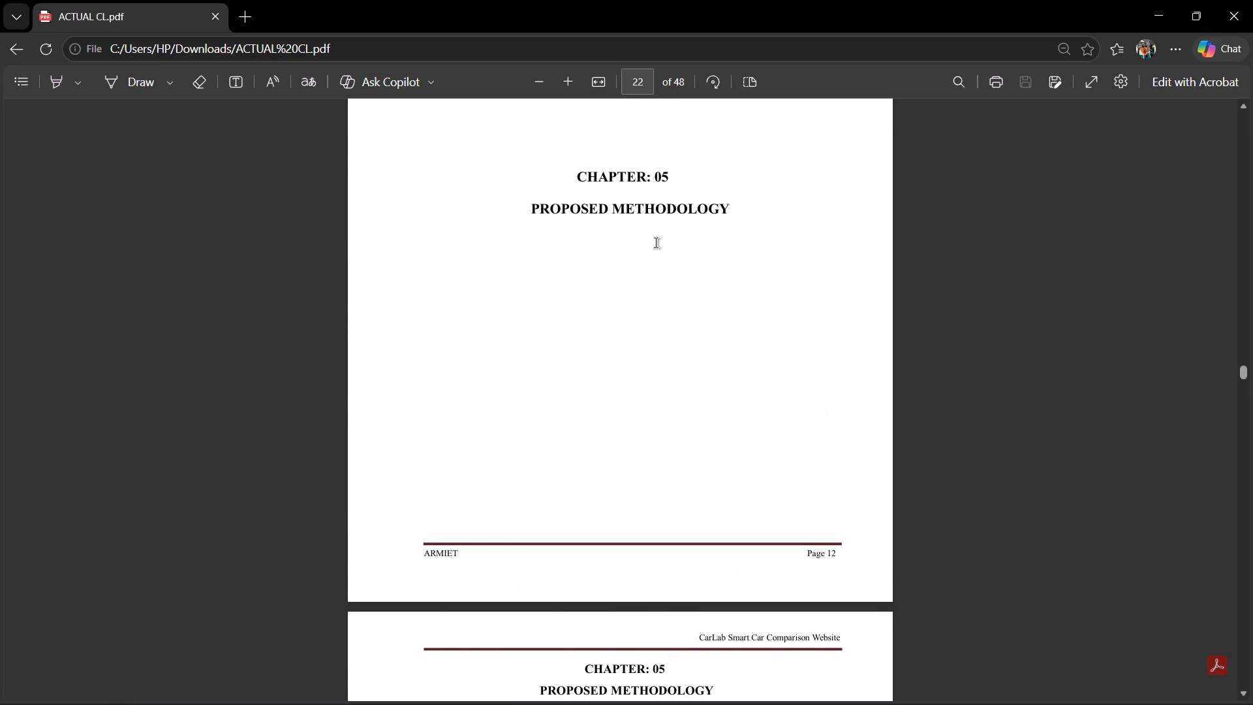
pyautogui.scroll(-1, 656, 243)
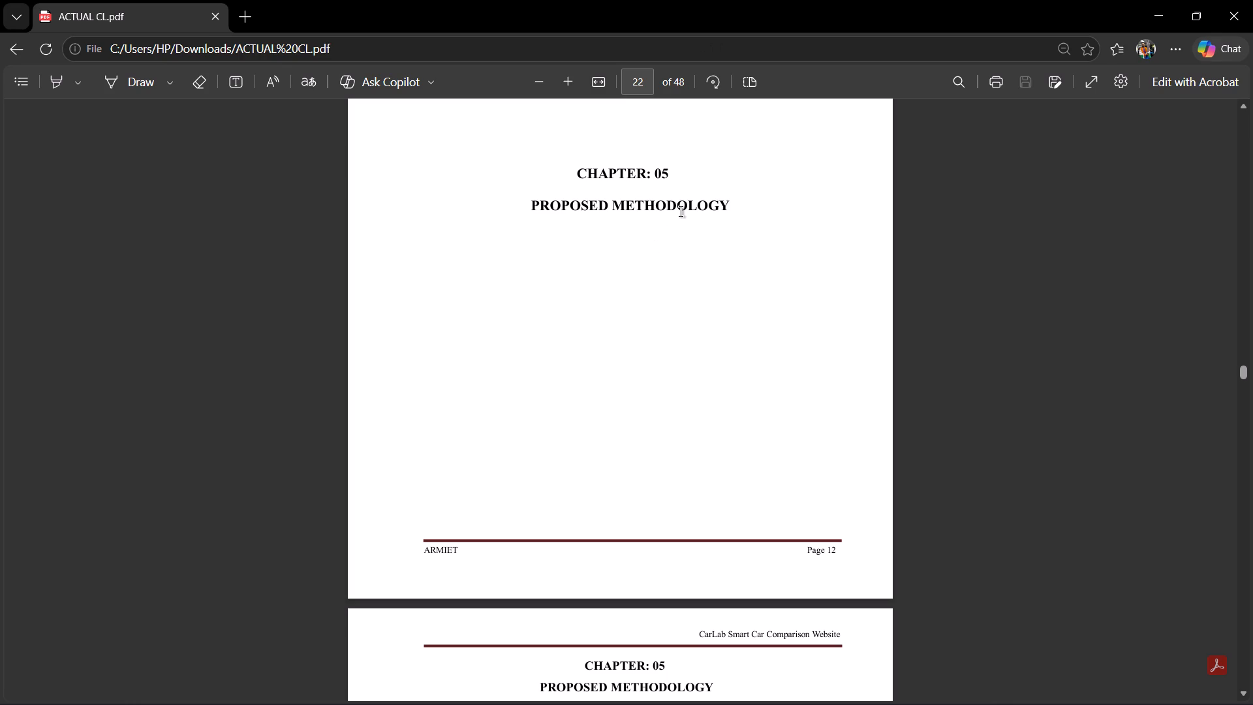
pyautogui.click(1252, 1)
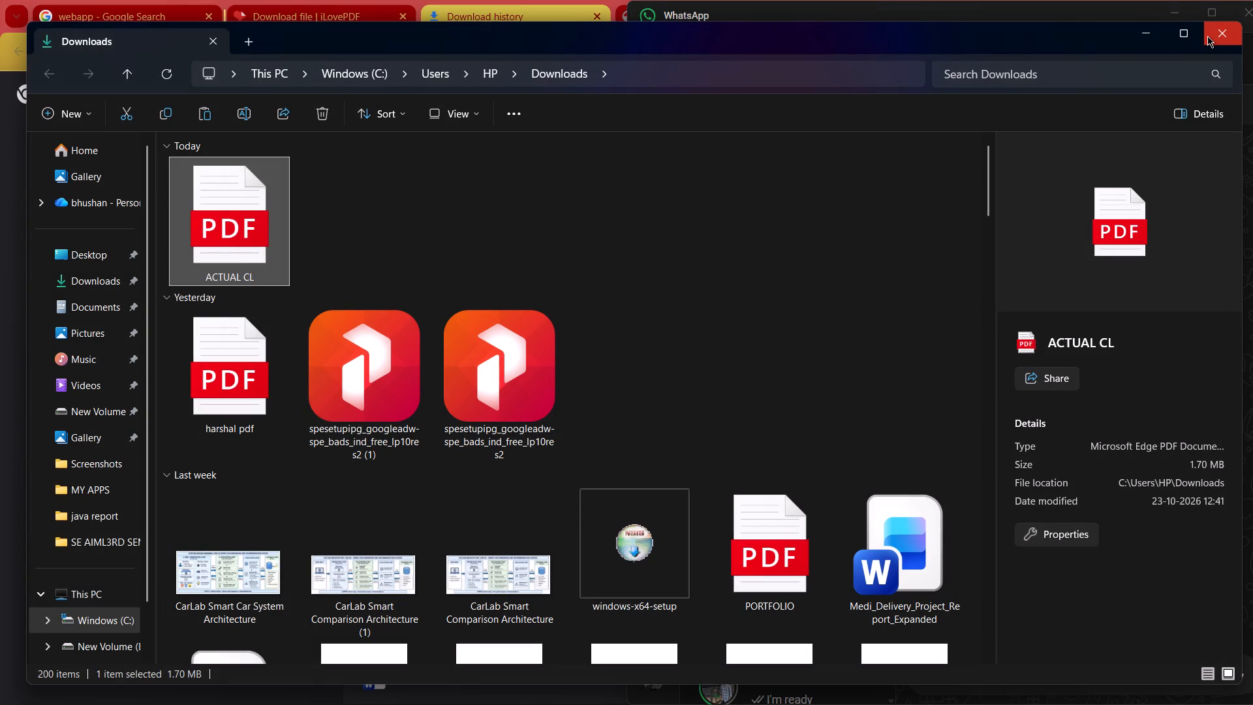
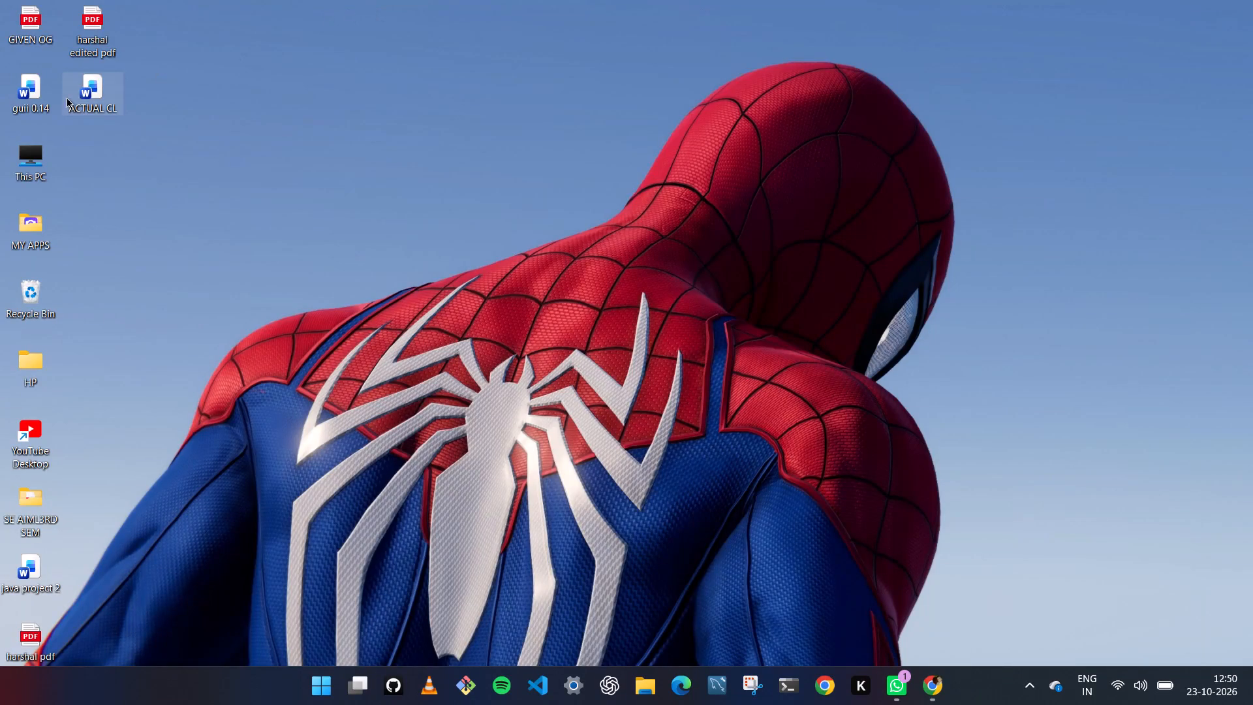
# Open the ACTUAL CL document from the desktop in Word.
pyautogui.doubleClick(93, 84)
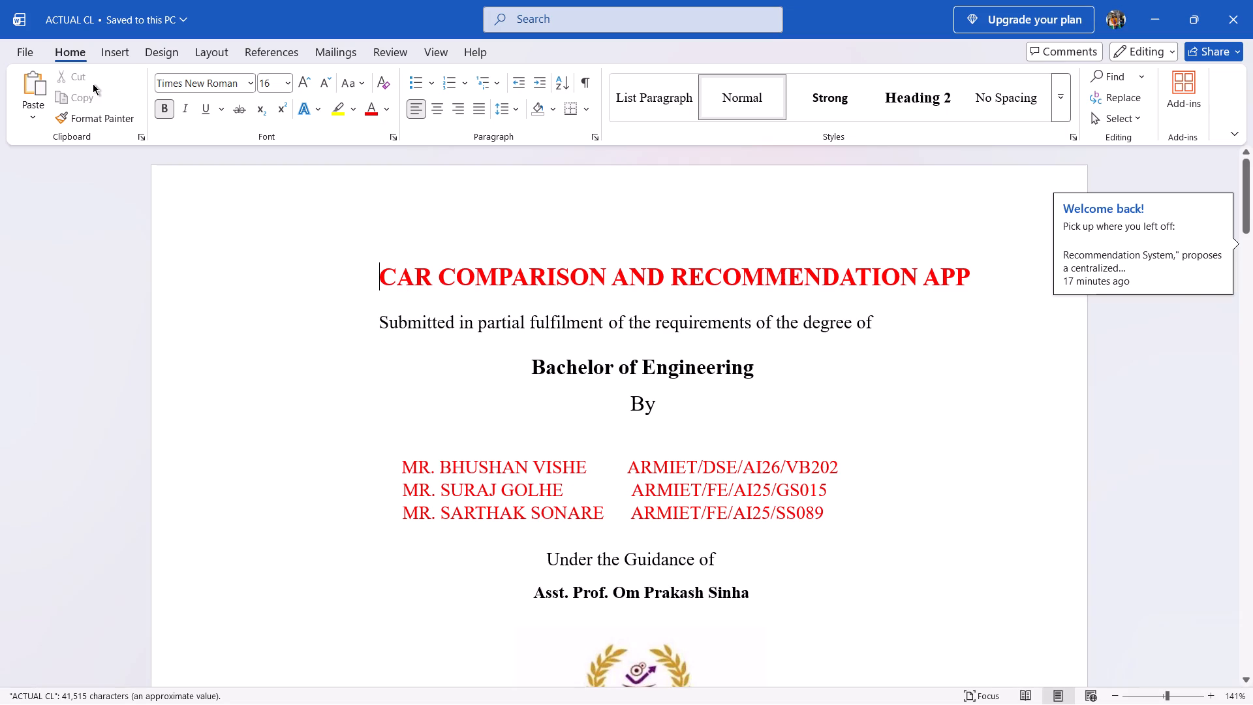
# Examine the front matter and the table of contents, checking the chapter entries and their page ranges.
pyautogui.scroll(1, 460, 290)
pyautogui.scroll(-8, 609, 501)
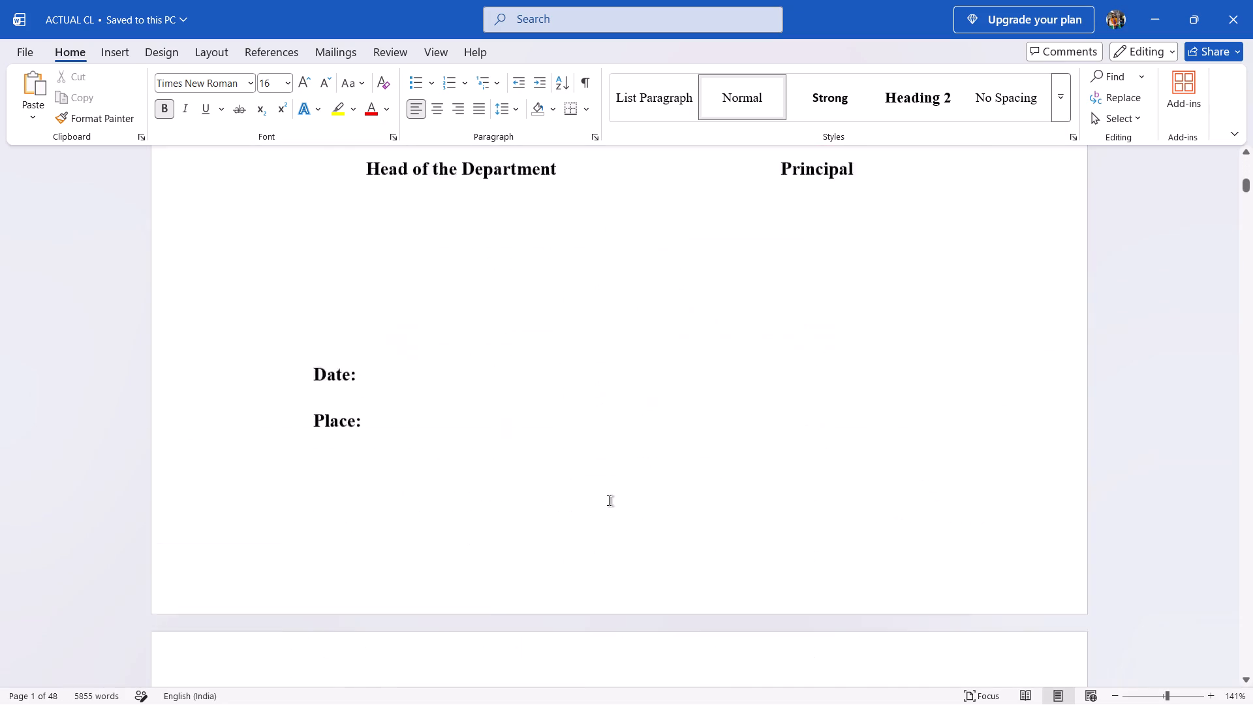
pyautogui.scroll(-7, 609, 501)
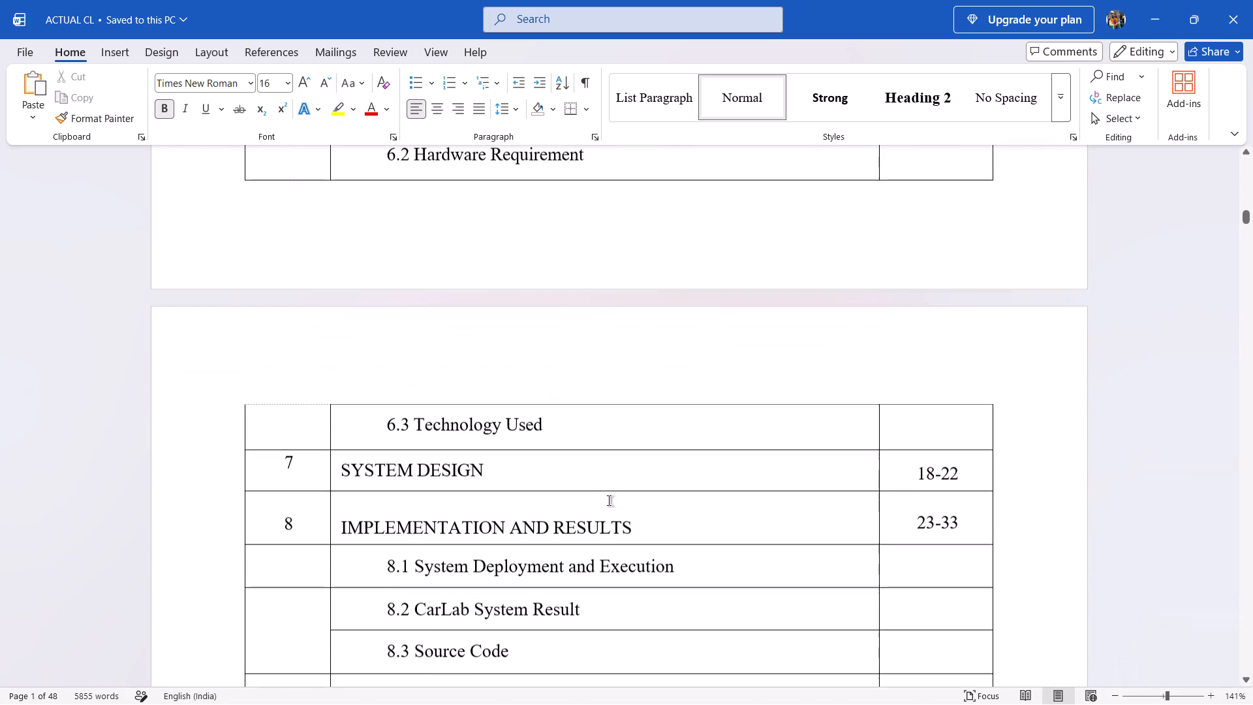
pyautogui.scroll(-1, 609, 501)
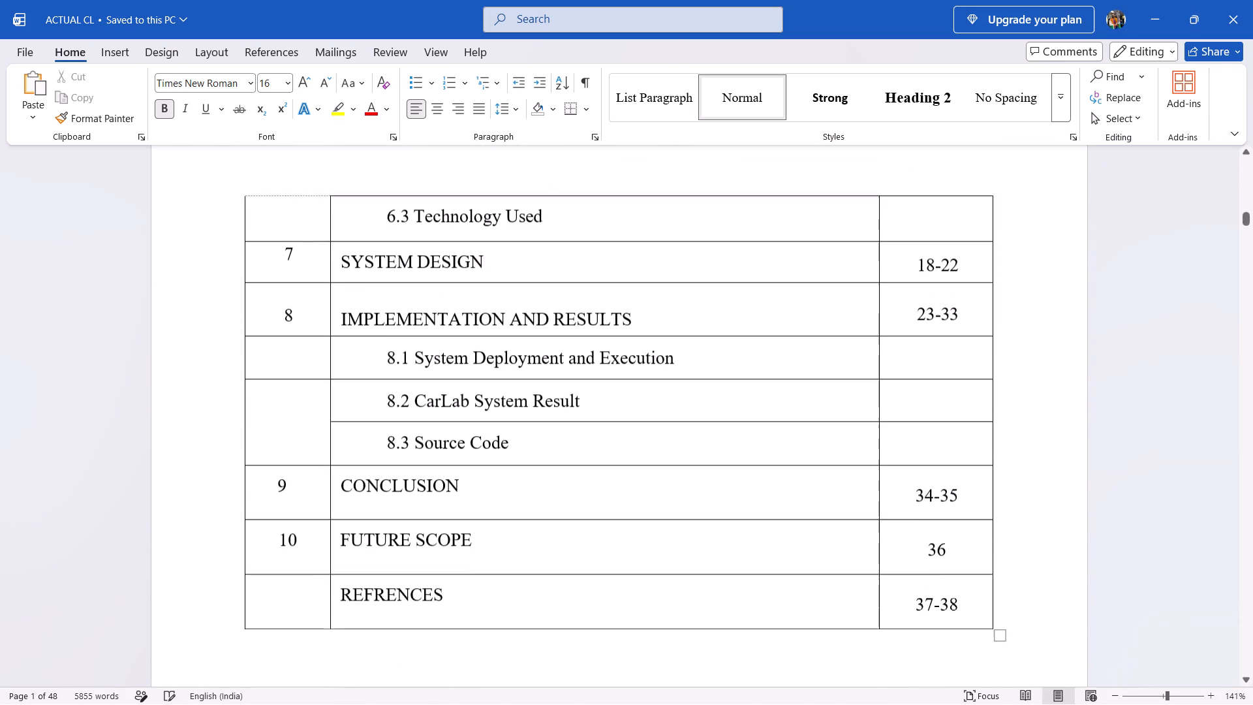
pyautogui.scroll(-1, 609, 501)
pyautogui.scroll(4, 609, 501)
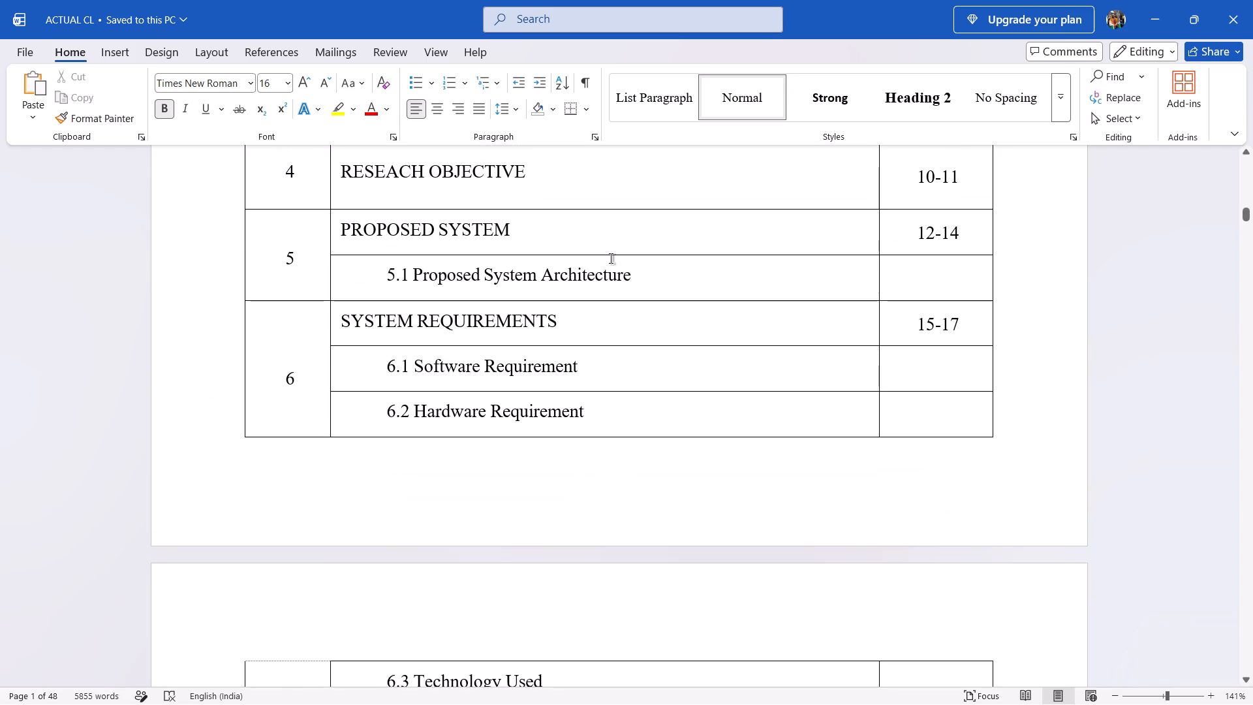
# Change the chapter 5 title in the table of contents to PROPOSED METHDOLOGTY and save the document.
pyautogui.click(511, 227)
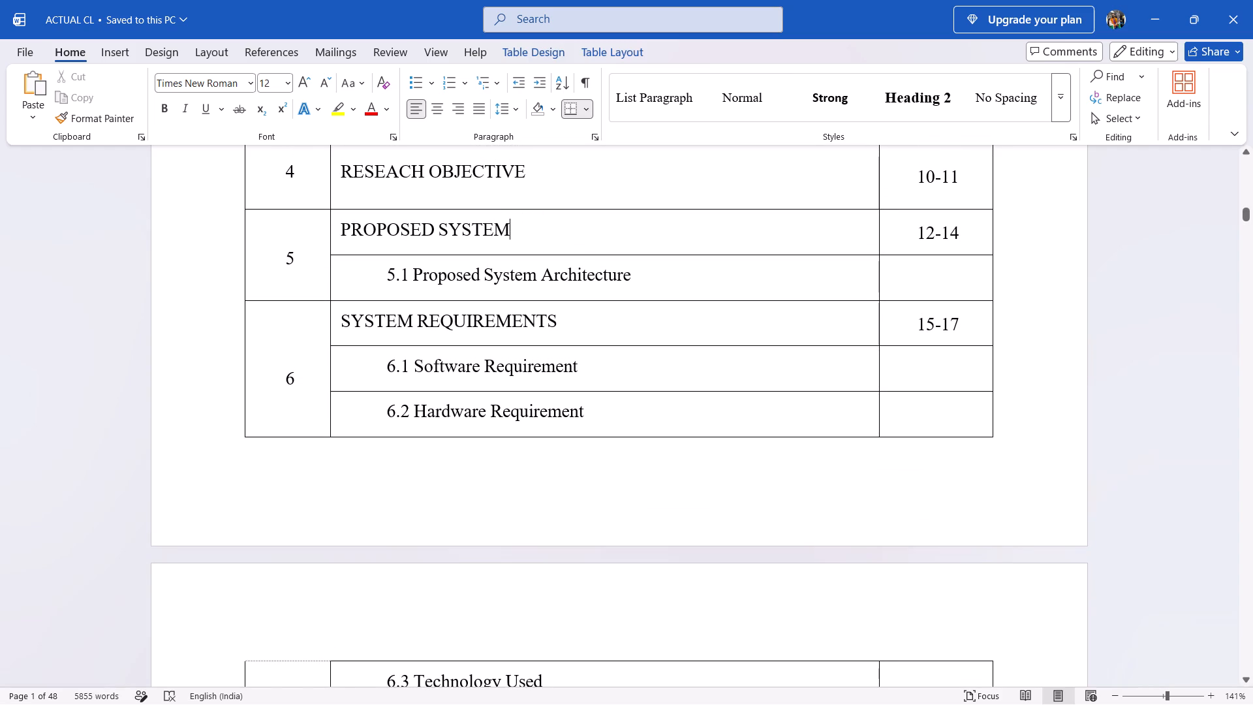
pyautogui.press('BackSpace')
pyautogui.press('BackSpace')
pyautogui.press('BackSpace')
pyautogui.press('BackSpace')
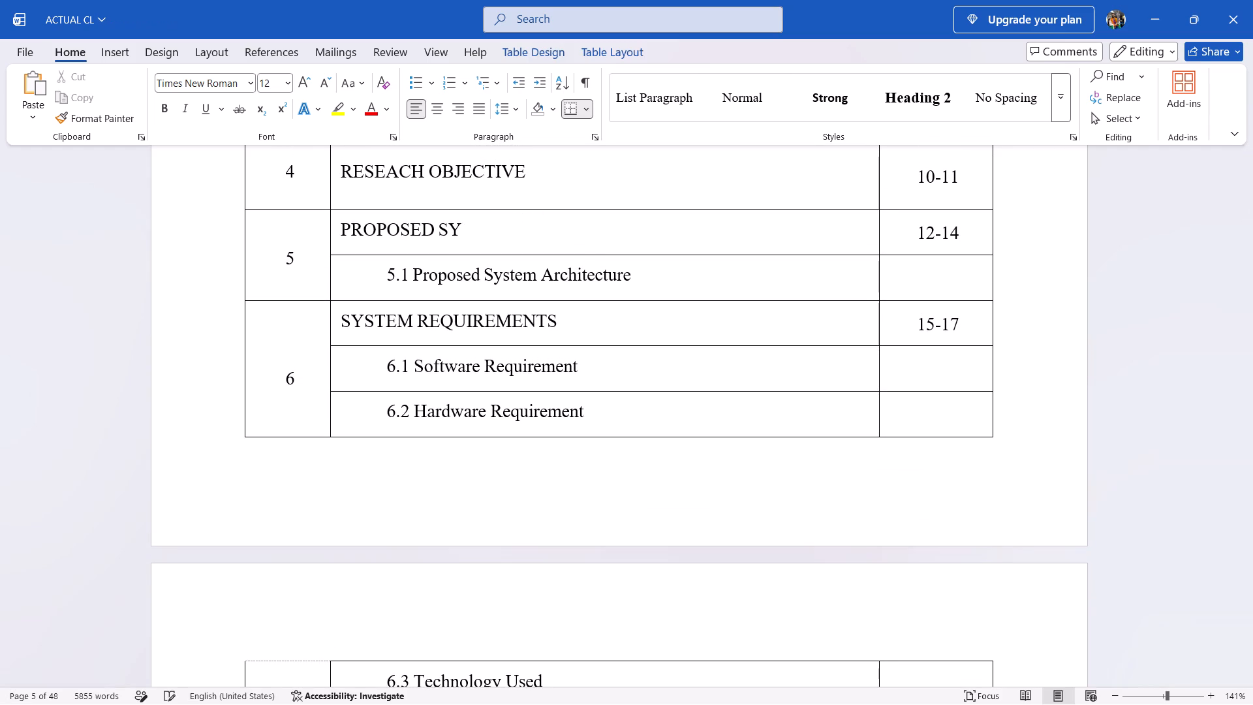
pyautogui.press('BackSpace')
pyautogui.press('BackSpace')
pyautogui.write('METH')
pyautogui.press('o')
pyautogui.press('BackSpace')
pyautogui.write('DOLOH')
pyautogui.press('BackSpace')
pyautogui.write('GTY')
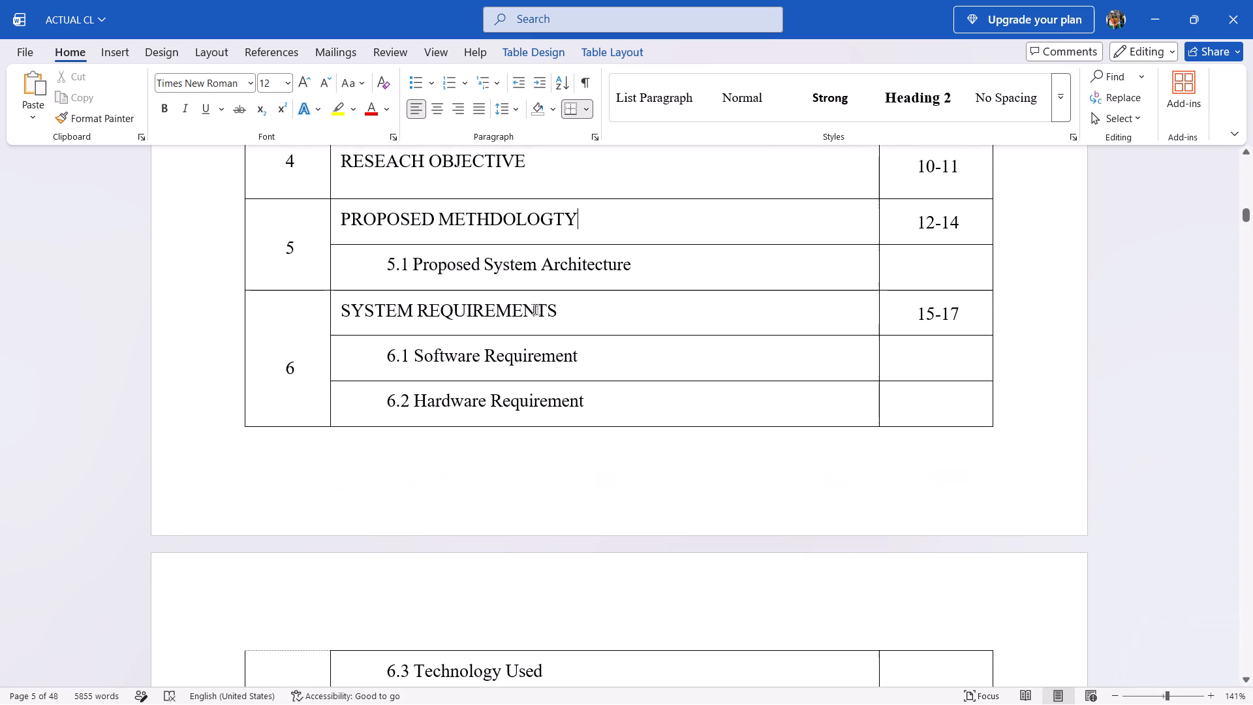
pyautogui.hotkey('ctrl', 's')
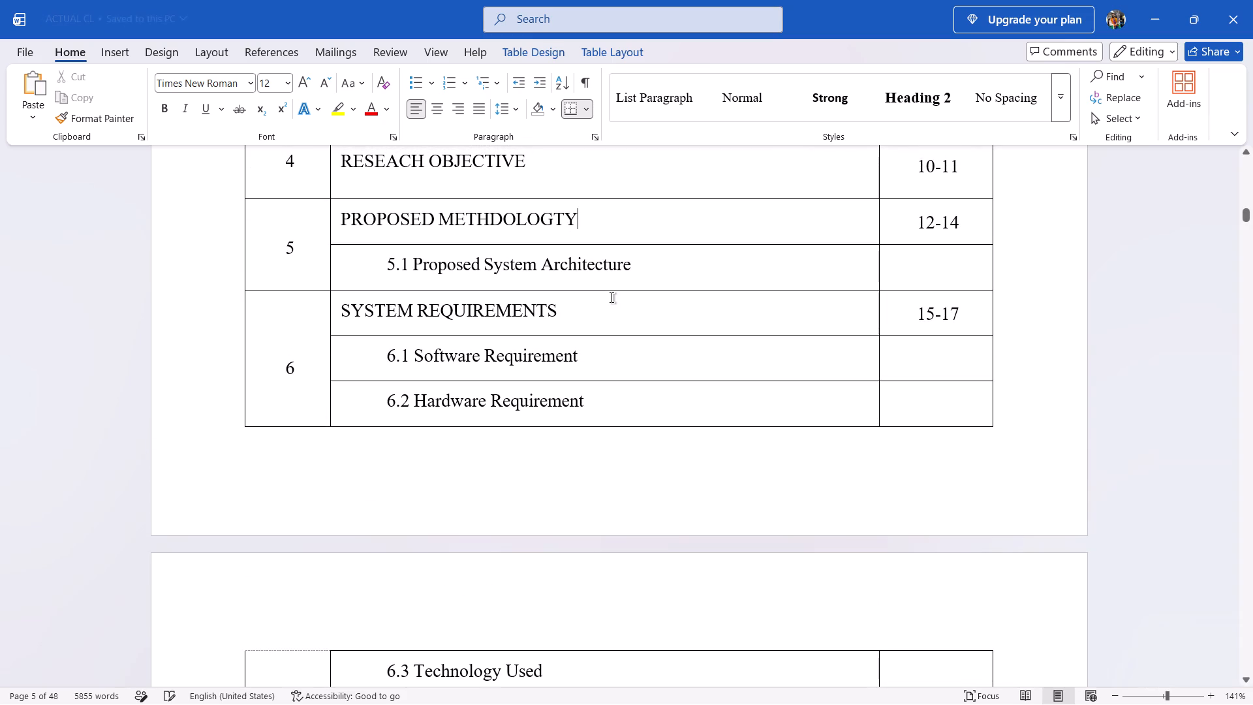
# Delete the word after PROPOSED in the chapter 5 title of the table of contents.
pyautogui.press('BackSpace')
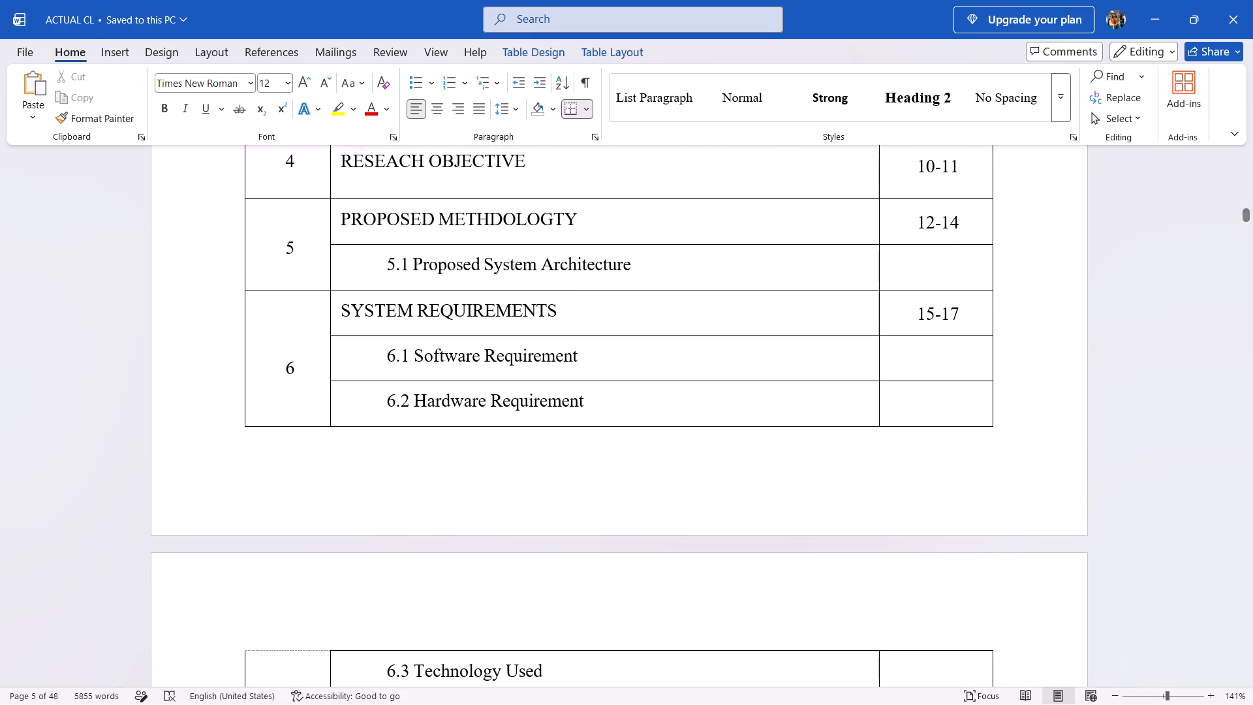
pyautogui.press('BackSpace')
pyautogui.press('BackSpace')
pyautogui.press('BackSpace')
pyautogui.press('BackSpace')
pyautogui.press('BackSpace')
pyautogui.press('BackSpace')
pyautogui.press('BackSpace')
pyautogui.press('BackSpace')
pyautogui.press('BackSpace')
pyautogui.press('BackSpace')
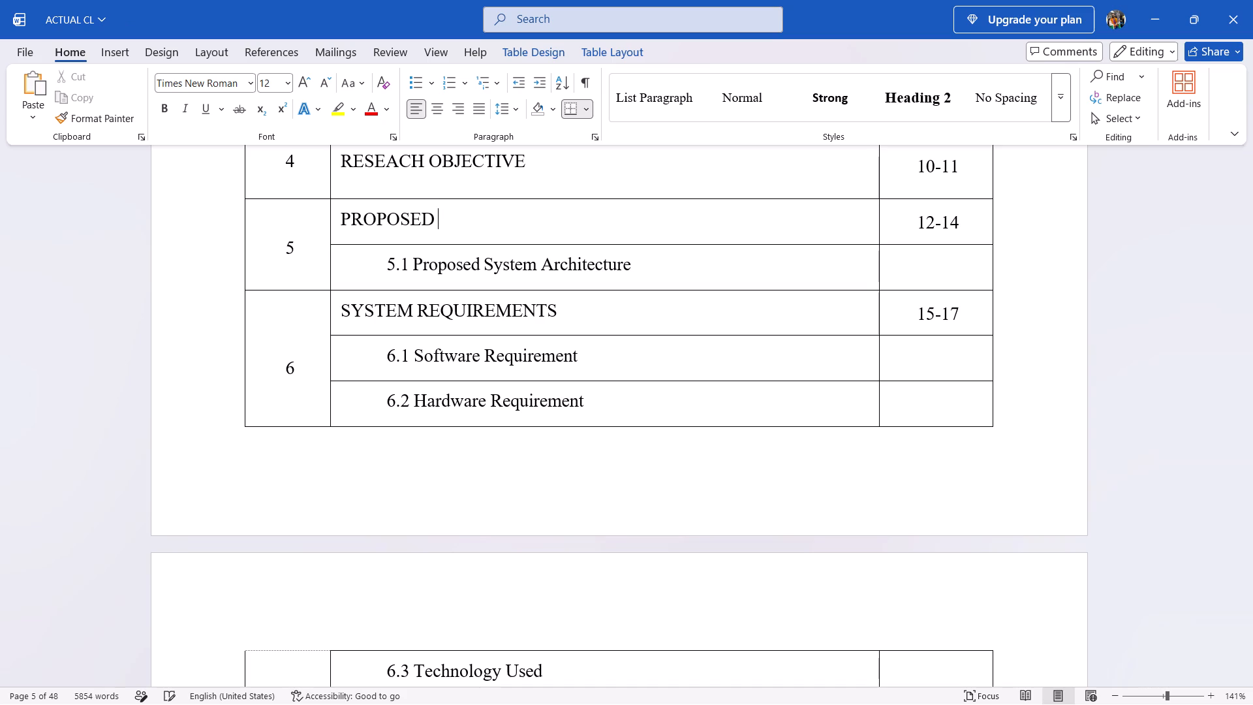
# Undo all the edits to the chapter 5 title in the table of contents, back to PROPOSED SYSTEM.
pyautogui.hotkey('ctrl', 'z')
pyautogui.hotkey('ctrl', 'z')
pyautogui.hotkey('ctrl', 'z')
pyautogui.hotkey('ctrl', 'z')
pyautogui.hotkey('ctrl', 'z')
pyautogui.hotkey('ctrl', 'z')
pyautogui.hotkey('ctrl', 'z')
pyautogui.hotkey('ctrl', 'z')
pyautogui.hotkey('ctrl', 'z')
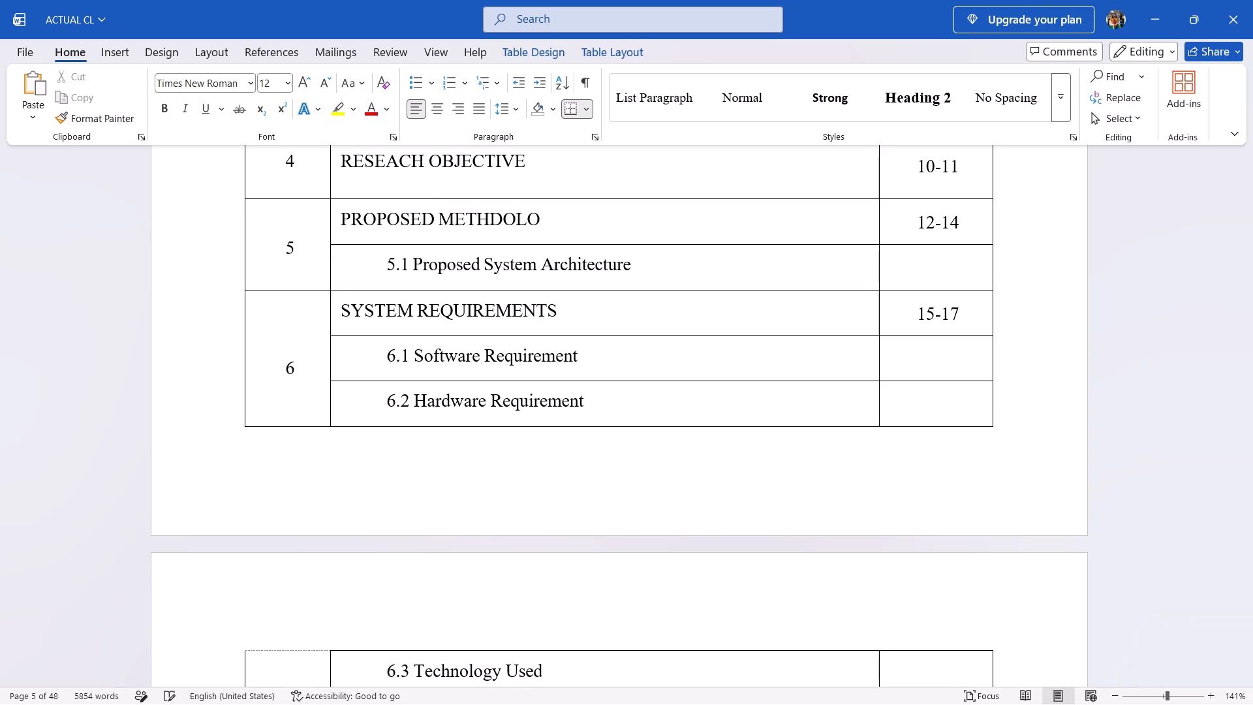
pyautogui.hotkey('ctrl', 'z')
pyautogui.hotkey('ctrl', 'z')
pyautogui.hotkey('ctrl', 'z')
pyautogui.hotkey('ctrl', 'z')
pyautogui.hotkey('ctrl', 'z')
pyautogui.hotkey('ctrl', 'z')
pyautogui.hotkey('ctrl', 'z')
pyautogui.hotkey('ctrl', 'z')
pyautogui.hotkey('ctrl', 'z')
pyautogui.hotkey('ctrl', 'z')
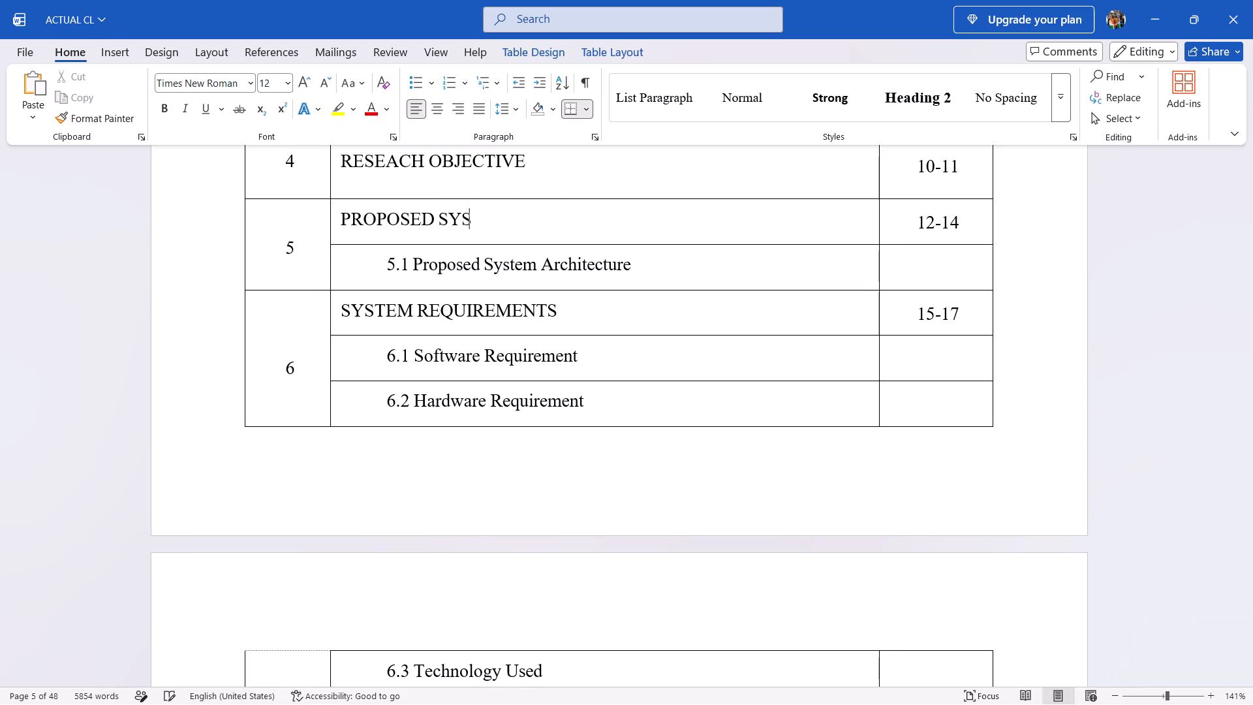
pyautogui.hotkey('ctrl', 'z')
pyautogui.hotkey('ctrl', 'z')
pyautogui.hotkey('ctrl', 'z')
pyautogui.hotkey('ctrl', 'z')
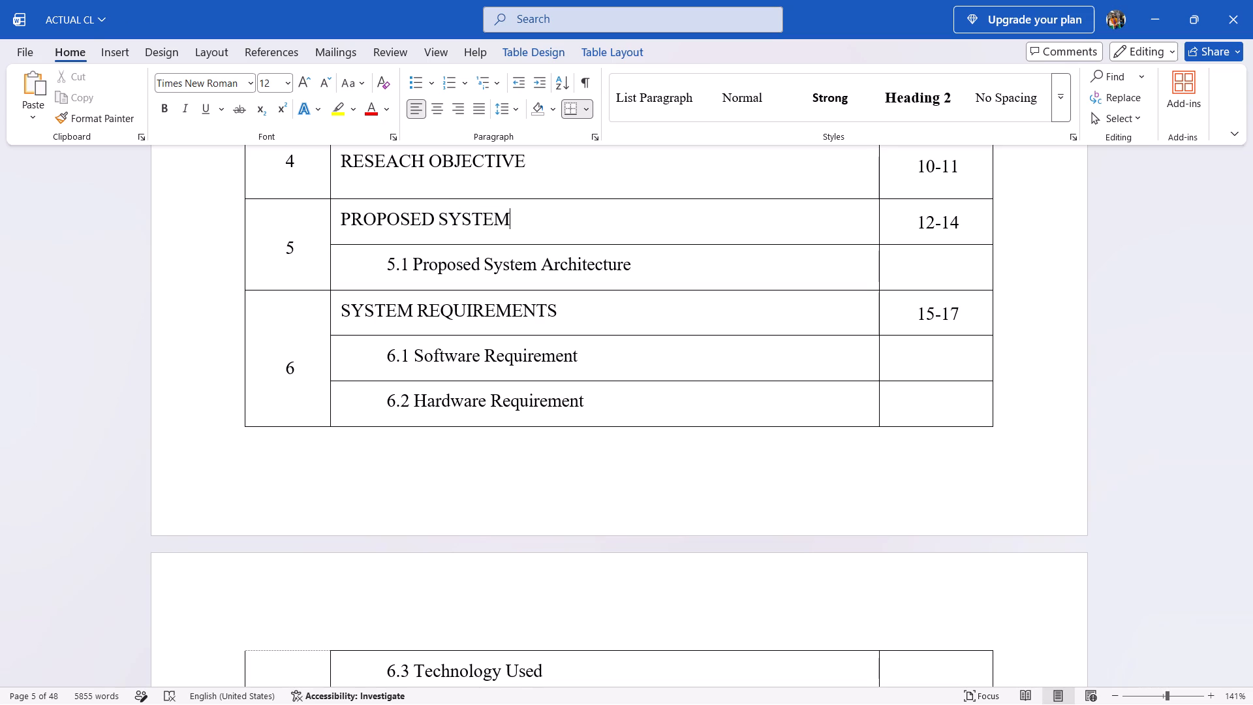
# Change the heading on the Chapter 05 title page to PROPOSED SYSTEM and save the document.
pyautogui.scroll(-7, 600, 308)
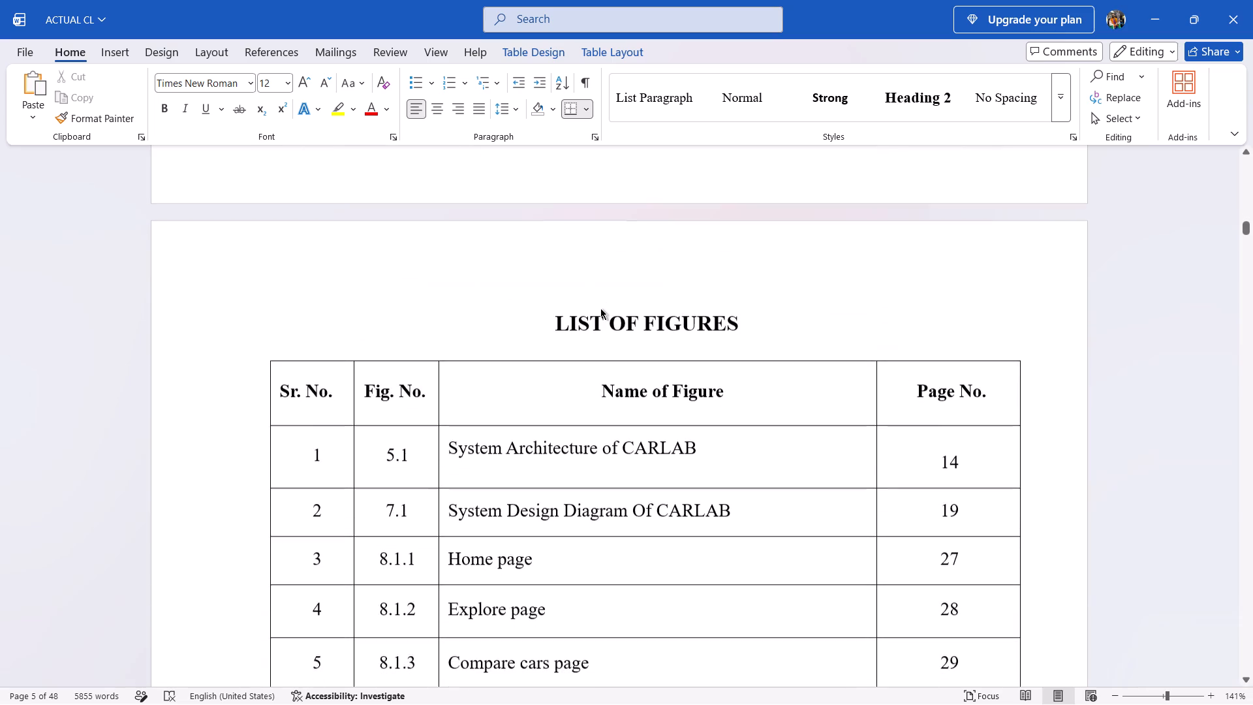
pyautogui.scroll(-2, 600, 308)
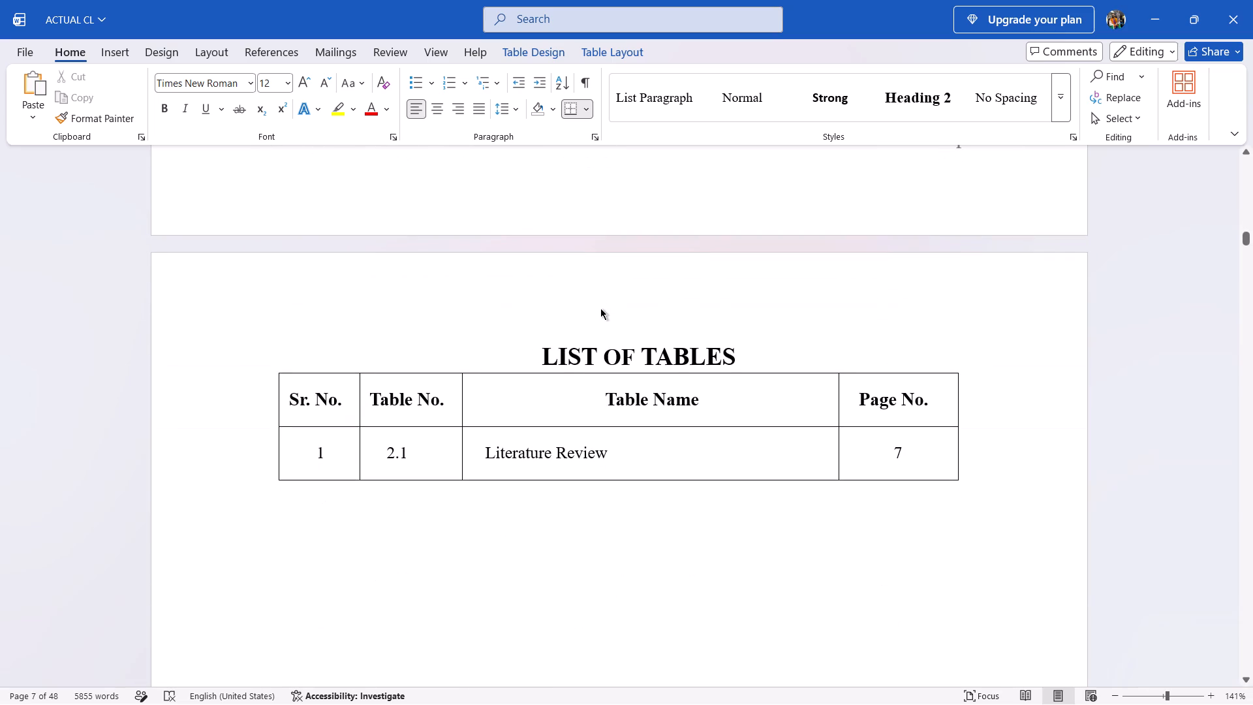
pyautogui.scroll(-2, 600, 308)
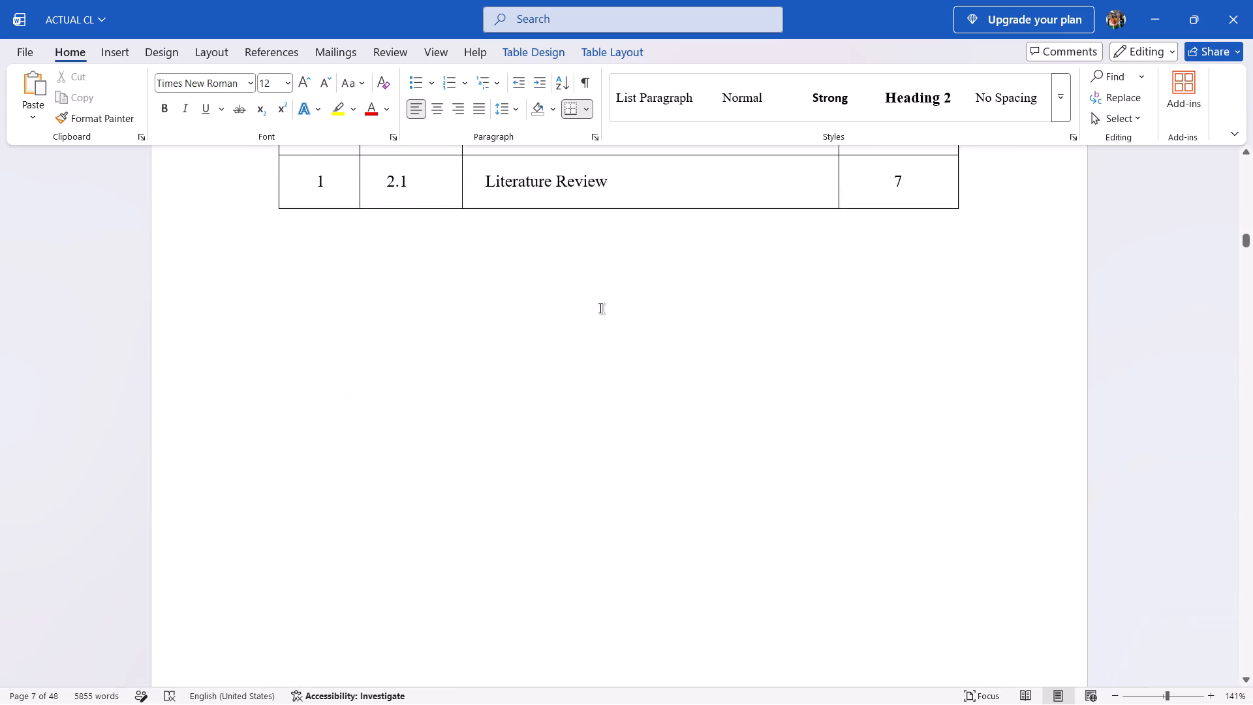
pyautogui.scroll(-4, 600, 308)
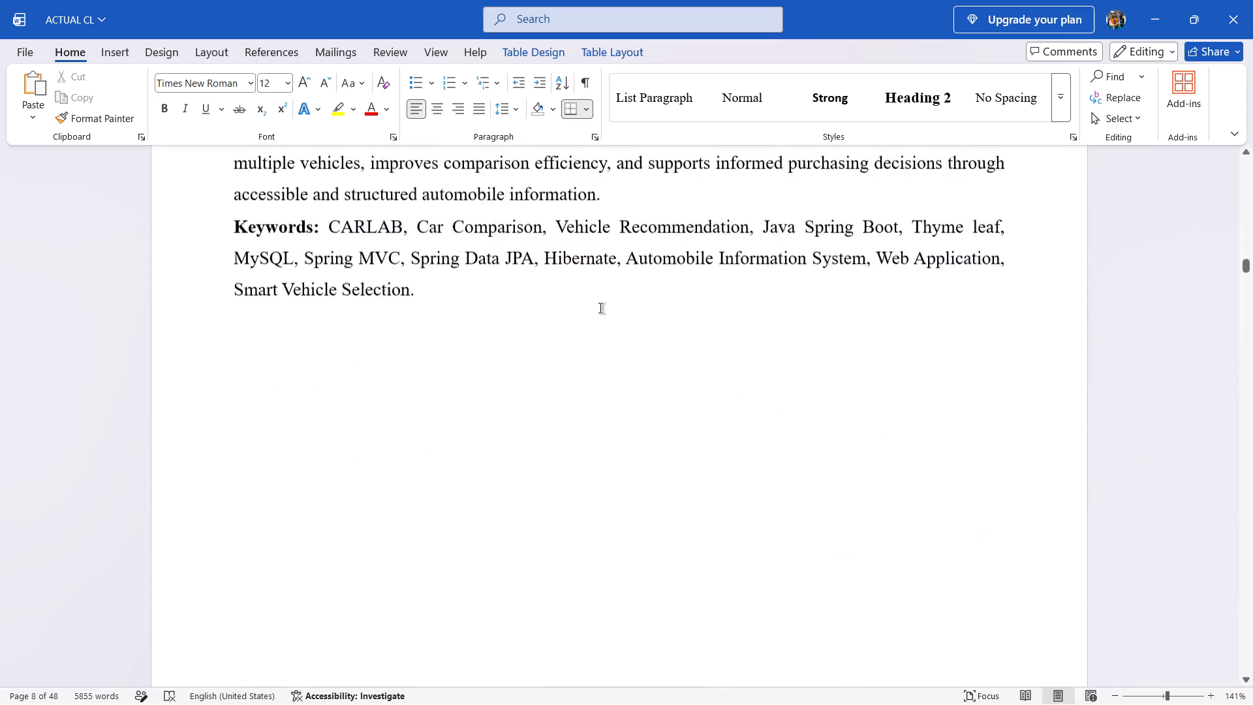
pyautogui.scroll(-6, 600, 308)
pyautogui.keyDown('ctrl'); pyautogui.scroll(-2, 600, 308); pyautogui.keyUp('ctrl')
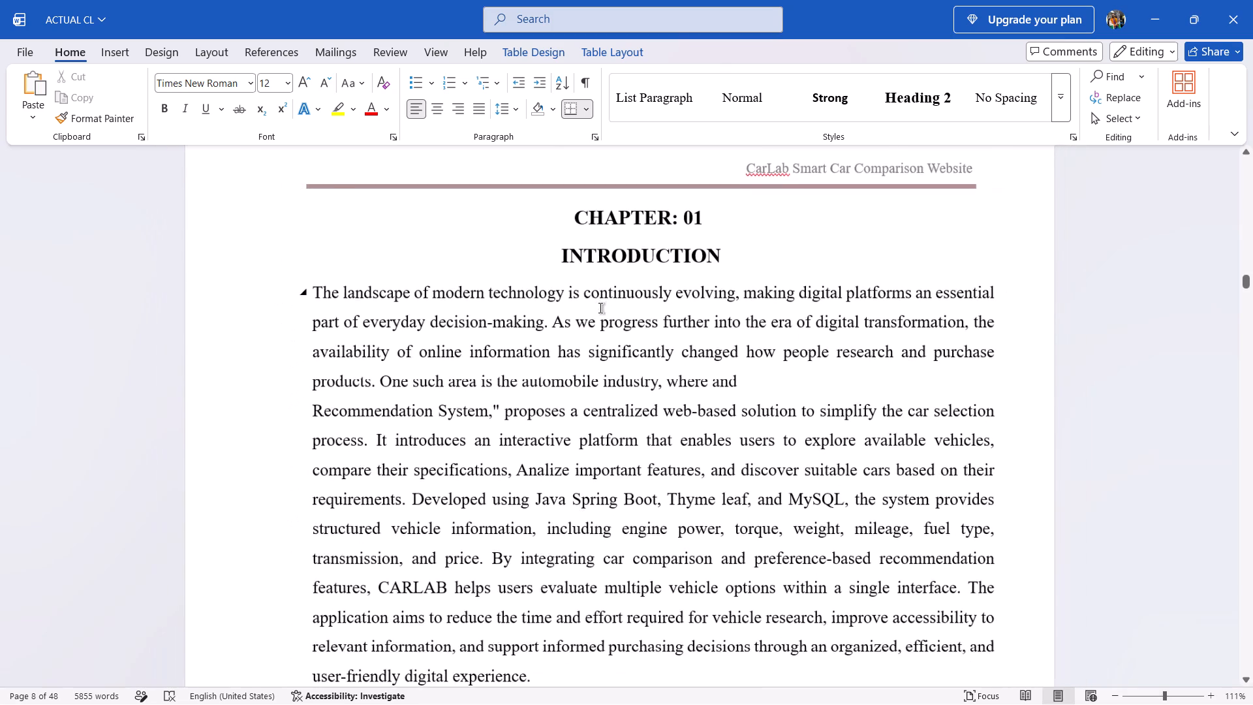
pyautogui.keyDown('ctrl'); pyautogui.scroll(-1, 600, 308); pyautogui.keyUp('ctrl')
pyautogui.scroll(-11, 600, 308)
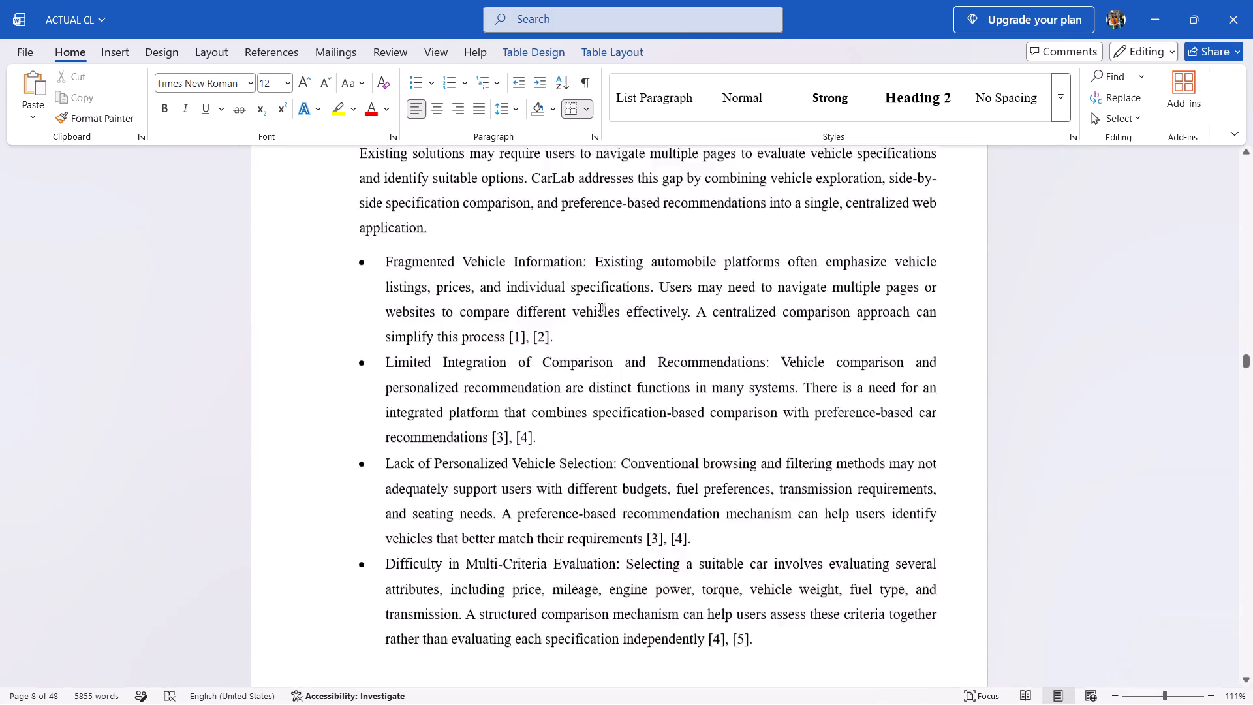
pyautogui.scroll(-3, 600, 308)
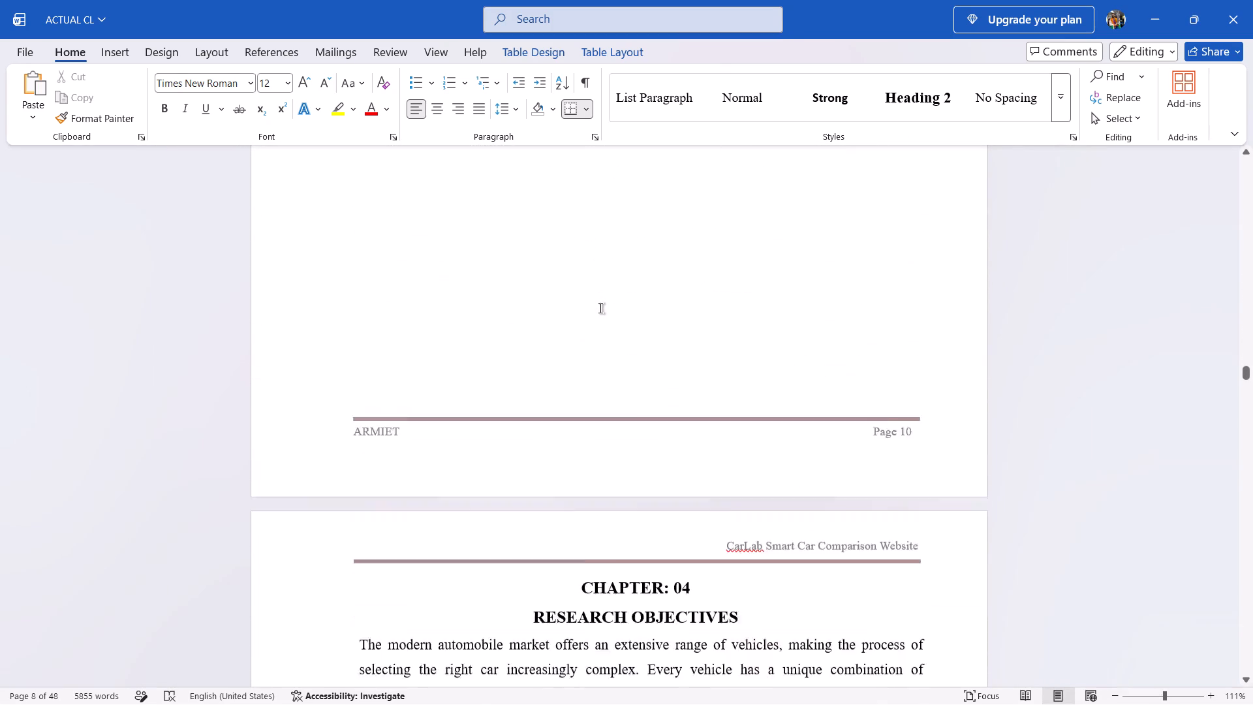
pyautogui.scroll(-1, 600, 308)
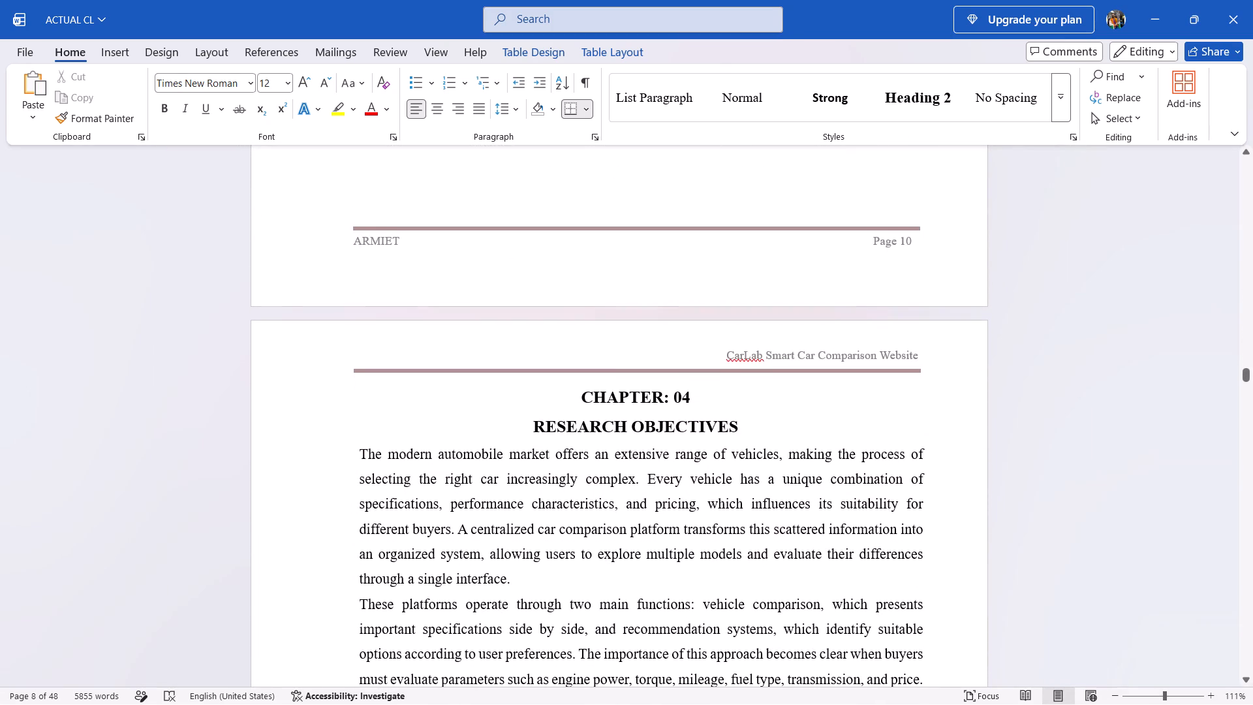
pyautogui.scroll(-2, 600, 308)
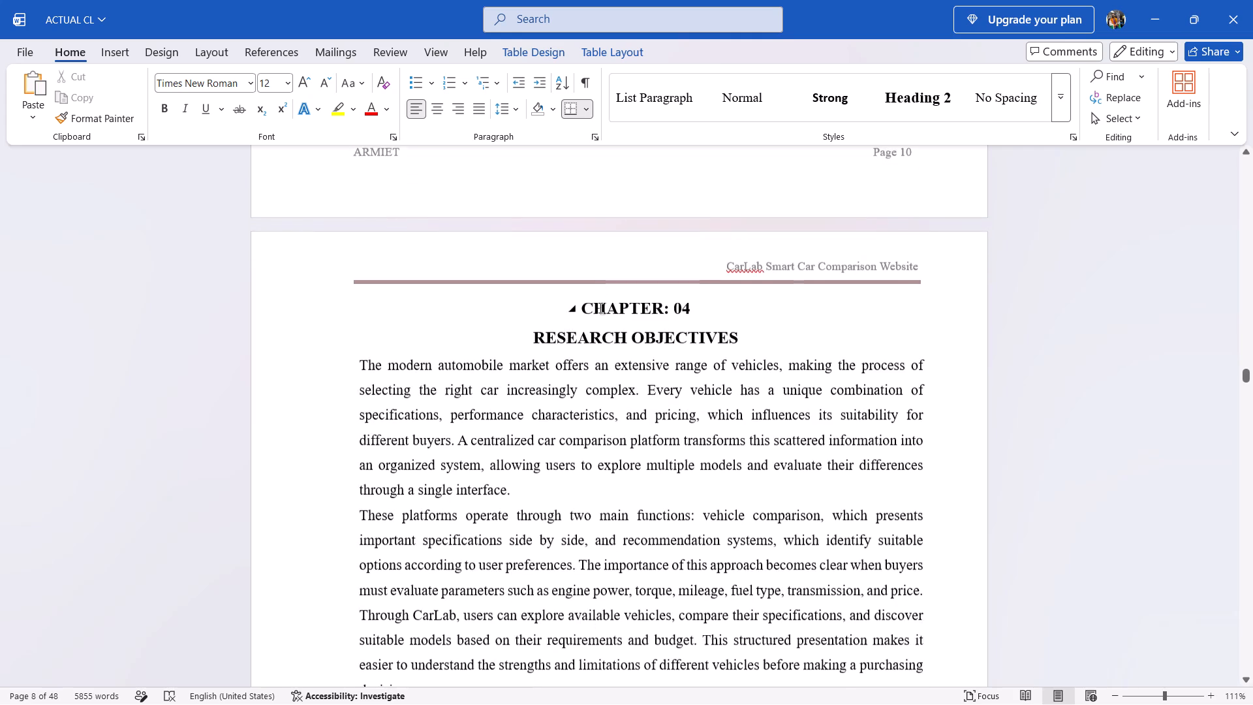
pyautogui.scroll(-5, 600, 308)
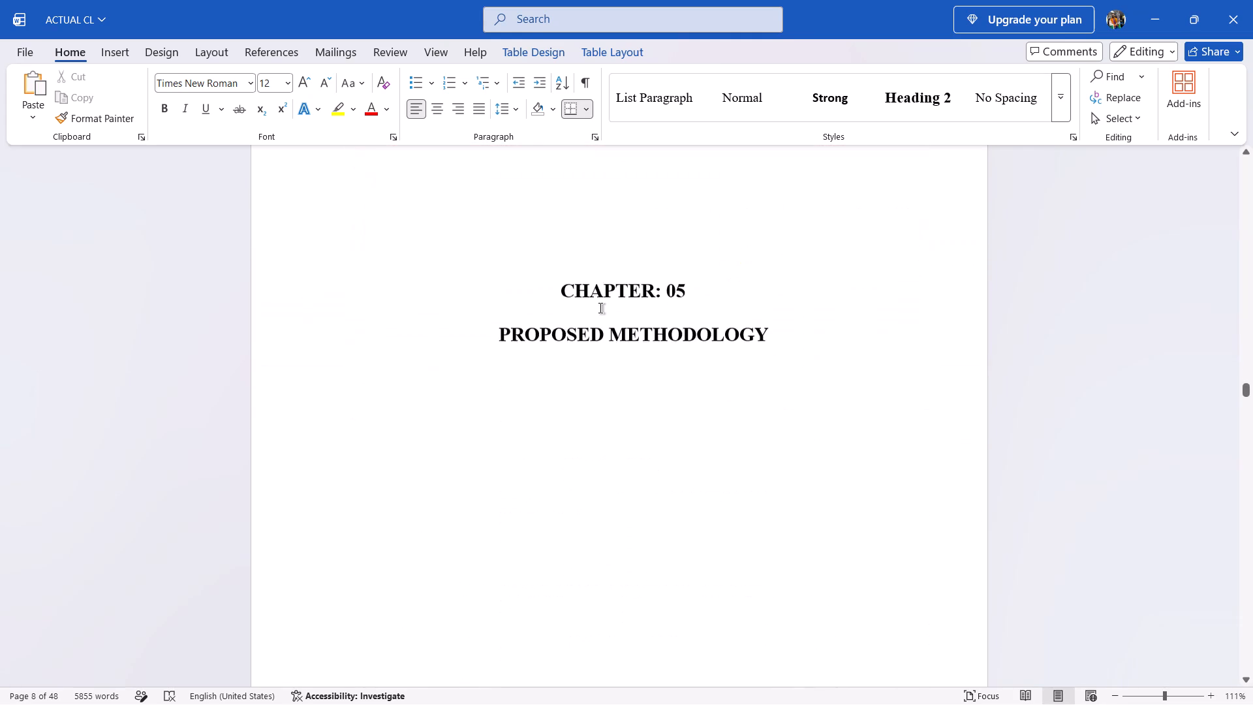
pyautogui.scroll(-2, 600, 308)
pyautogui.scroll(1, 600, 308)
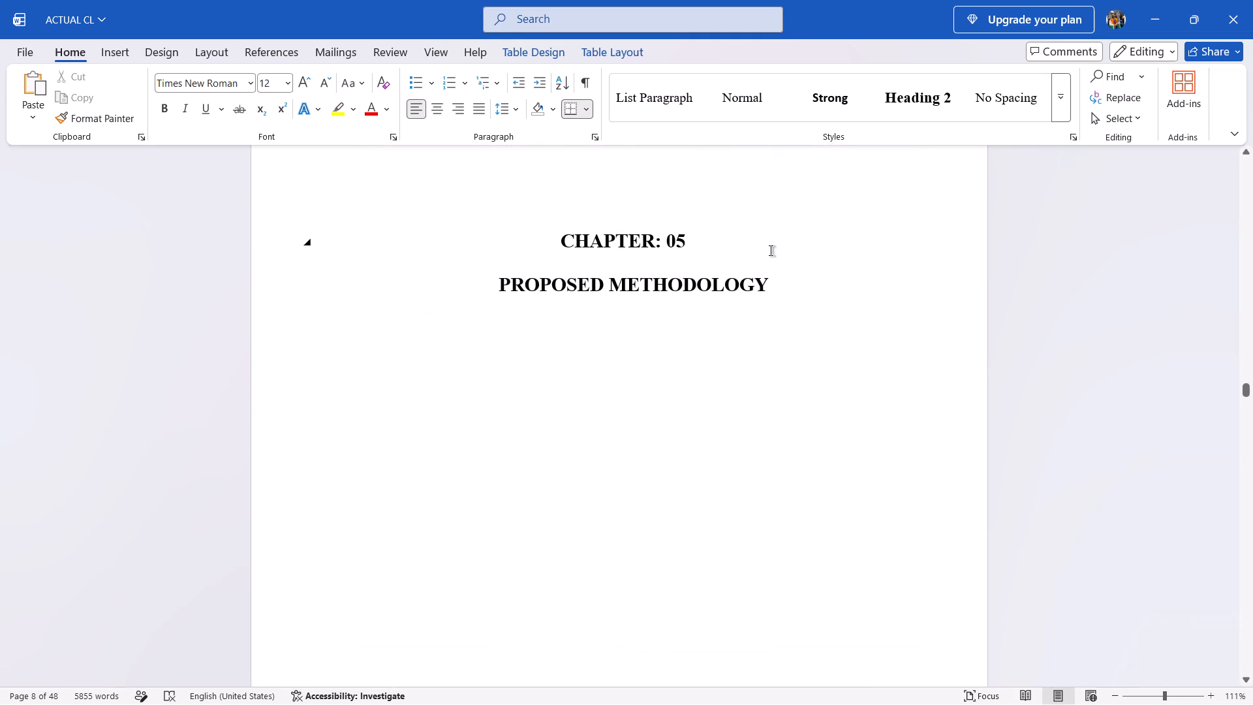
pyautogui.click(767, 283)
pyautogui.press('BackSpace')
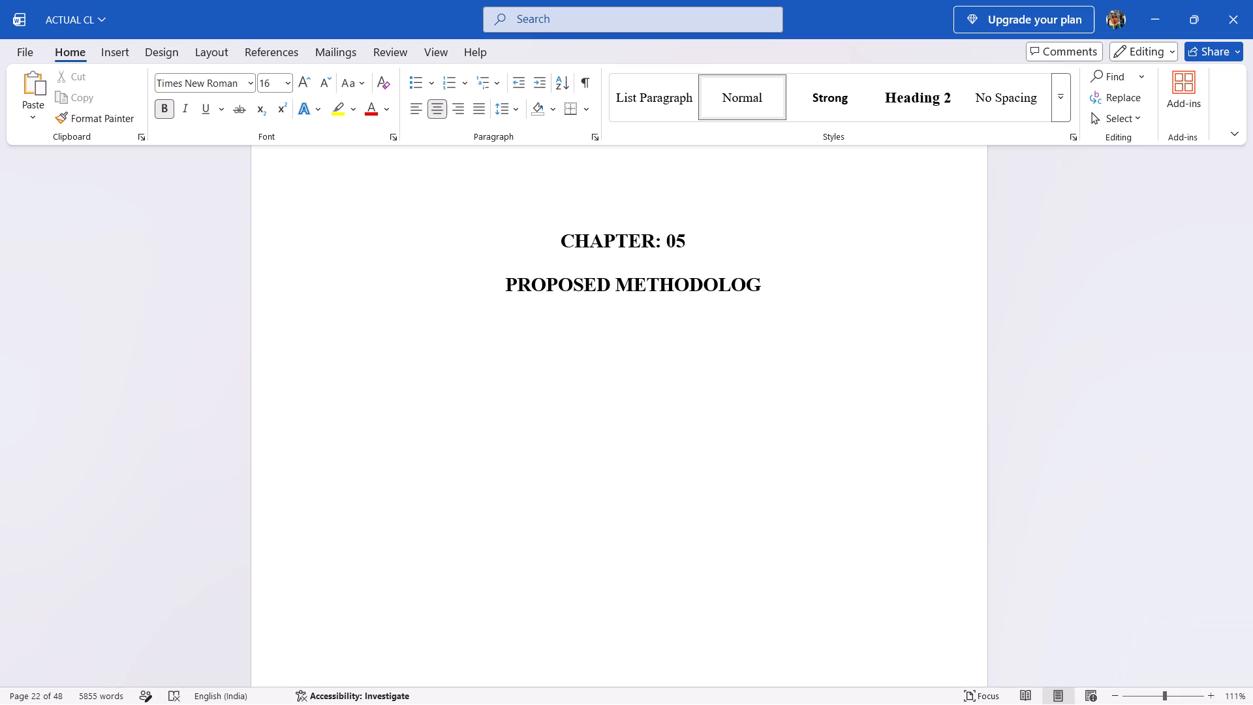
pyautogui.hotkey('ctrl', 'z')
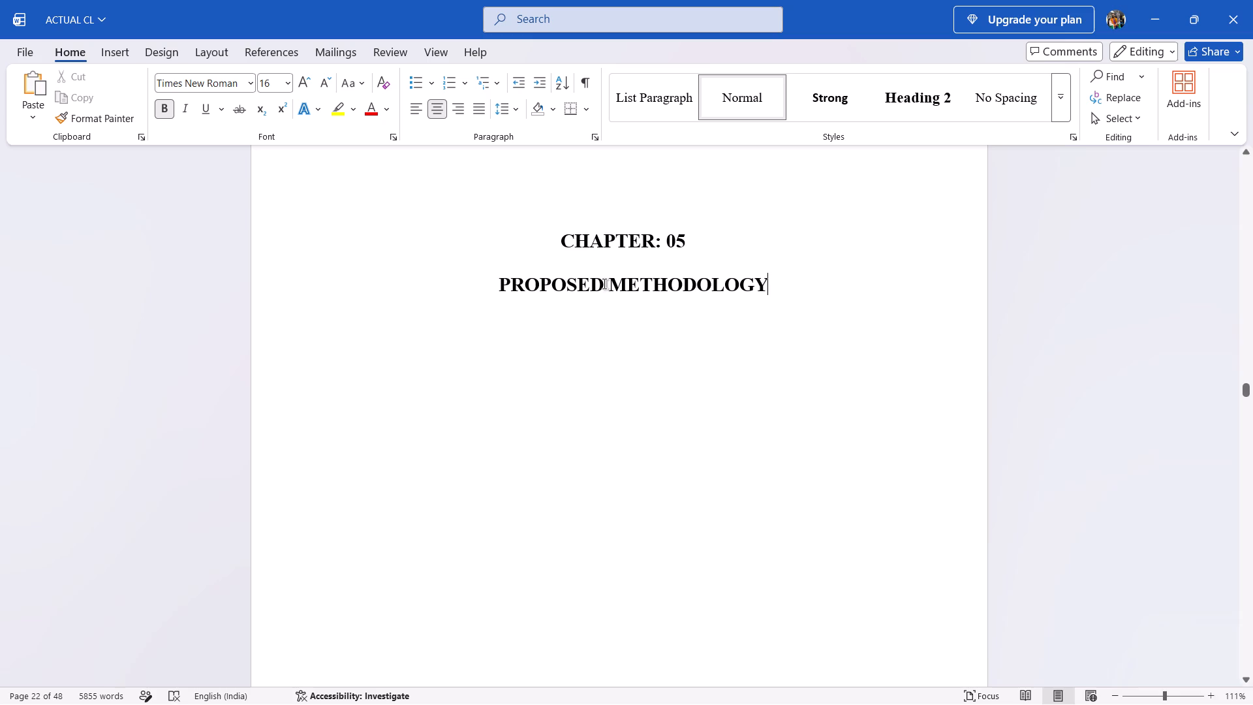
pyautogui.click(606, 282)
pyautogui.click(769, 281)
pyautogui.press('BackSpace')
pyautogui.press('BackSpace')
pyautogui.press('BackSpace')
pyautogui.press('BackSpace')
pyautogui.press('BackSpace')
pyautogui.press('BackSpace')
pyautogui.press('BackSpace')
pyautogui.press('BackSpace')
pyautogui.press('BackSpace')
pyautogui.press('BackSpace')
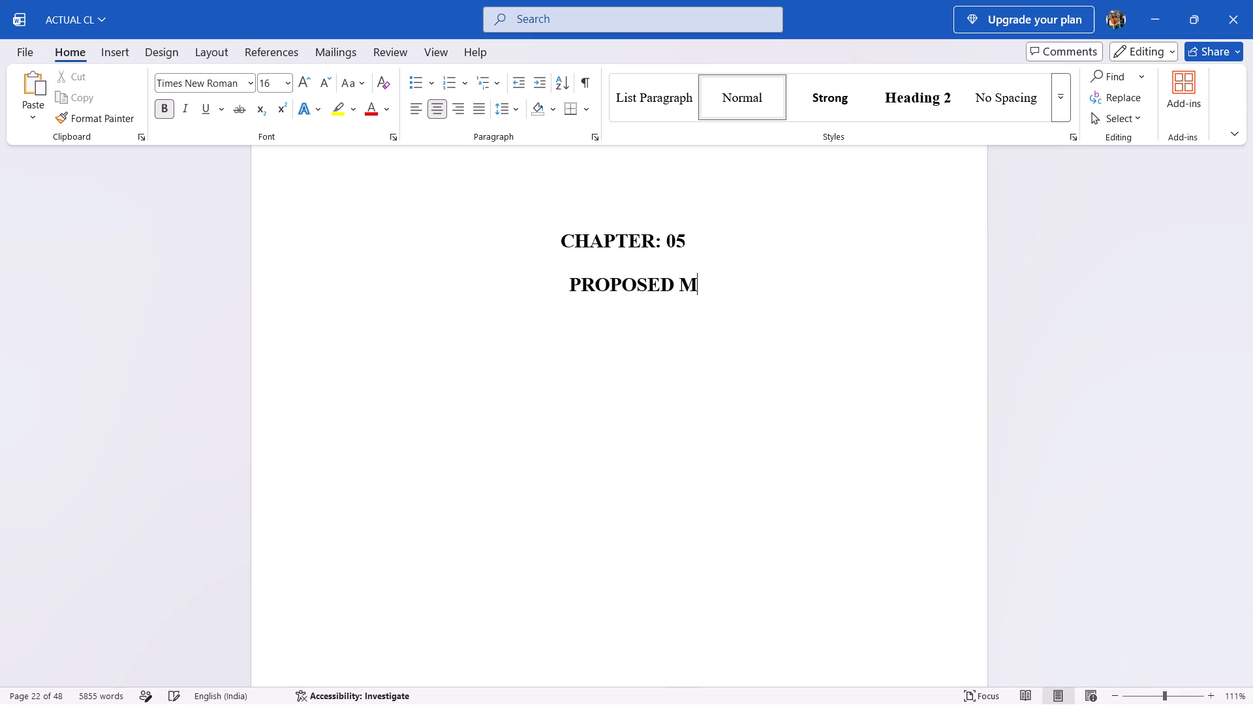
pyautogui.press('BackSpace')
pyautogui.write('SYSTEM')
pyautogui.click(832, 318)
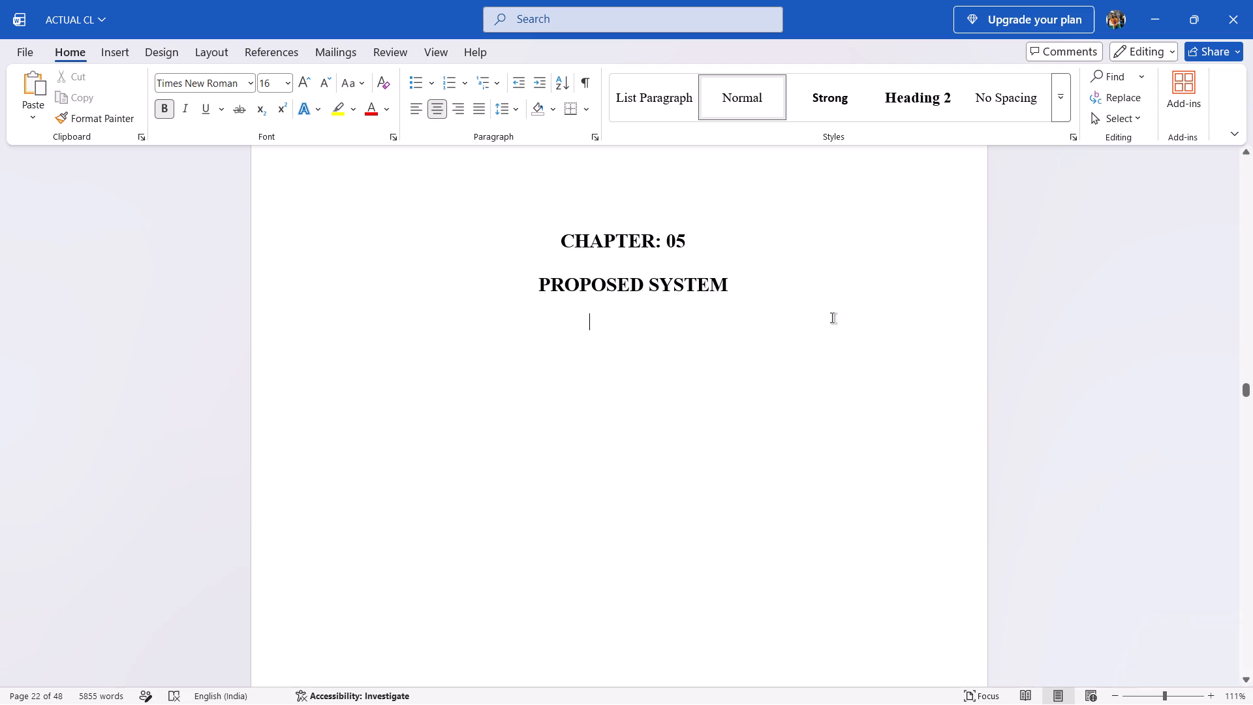
pyautogui.hotkey('ctrl', 's')
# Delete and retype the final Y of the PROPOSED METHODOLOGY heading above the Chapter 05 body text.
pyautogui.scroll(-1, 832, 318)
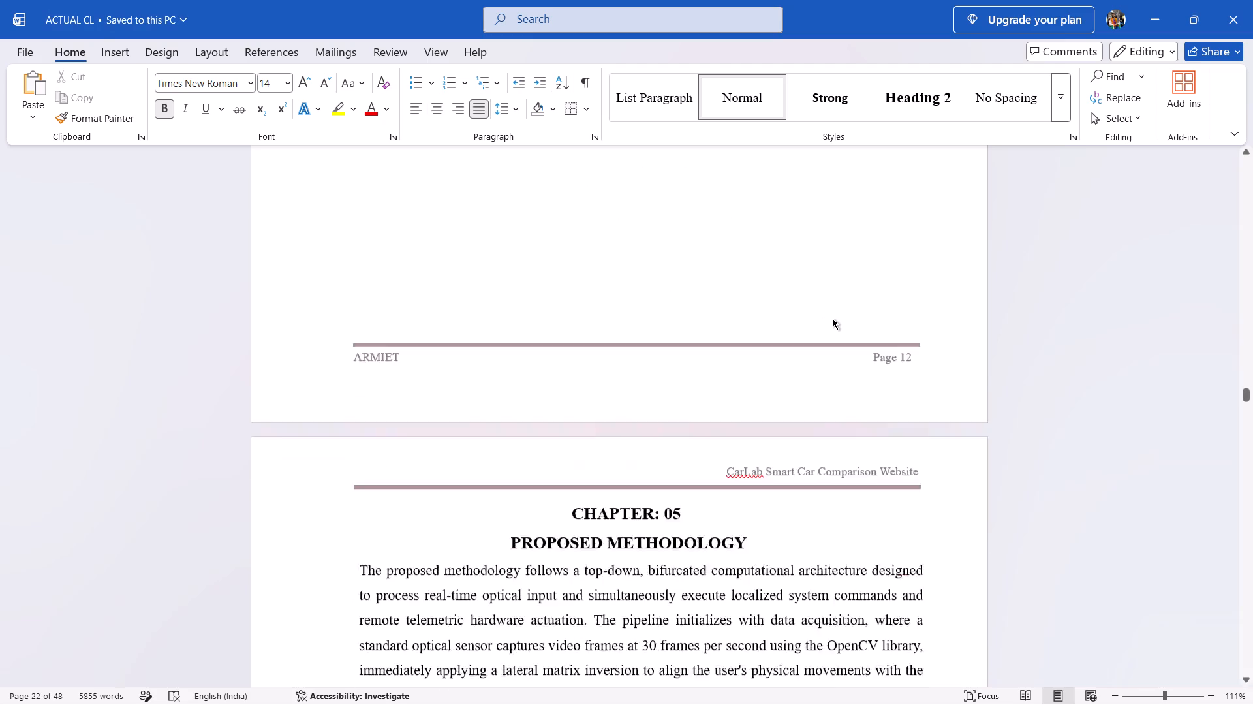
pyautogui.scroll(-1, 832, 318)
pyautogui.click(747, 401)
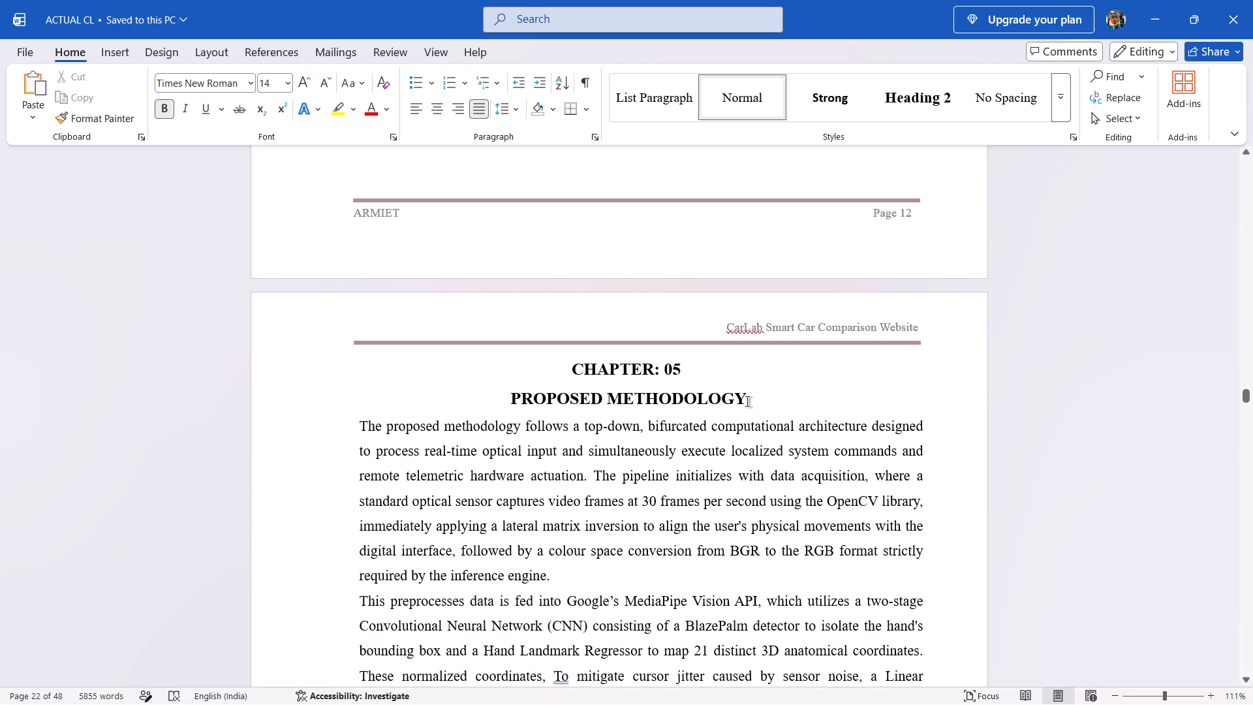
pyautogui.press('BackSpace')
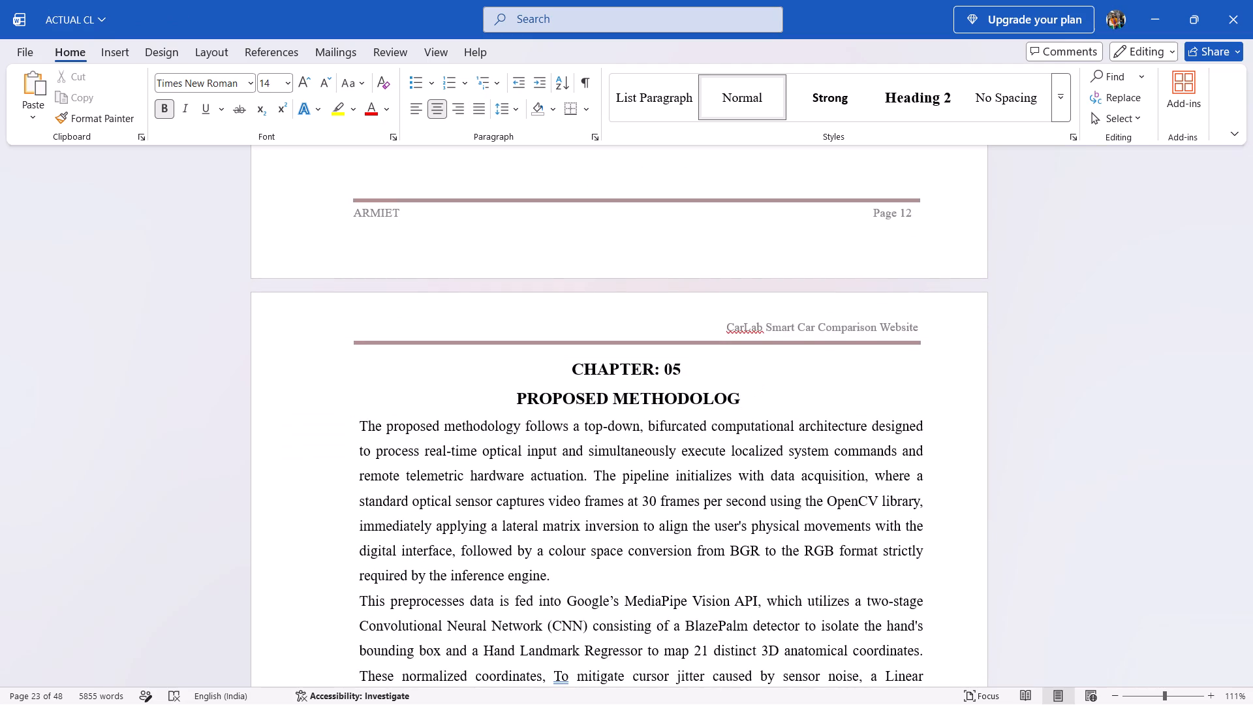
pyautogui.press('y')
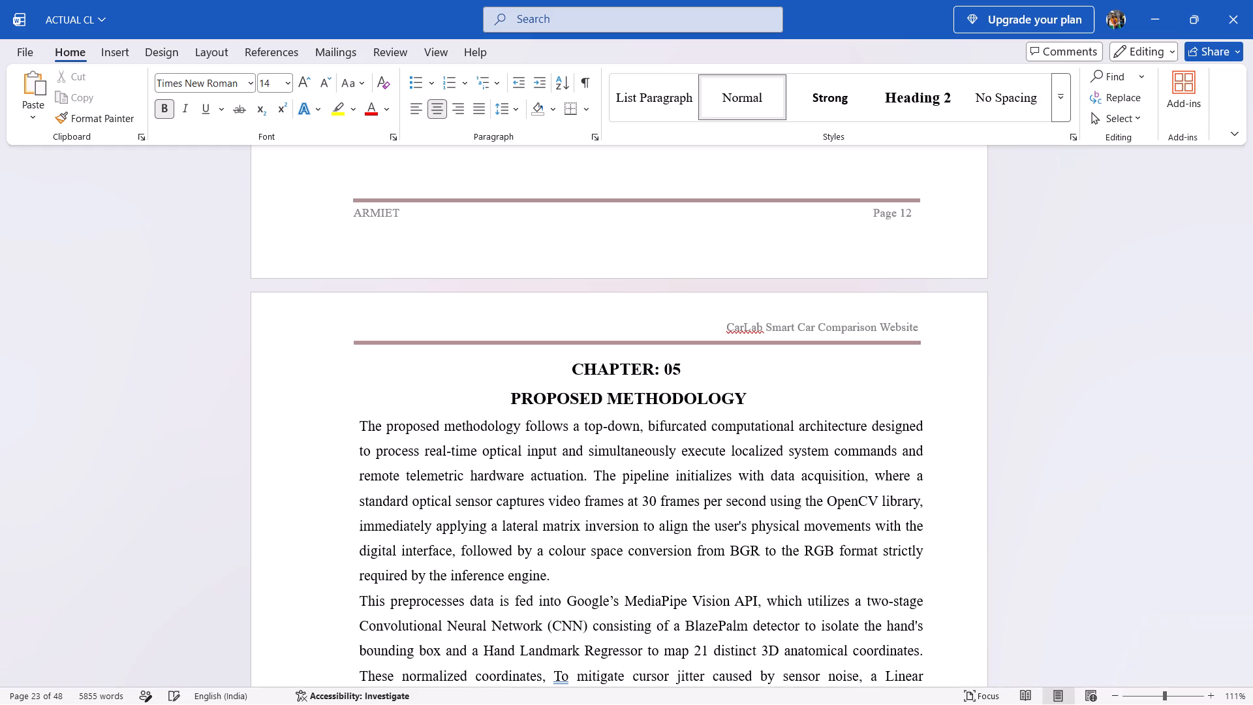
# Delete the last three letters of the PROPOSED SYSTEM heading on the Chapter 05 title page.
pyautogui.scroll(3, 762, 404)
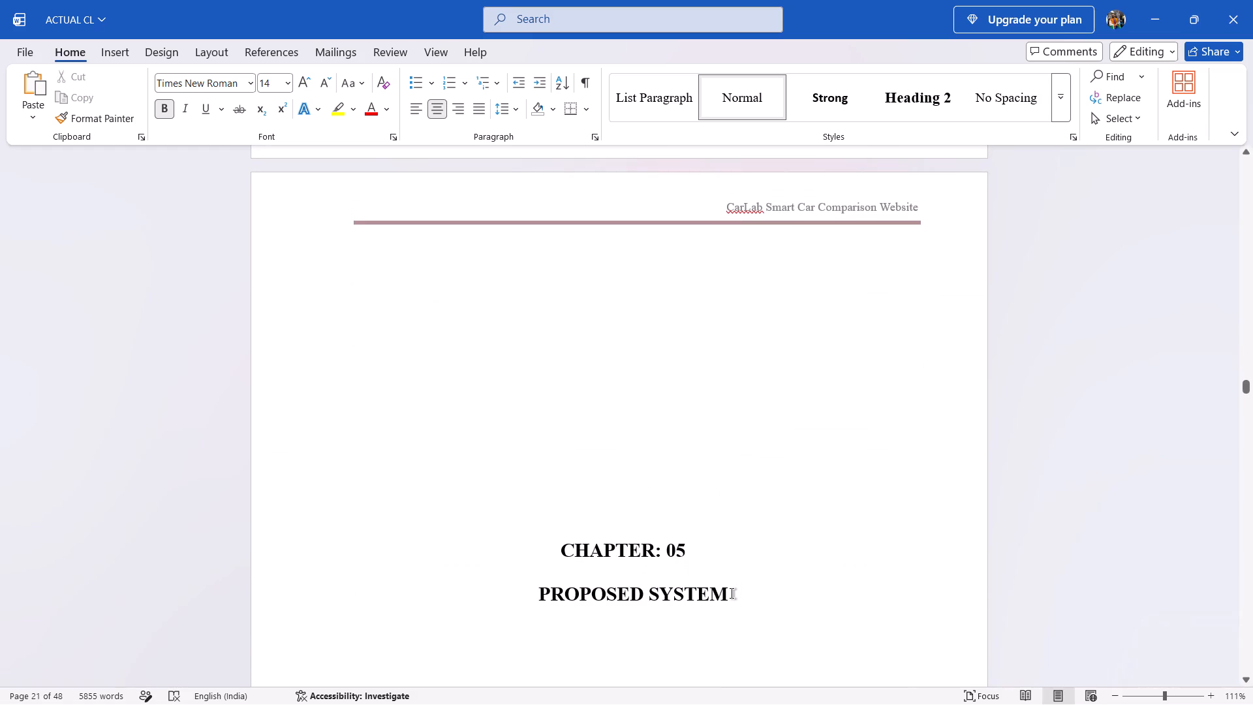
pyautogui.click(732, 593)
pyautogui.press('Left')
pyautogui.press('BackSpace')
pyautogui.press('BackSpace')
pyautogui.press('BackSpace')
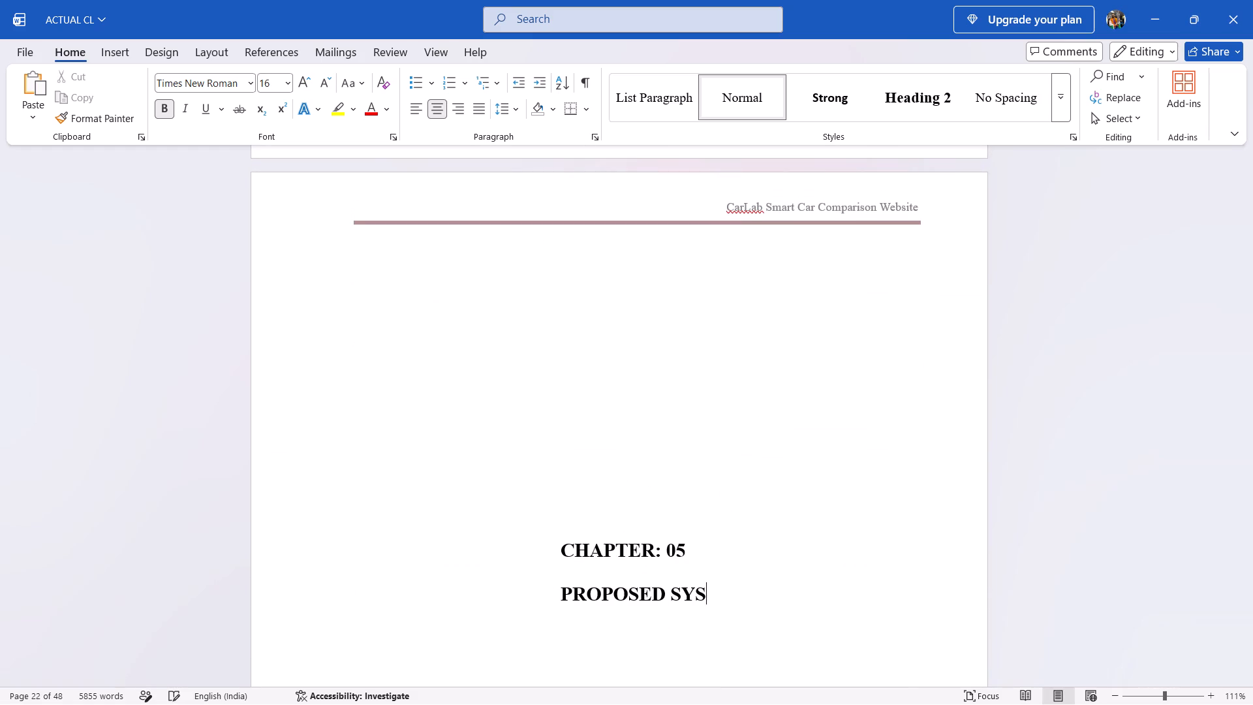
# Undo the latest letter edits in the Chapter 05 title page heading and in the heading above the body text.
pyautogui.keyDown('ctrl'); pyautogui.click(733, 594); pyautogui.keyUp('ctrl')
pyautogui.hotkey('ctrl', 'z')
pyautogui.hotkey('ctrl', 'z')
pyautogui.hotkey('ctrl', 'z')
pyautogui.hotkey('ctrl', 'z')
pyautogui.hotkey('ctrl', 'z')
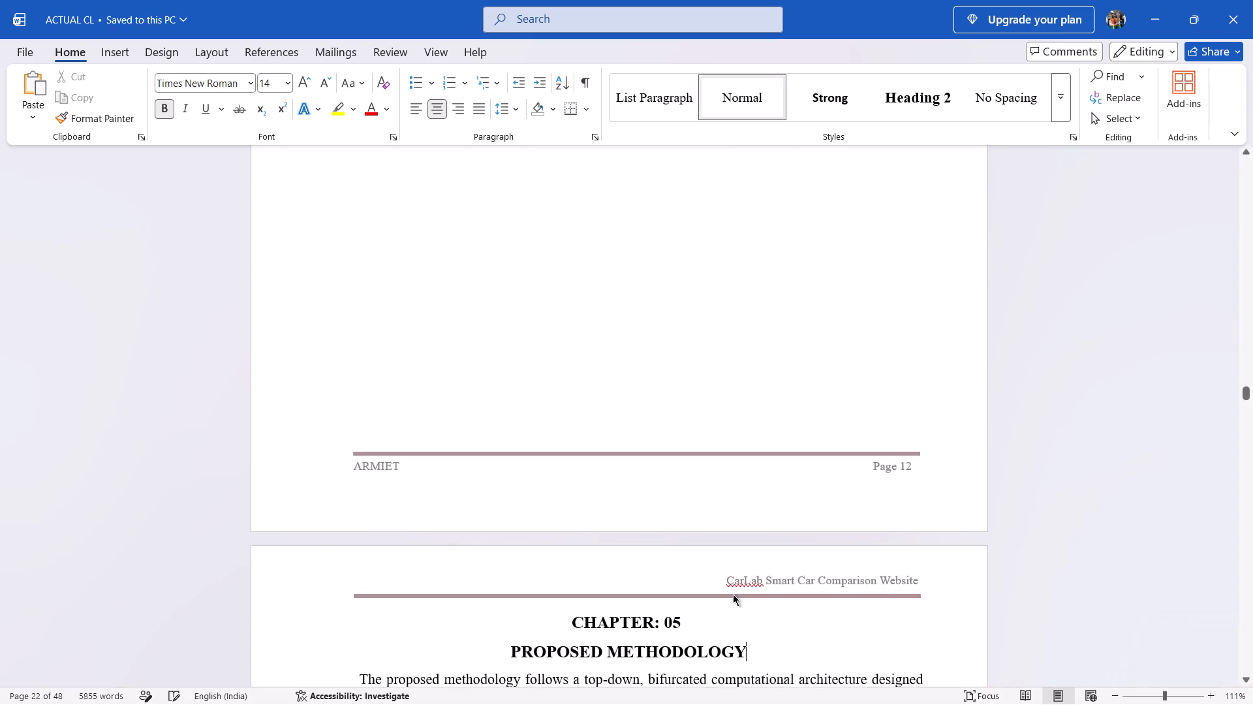
# Undo the edits to the Chapter 05 title page heading back to PROPOSED METHODOLOGY.
pyautogui.hotkey('ctrl', 'z')
pyautogui.hotkey('ctrl', 'z')
pyautogui.hotkey('ctrl', 'z')
pyautogui.hotkey('ctrl', 'z')
pyautogui.hotkey('ctrl', 'z')
pyautogui.hotkey('ctrl', 'z')
pyautogui.hotkey('ctrl', 'z')
pyautogui.hotkey('ctrl', 'z')
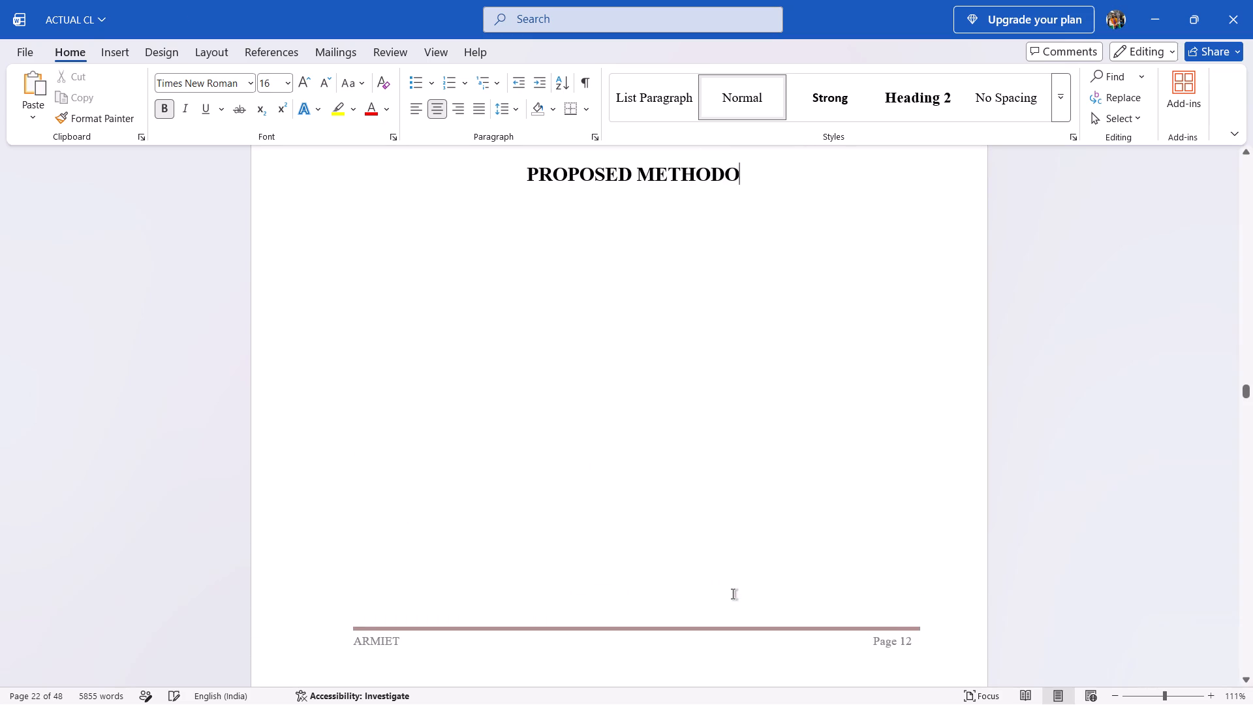
pyautogui.hotkey('ctrl', 'z')
pyautogui.hotkey('ctrl', 'z')
pyautogui.hotkey('ctrl', 'z')
pyautogui.hotkey('ctrl', 'z')
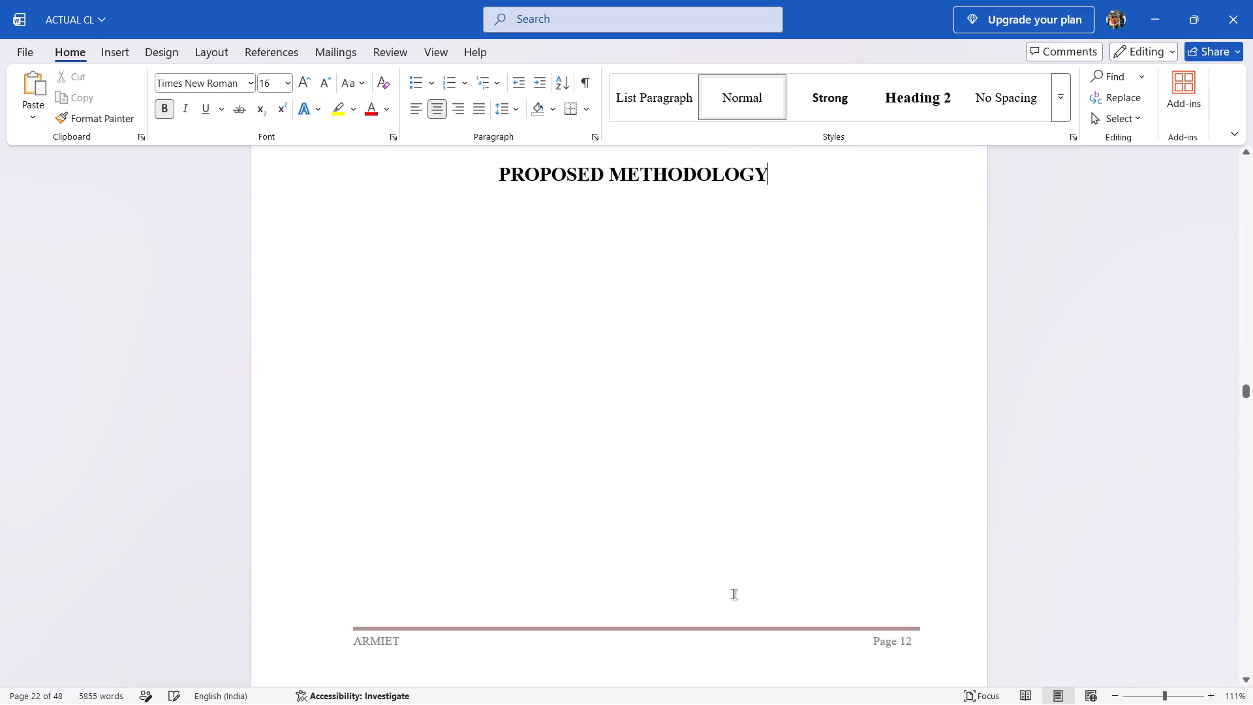
# Copy METHODOLOGY from the Chapter 05 title page heading and paste it in place of SYSTEM in the chapter 5 row of the table of contents.
pyautogui.scroll(1, 733, 594)
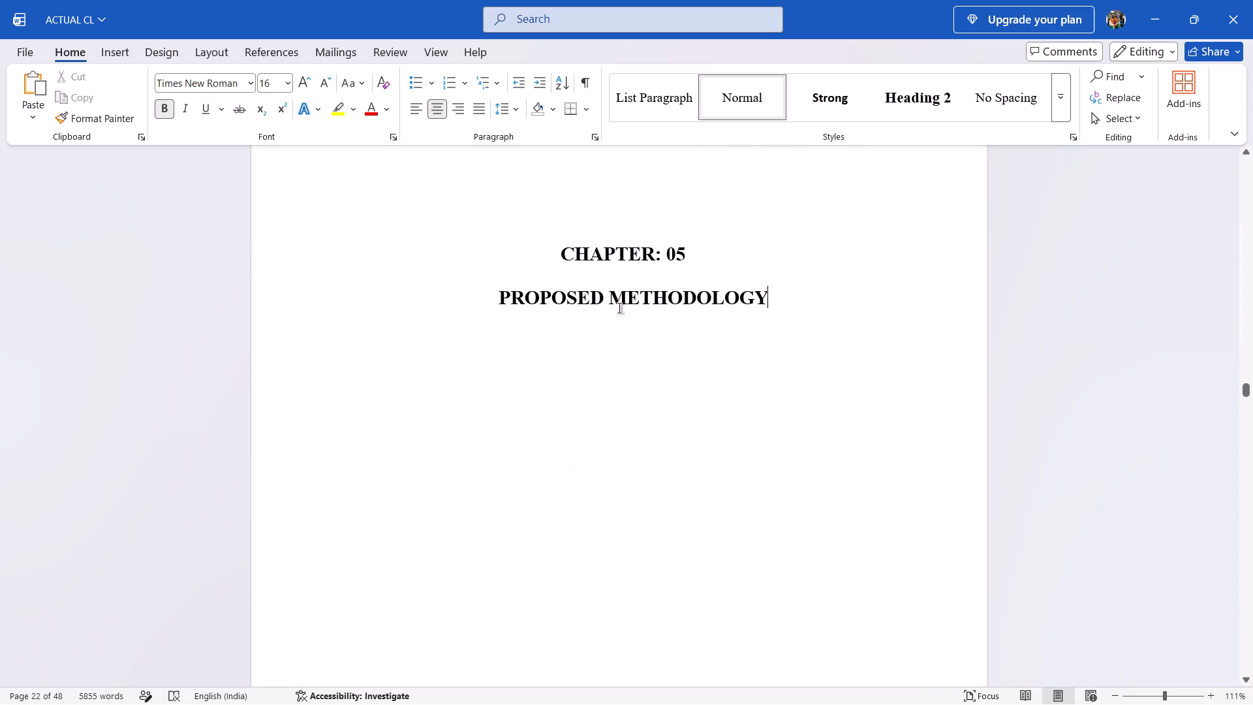
pyautogui.moveTo(613, 300); pyautogui.dragTo(747, 294)
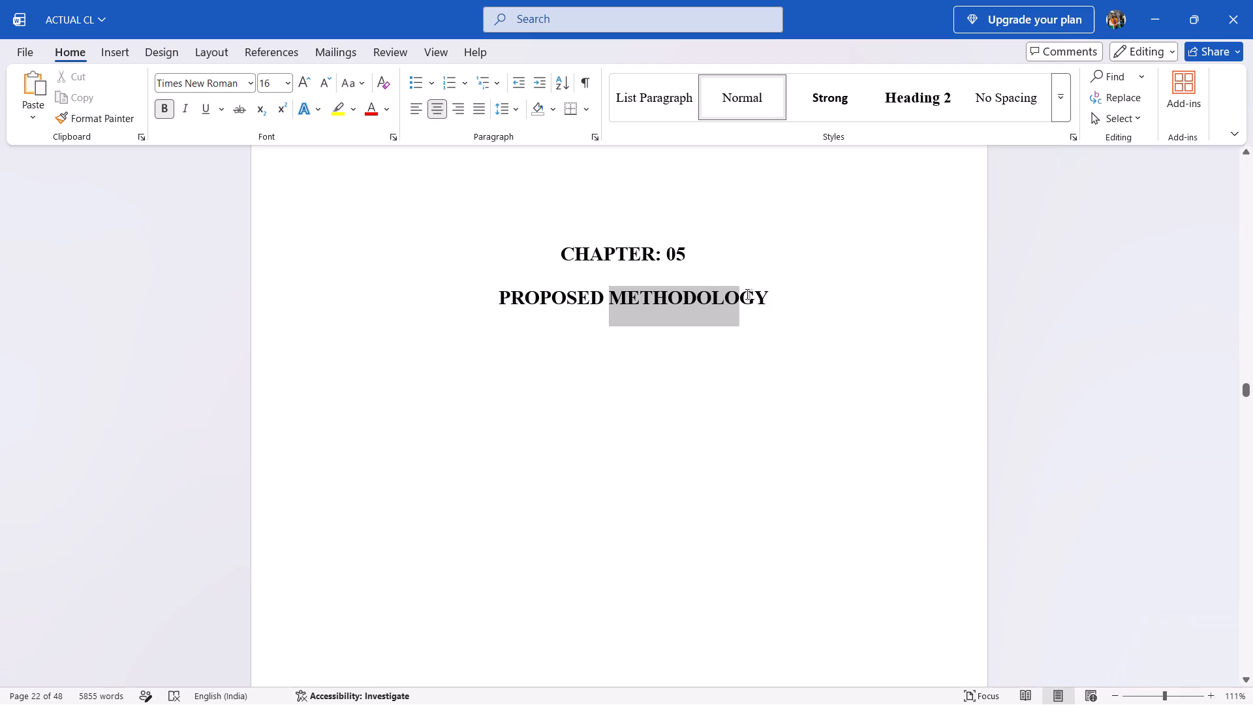
pyautogui.moveTo(747, 294); pyautogui.dragTo(766, 291)
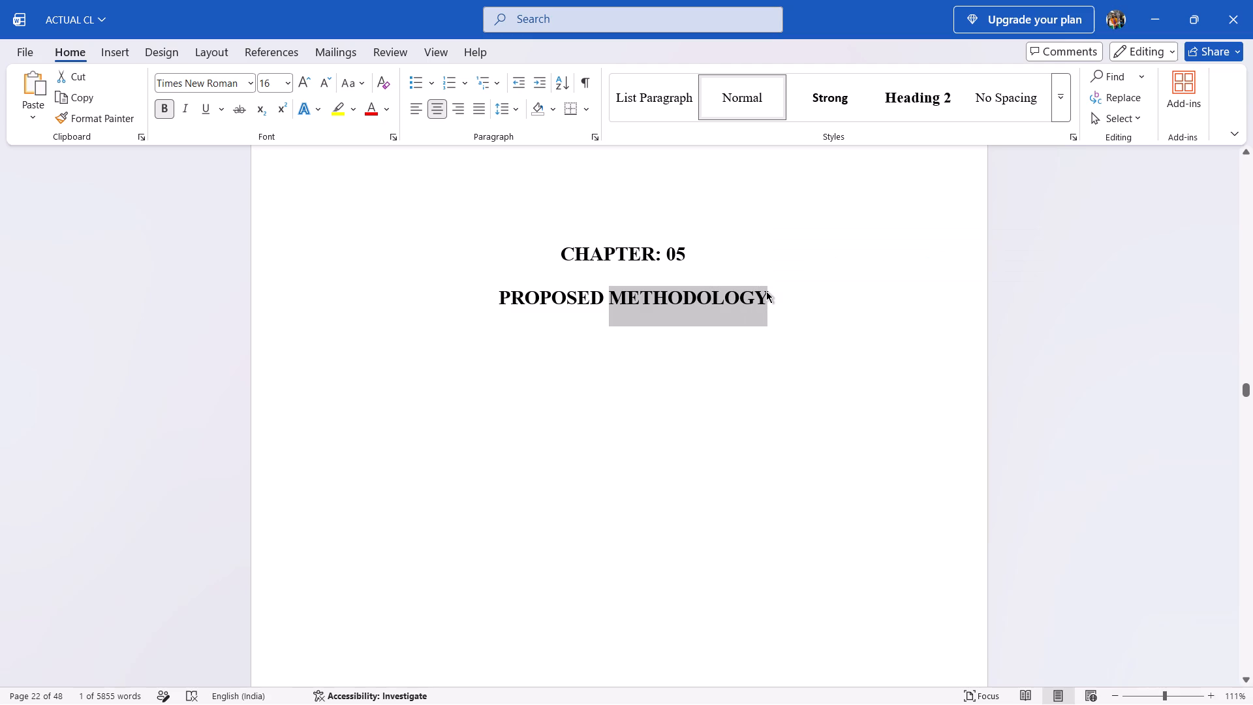
pyautogui.hotkey('ctrl', 'c')
pyautogui.scroll(10, 766, 291)
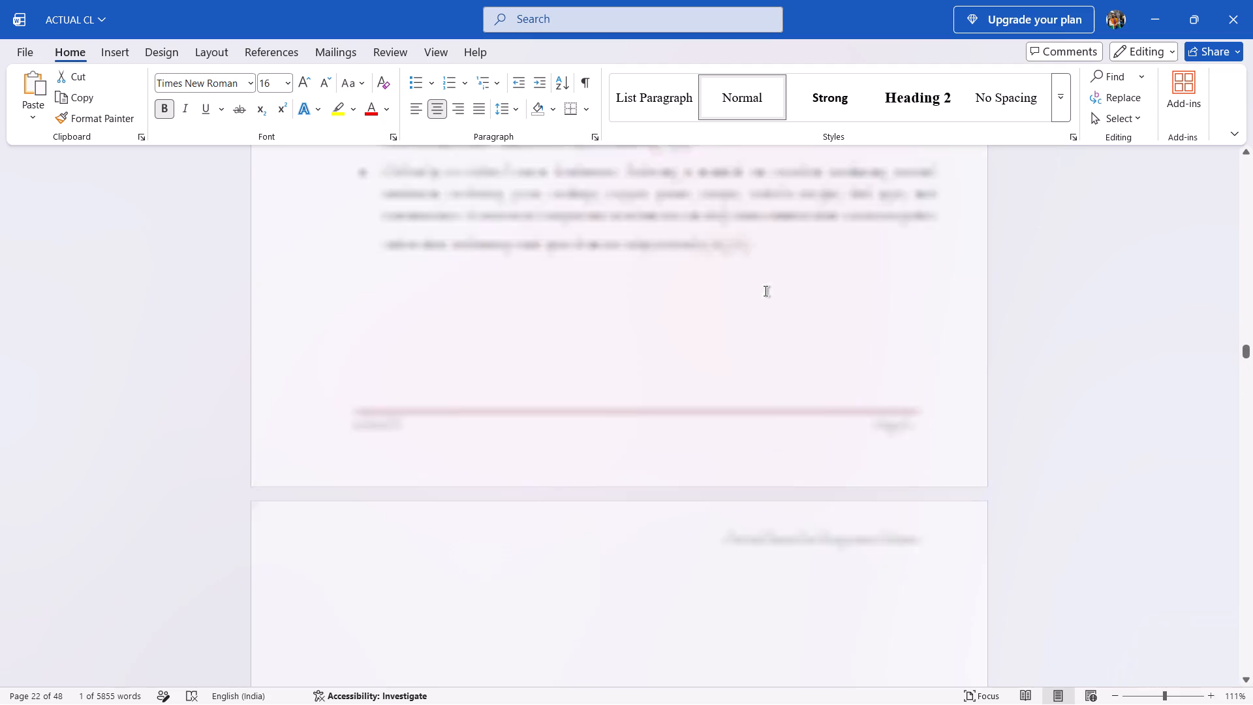
pyautogui.scroll(20, 766, 291)
pyautogui.scroll(-2, 766, 291)
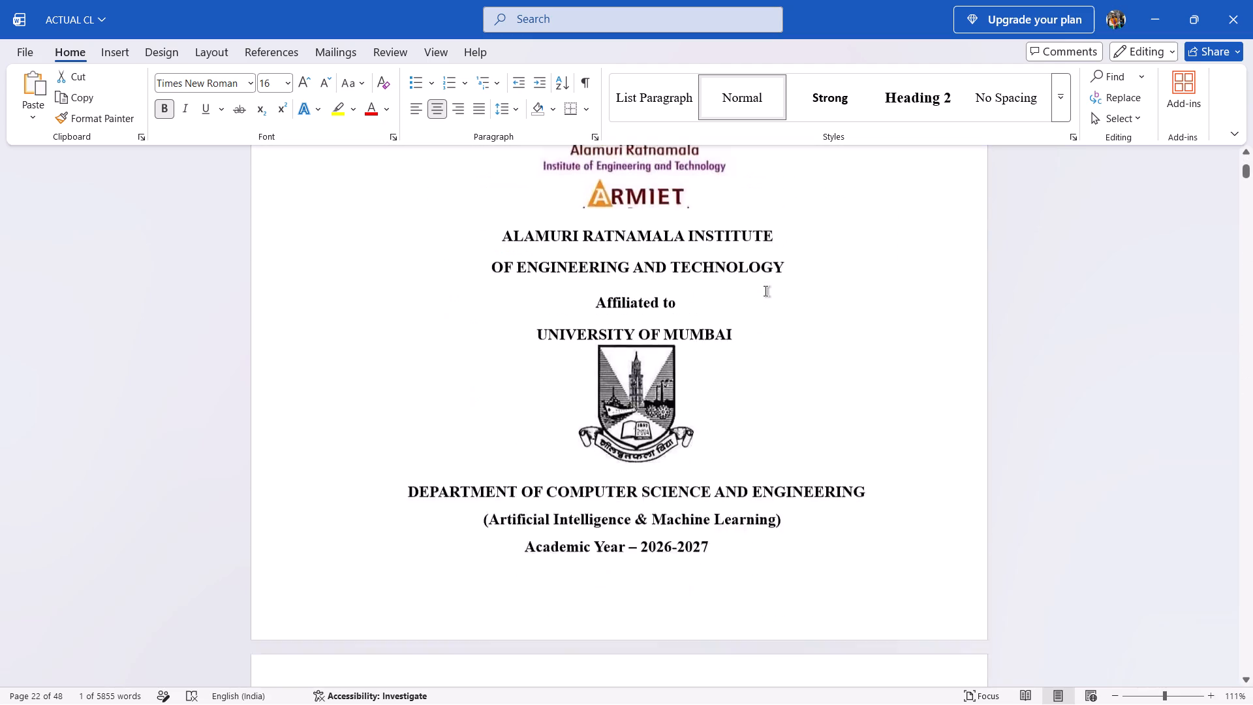
pyautogui.scroll(-7, 766, 291)
pyautogui.scroll(1, 766, 291)
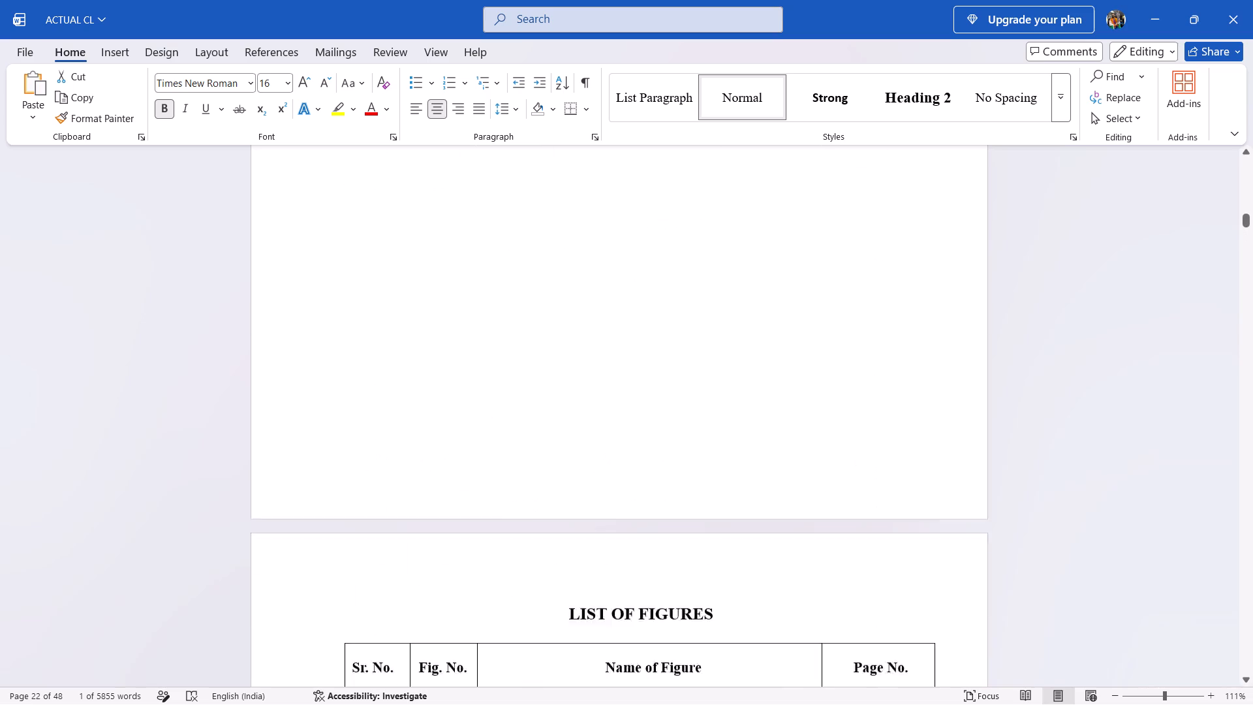
pyautogui.scroll(1, 766, 291)
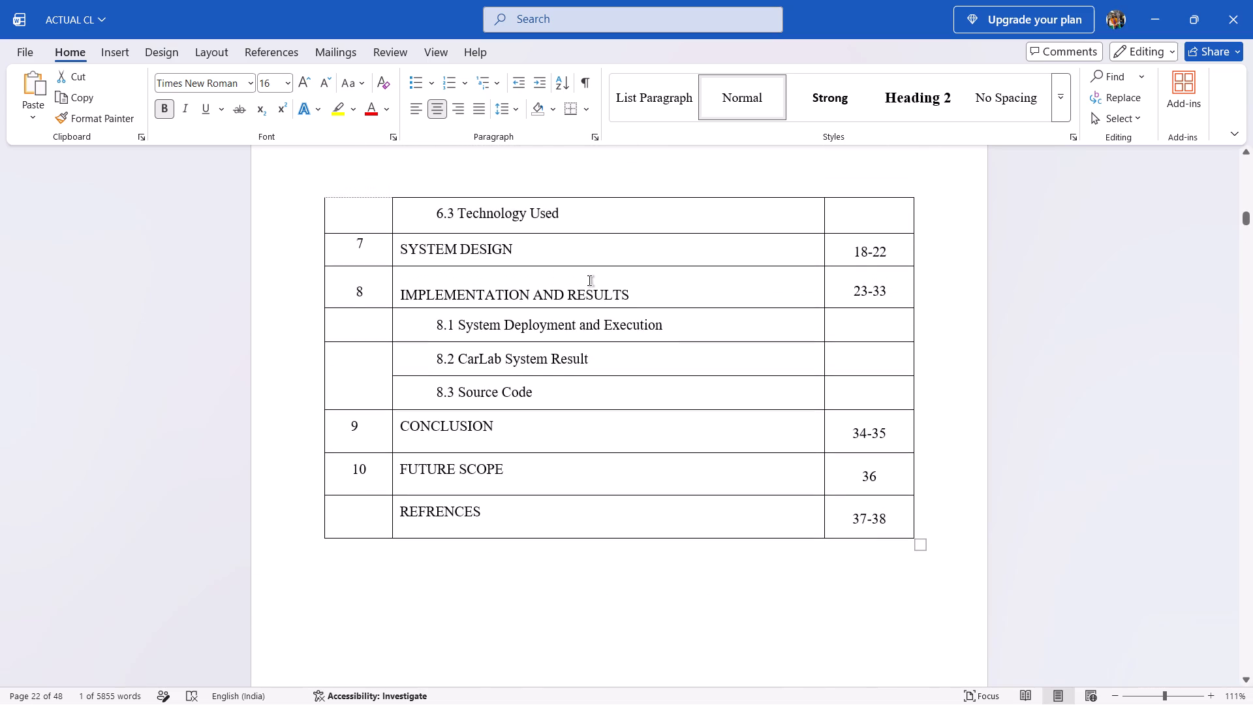
pyautogui.scroll(1, 589, 281)
pyautogui.click(516, 317)
pyautogui.scroll(1, 516, 317)
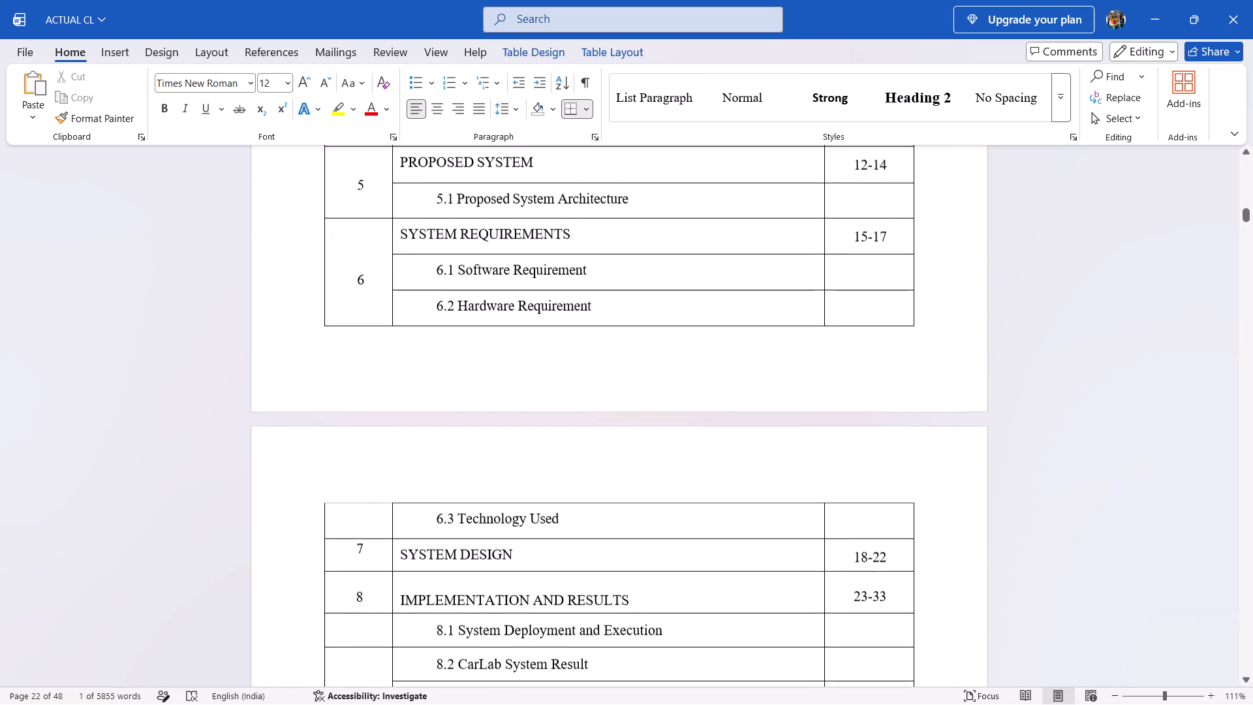
pyautogui.scroll(1, 566, 233)
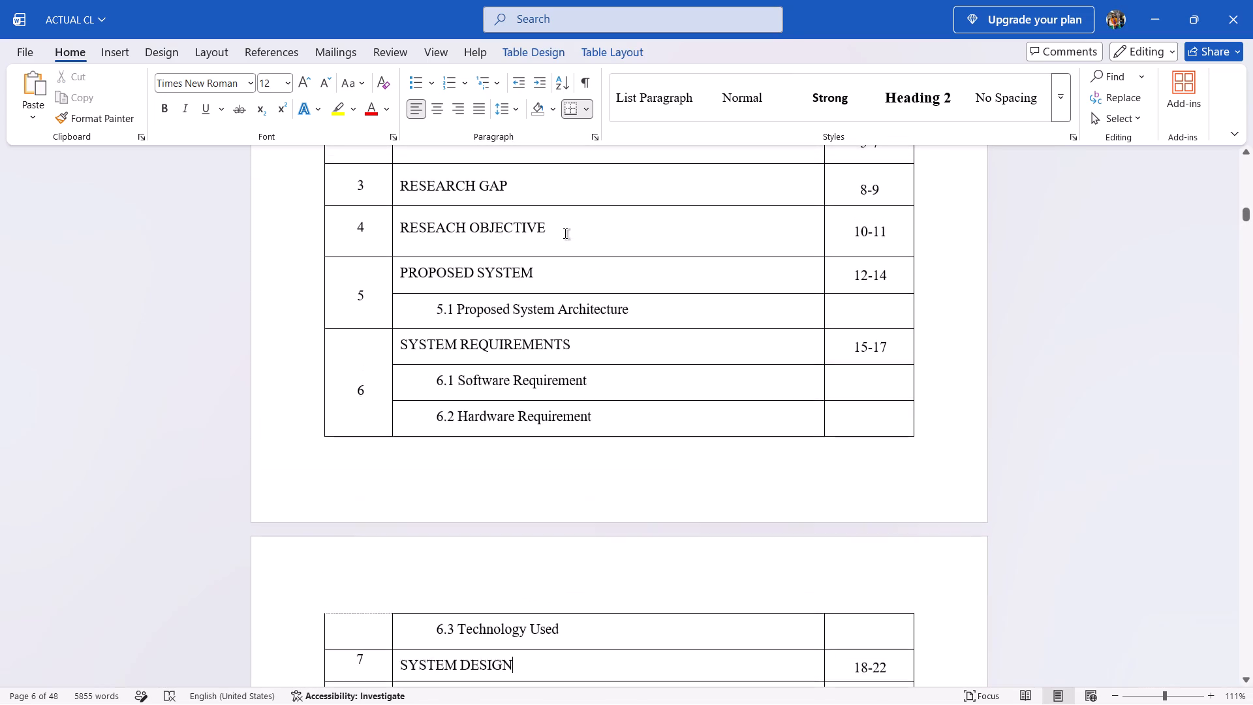
pyautogui.click(536, 274)
pyautogui.press('BackSpace')
pyautogui.press('BackSpace')
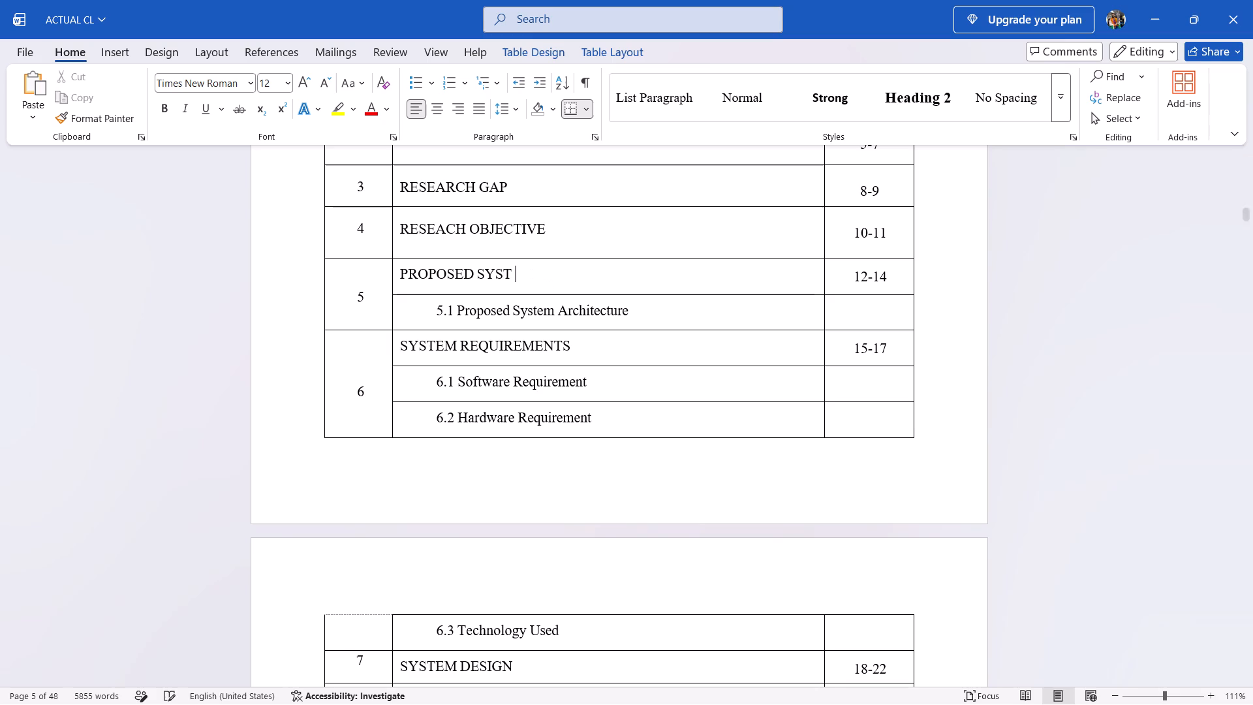
pyautogui.press('BackSpace')
pyautogui.press('BackSpace')
pyautogui.press('BackSpace')
pyautogui.press('BackSpace')
pyautogui.hotkey('ctrl', 'v')
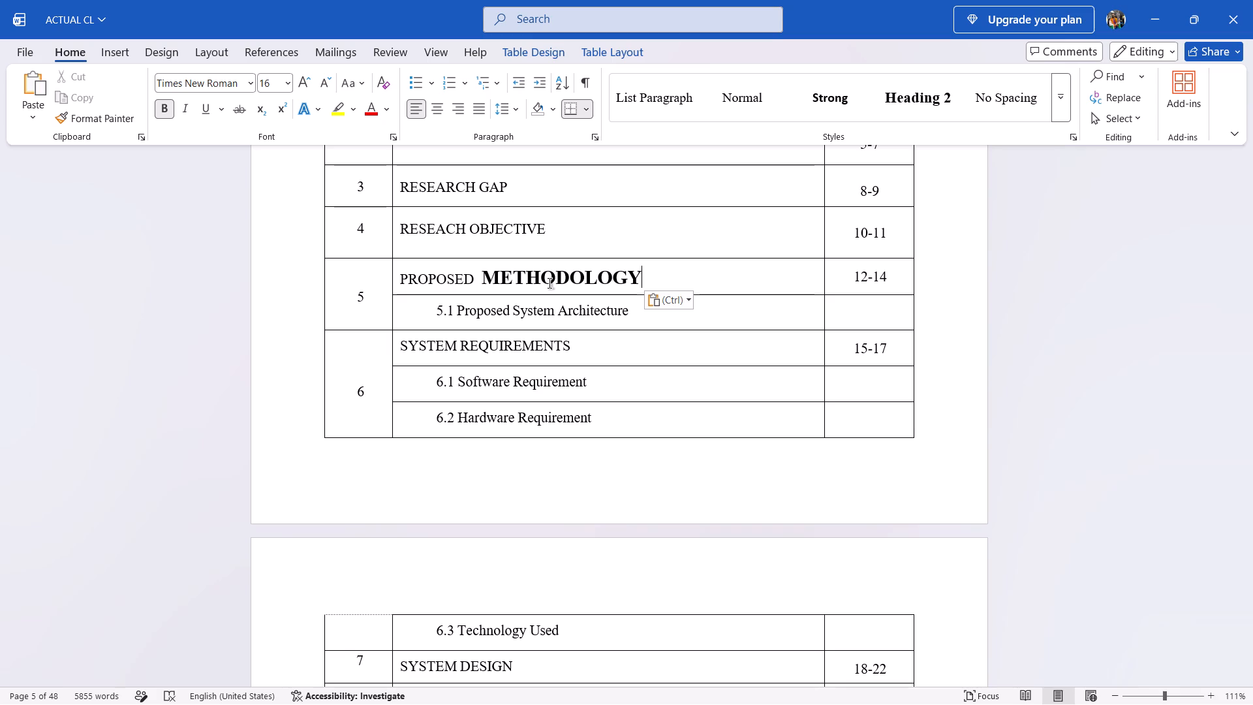
# Enter METHODOLOGY in the contents row's regular 12-point text after PROPOSED and delete the pasted bold copy.
pyautogui.click(471, 278)
pyautogui.press('space')
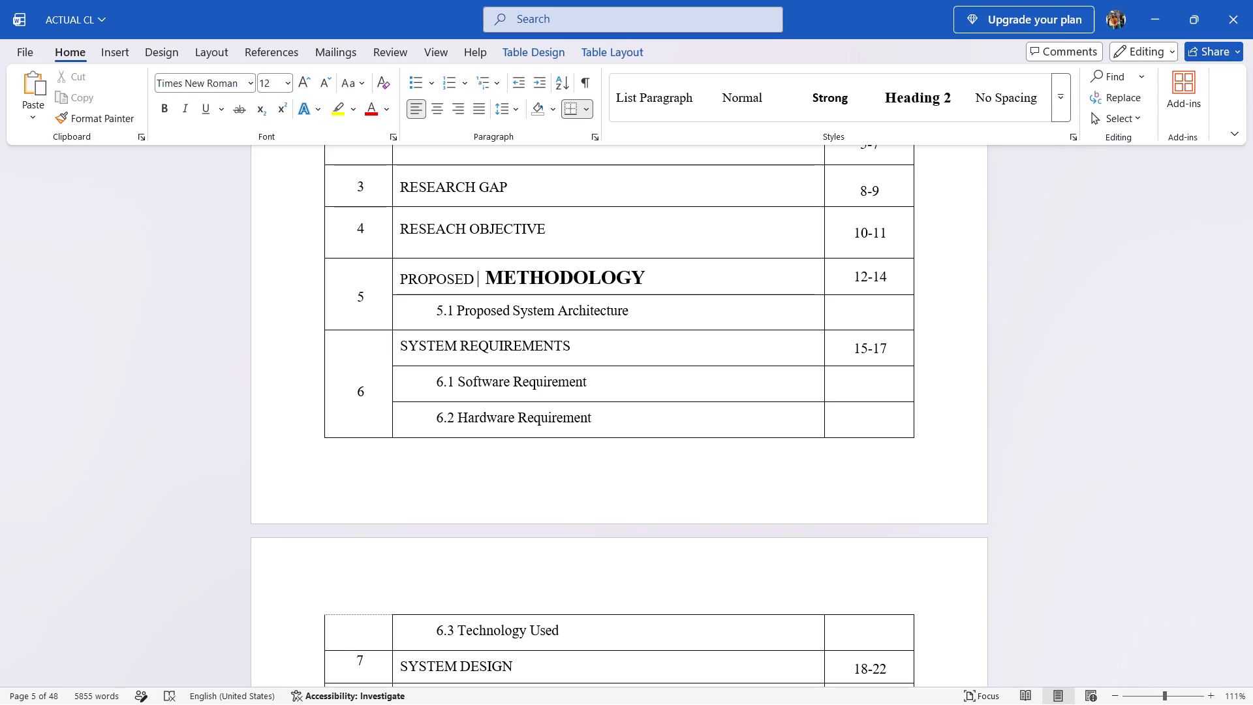
pyautogui.press('m')
pyautogui.write('ETHO')
pyautogui.write('DOLOGY')
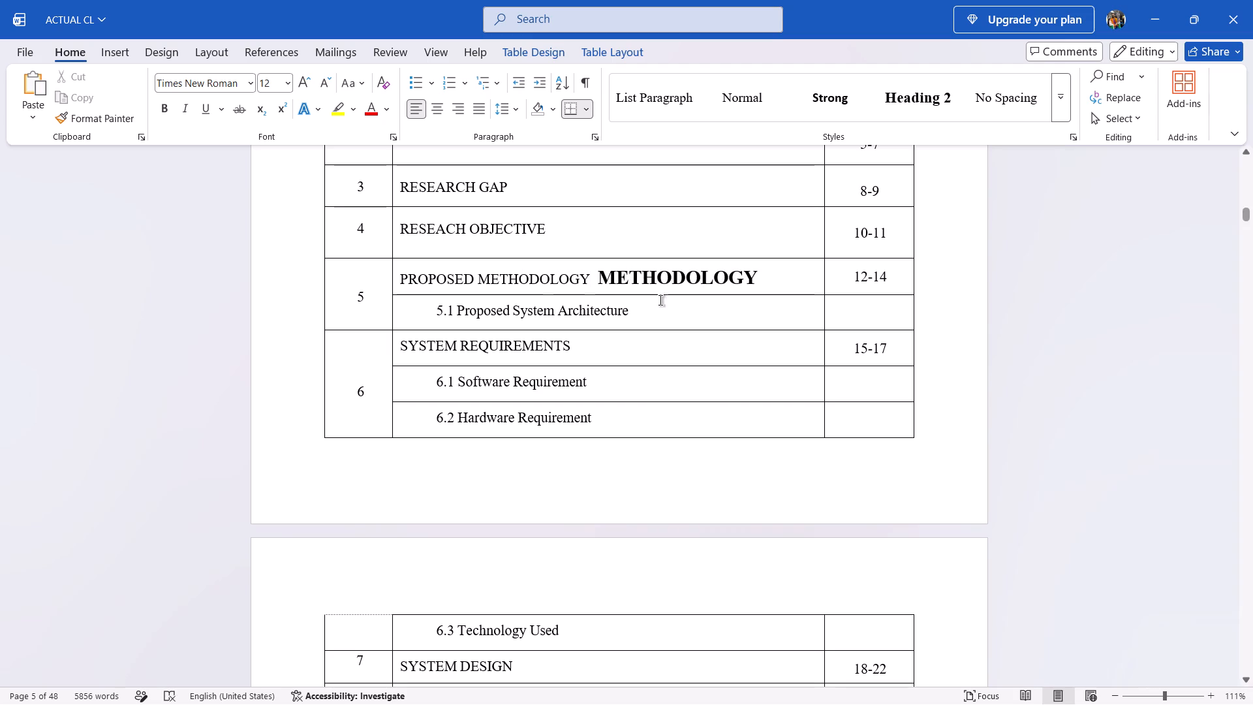
pyautogui.click(760, 274)
pyautogui.press('BackSpace')
pyautogui.press('BackSpace')
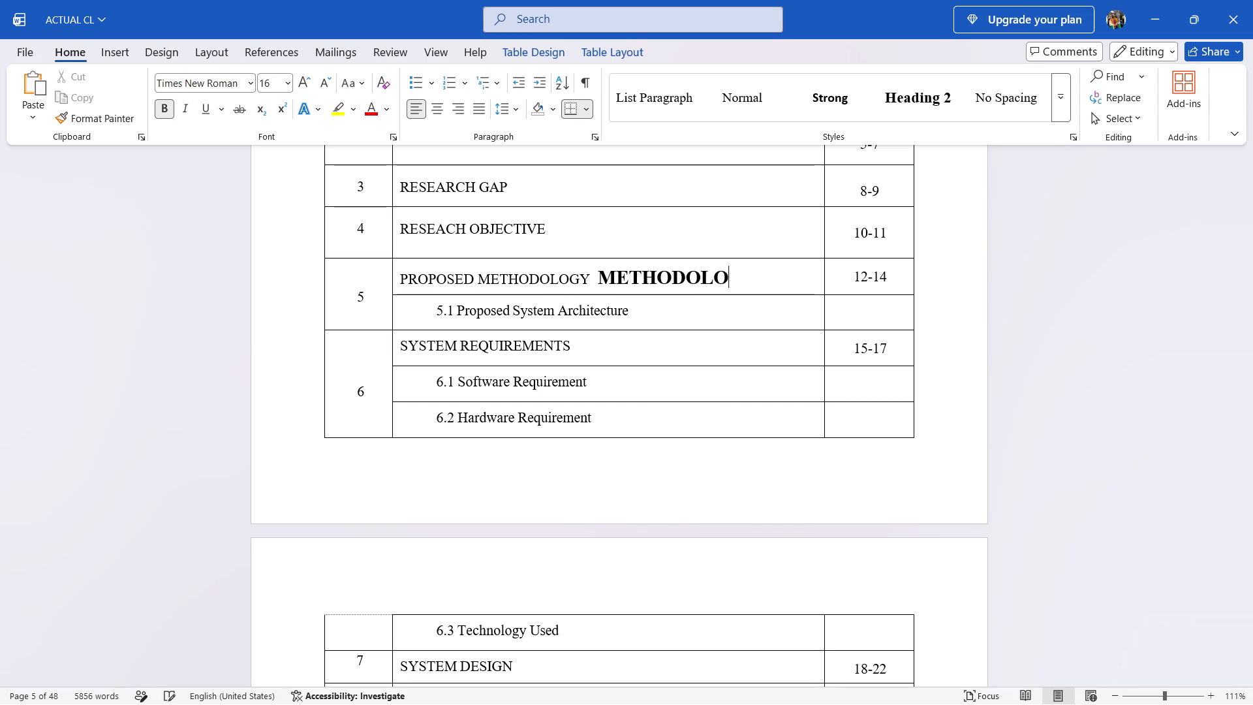
pyautogui.press('BackSpace')
pyautogui.press('BackSpace')
pyautogui.press('BackSpace')
pyautogui.press('BackSpace')
pyautogui.press('BackSpace')
pyautogui.press('BackSpace')
pyautogui.press('BackSpace')
pyautogui.press('BackSpace')
pyautogui.press('BackSpace')
pyautogui.press('BackSpace')
pyautogui.press('BackSpace')
pyautogui.press('BackSpace')
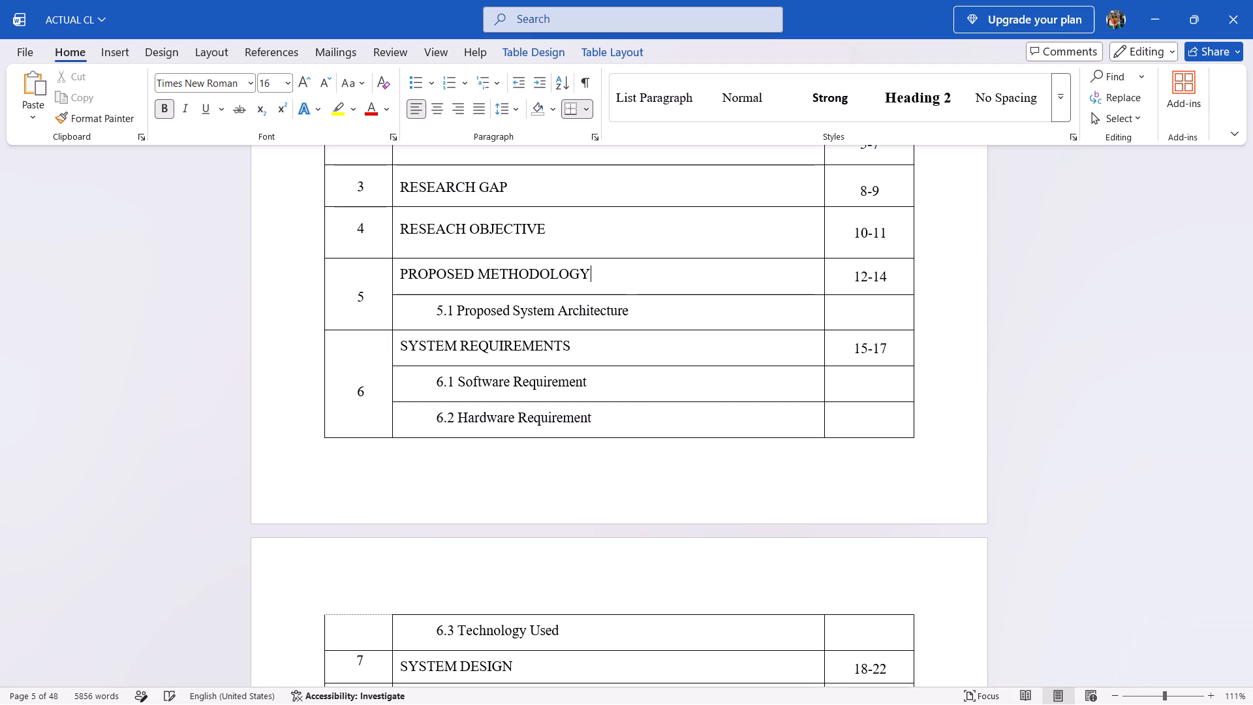
# Save the document.
pyautogui.hotkey('ctrl', 's')
pyautogui.hotkey('ctrl', 's')
pyautogui.hotkey('ctrl', 's')
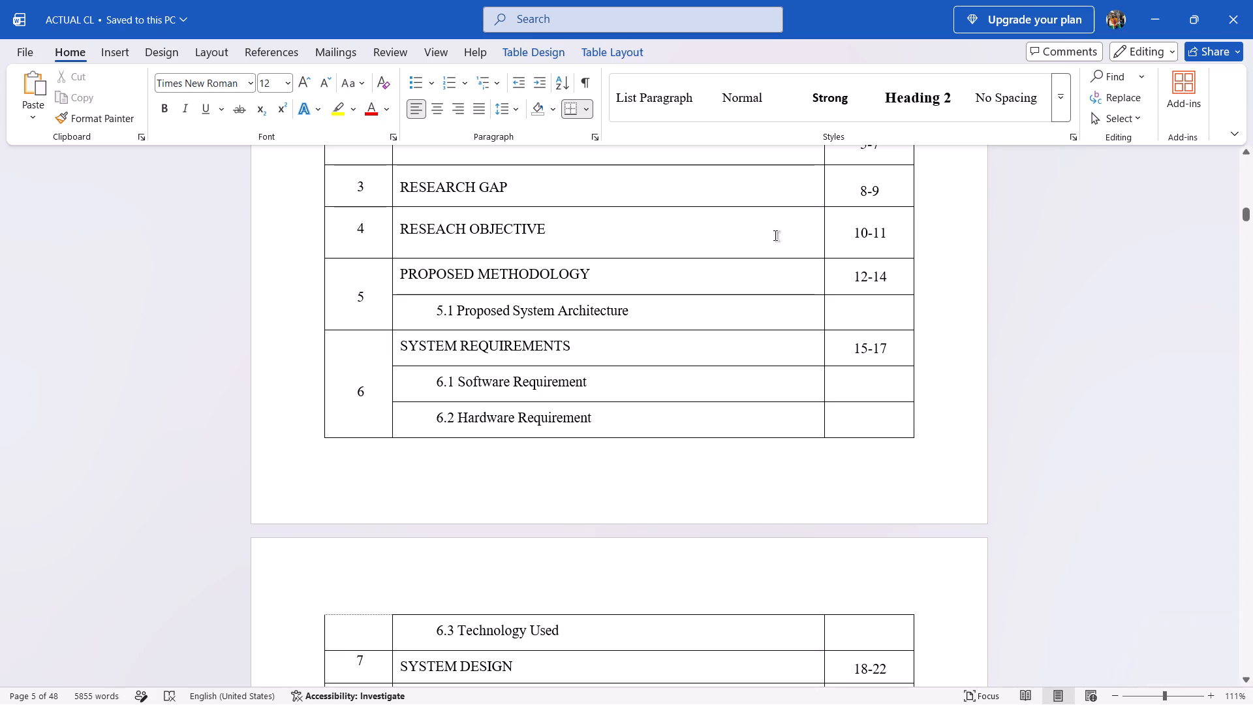
# Look through the report's opening chapters, from the table of contents to the start of Chapter 04.
pyautogui.scroll(-20, 775, 236)
pyautogui.scroll(-2, 775, 236)
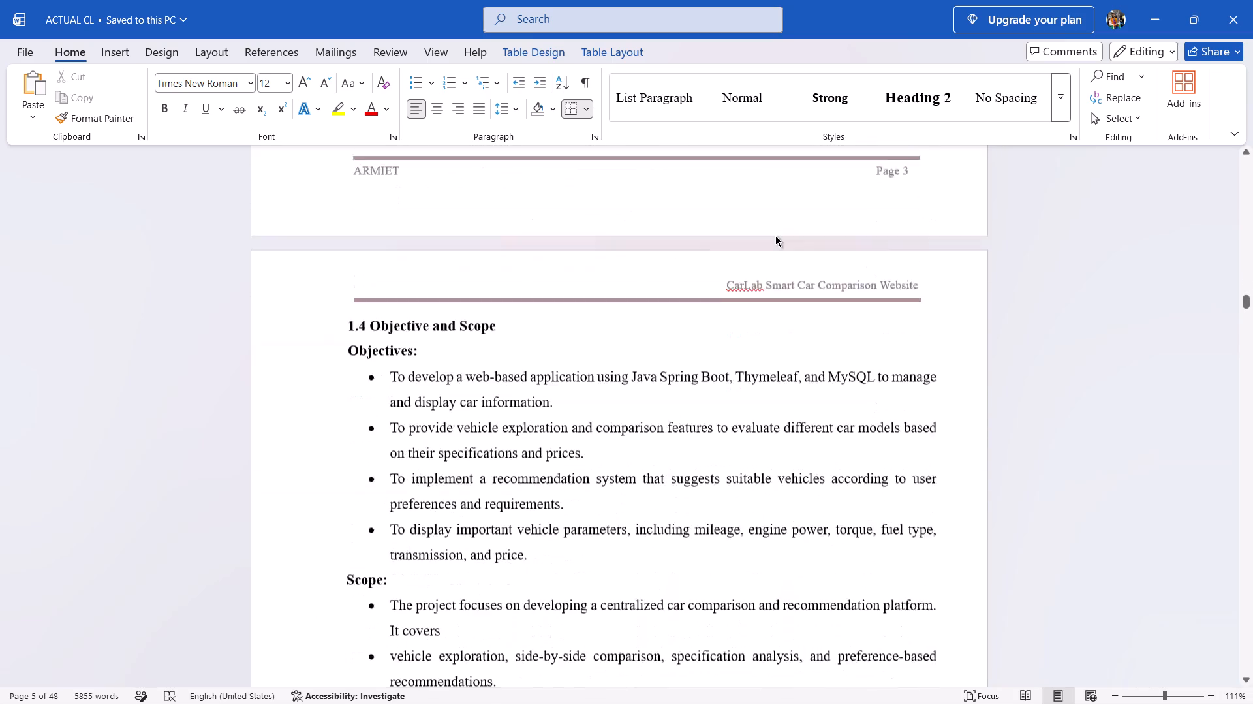
pyautogui.scroll(5, 775, 236)
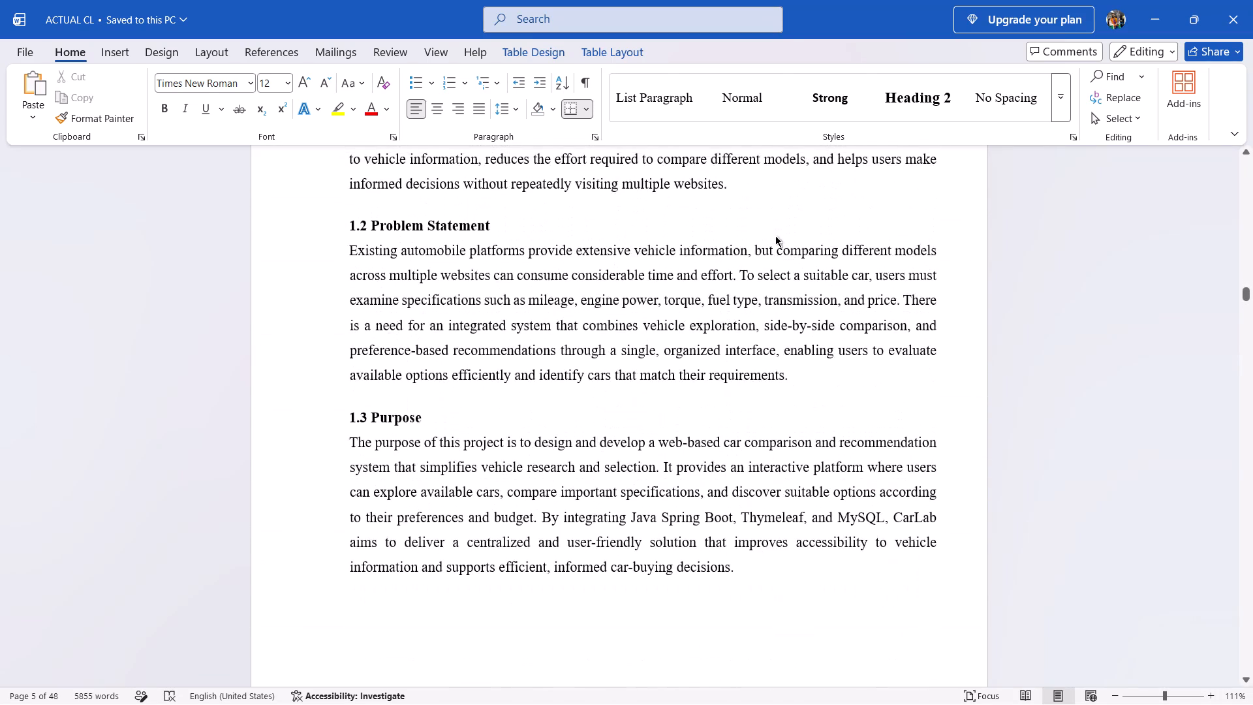
pyautogui.scroll(4, 775, 236)
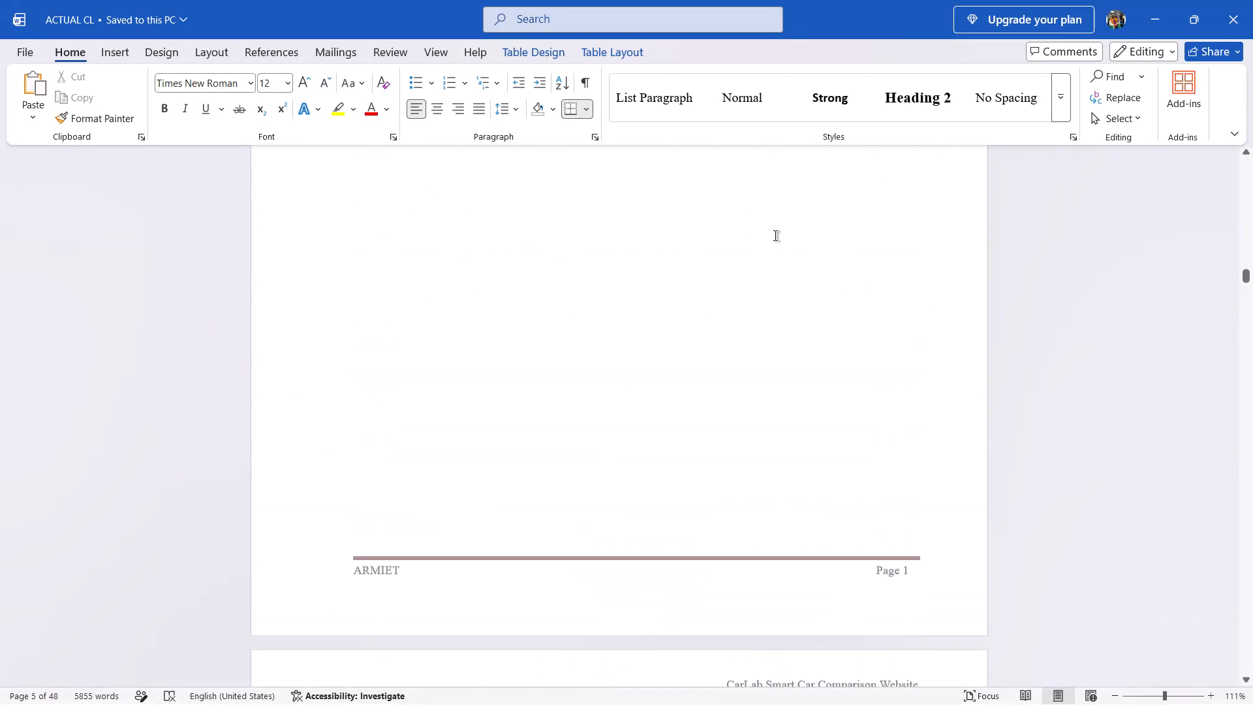
pyautogui.scroll(1, 775, 236)
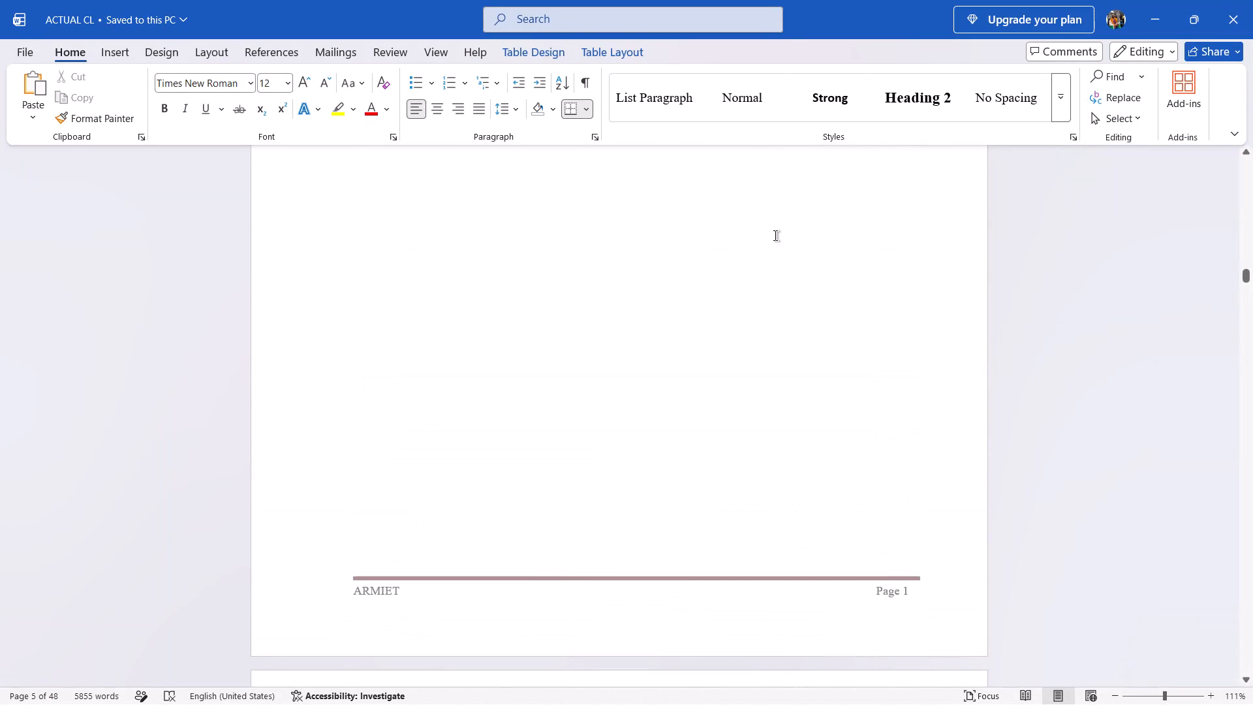
pyautogui.scroll(-19, 775, 236)
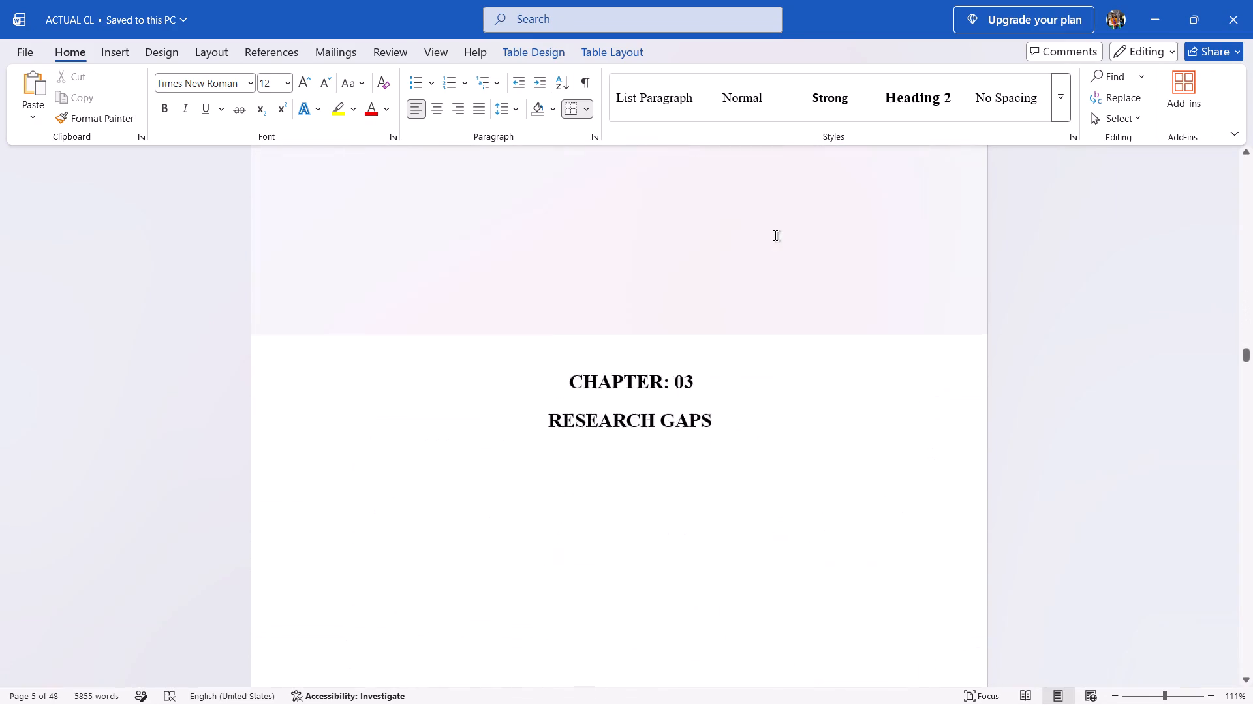
pyautogui.scroll(-3, 775, 236)
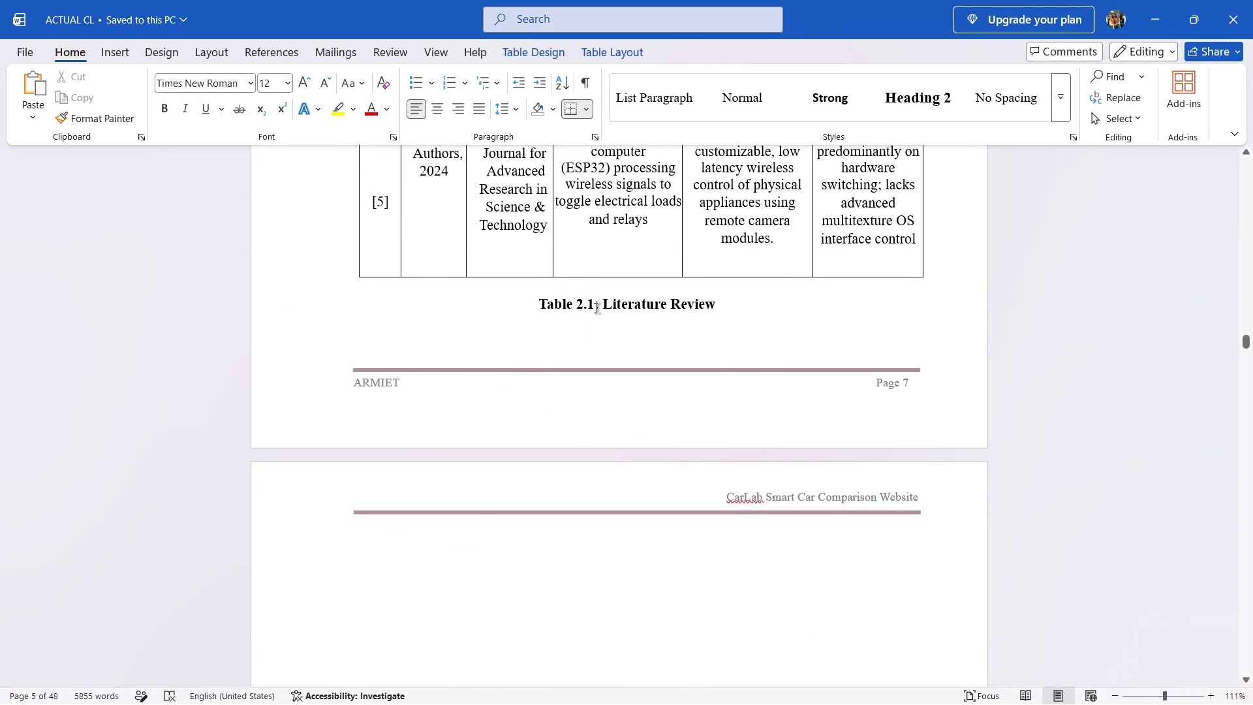
pyautogui.scroll(-3, 647, 313)
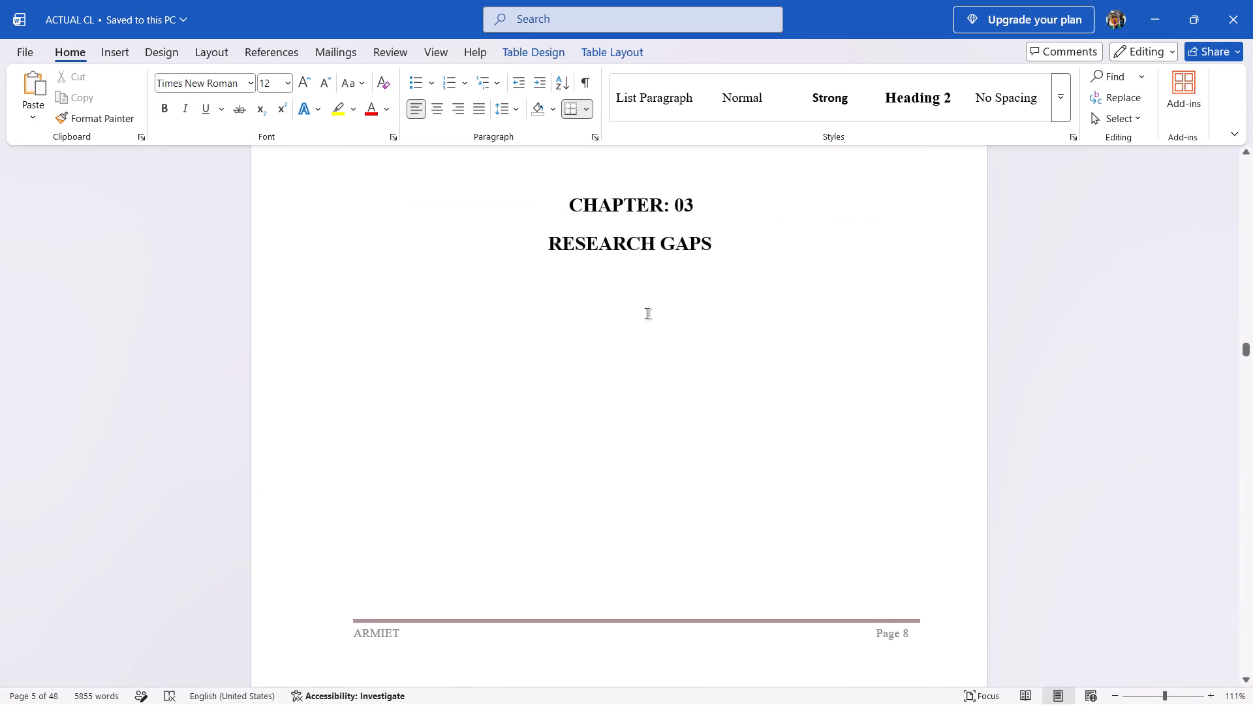
pyautogui.scroll(-5, 647, 313)
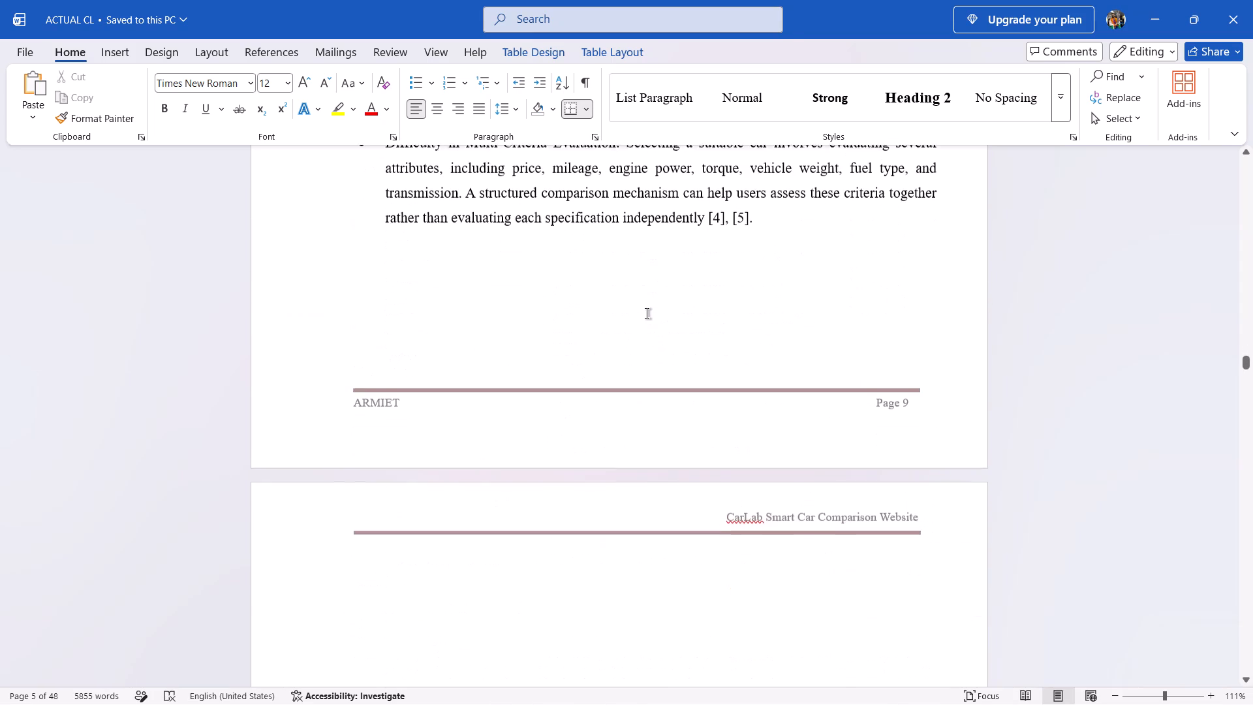
pyautogui.scroll(-1, 647, 313)
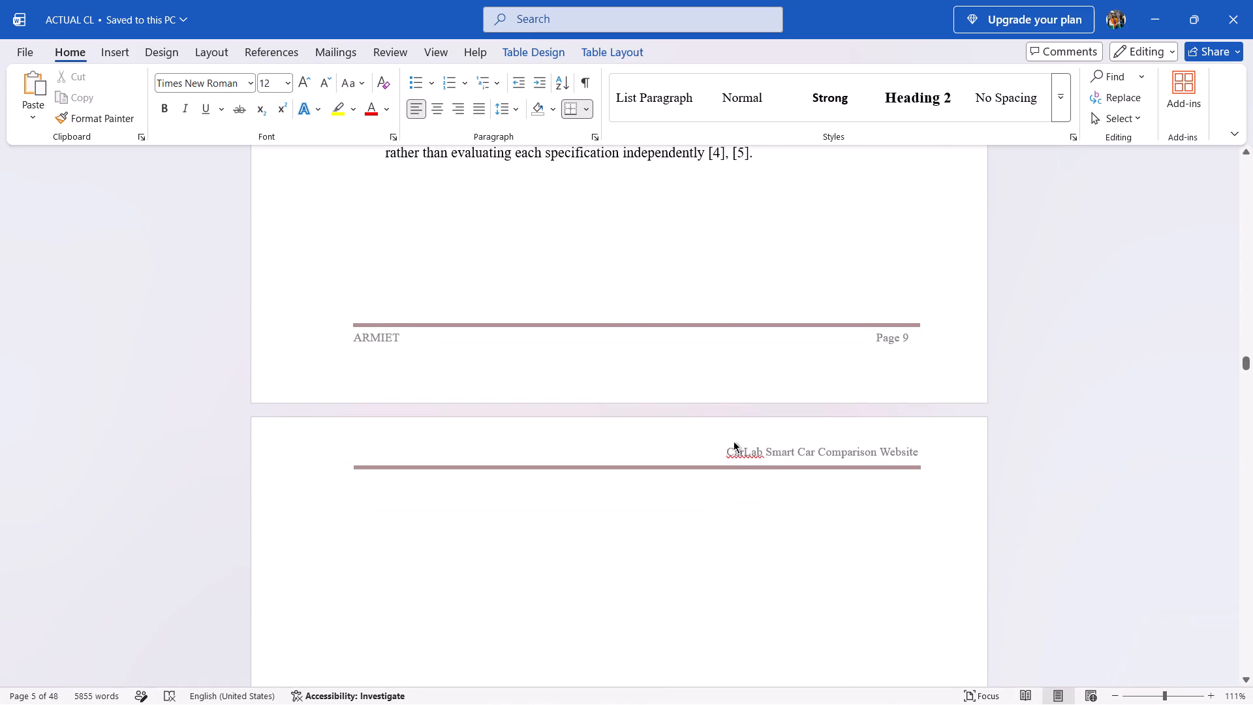
# Ignore all spelling flags for CarLab in the Section 3 page header and return to the body text.
pyautogui.doubleClick(735, 450)
pyautogui.rightClick(740, 456)
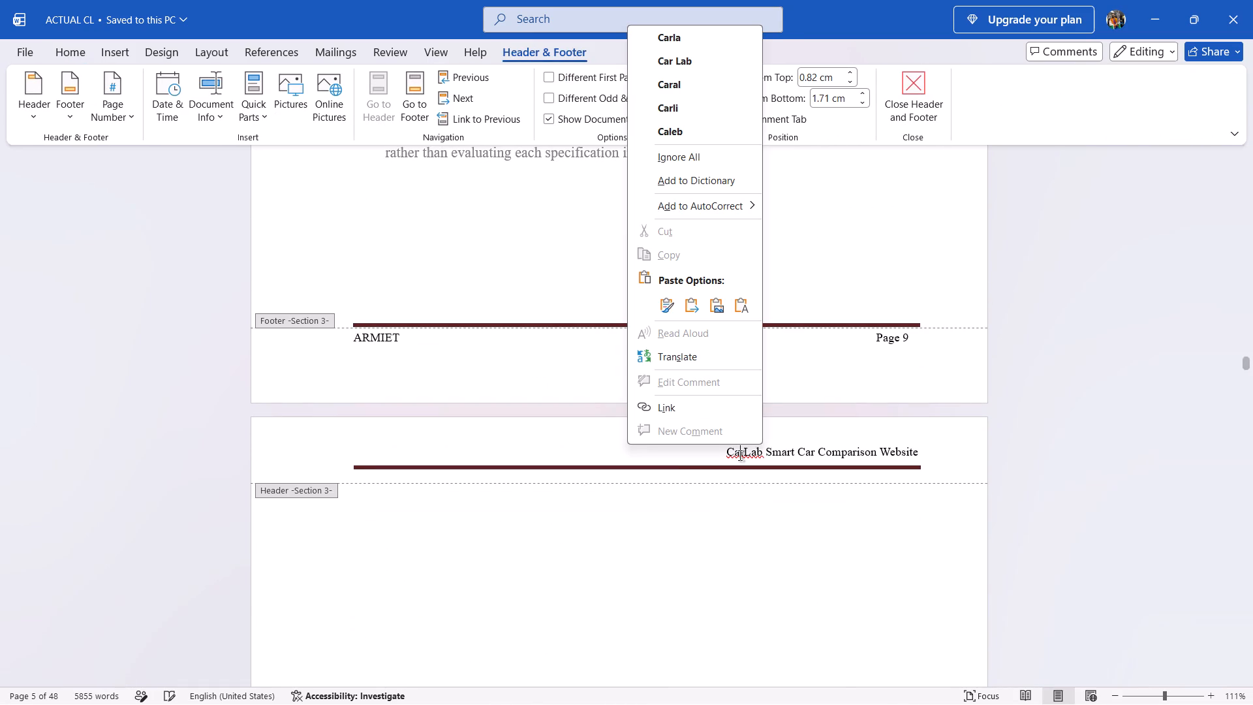
pyautogui.click(700, 146)
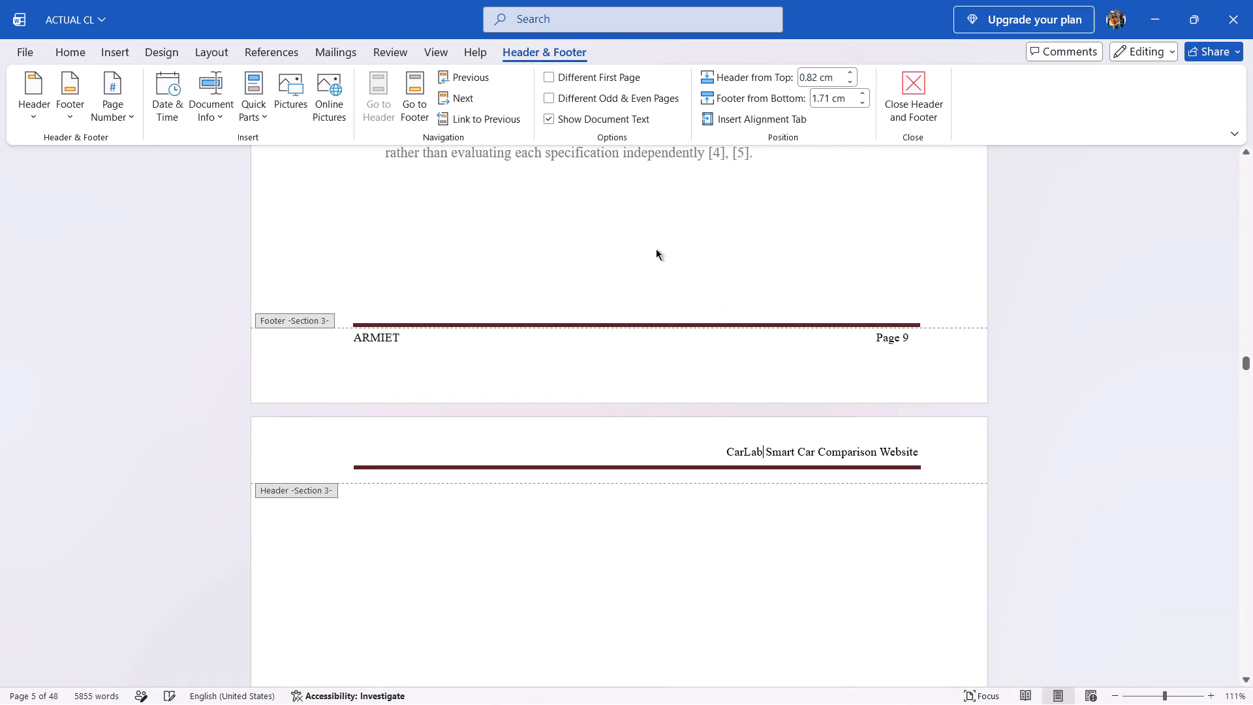
pyautogui.click(597, 456)
pyautogui.doubleClick(597, 529)
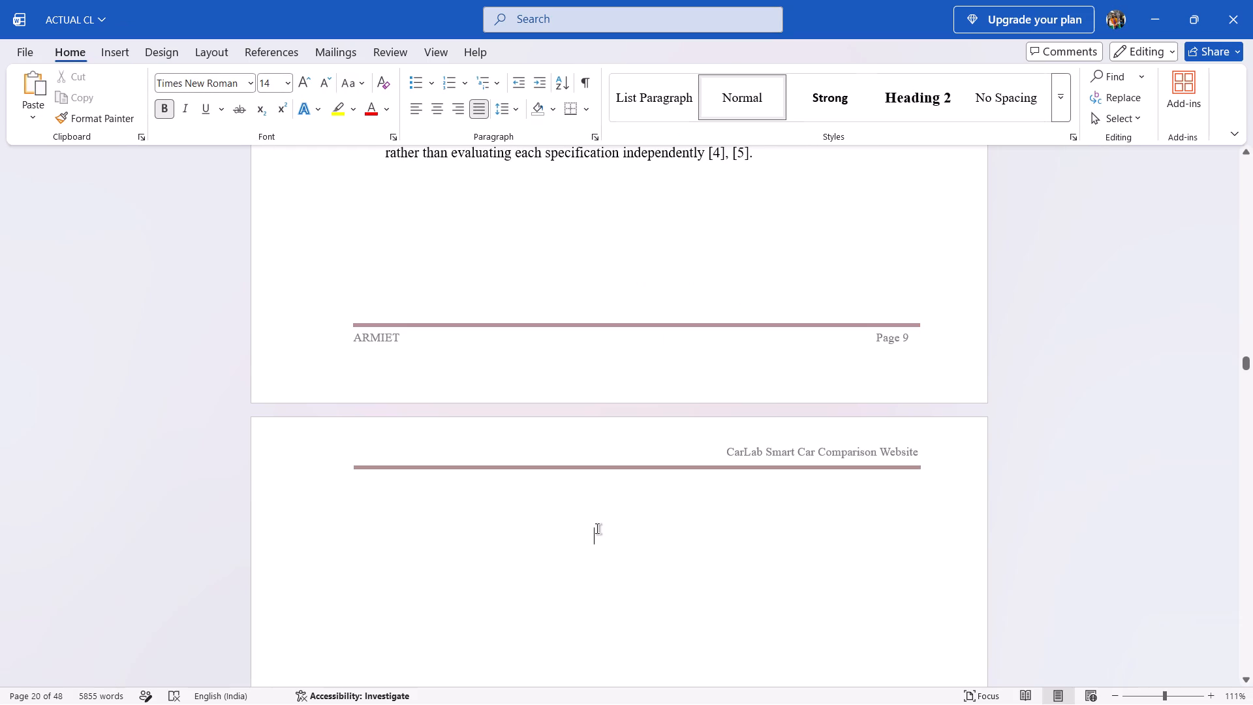
# Look through Chapter 04 Research Objectives and Chapter 05 Proposed Methodology, including the system architecture figure, for heading and content errors.
pyautogui.scroll(-1, 597, 529)
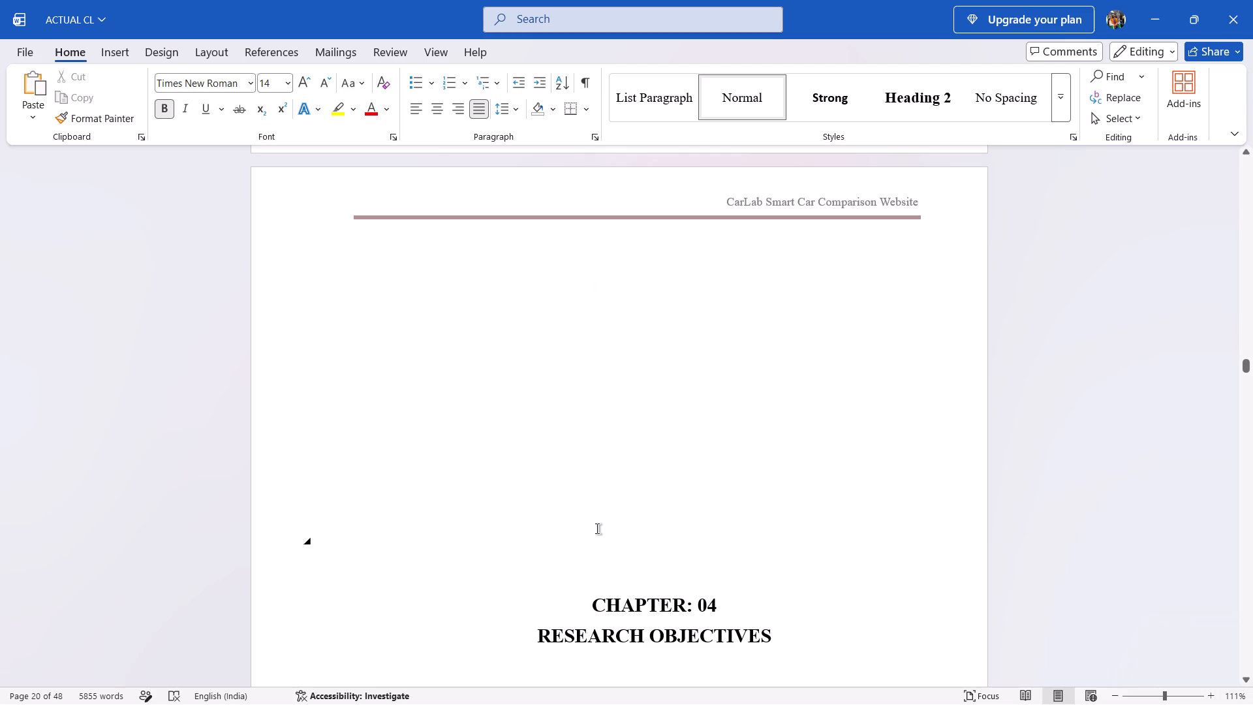
pyautogui.scroll(-3, 597, 529)
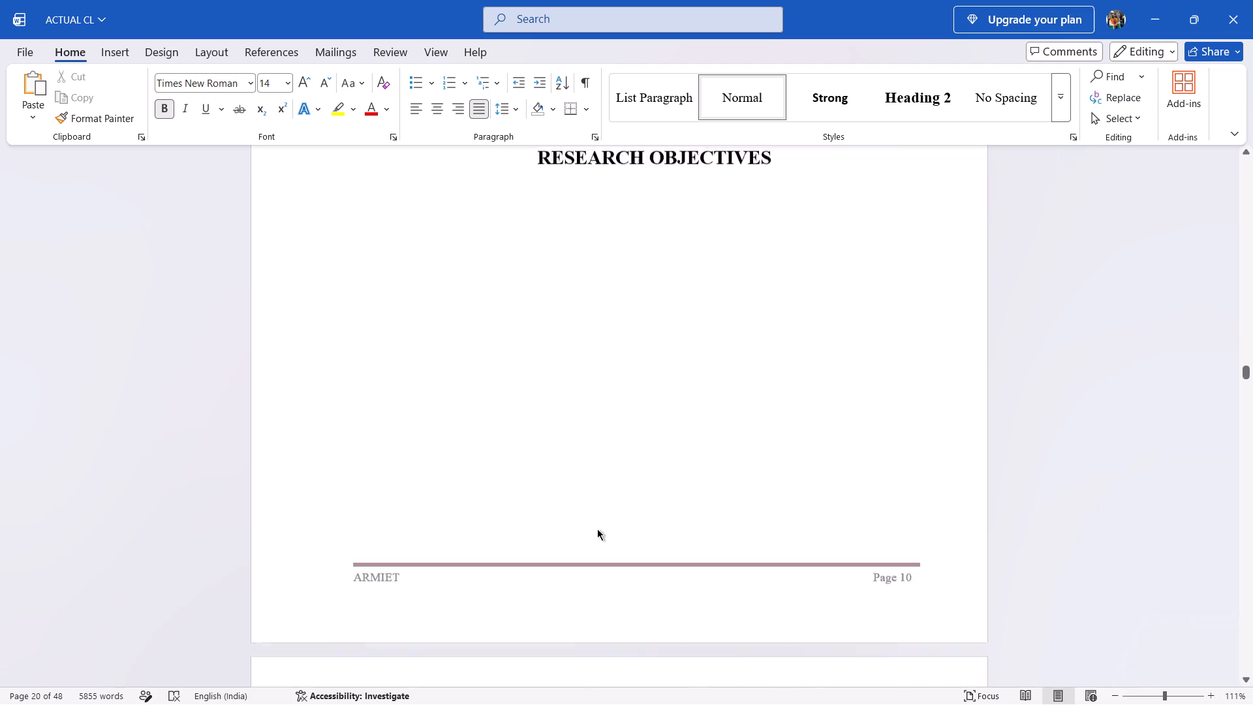
pyautogui.scroll(-2, 597, 529)
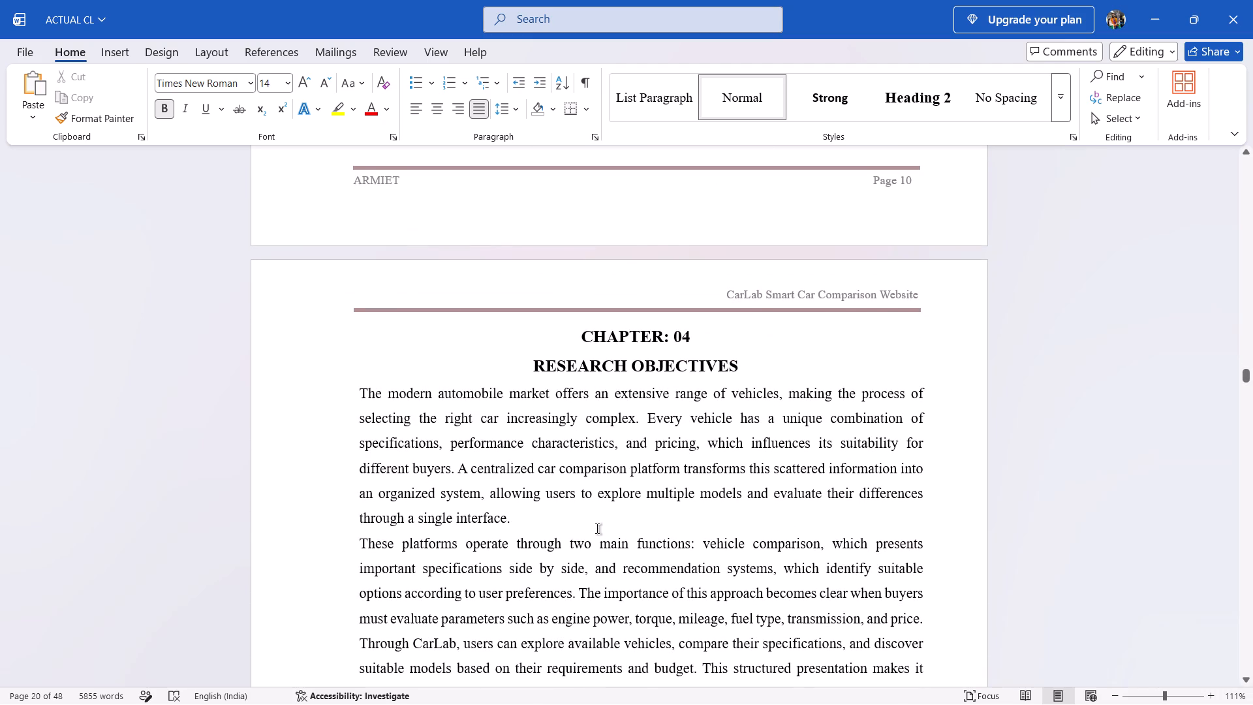
pyautogui.scroll(-6, 597, 529)
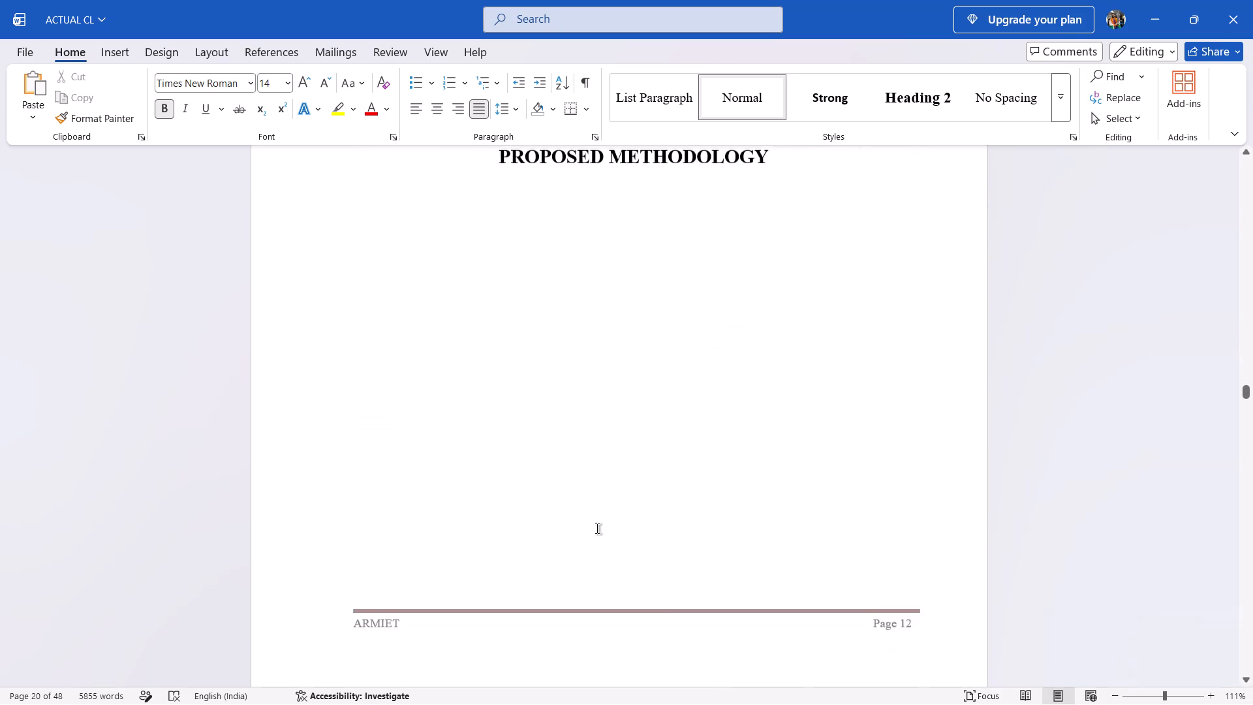
pyautogui.scroll(-2, 597, 529)
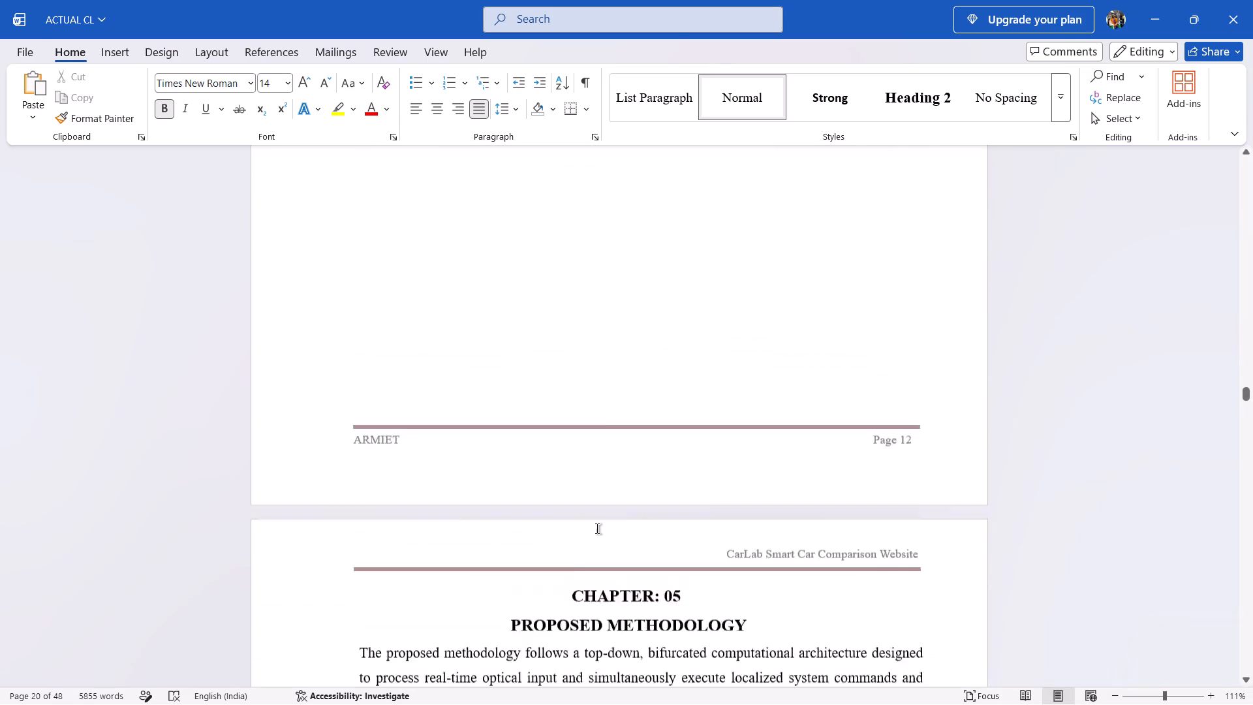
pyautogui.scroll(-2, 597, 529)
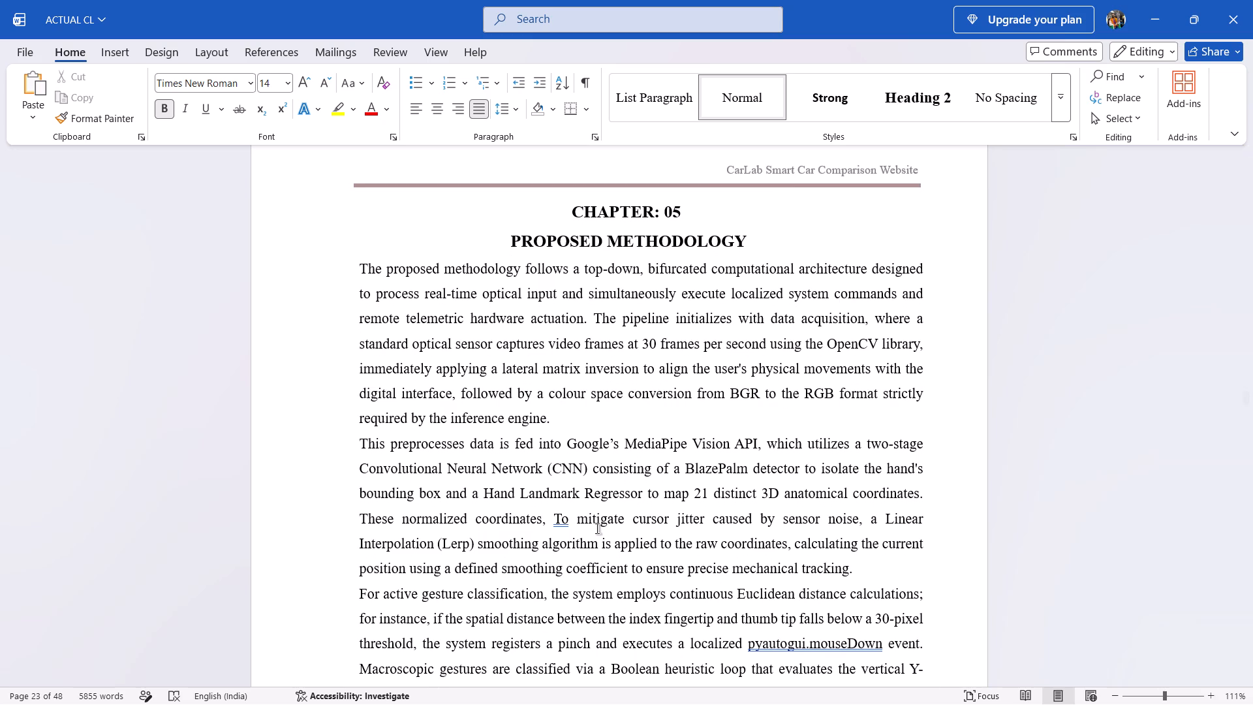
pyautogui.scroll(-1, 597, 529)
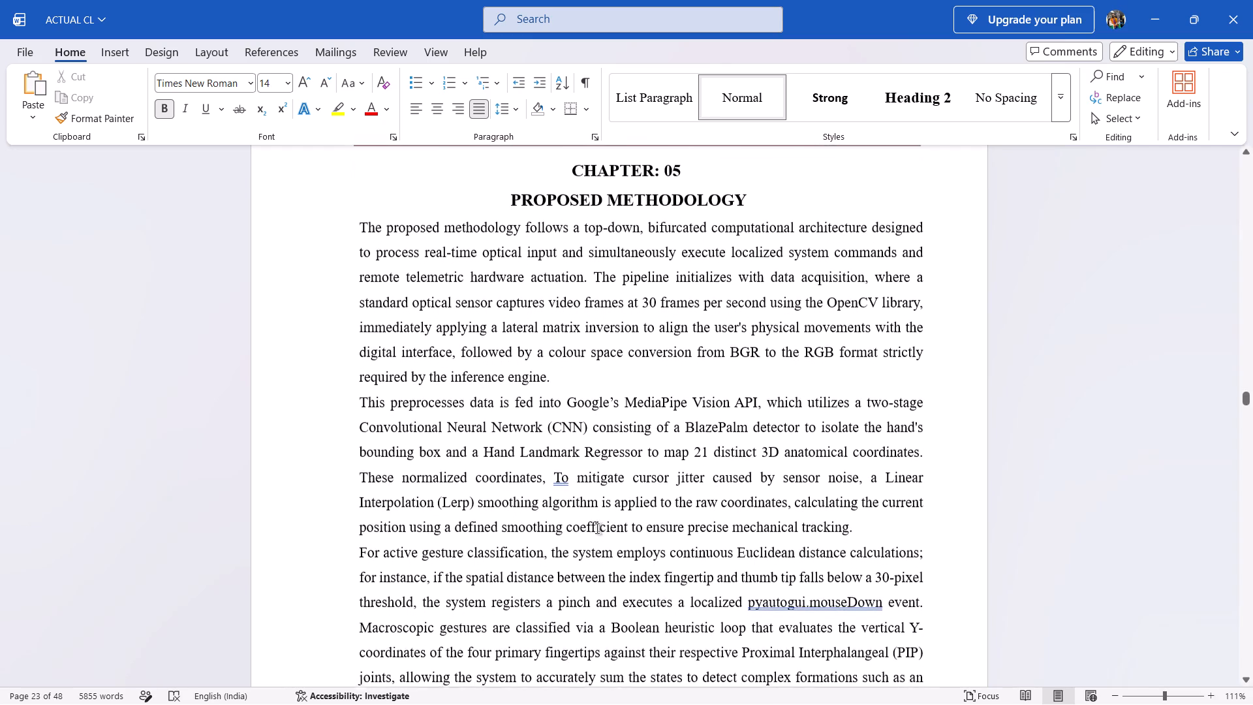
pyautogui.scroll(-2, 597, 529)
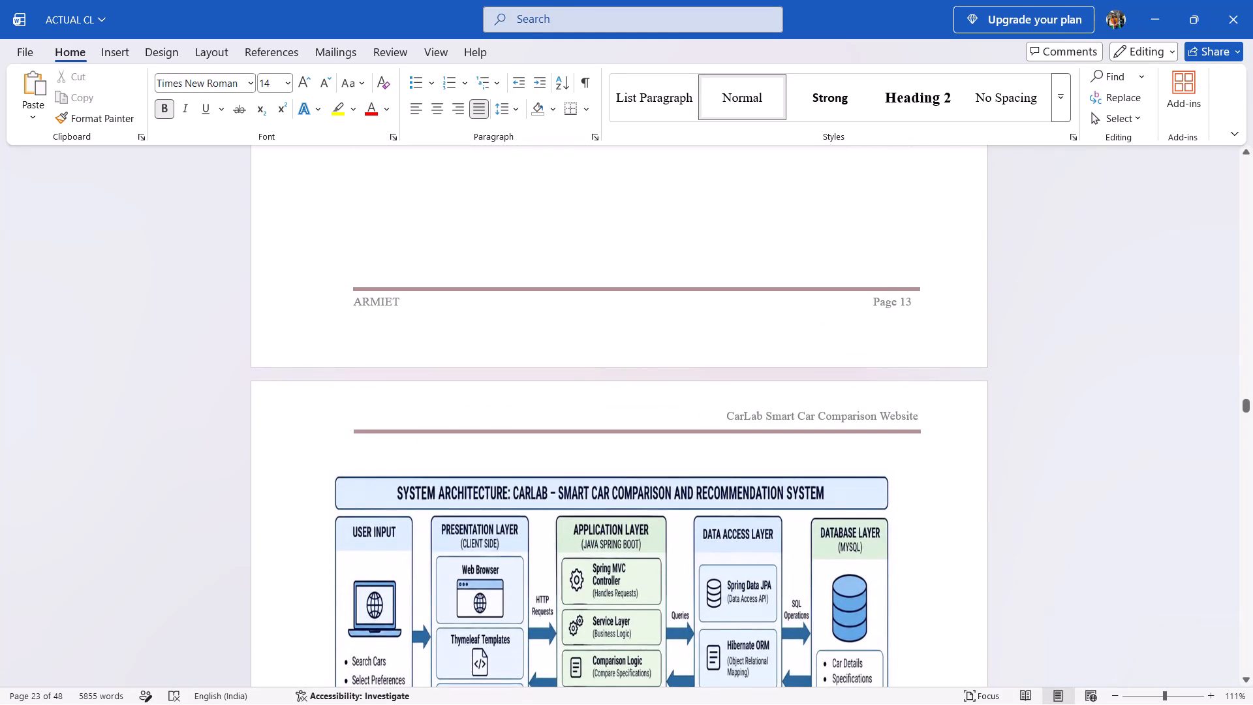
pyautogui.scroll(-2, 597, 529)
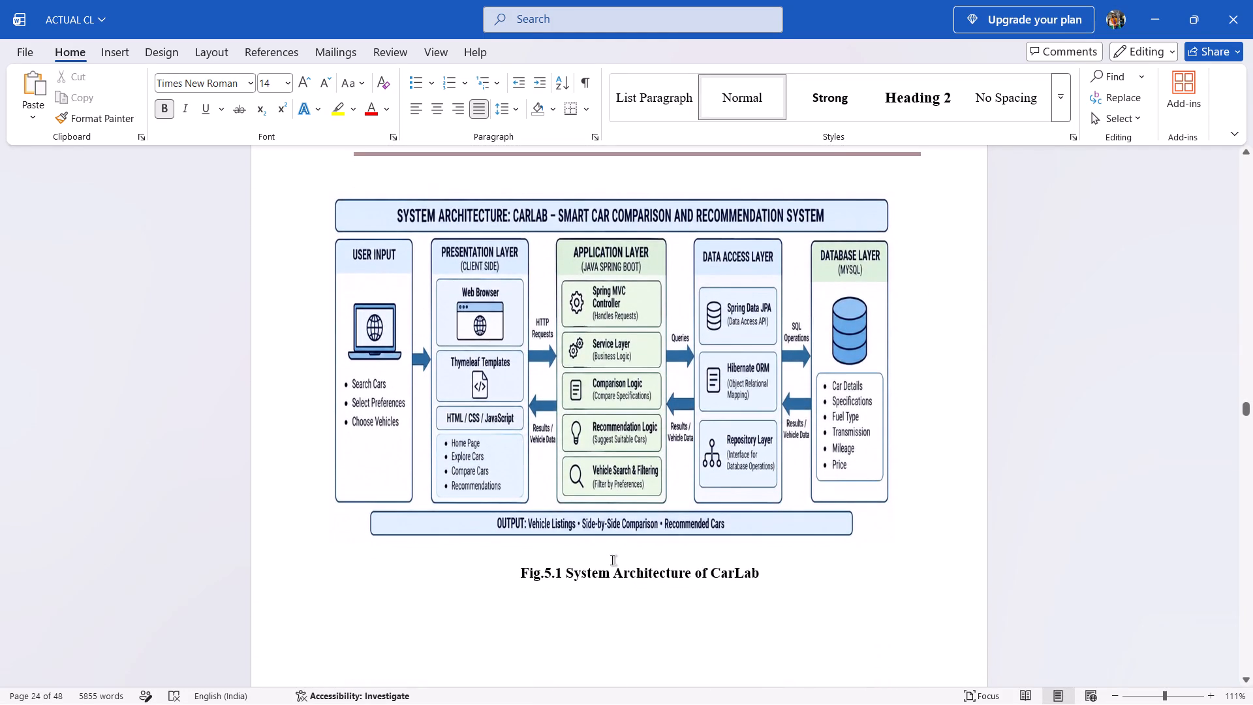
pyautogui.scroll(-2, 618, 602)
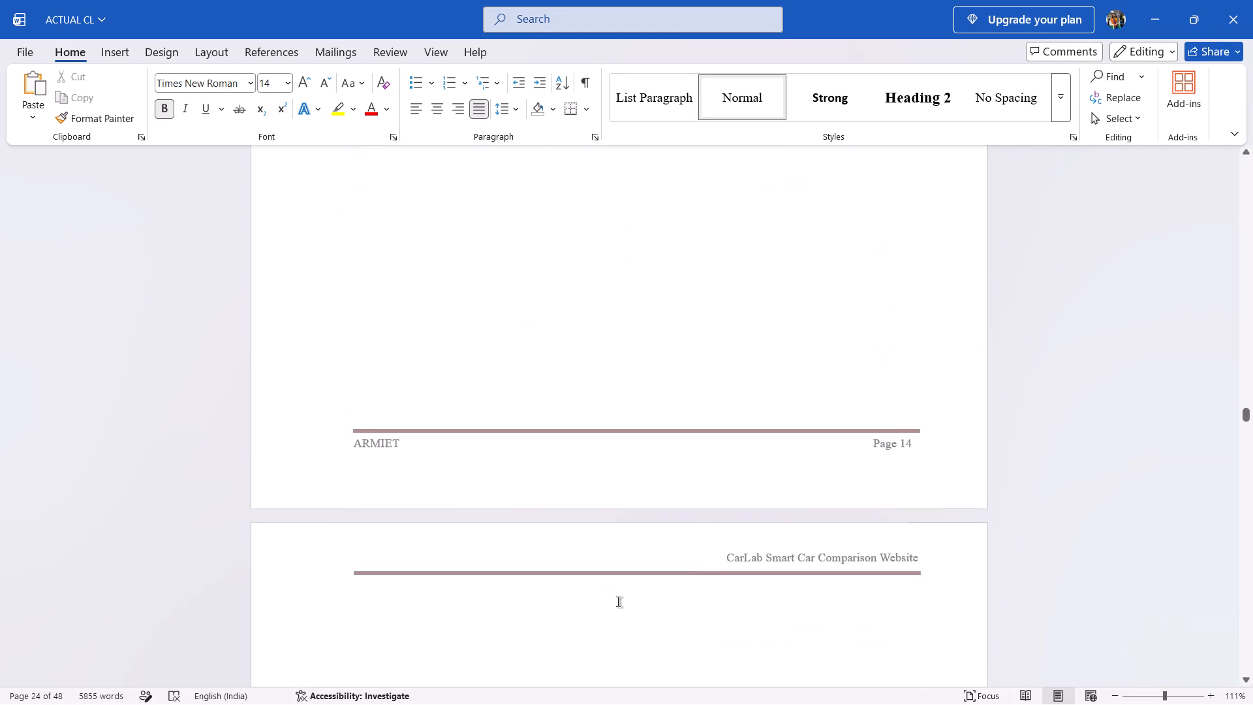
# Check Chapter 06 System Requirements, from its title page through the software and hardware requirement lists.
pyautogui.scroll(-4, 618, 602)
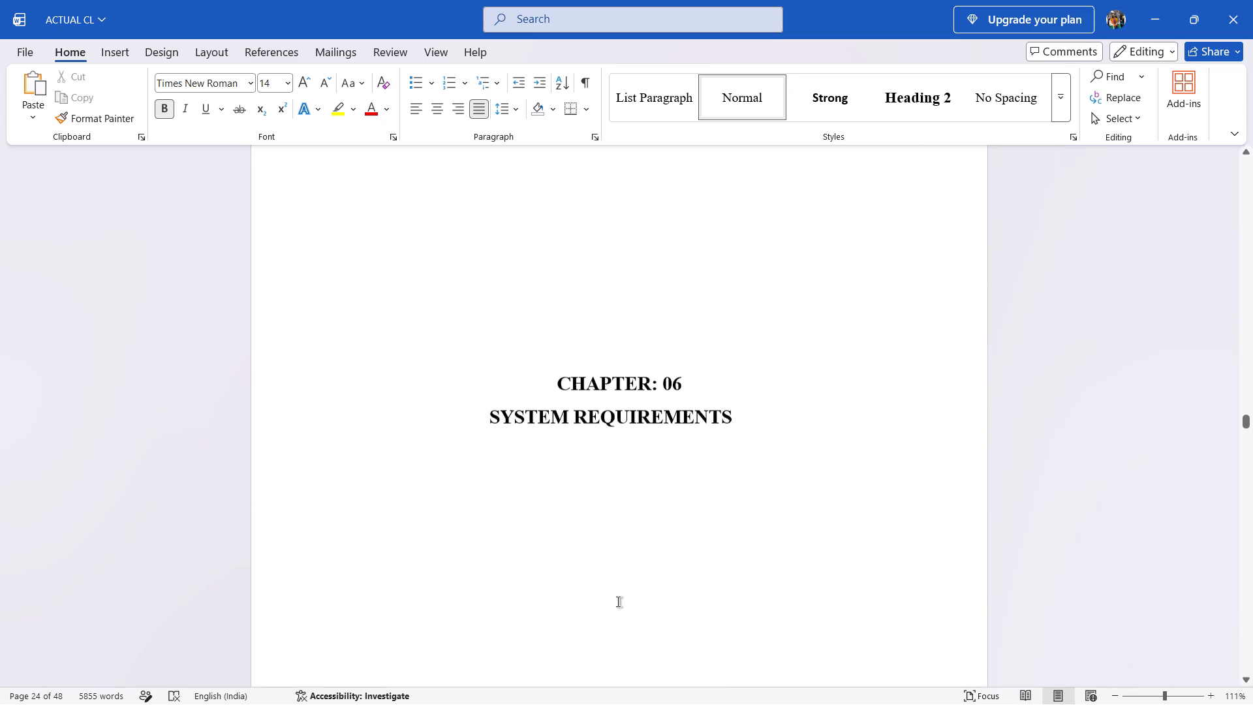
pyautogui.scroll(-1, 618, 602)
pyautogui.scroll(1, 618, 602)
pyautogui.scroll(-2, 618, 602)
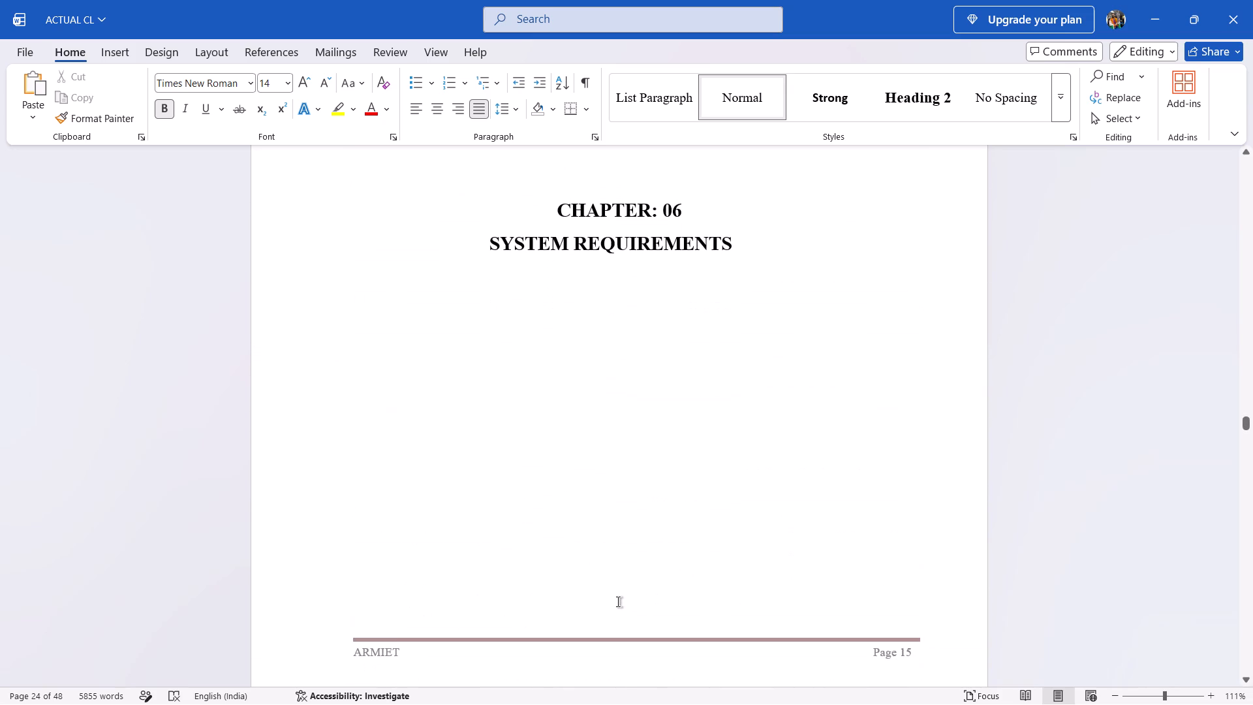
pyautogui.scroll(-2, 618, 602)
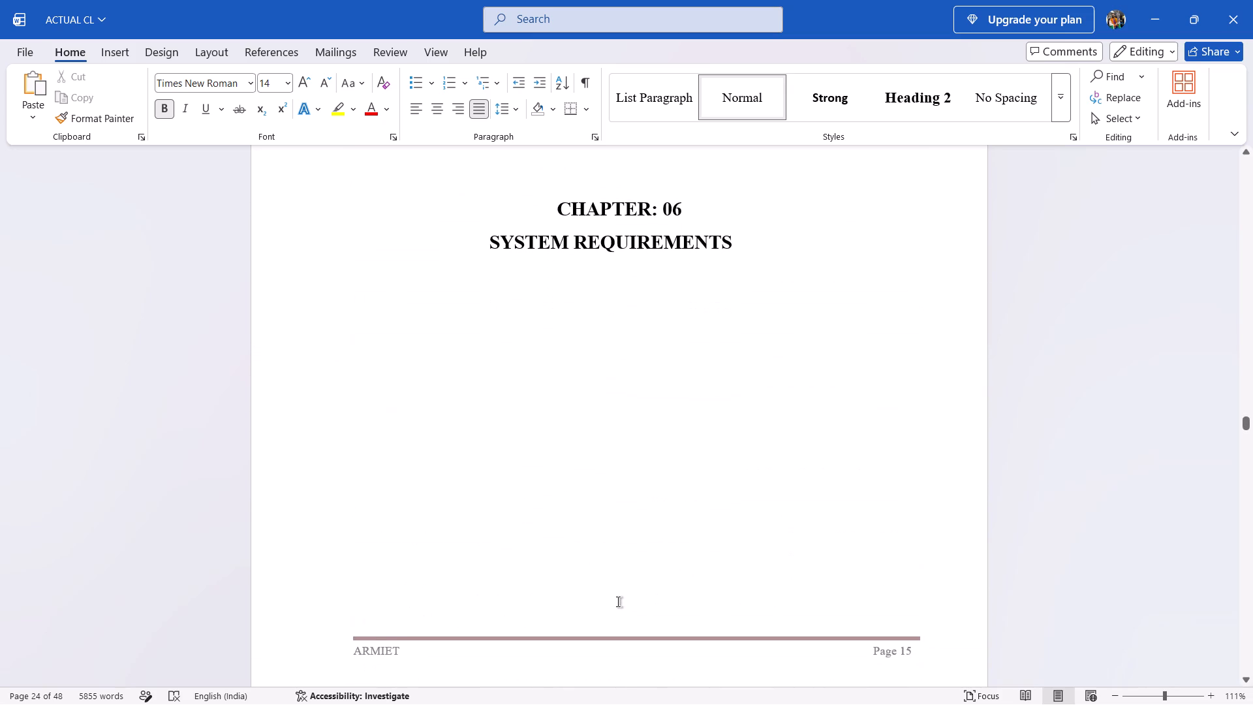
pyautogui.scroll(-1, 618, 602)
pyautogui.scroll(-4, 751, 654)
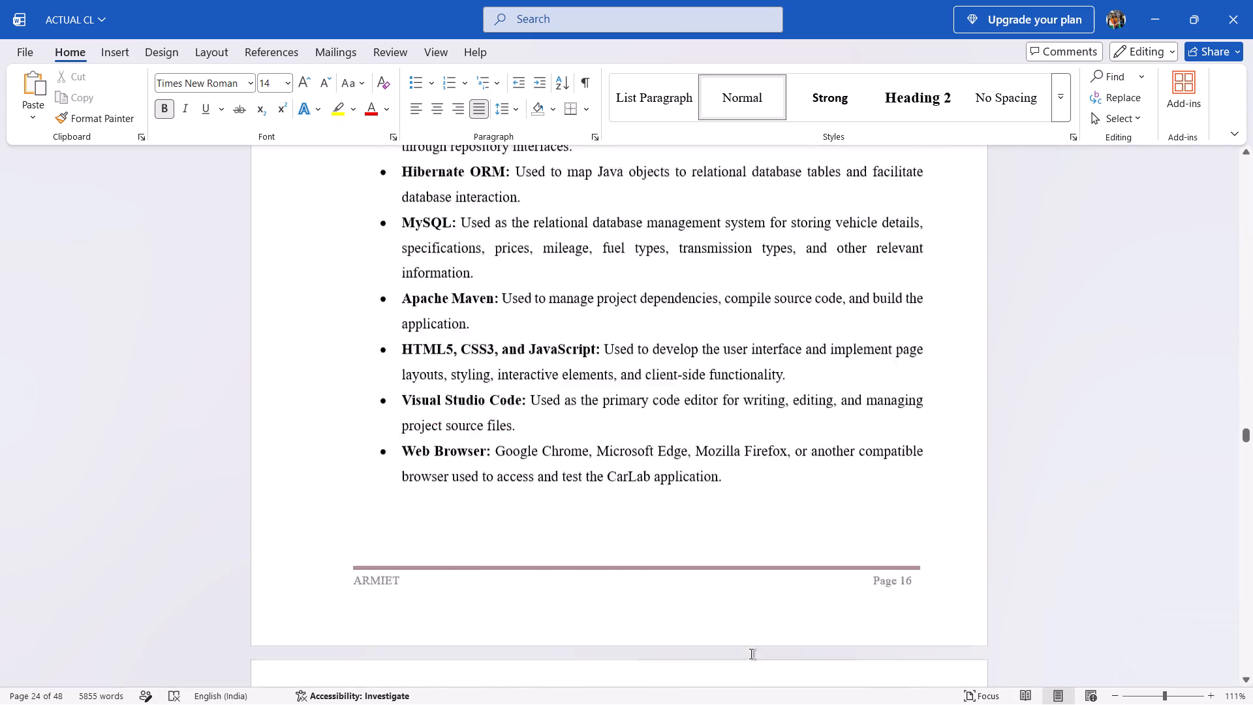
pyautogui.scroll(-3, 751, 654)
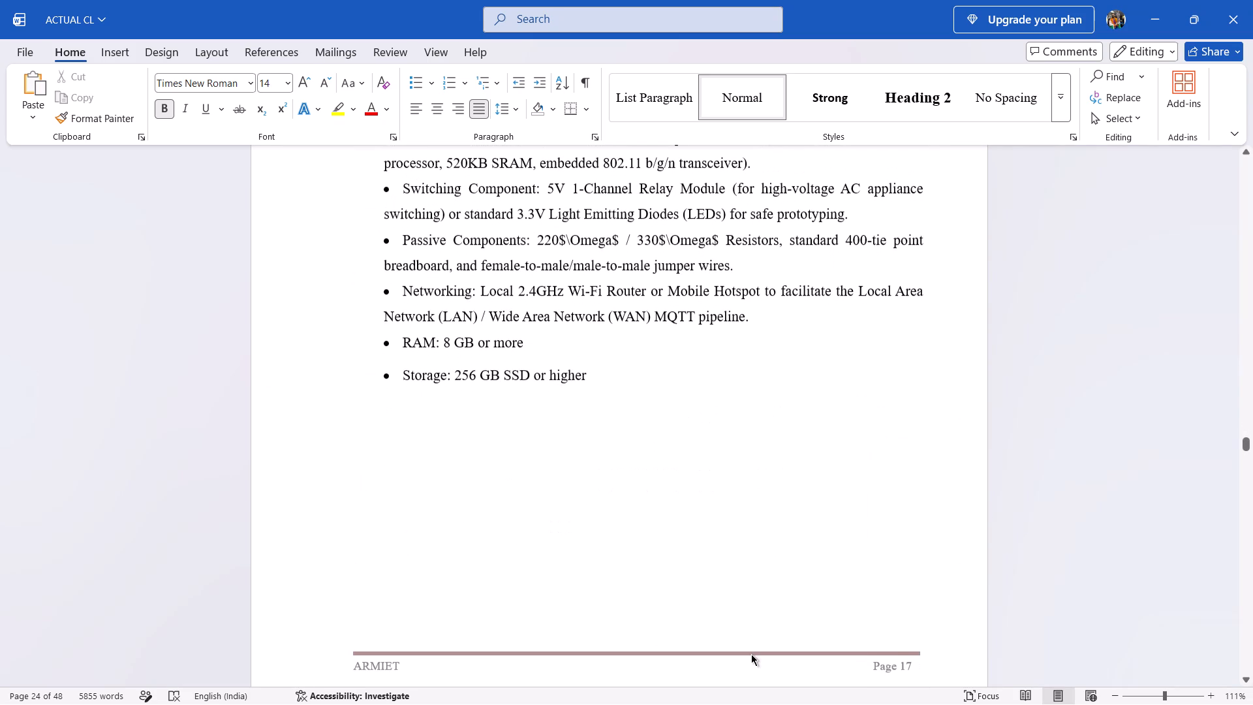
pyautogui.scroll(-1, 751, 654)
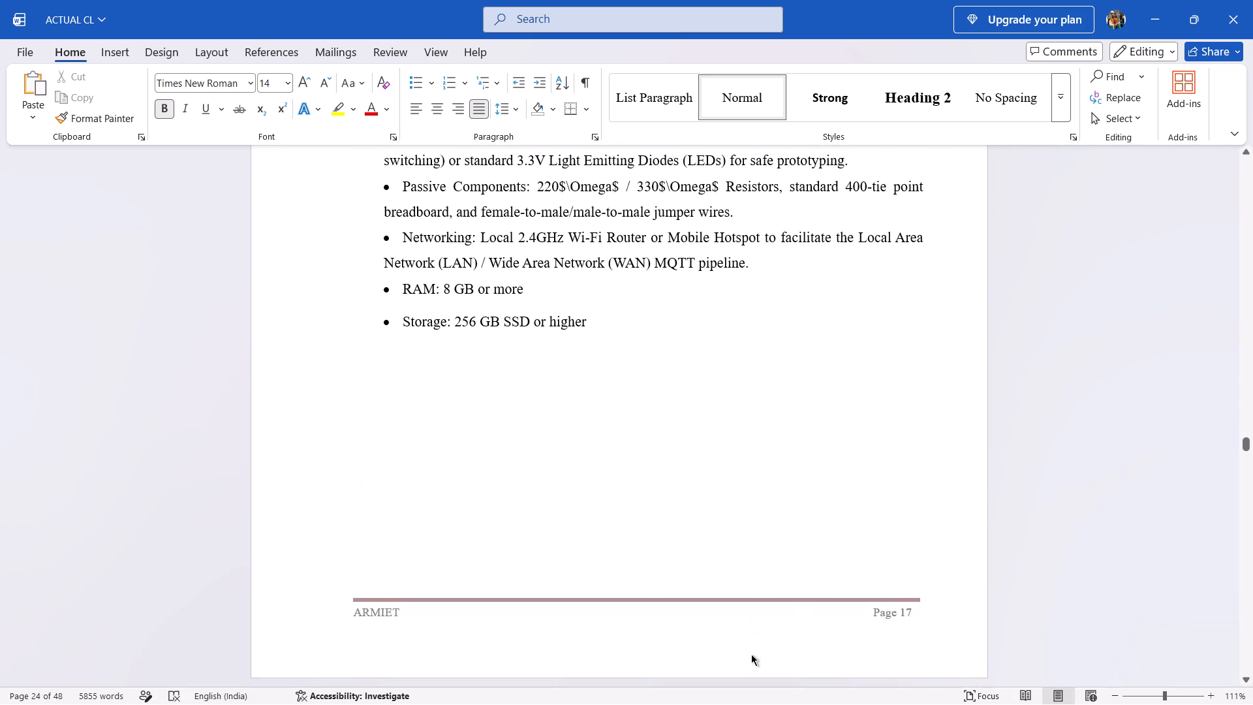
# Review Chapter 07 System Design, comparing its title page and heading and examining the four theory sections.
pyautogui.scroll(-3, 751, 654)
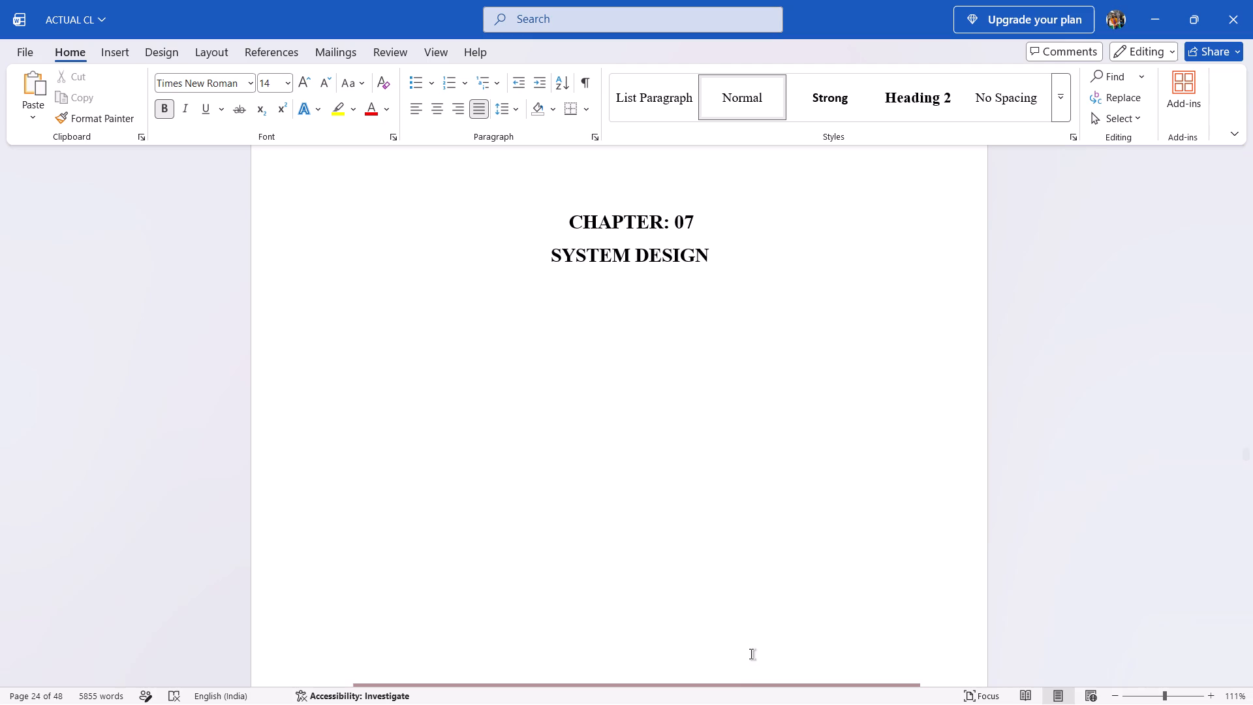
pyautogui.scroll(-1, 734, 688)
pyautogui.scroll(-3, 768, 586)
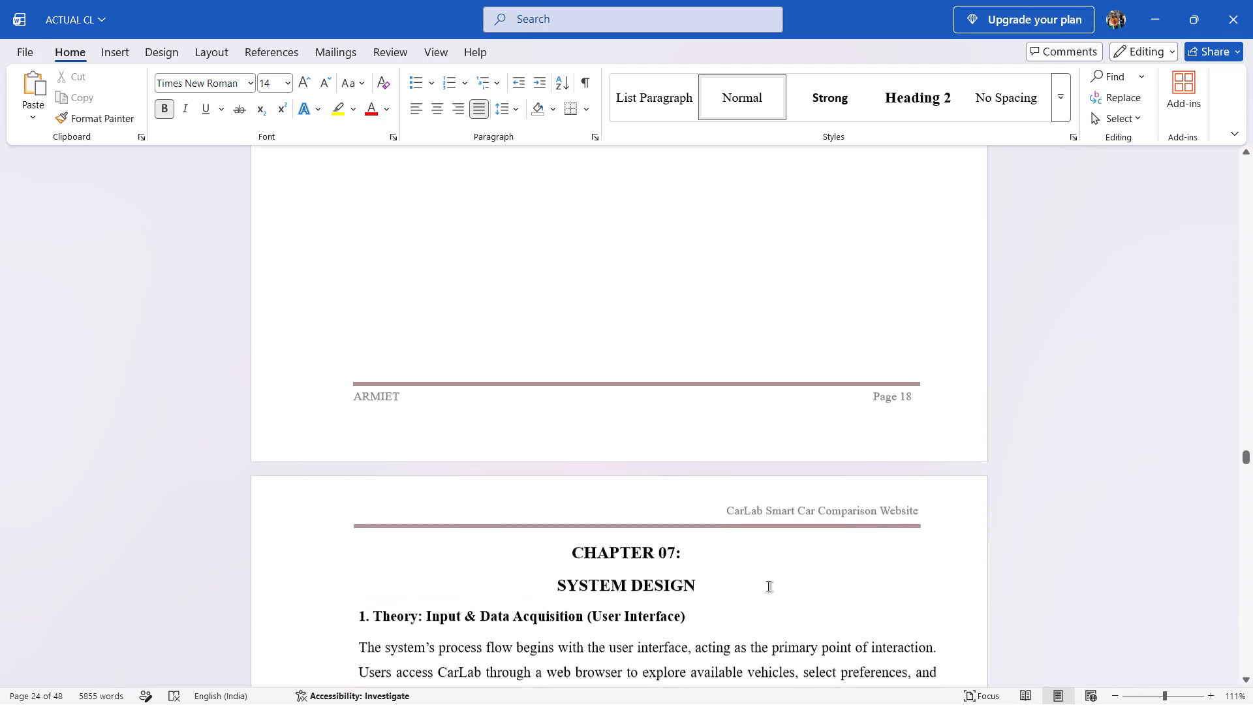
pyautogui.scroll(-4, 768, 586)
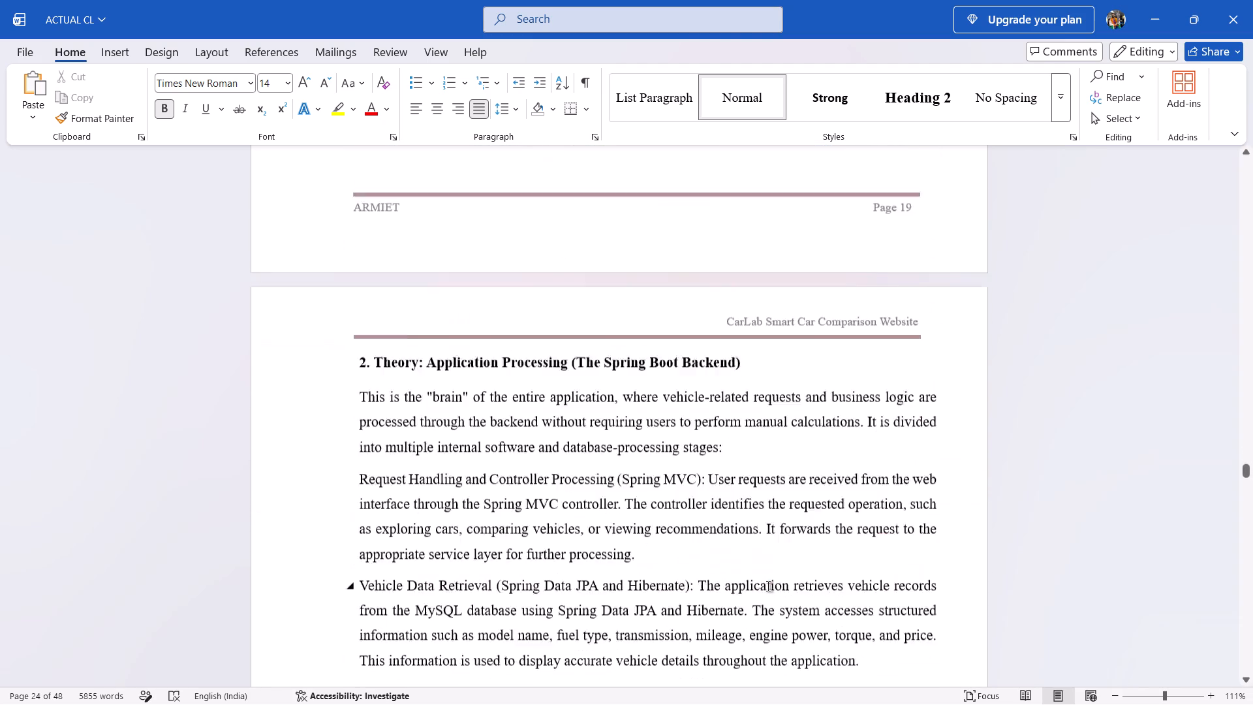
pyautogui.scroll(-3, 768, 586)
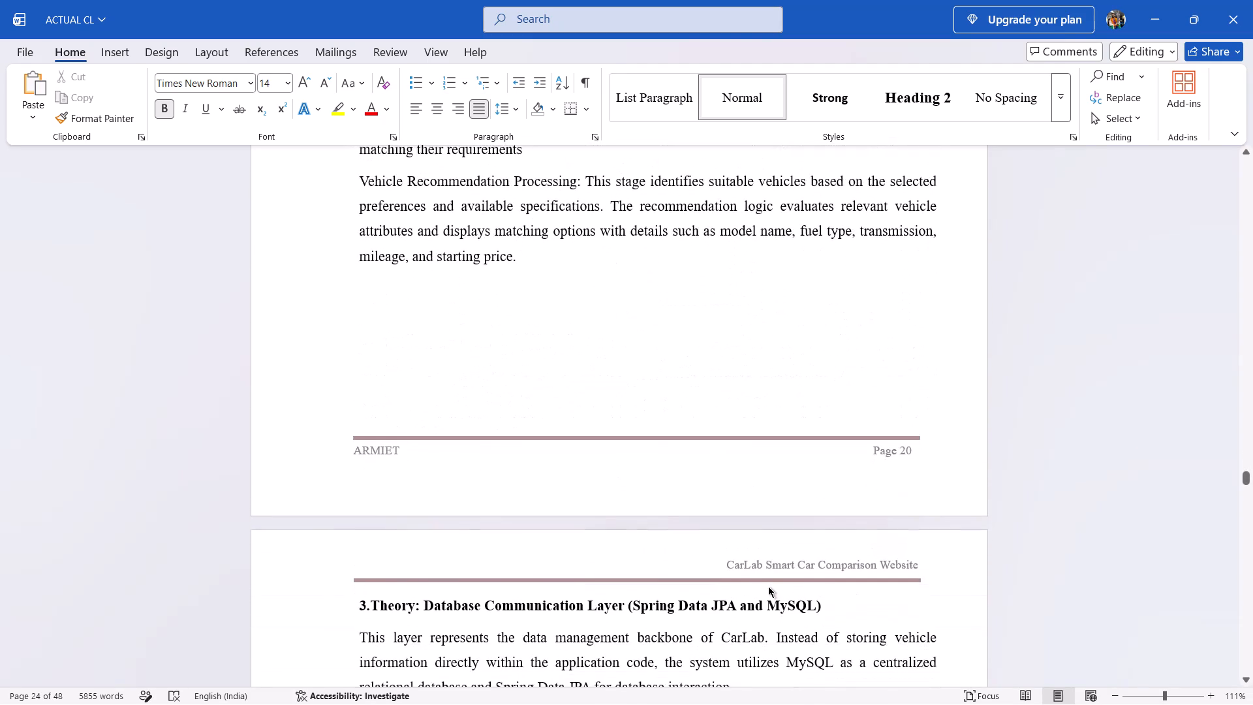
pyautogui.scroll(-4, 768, 586)
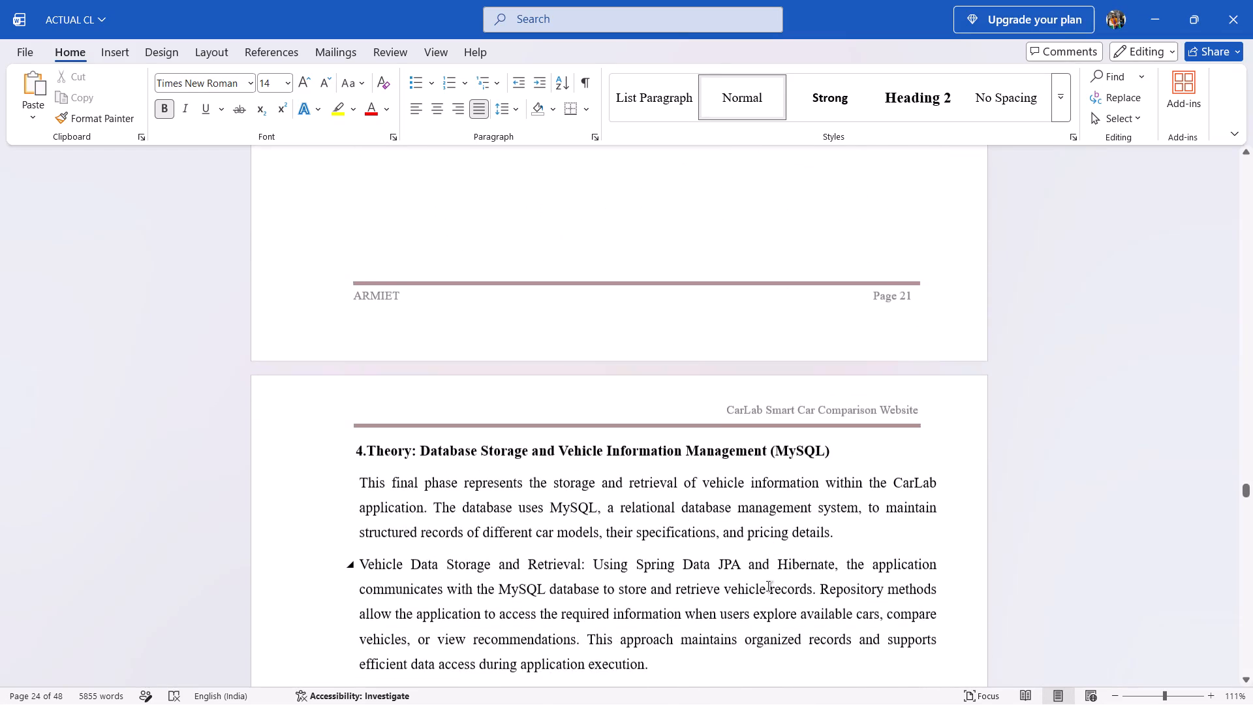
pyautogui.scroll(-2, 768, 586)
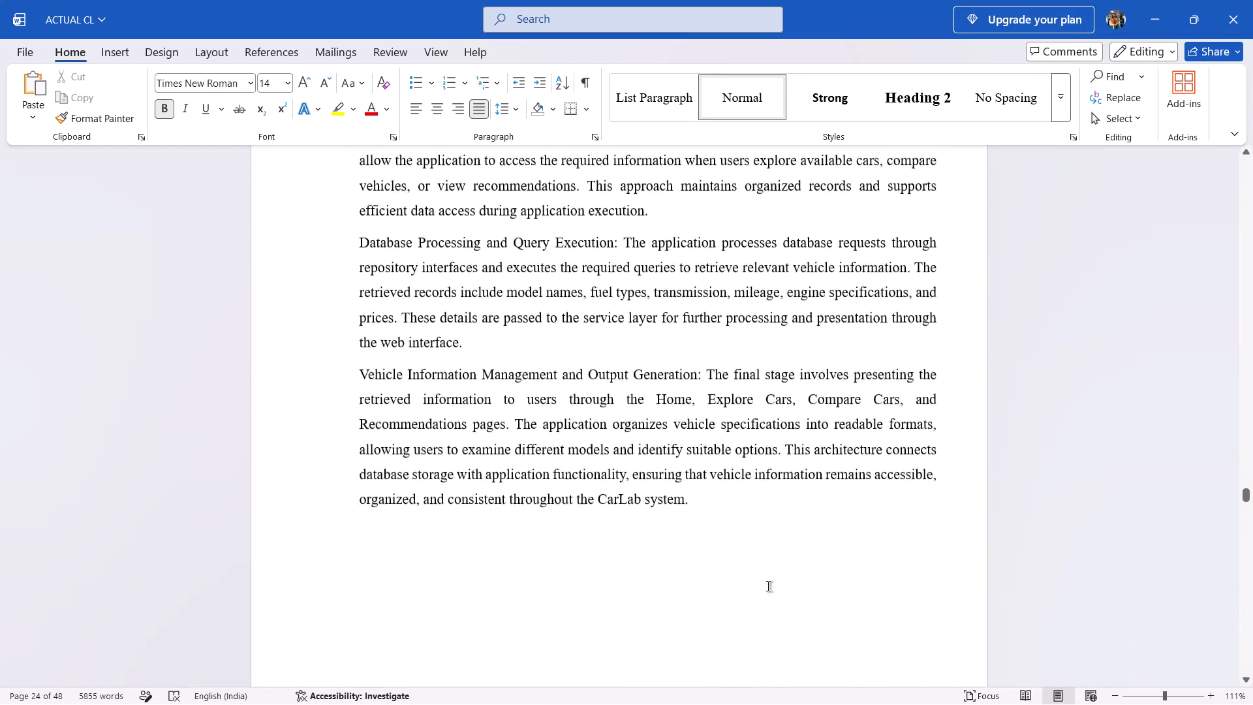
pyautogui.scroll(-2, 768, 586)
# Examine Chapter 08's title page and heading, source code, result figures and performance metrics.
pyautogui.scroll(-3, 768, 586)
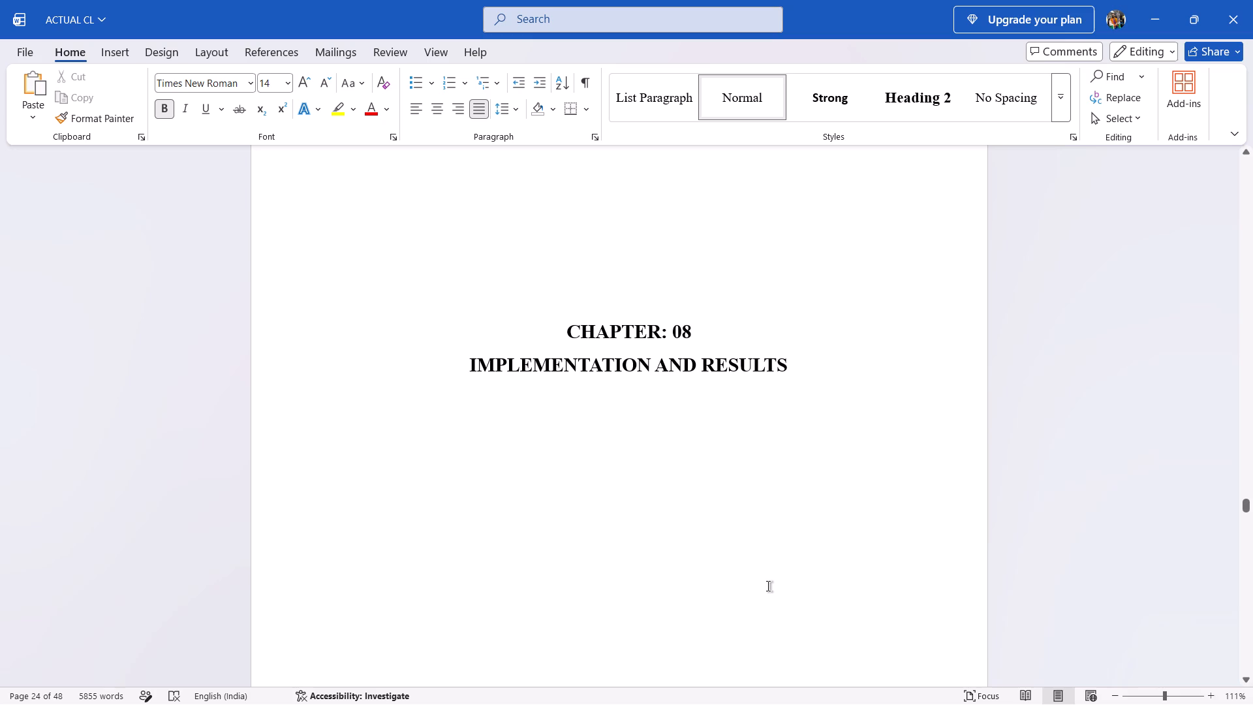
pyautogui.scroll(-3, 768, 586)
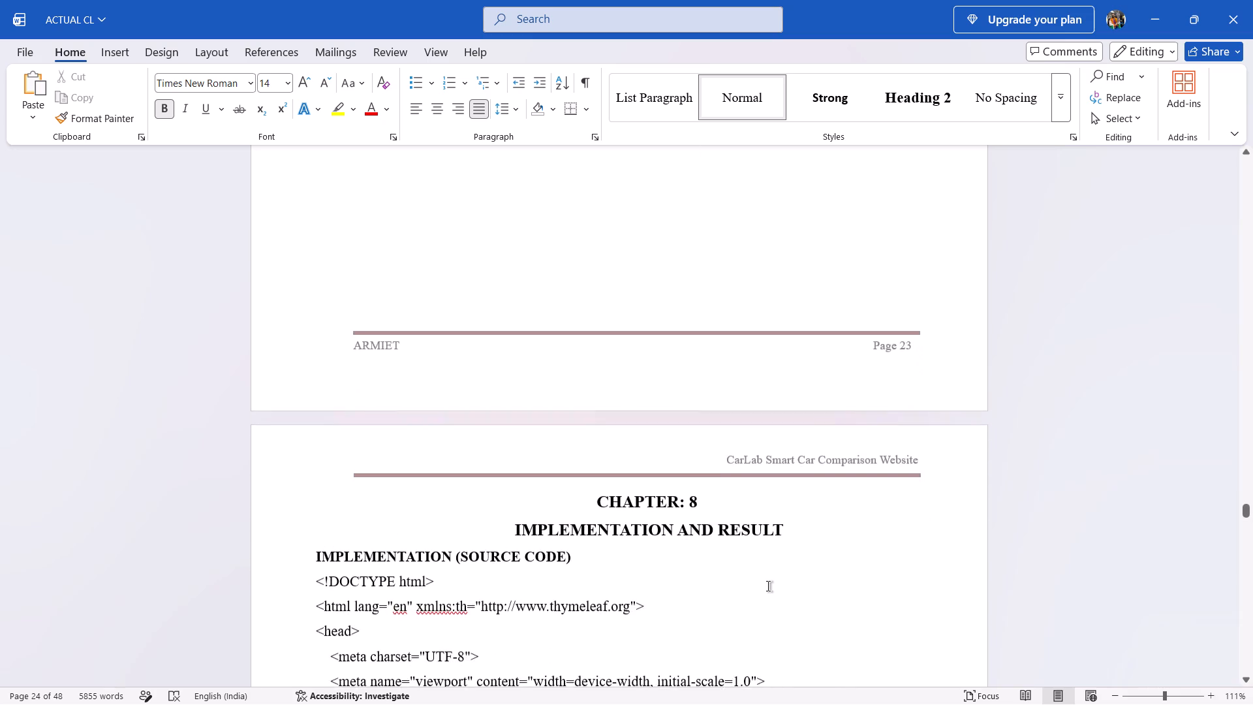
pyautogui.scroll(-9, 768, 586)
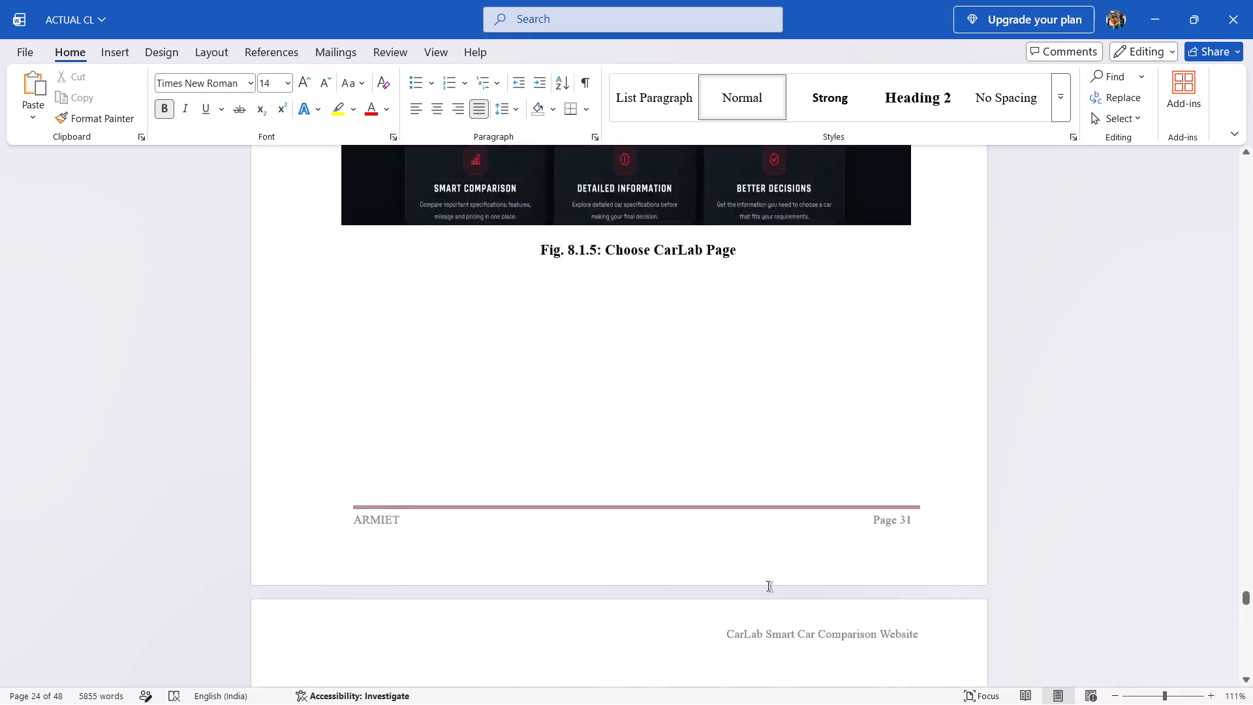
pyautogui.scroll(-3, 768, 586)
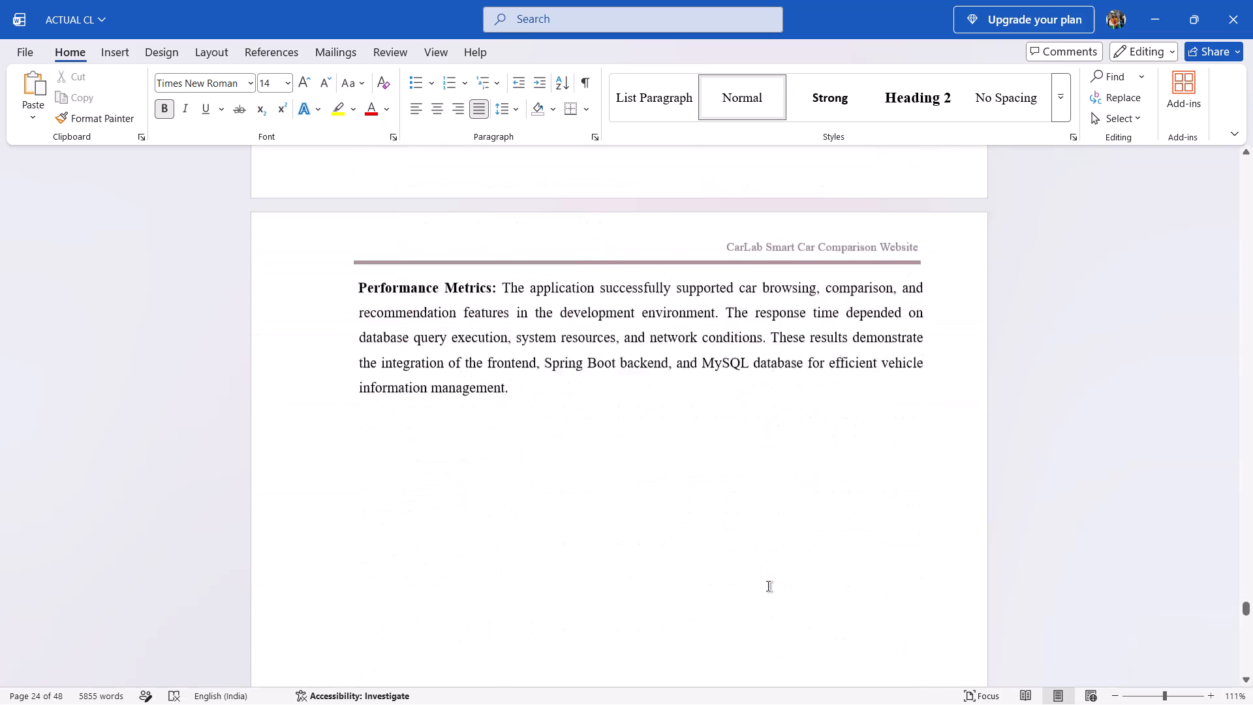
pyautogui.scroll(-3, 768, 586)
# Check Chapter 9 Conclusion, comparing its title page with the chapter heading and reading the conclusion text.
pyautogui.scroll(-1, 768, 586)
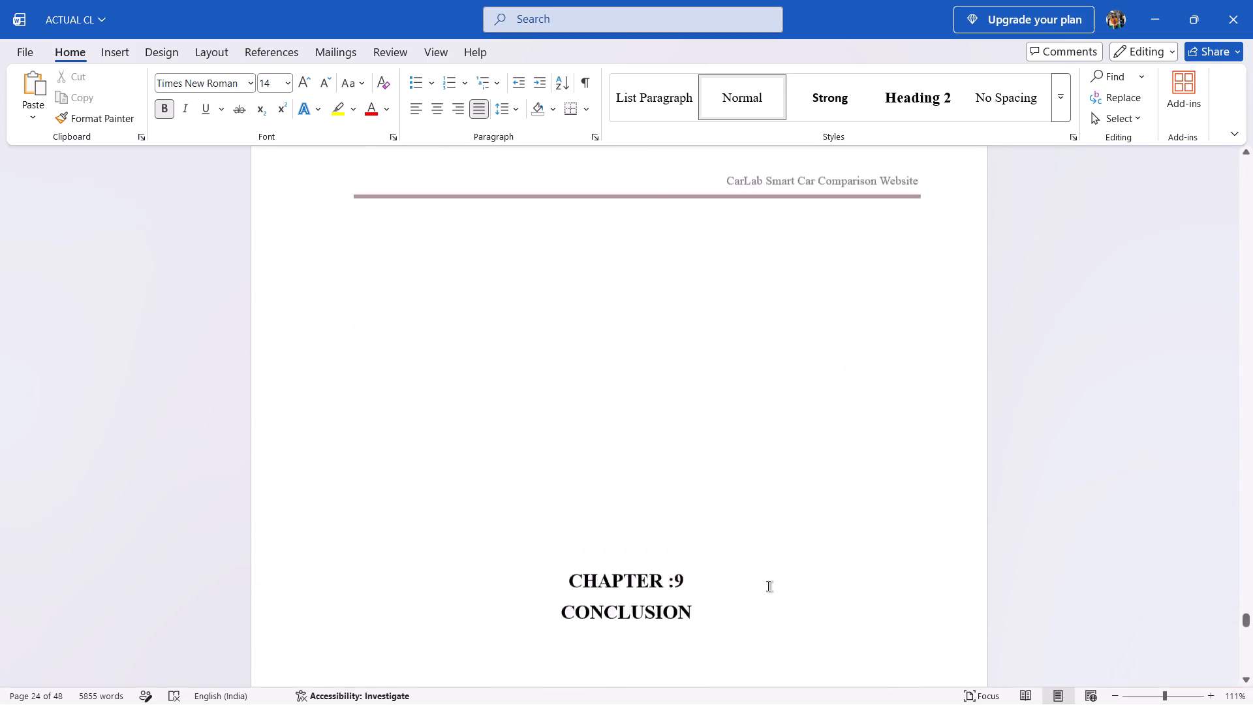
pyautogui.scroll(-2, 768, 586)
pyautogui.scroll(1, 768, 586)
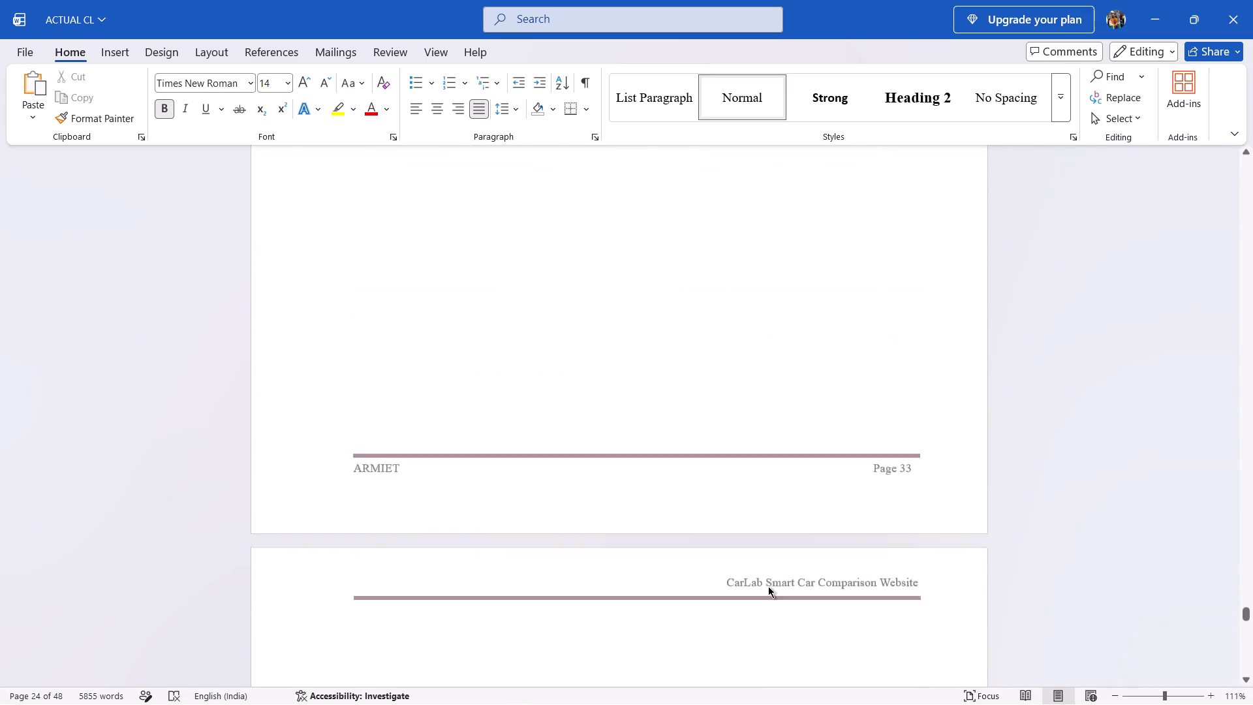
pyautogui.scroll(1, 768, 586)
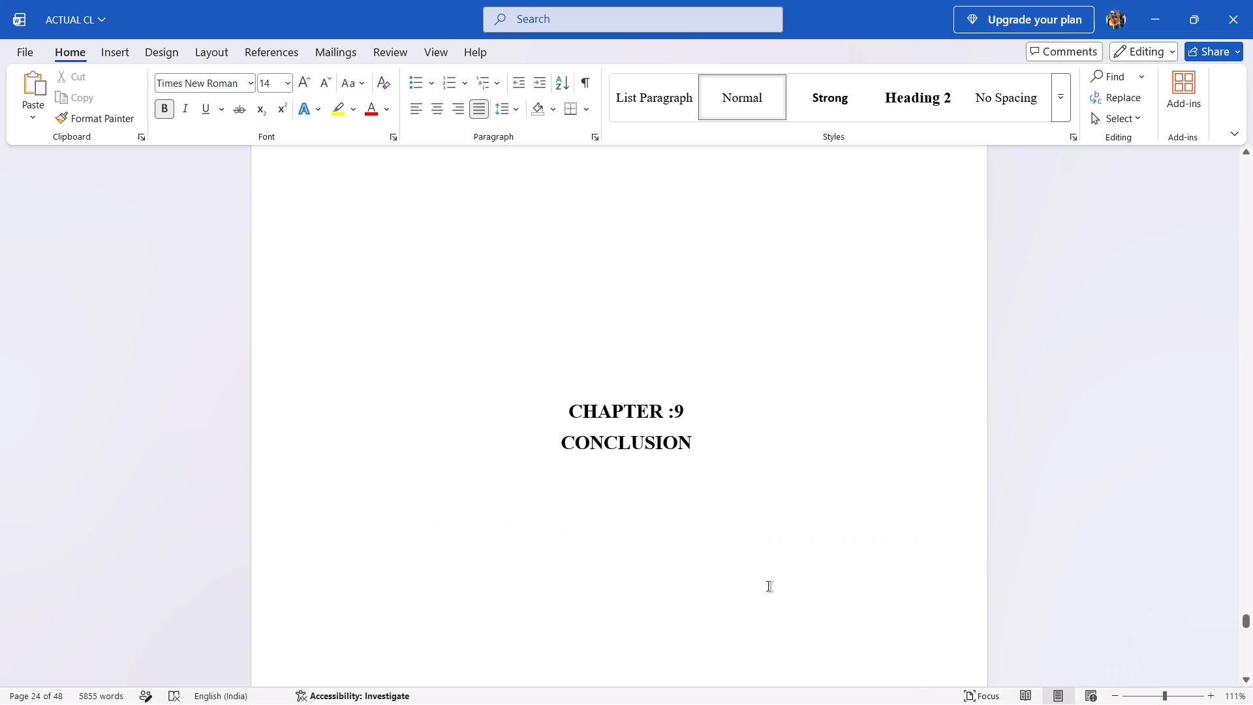
pyautogui.scroll(-1, 808, 631)
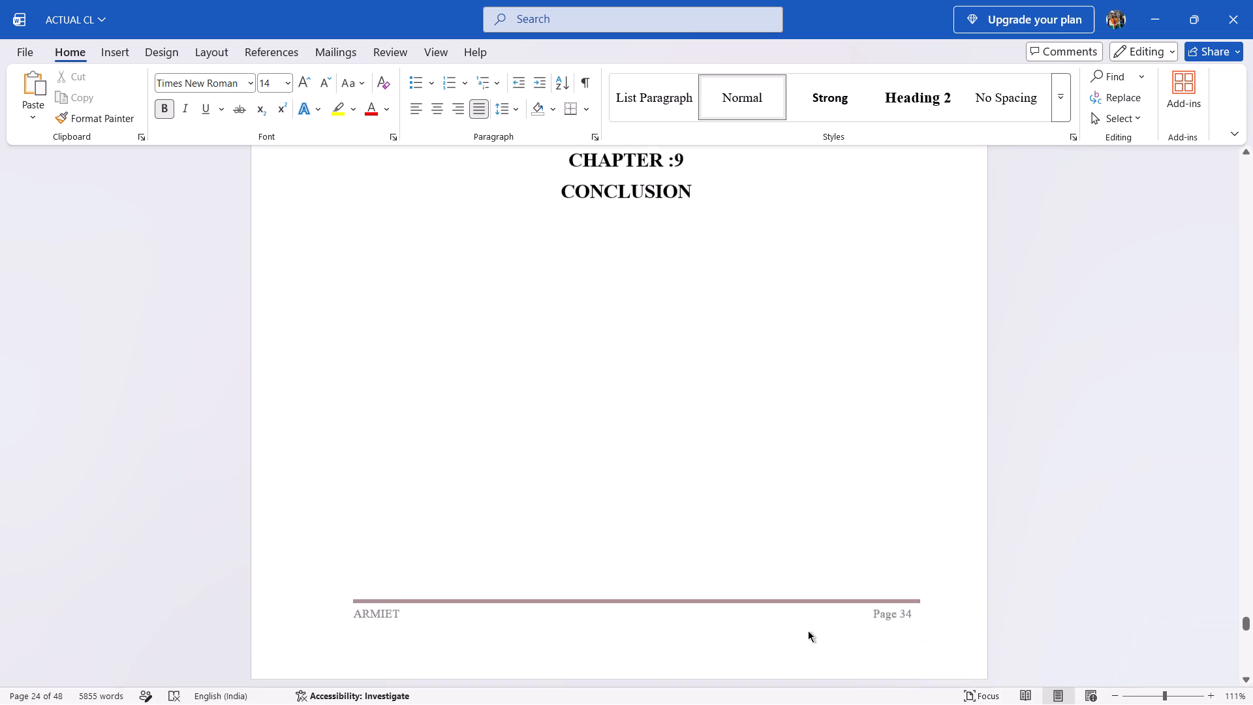
pyautogui.scroll(-1, 808, 631)
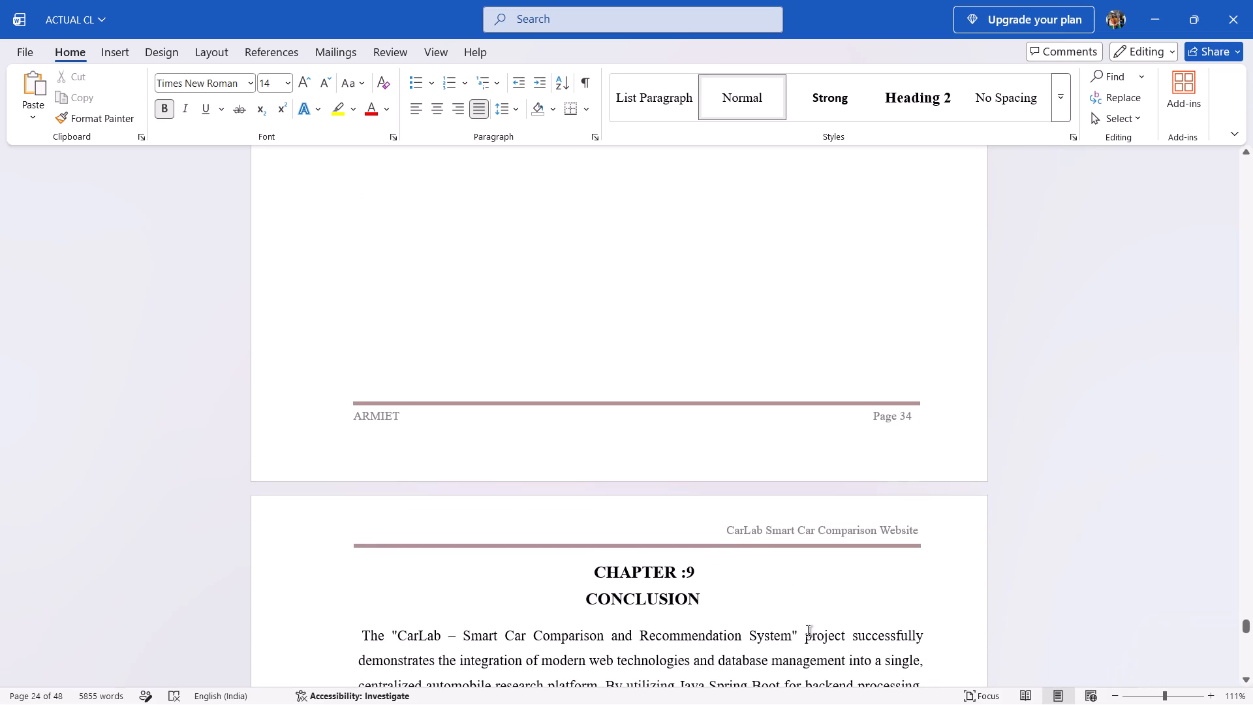
pyautogui.scroll(1, 808, 631)
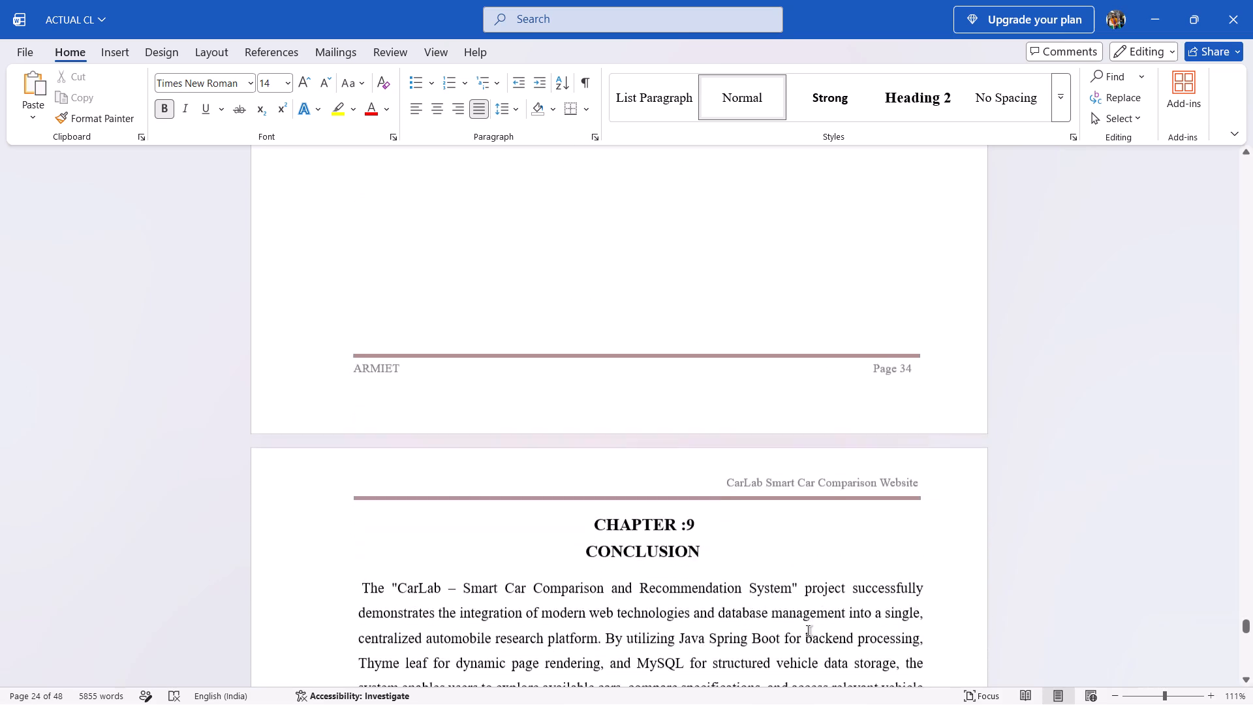
pyautogui.scroll(1, 808, 631)
pyautogui.scroll(-2, 808, 631)
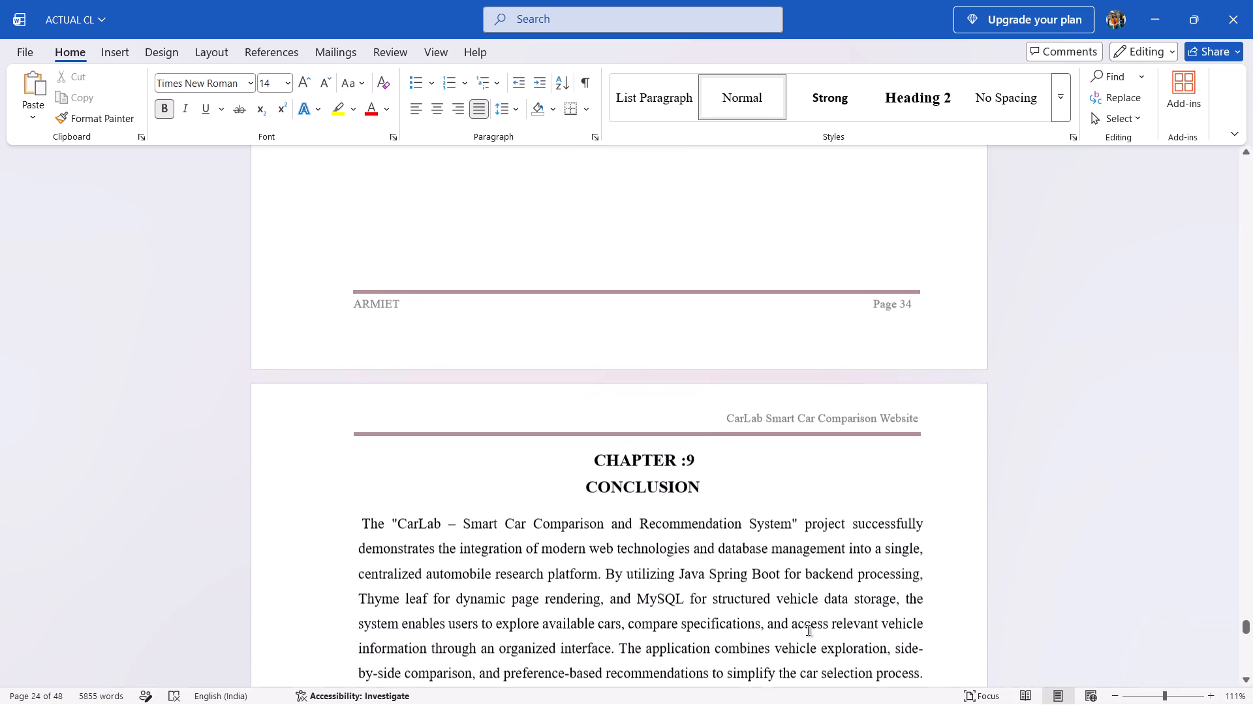
pyautogui.scroll(-2, 808, 631)
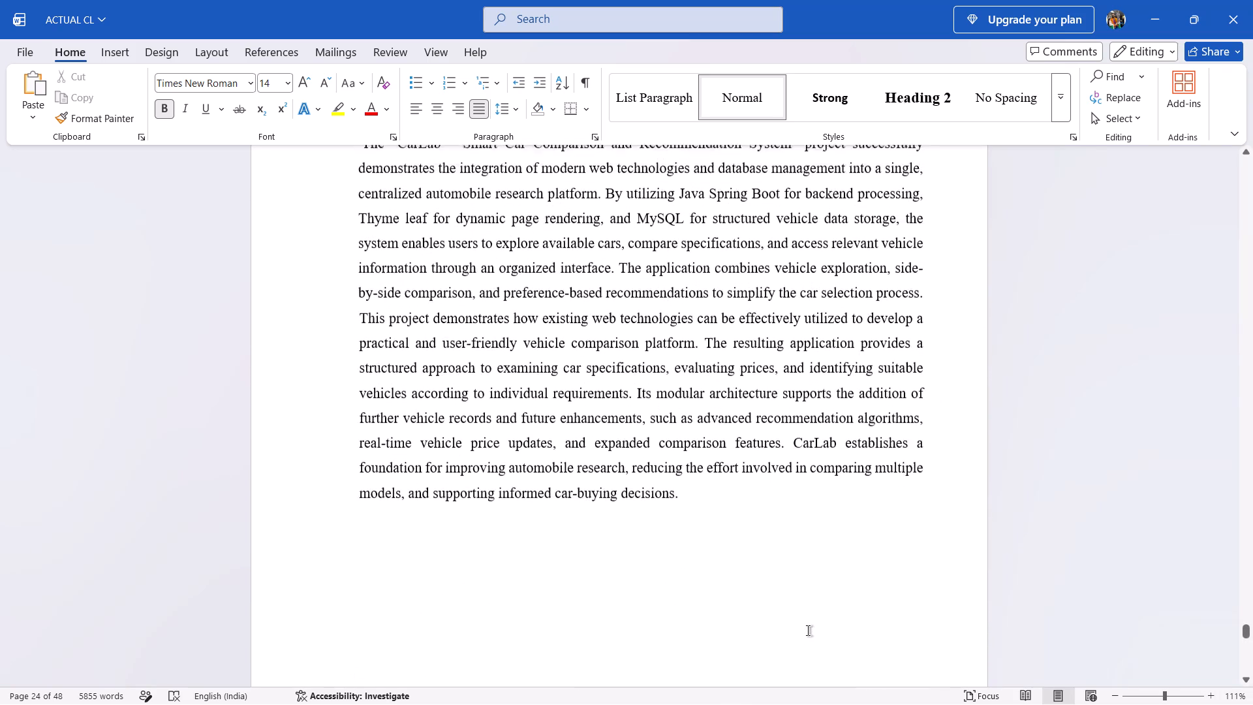
# Review Chapter 10 Future Scope and the References list through to the final entry.
pyautogui.scroll(-2, 808, 631)
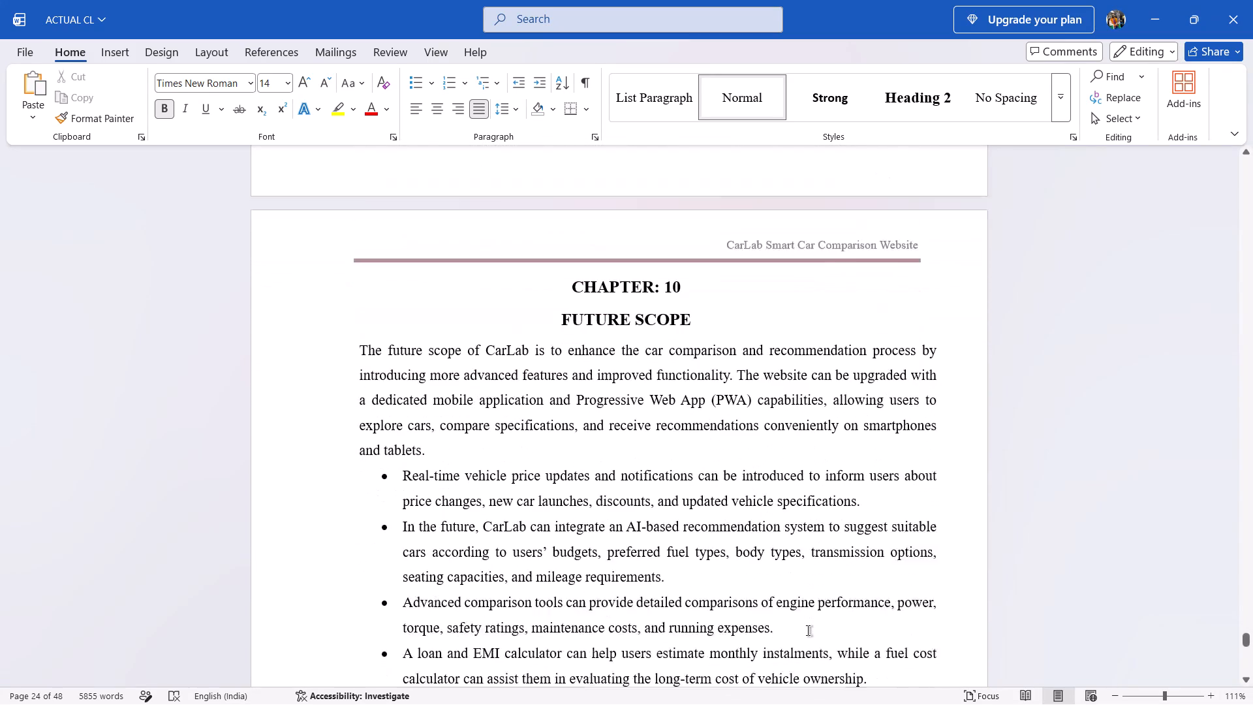
pyautogui.scroll(-2, 808, 631)
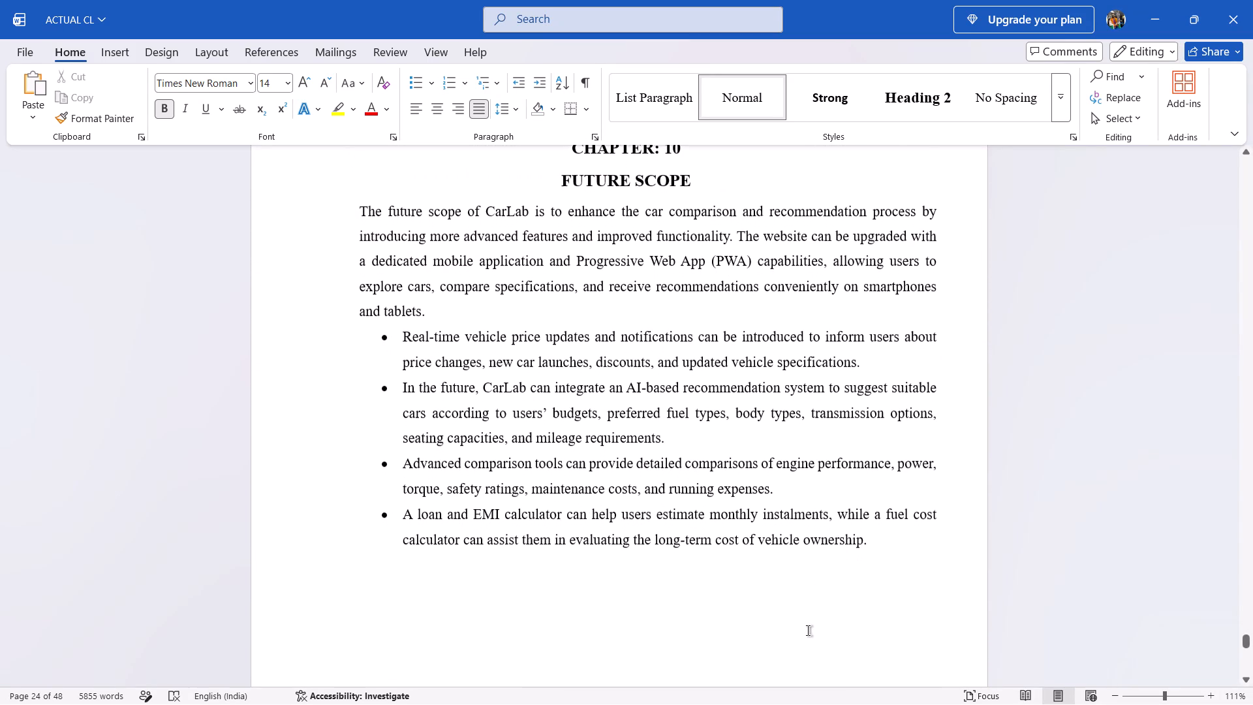
pyautogui.scroll(-1, 808, 631)
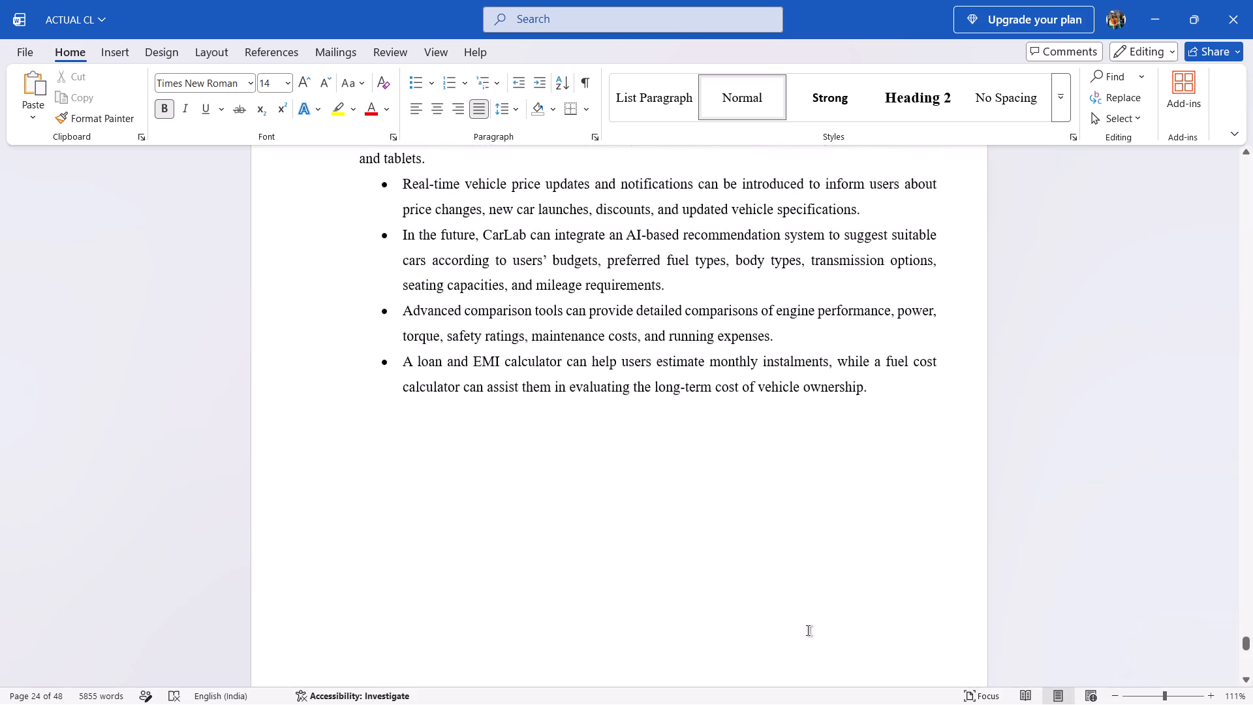
pyautogui.scroll(-3, 808, 631)
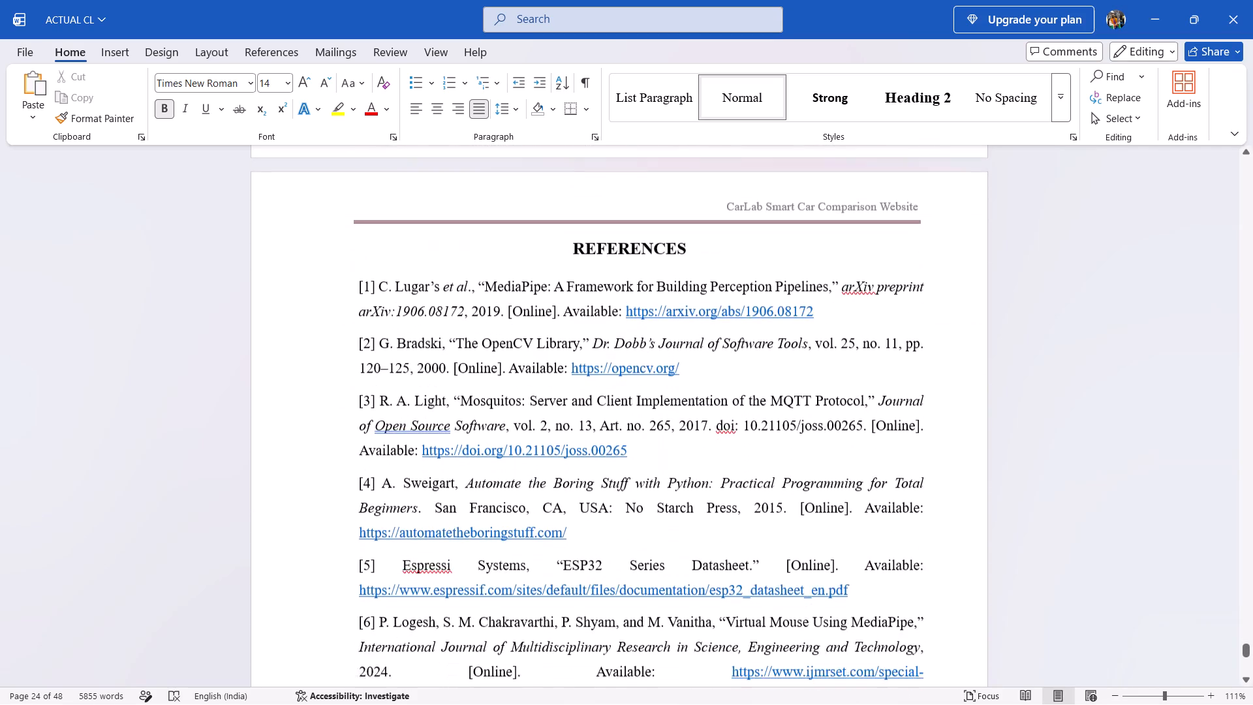
pyautogui.scroll(-9, 808, 631)
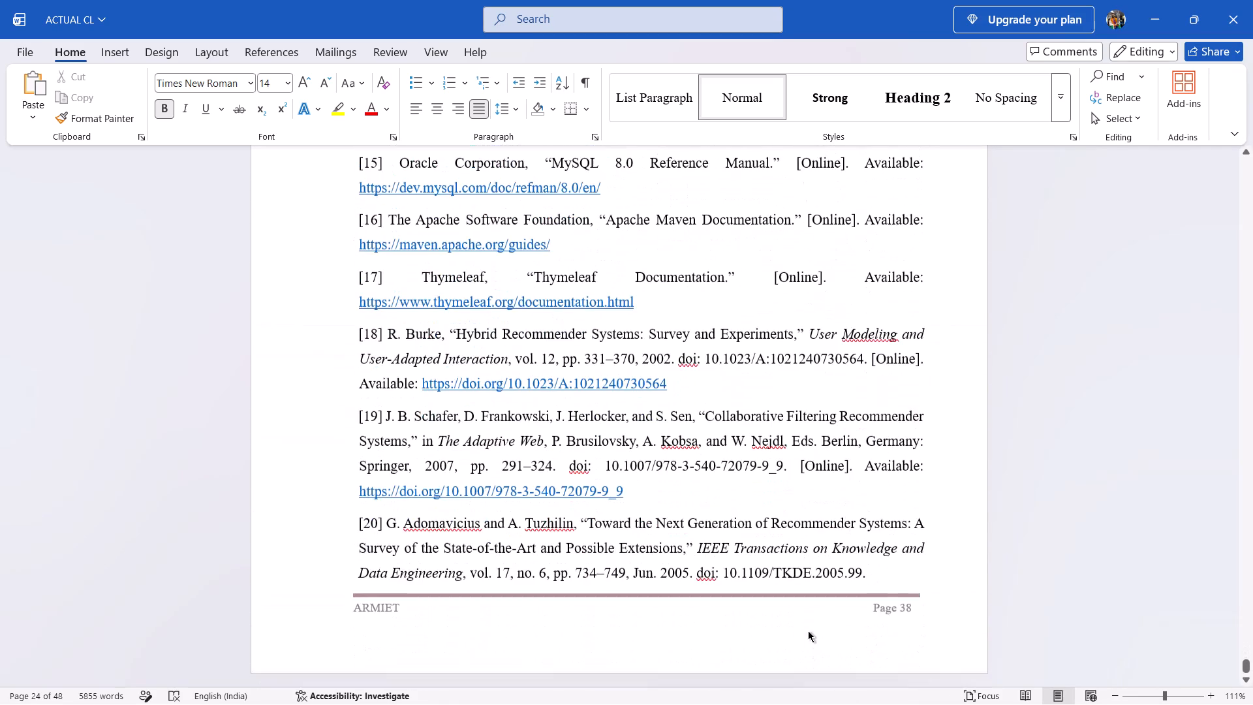
pyautogui.scroll(-5, 808, 631)
# Return to Chapter 04 and recheck Chapters 04 to 06, including the system architecture figure and software requirements.
pyautogui.scroll(7, 808, 631)
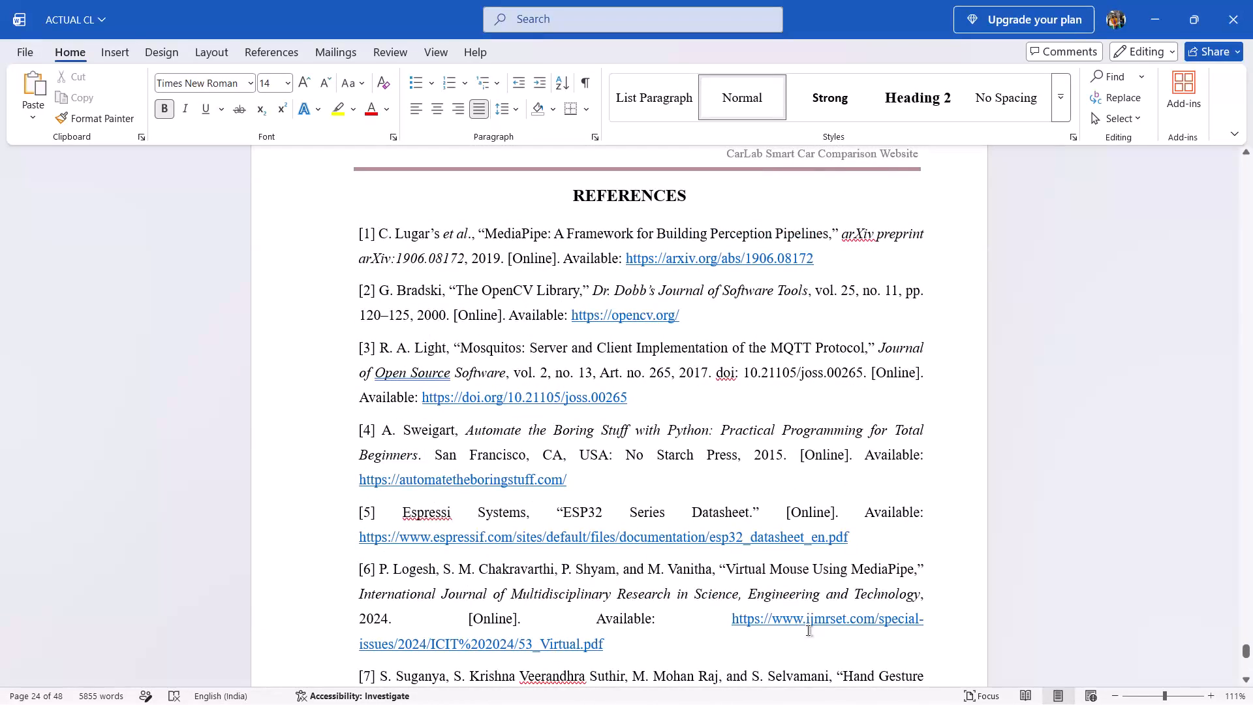
pyautogui.scroll(7, 808, 631)
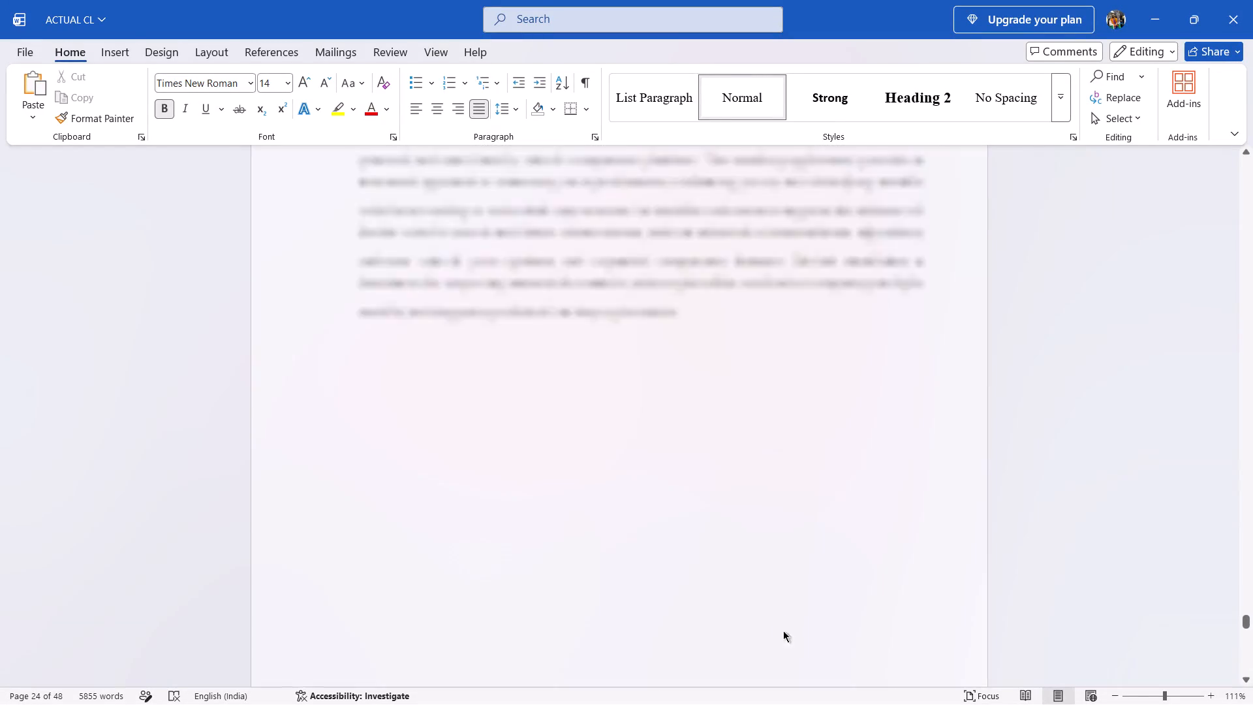
pyautogui.scroll(14, 783, 631)
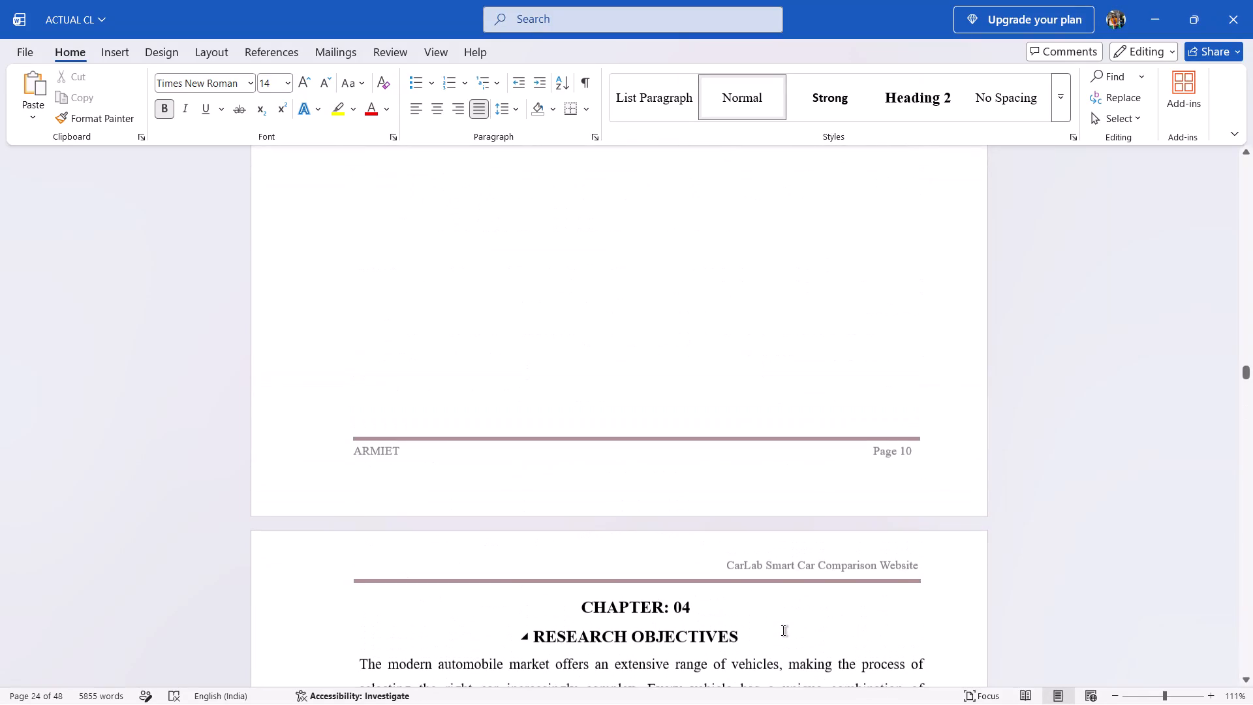
pyautogui.scroll(1, 783, 631)
pyautogui.scroll(-9, 783, 631)
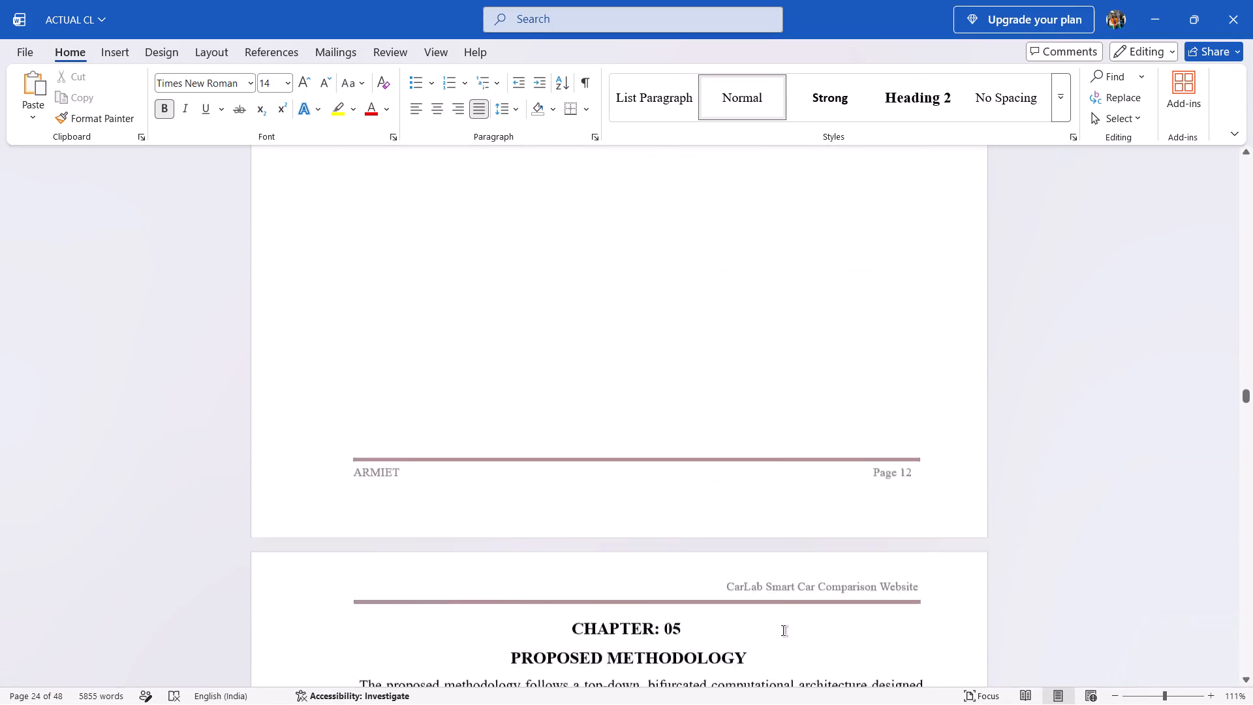
pyautogui.scroll(-6, 783, 631)
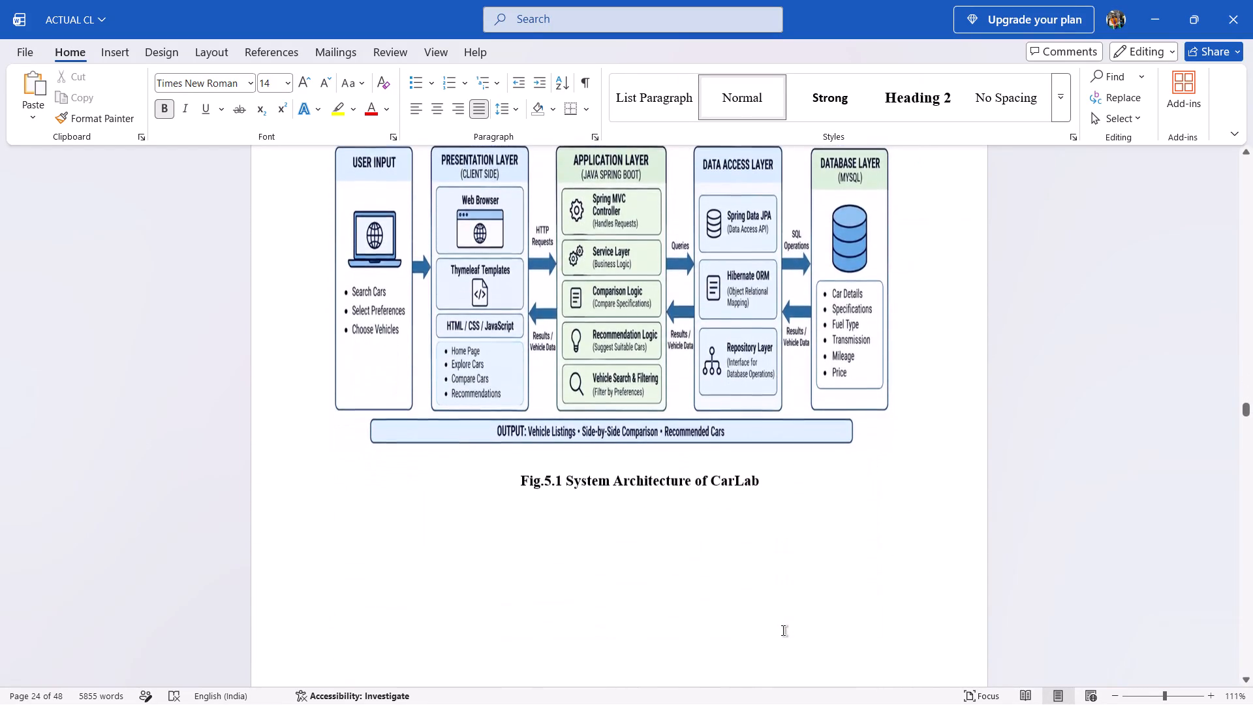
pyautogui.scroll(-1, 783, 631)
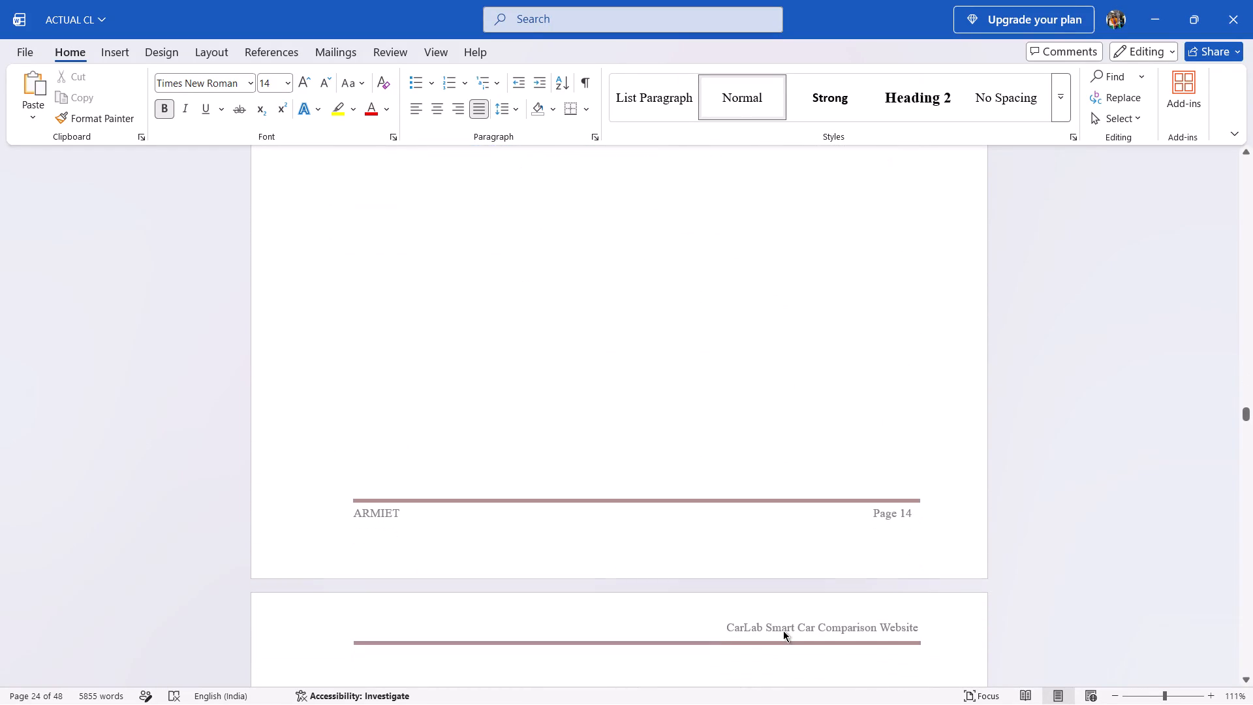
pyautogui.scroll(-10, 783, 631)
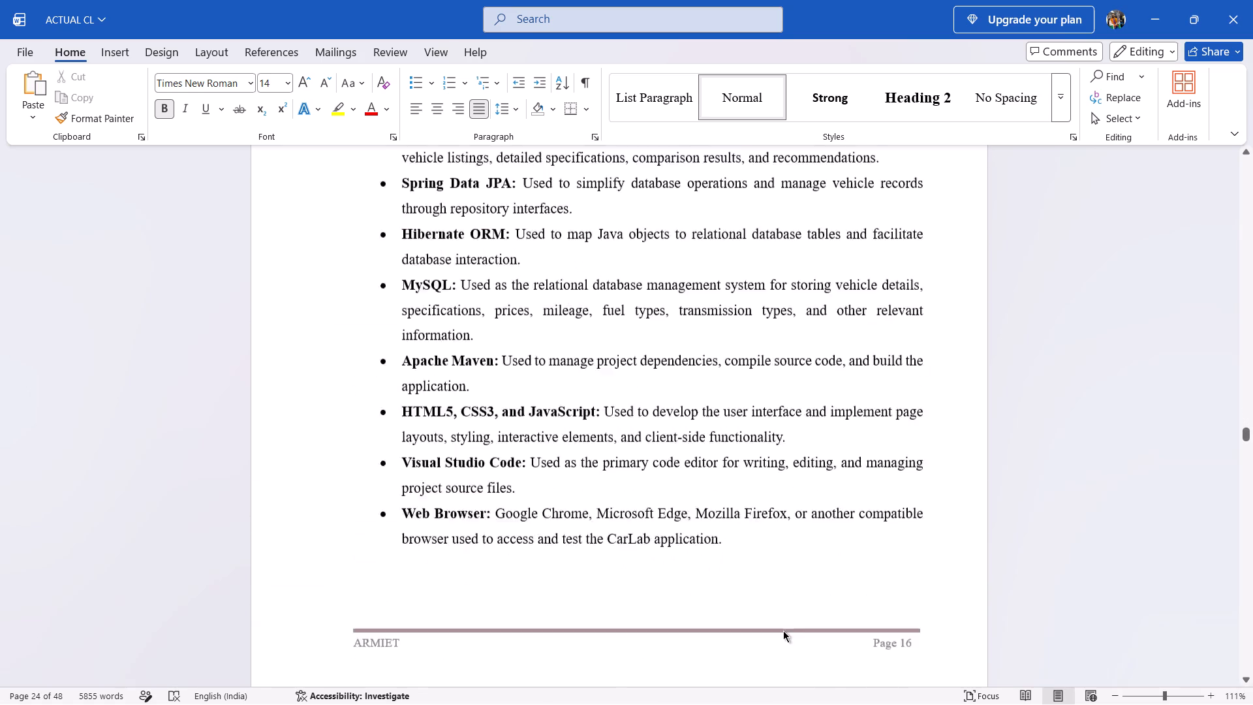
# Re-examine Chapter 07 System Design, including its heading, the Fig.7.1 system design diagram and the theory text.
pyautogui.scroll(-4, 783, 631)
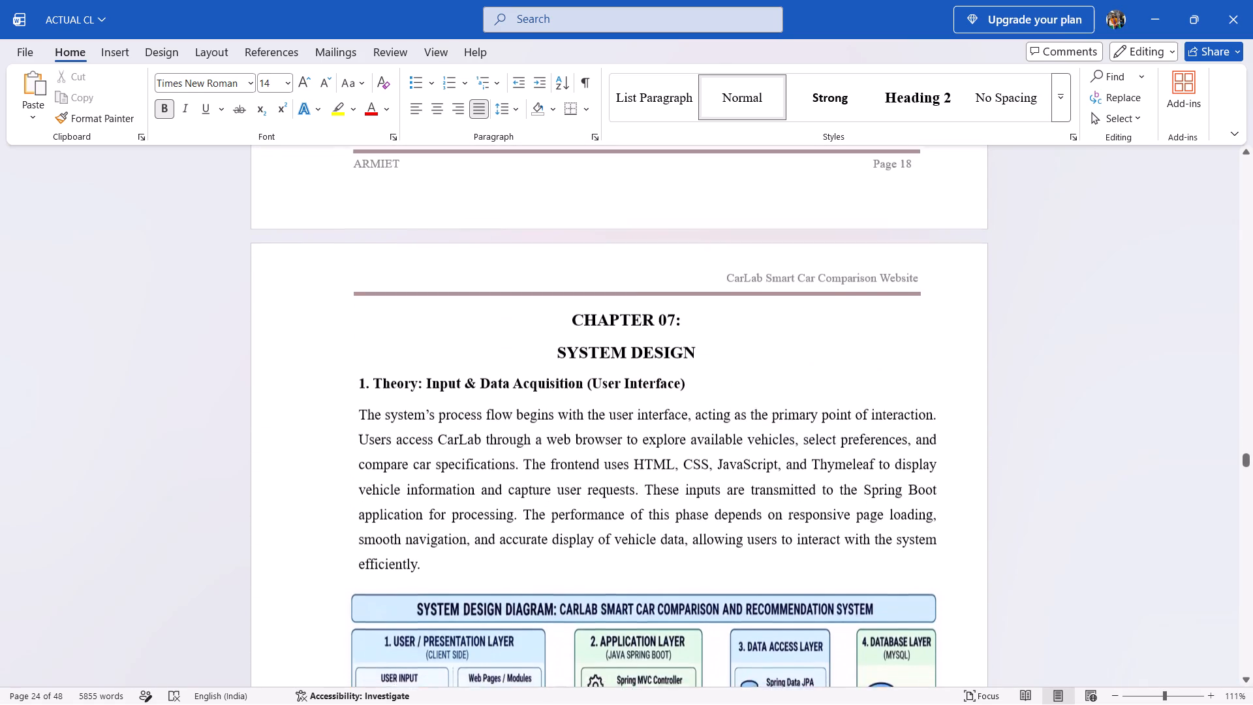
pyautogui.scroll(-1, 783, 631)
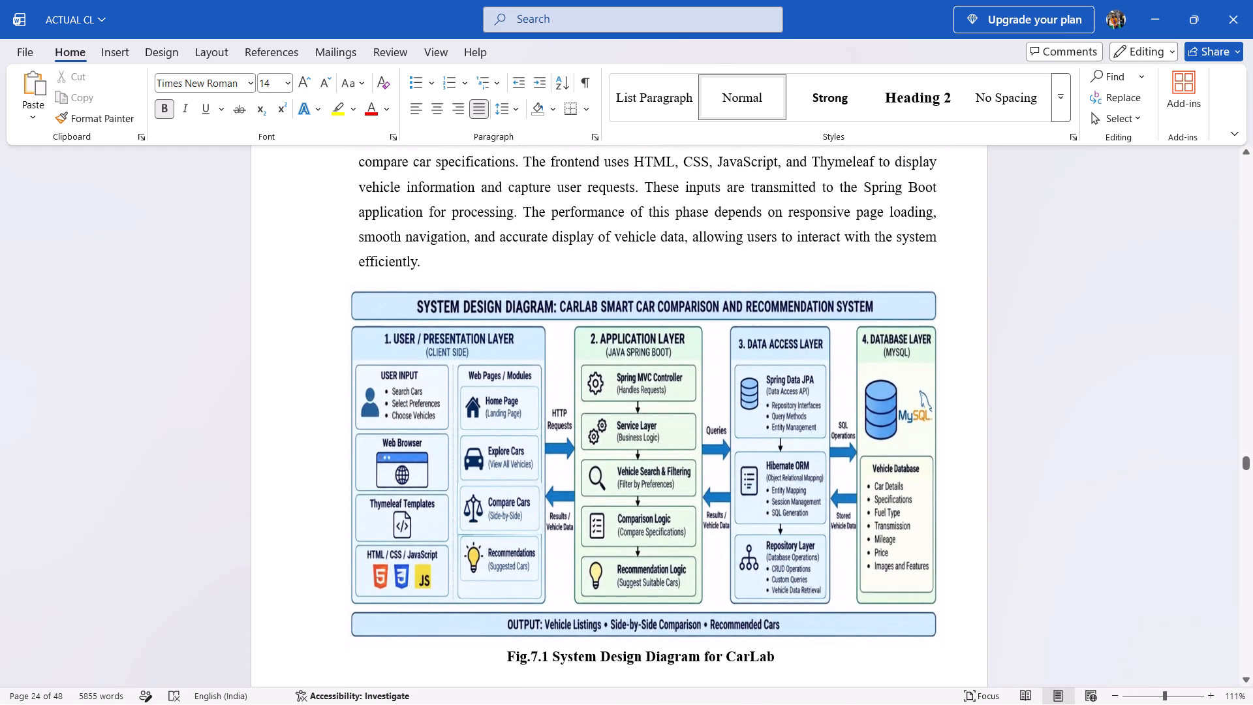
pyautogui.scroll(-1, 783, 631)
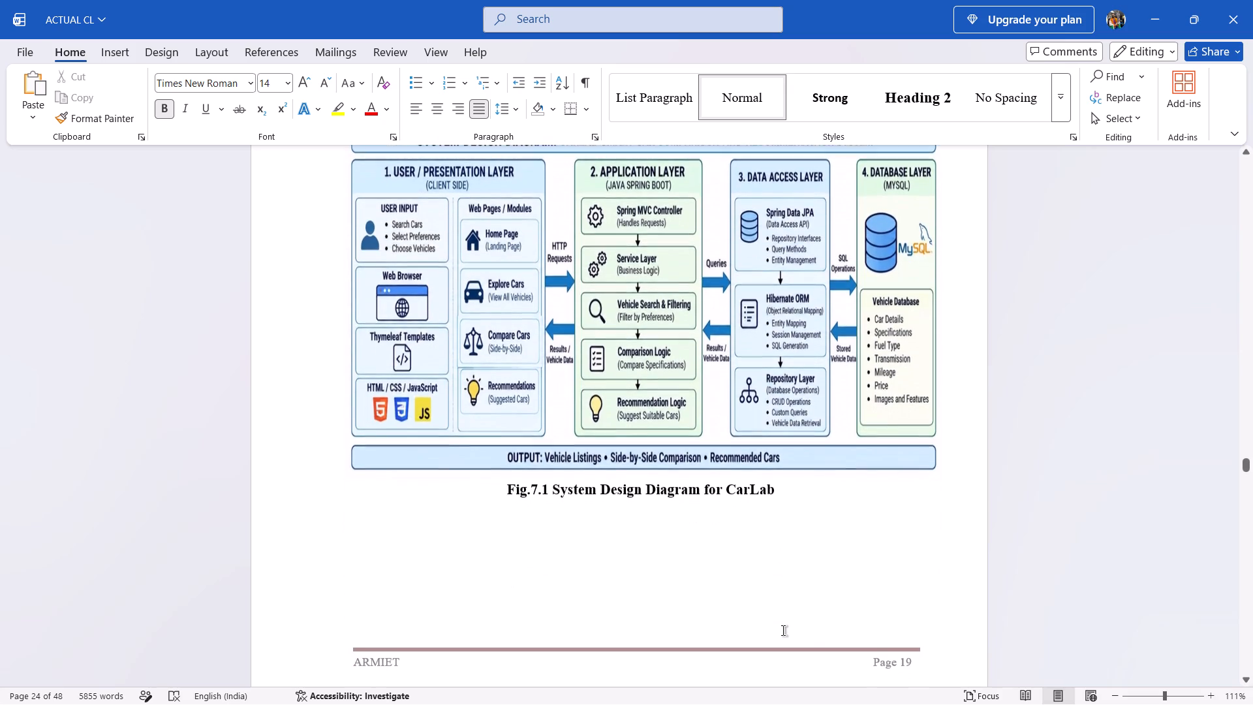
pyautogui.scroll(-8, 783, 631)
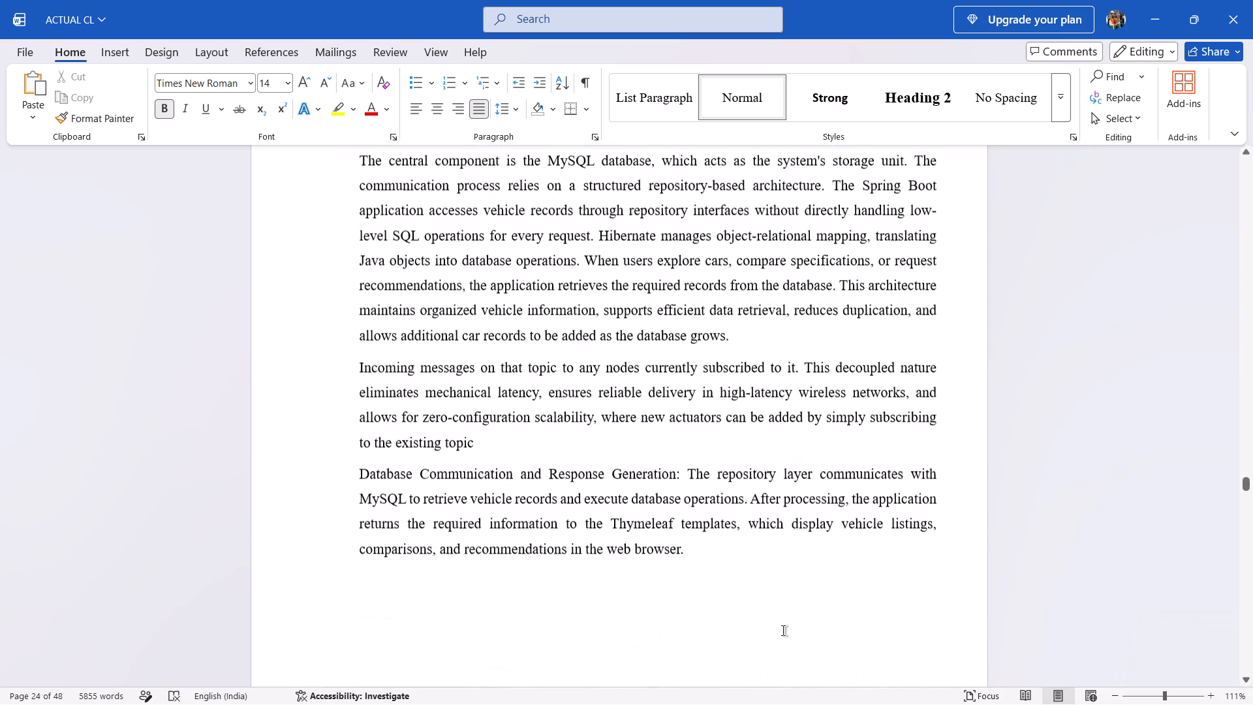
pyautogui.scroll(-6, 783, 631)
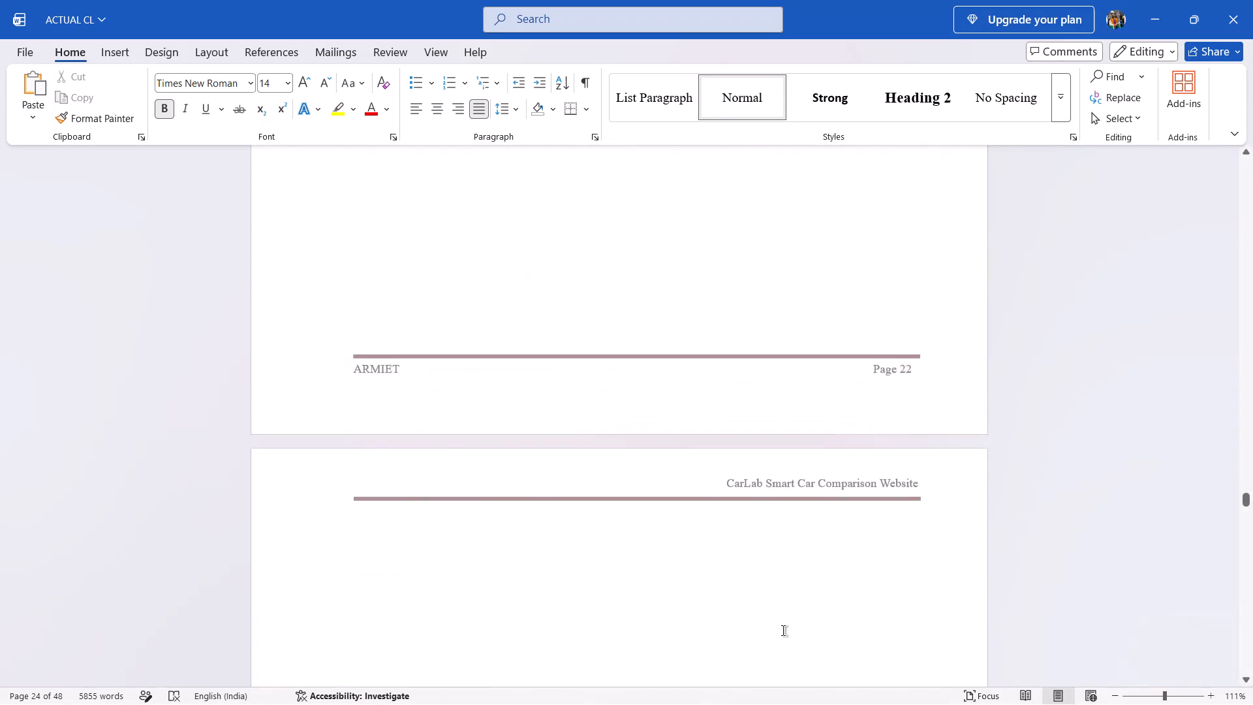
# Recheck Chapter 08's source code and the CarLab Home Page and Explore Cars Page sections with their figure captions.
pyautogui.scroll(-4, 783, 631)
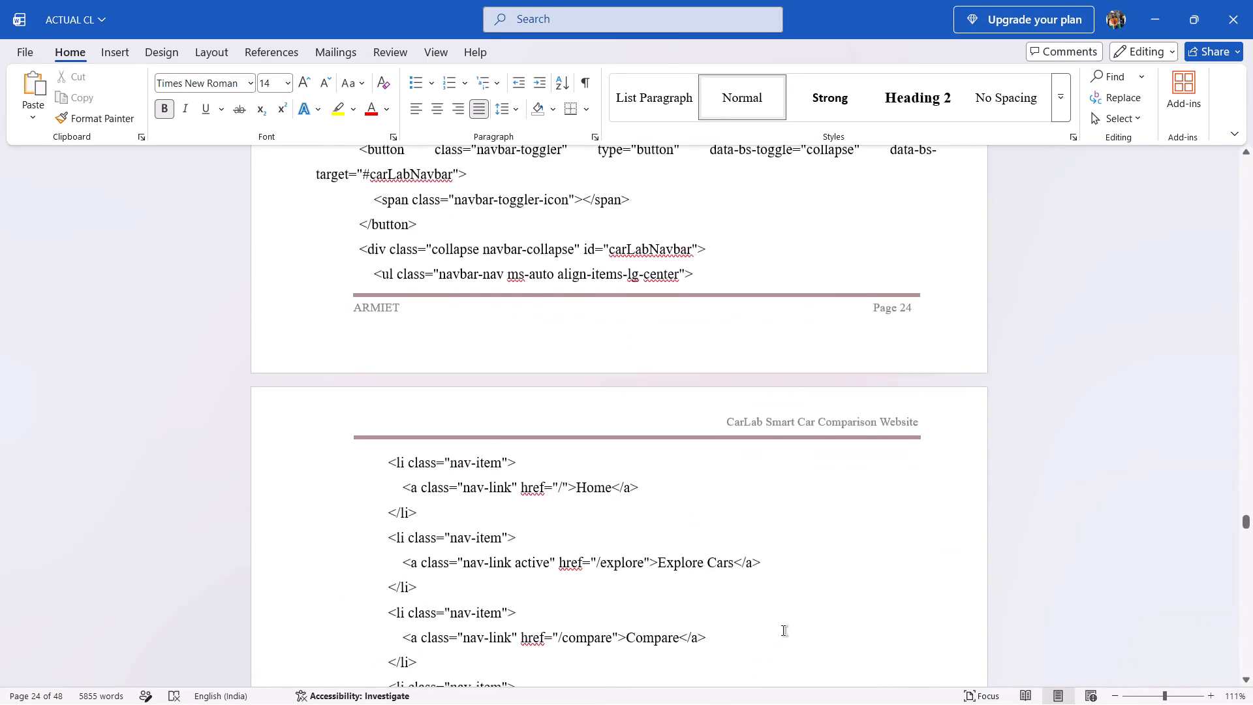
pyautogui.scroll(-8, 783, 631)
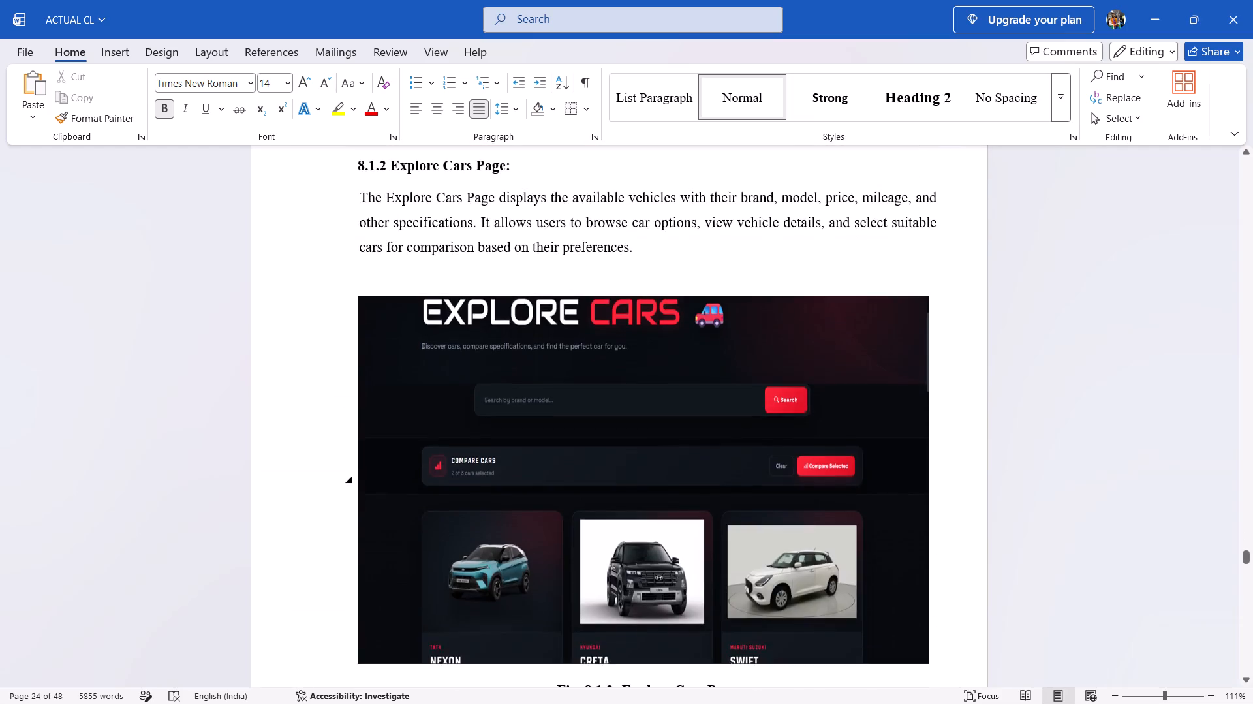
pyautogui.scroll(2, 783, 631)
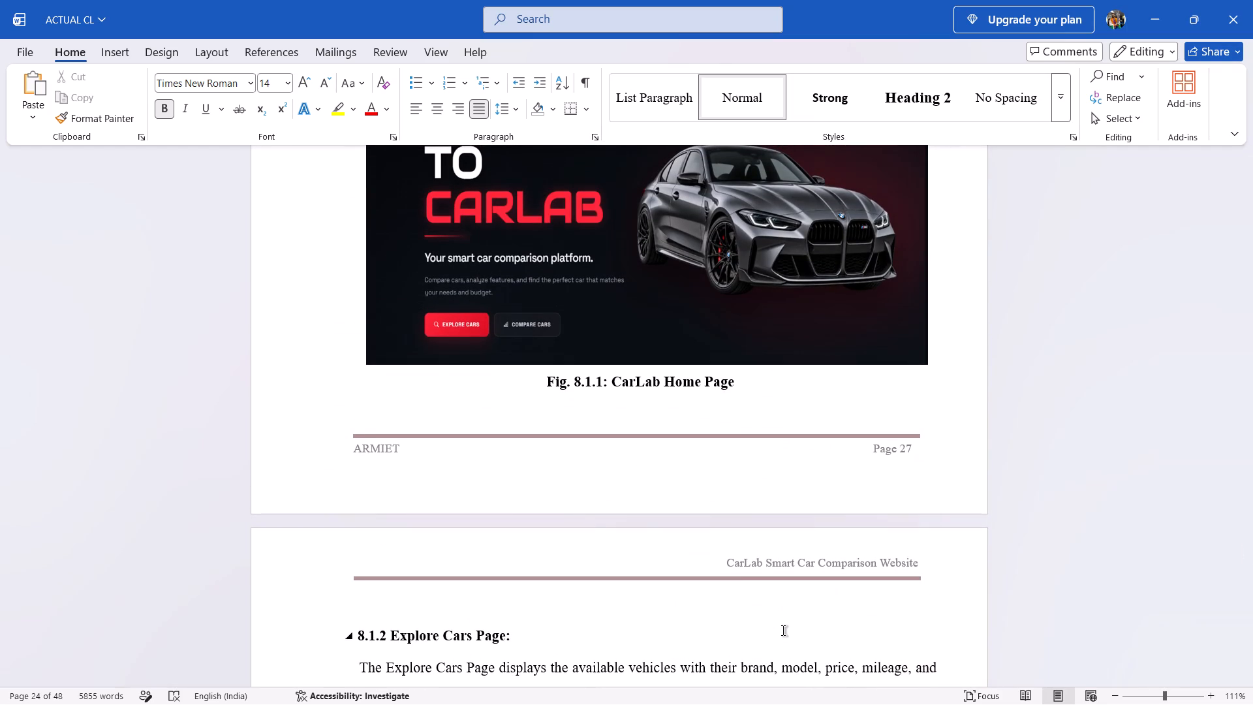
pyautogui.scroll(-1, 783, 631)
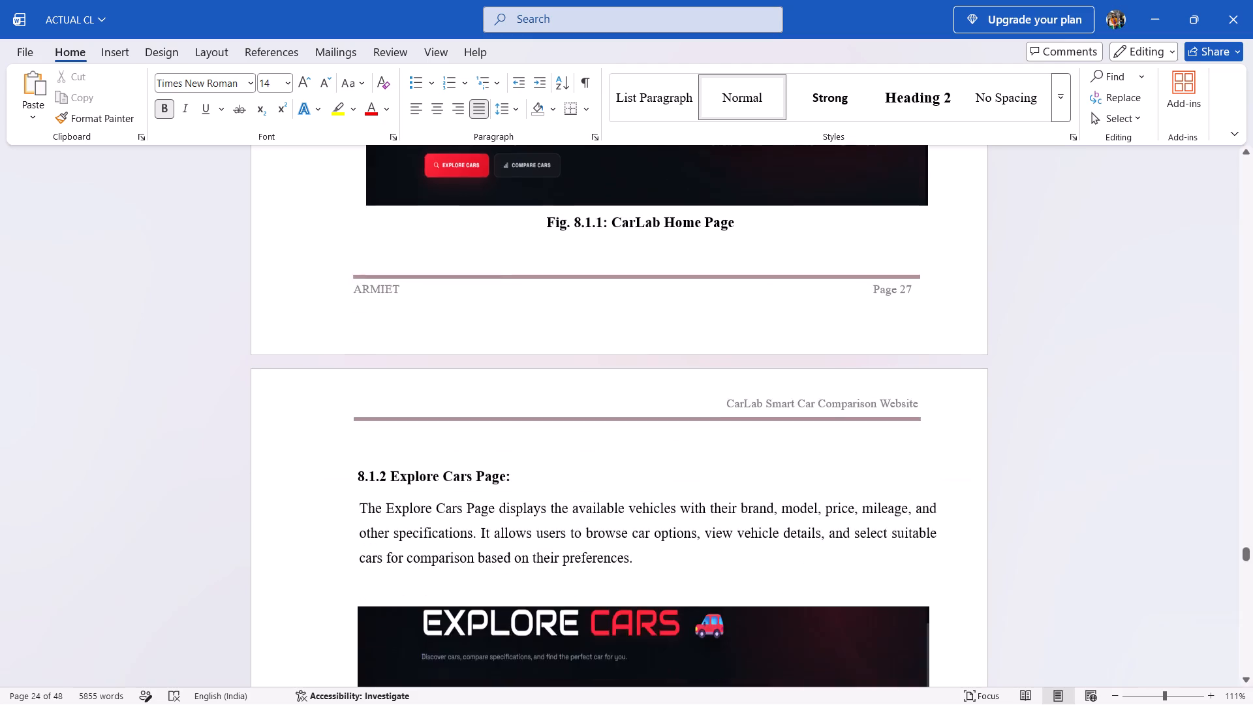
pyautogui.scroll(-3, 783, 631)
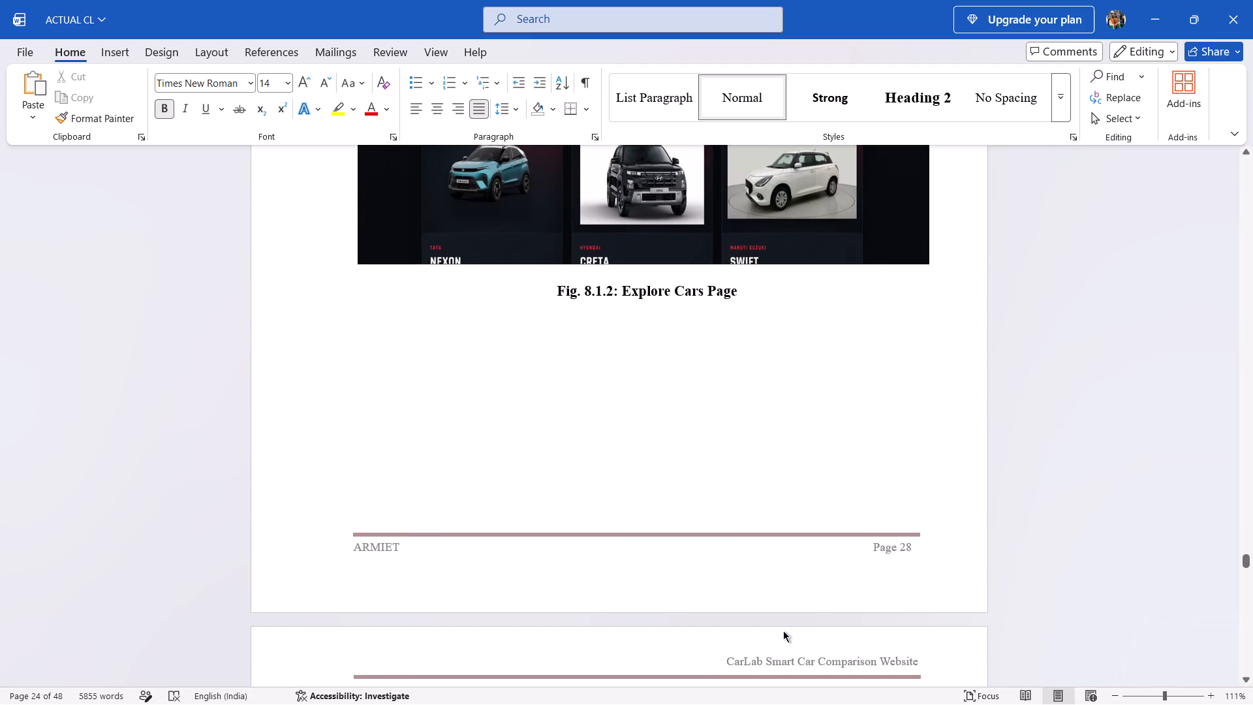
# Examine the 8.1.3 Compare Cars Page section and its figure caption, checking it against the preceding Explore Cars section.
pyautogui.scroll(-1, 783, 631)
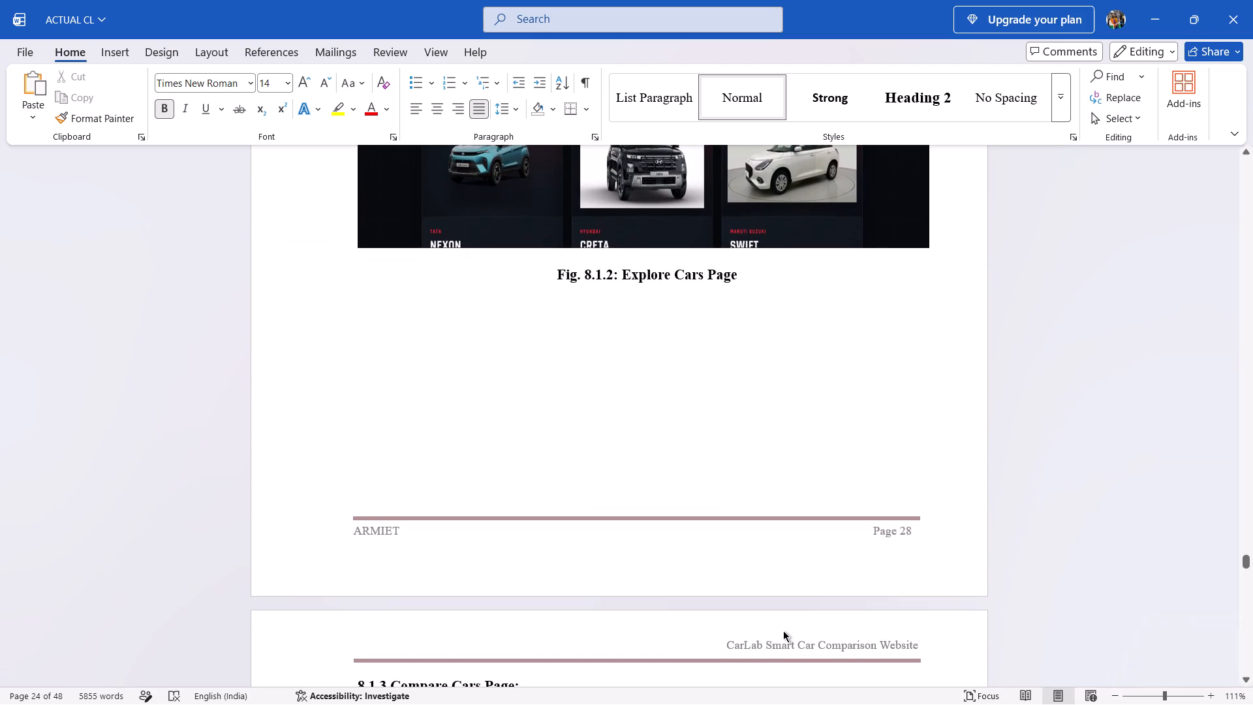
pyautogui.scroll(-2, 783, 631)
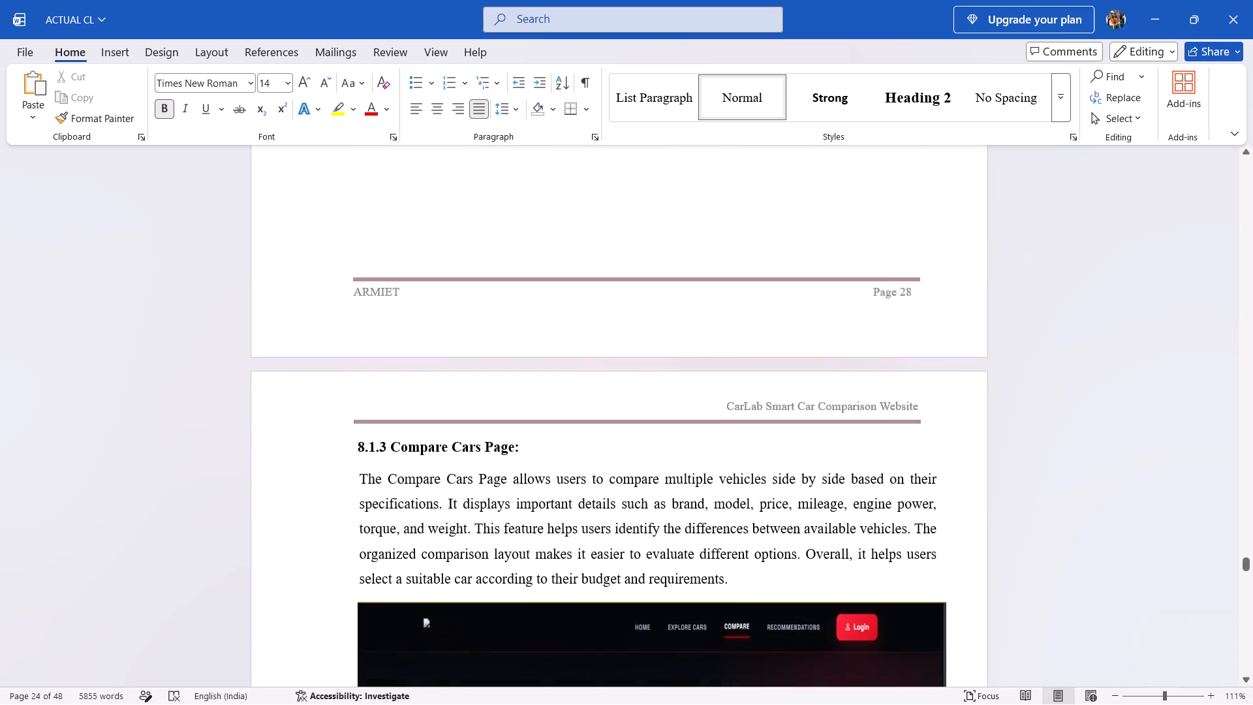
pyautogui.scroll(1, 783, 631)
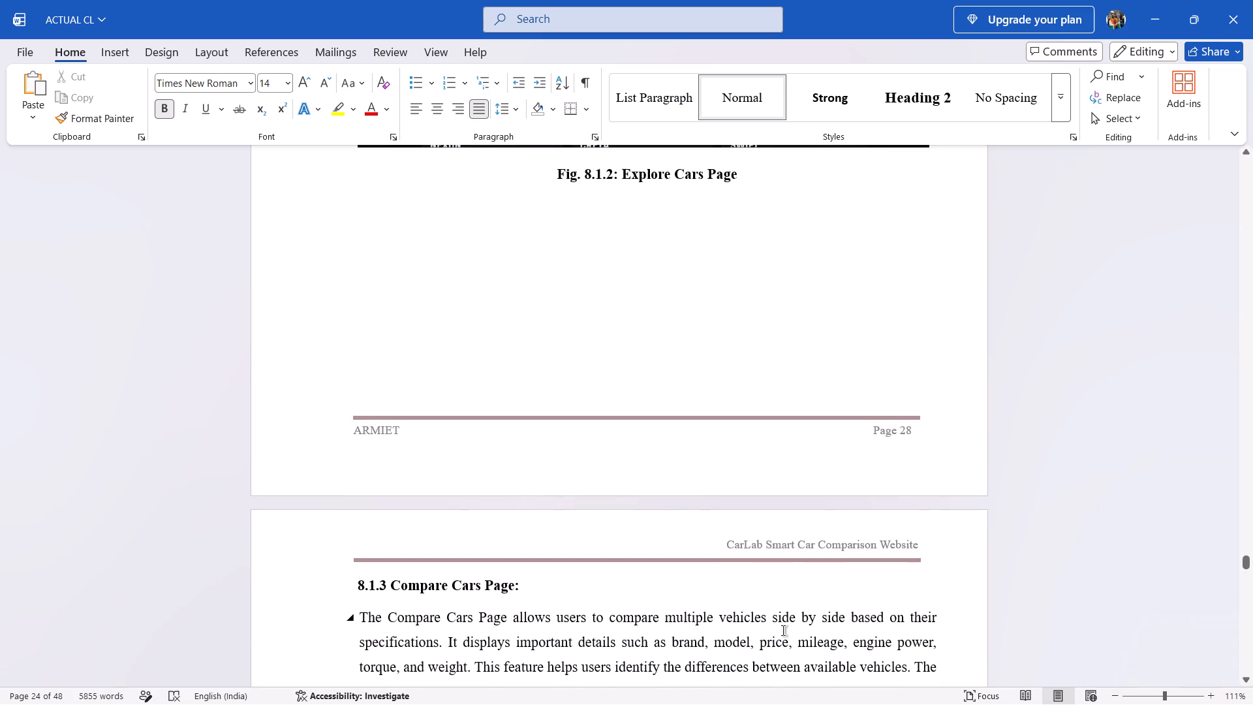
pyautogui.scroll(2, 783, 631)
pyautogui.scroll(-5, 783, 631)
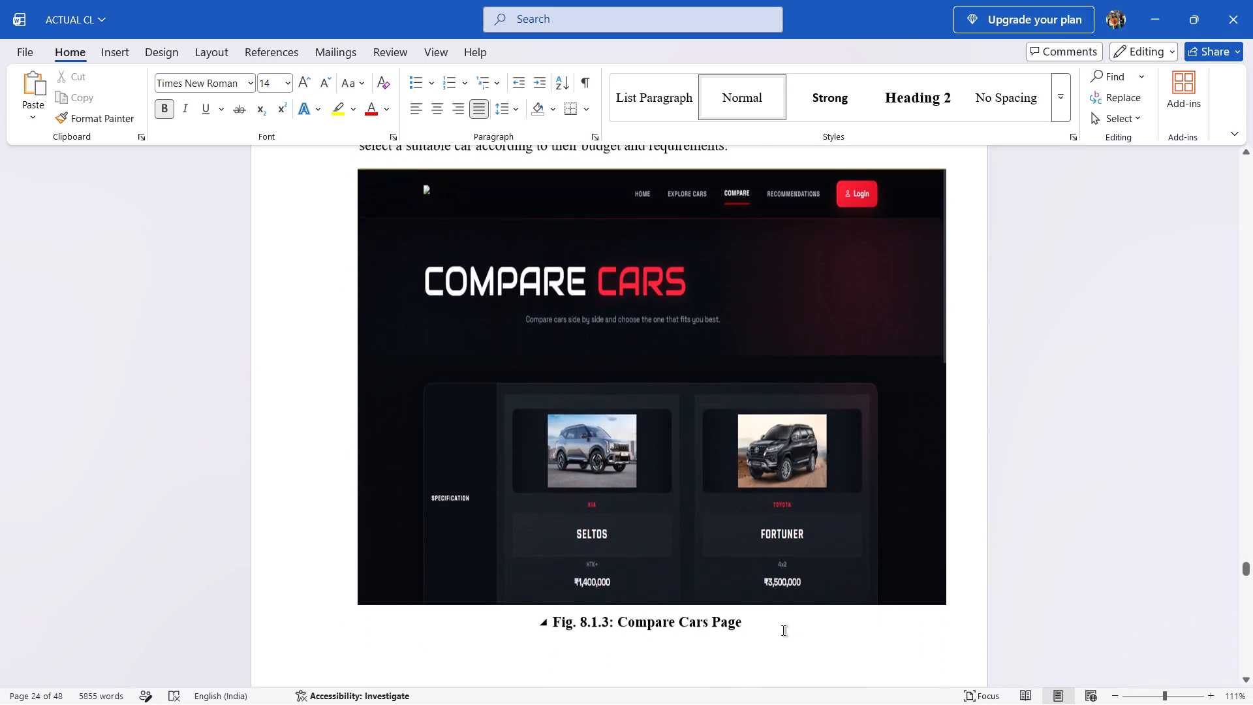
pyautogui.scroll(-3, 783, 631)
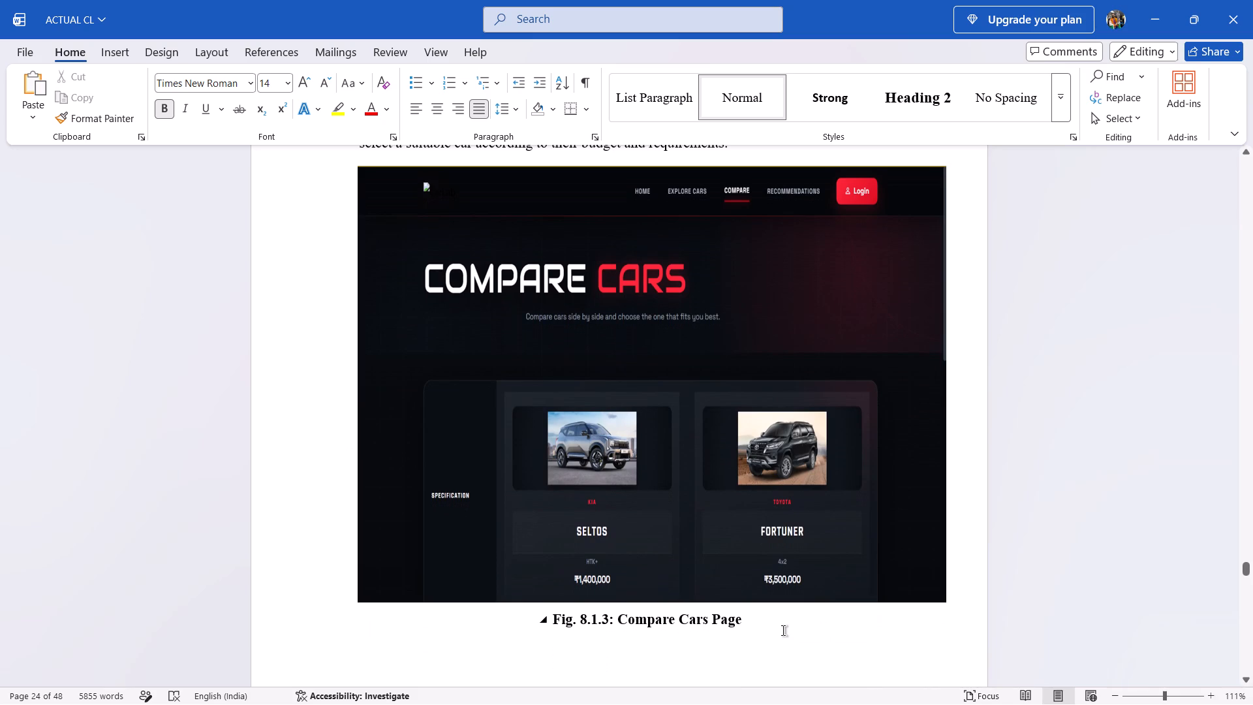
# Insert the missing space after the number in the 8.1.4 Recommendations Page heading and save the report.
pyautogui.scroll(-2, 783, 631)
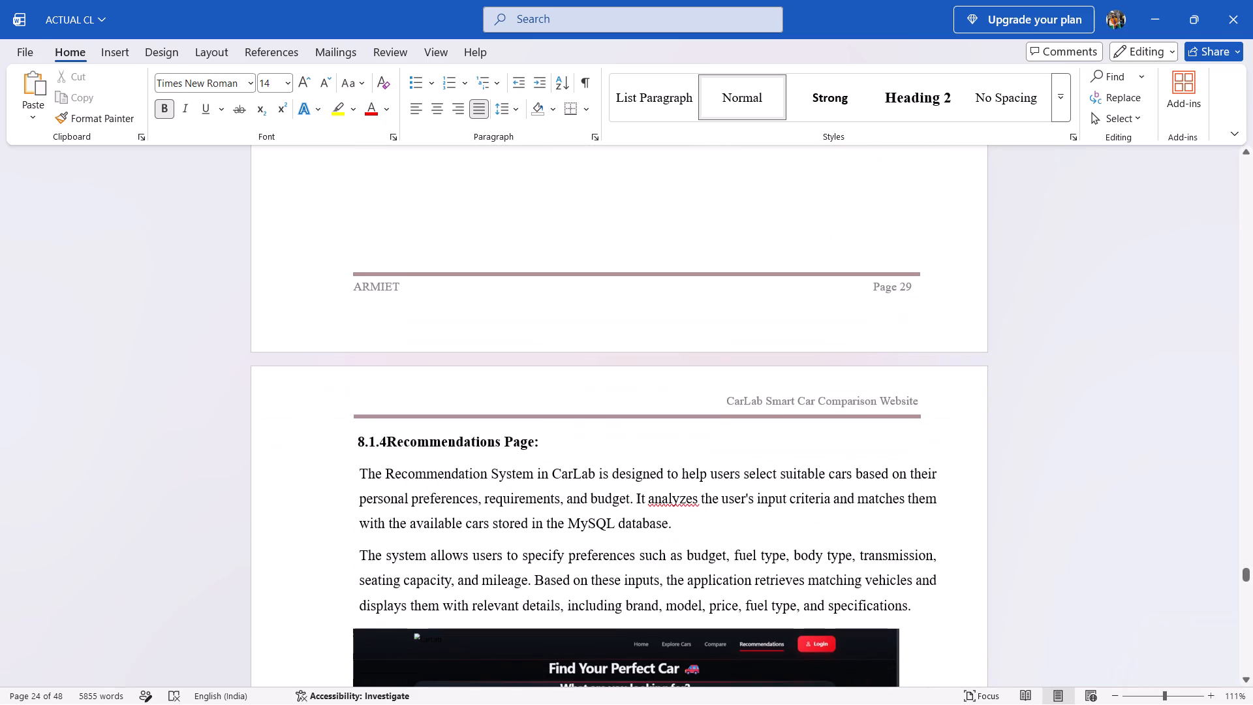
pyautogui.scroll(-2, 783, 631)
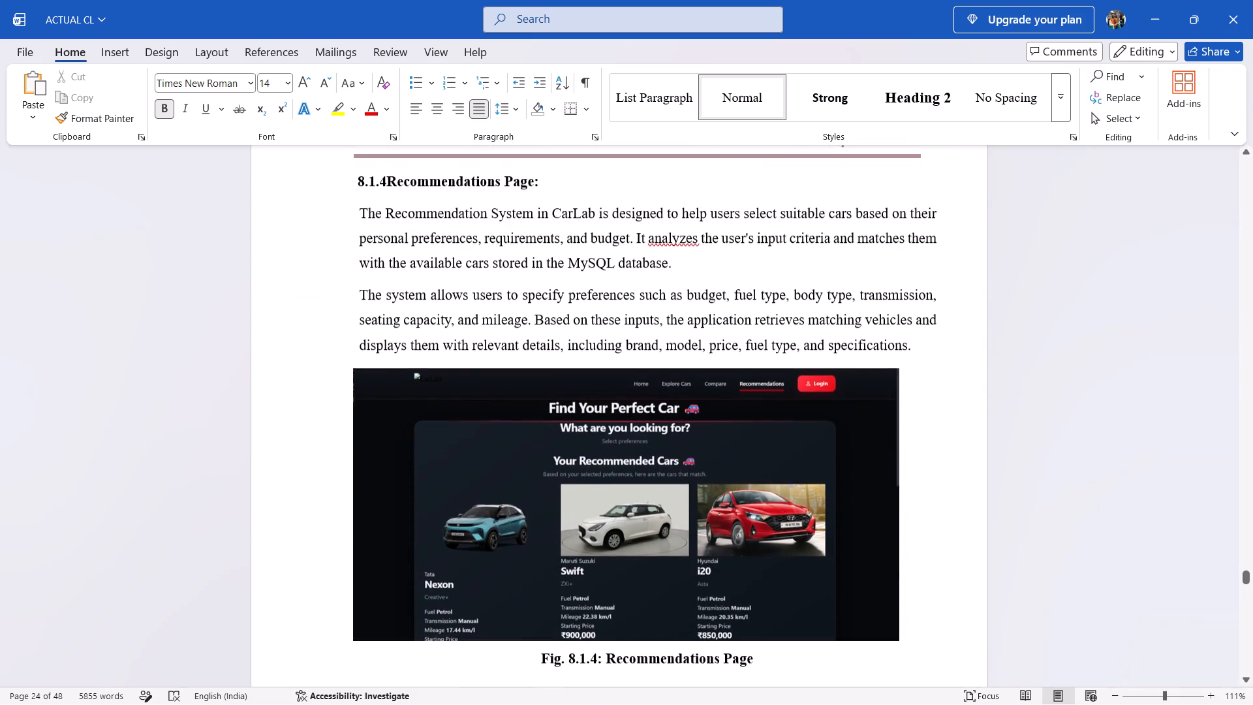
pyautogui.scroll(3, 403, 201)
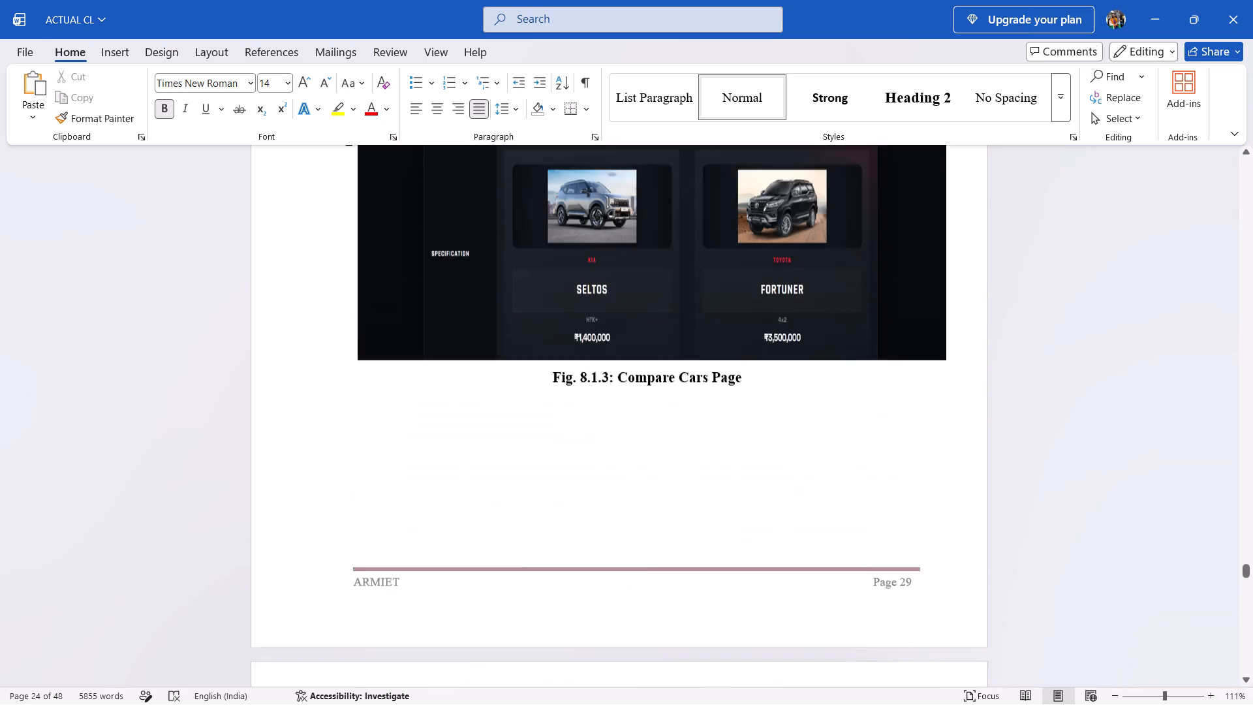
pyautogui.scroll(1, 403, 201)
pyautogui.scroll(-2, 403, 201)
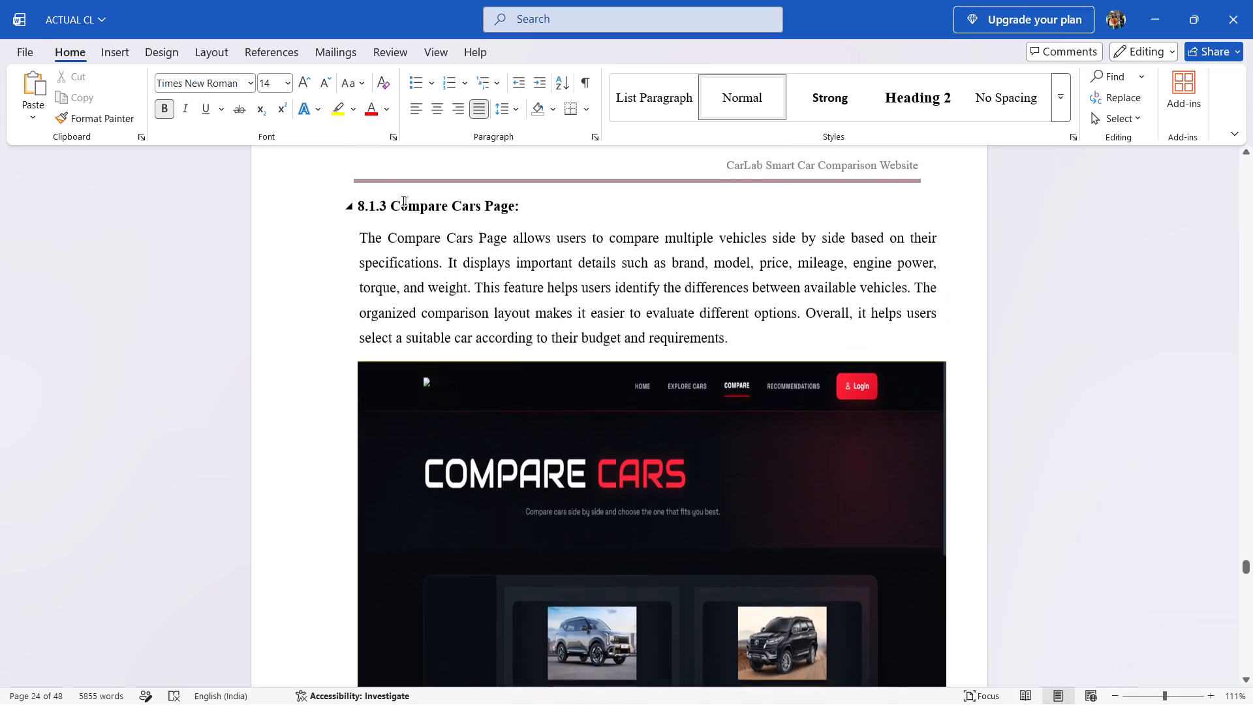
pyautogui.scroll(-1, 403, 201)
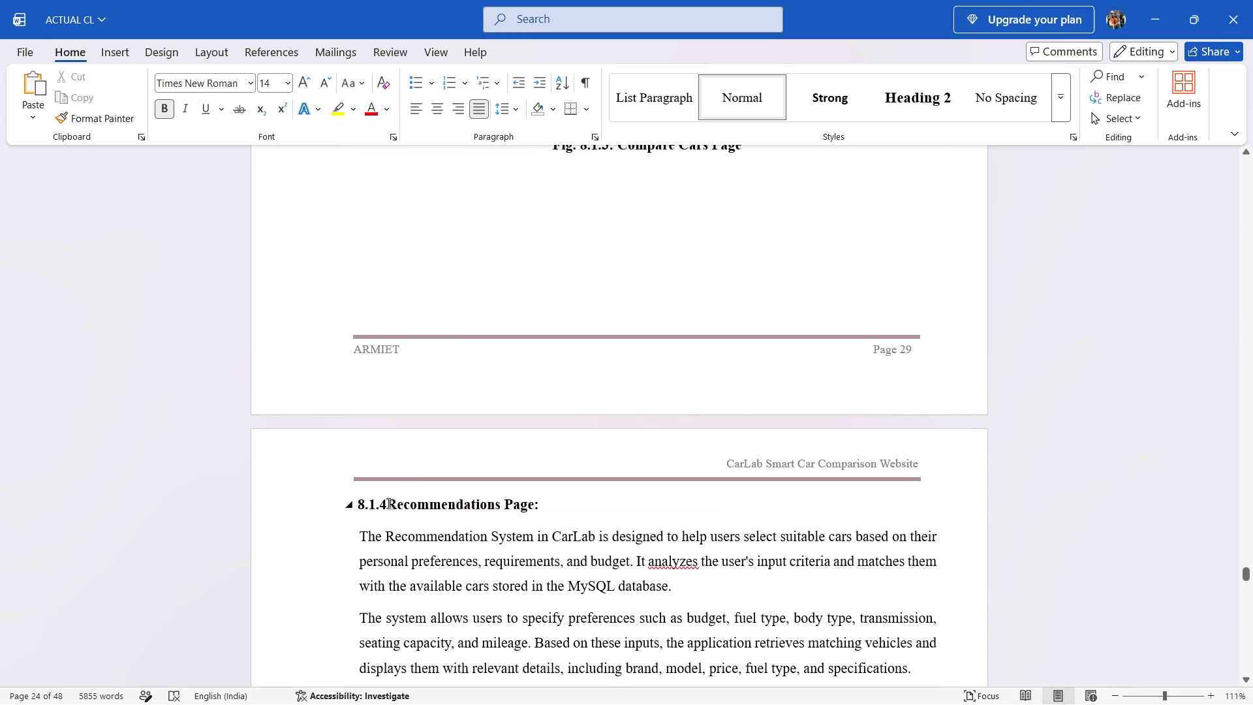
pyautogui.click(386, 504)
pyautogui.press('space')
pyautogui.click(547, 509)
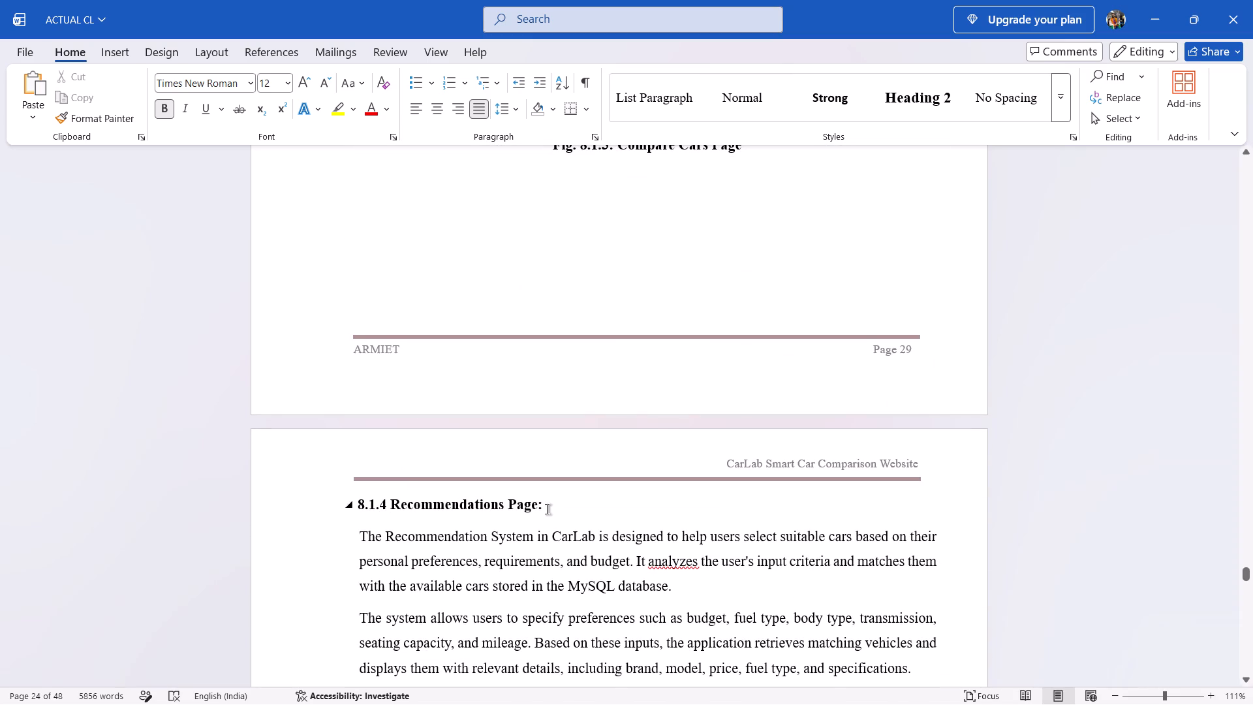
pyautogui.hotkey('ctrl', 's')
# Replace the flagged word "analyzes" with "analyses" in the first paragraph of section 8.1.4.
pyautogui.scroll(-1, 547, 509)
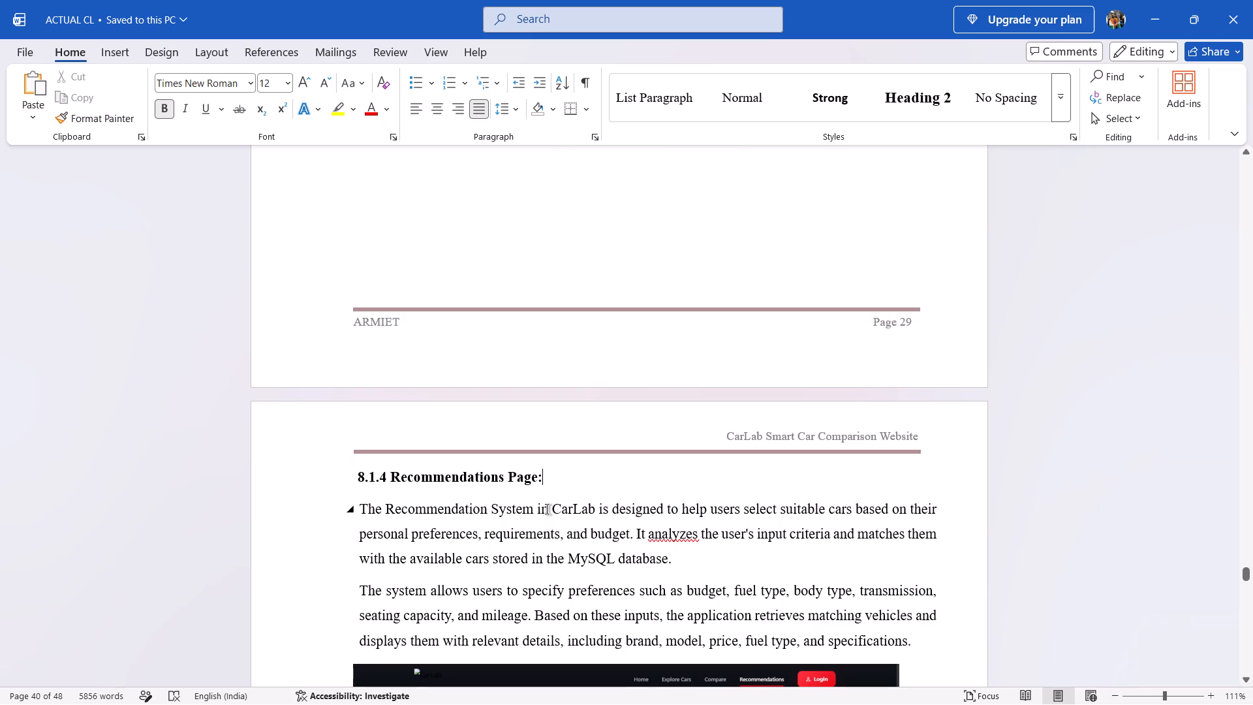
pyautogui.scroll(-1, 547, 509)
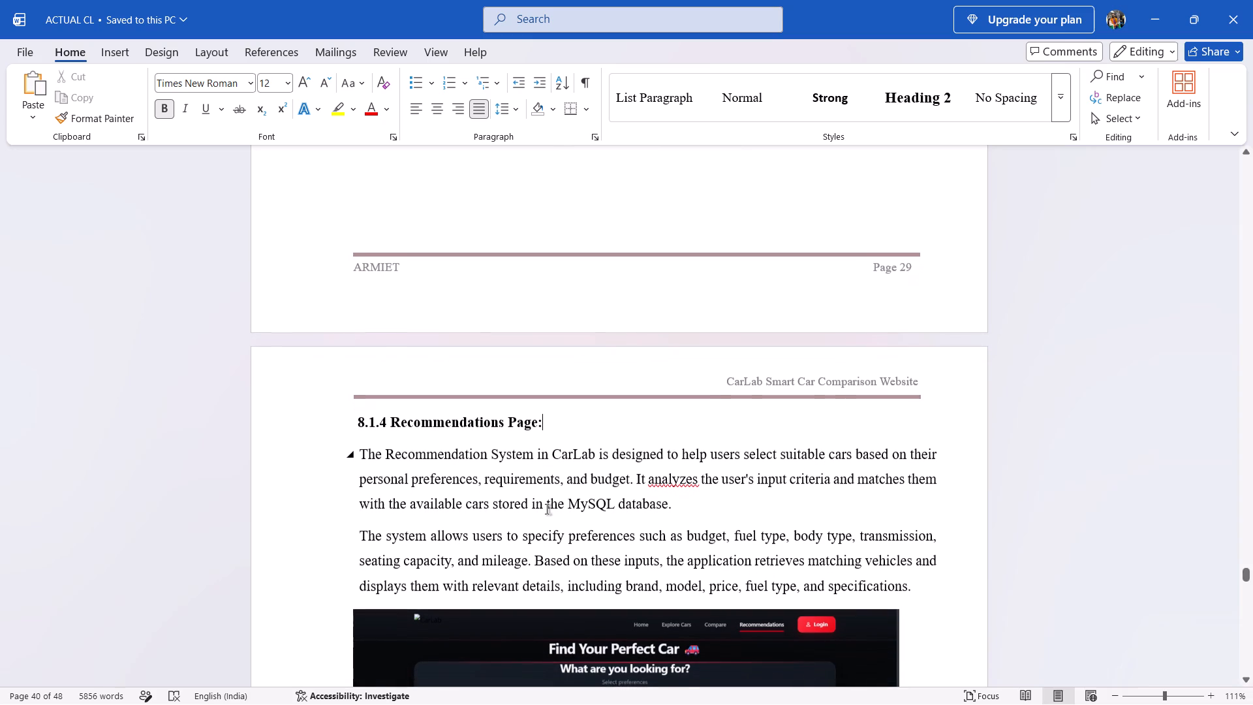
pyautogui.scroll(-1, 547, 509)
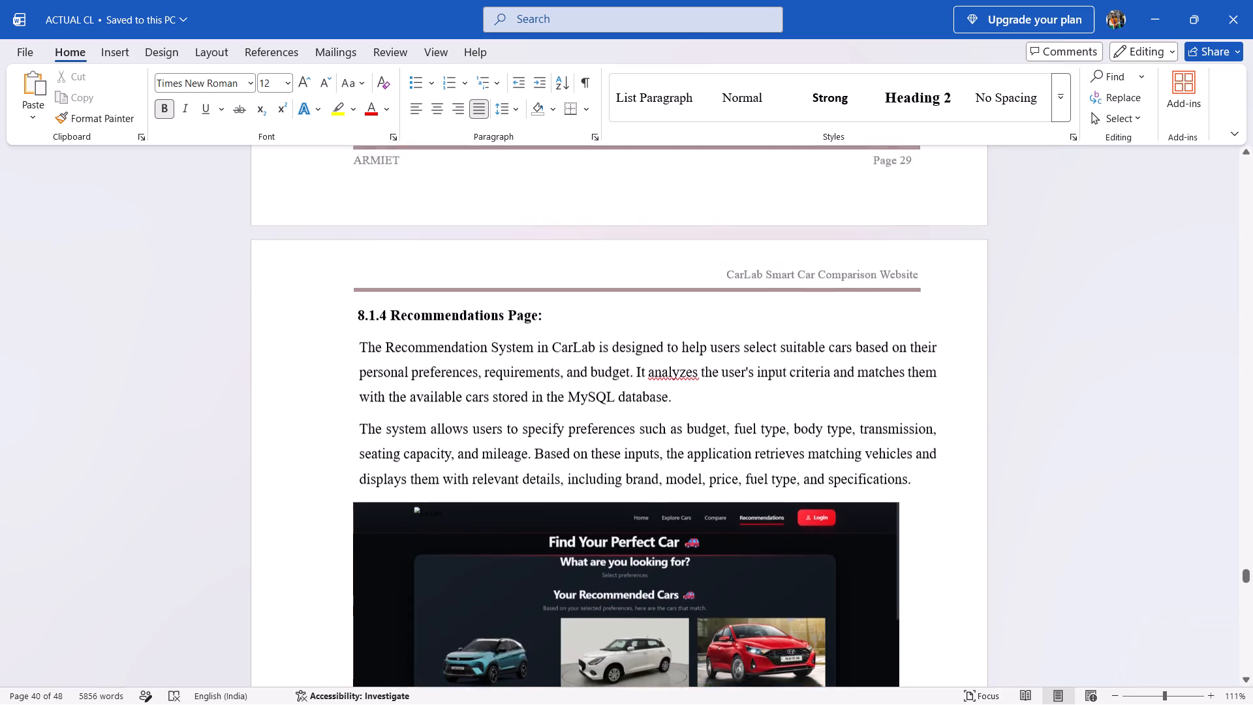
pyautogui.scroll(-3, 547, 509)
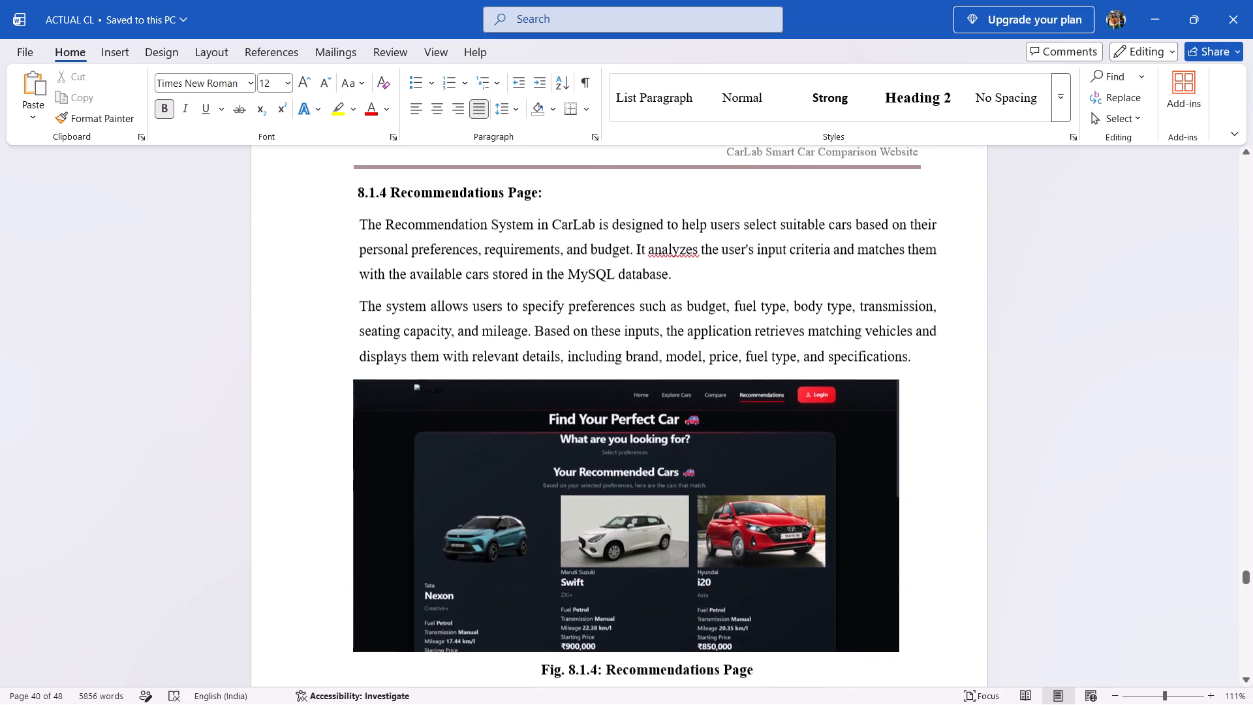
pyautogui.scroll(-2, 547, 509)
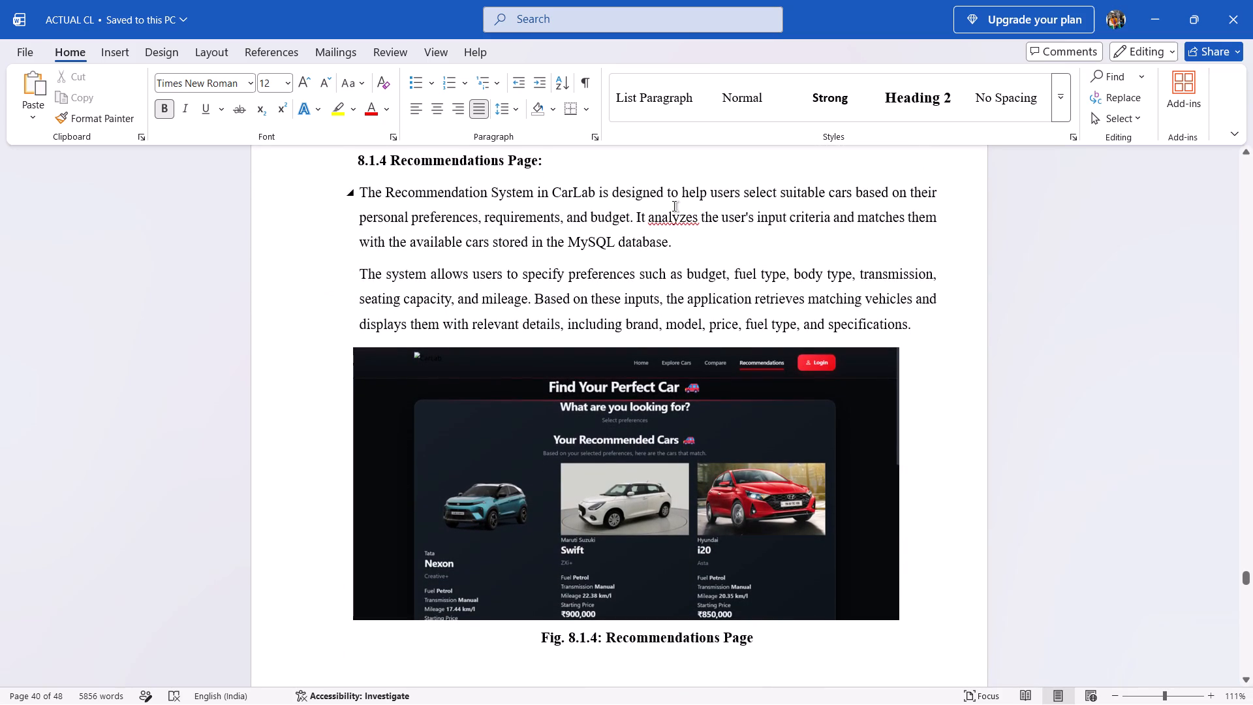
pyautogui.click(673, 227)
pyautogui.rightClick(673, 226)
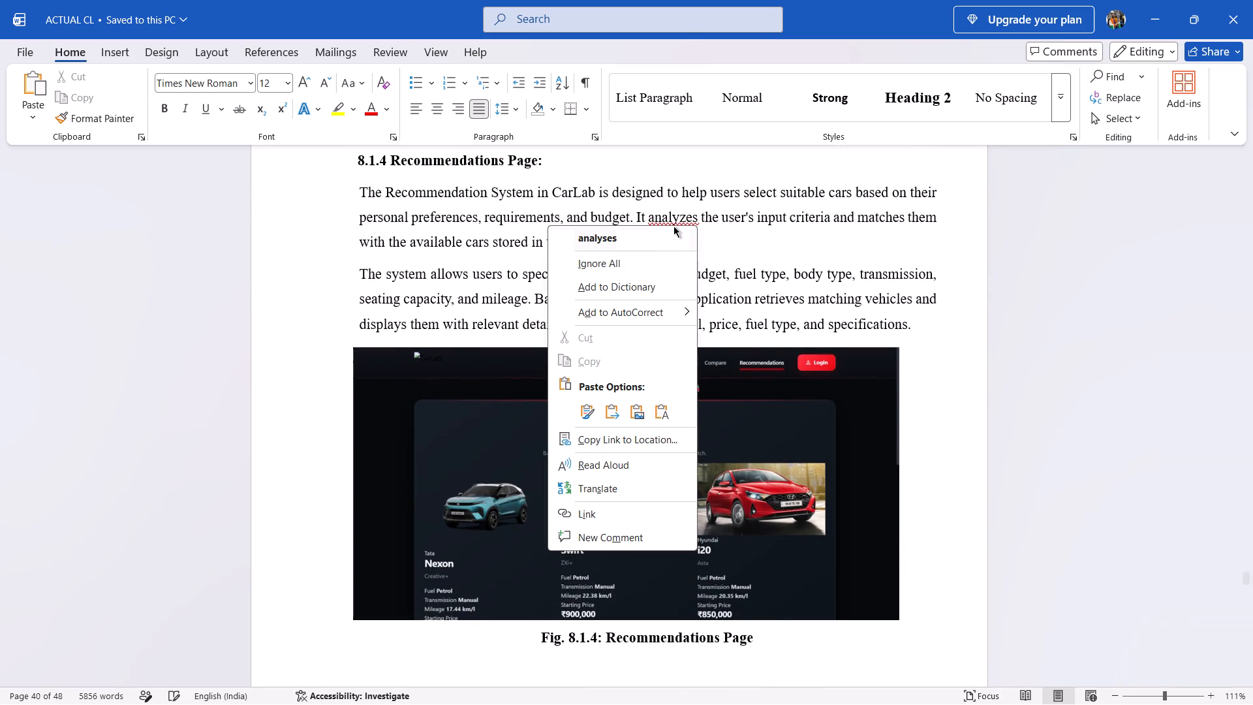
pyautogui.click(659, 243)
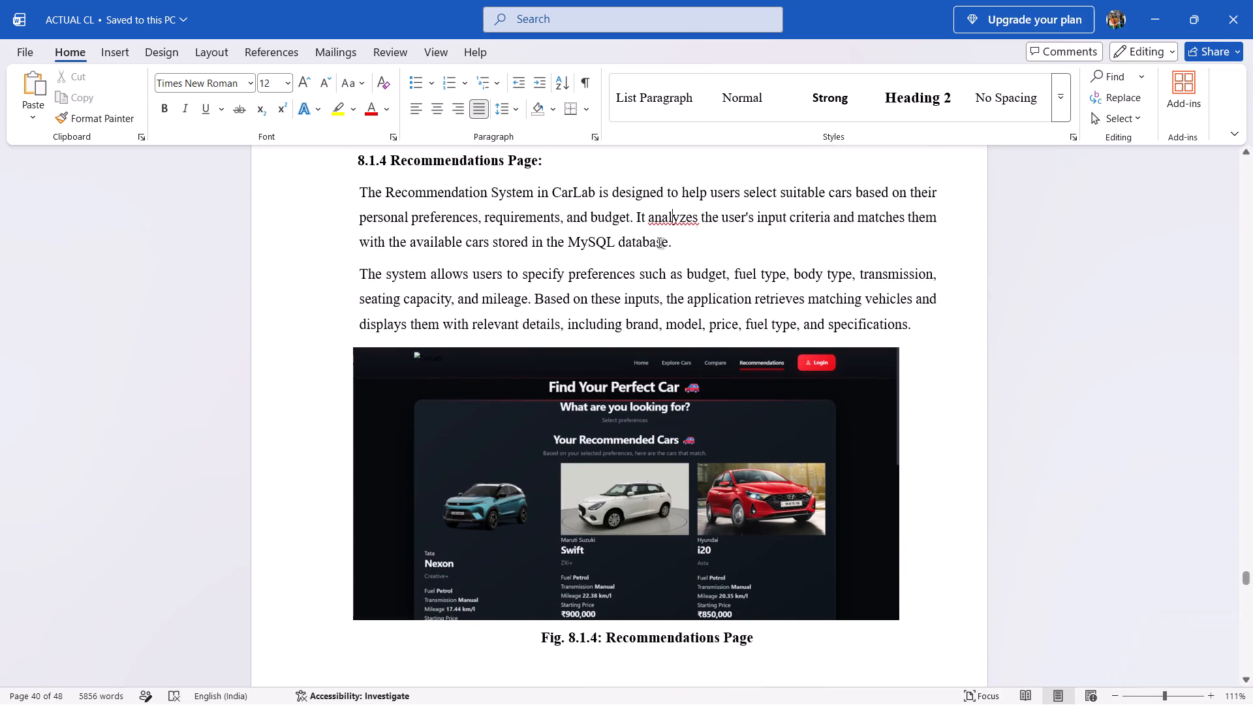
# Check the Fig. 8.1.4 caption and proofread the 8.1.5 Choose CarLab Page section with its screenshot and figure caption.
pyautogui.scroll(-1, 638, 264)
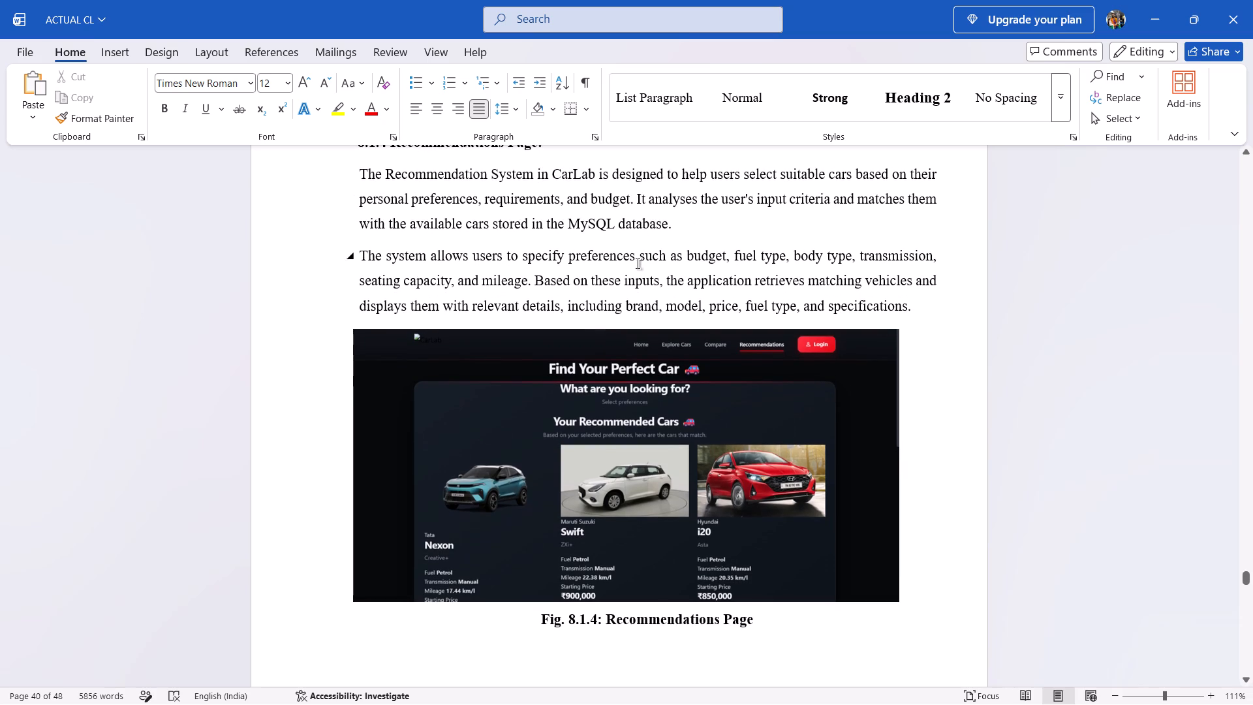
pyautogui.scroll(-3, 638, 264)
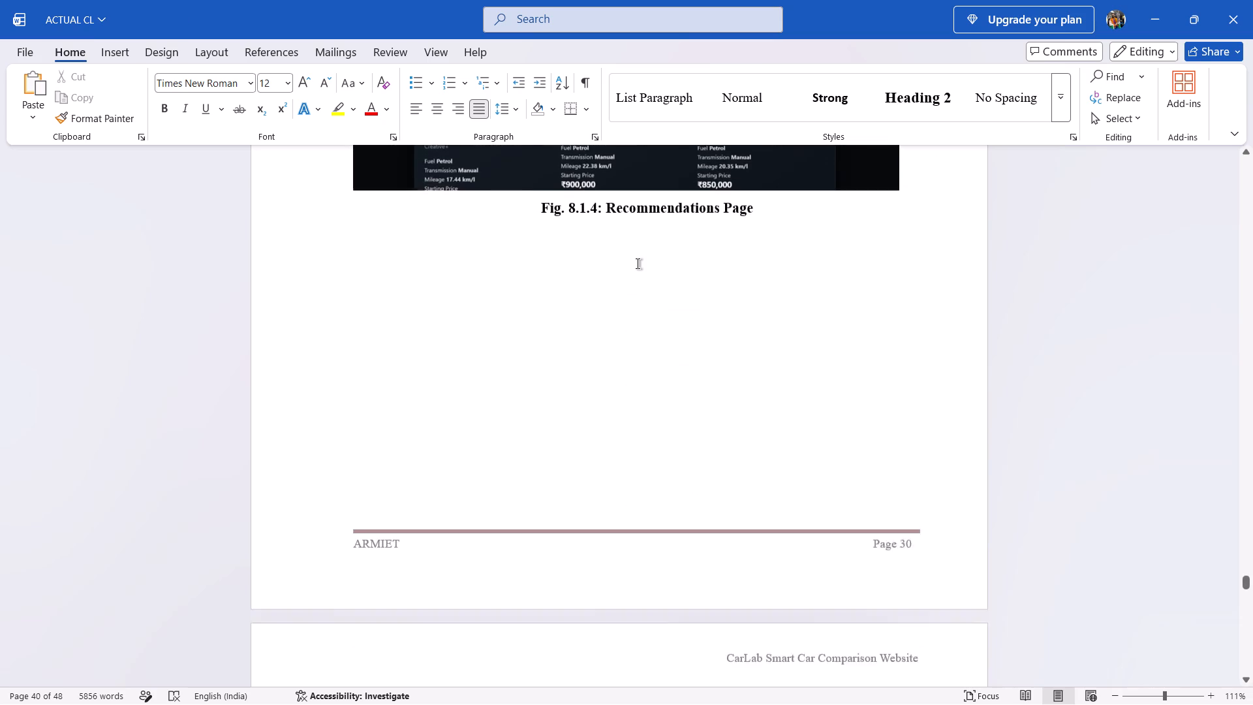
pyautogui.scroll(-3, 638, 264)
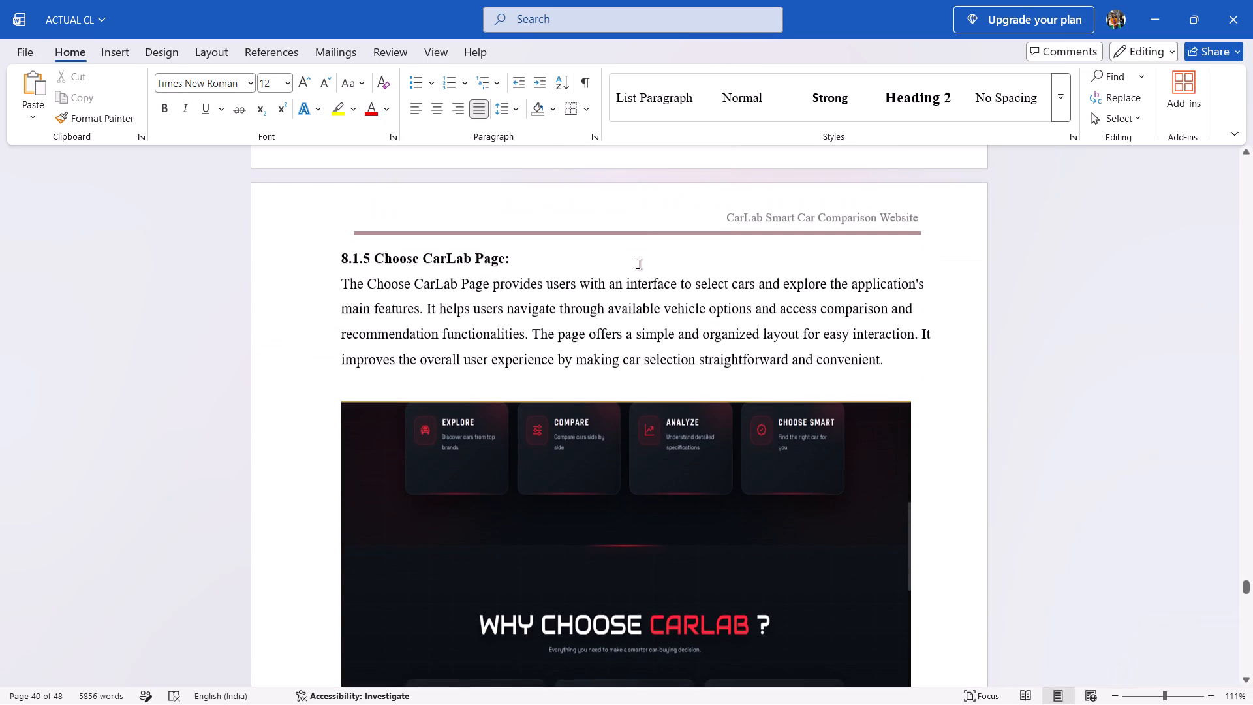
pyautogui.scroll(-2, 638, 264)
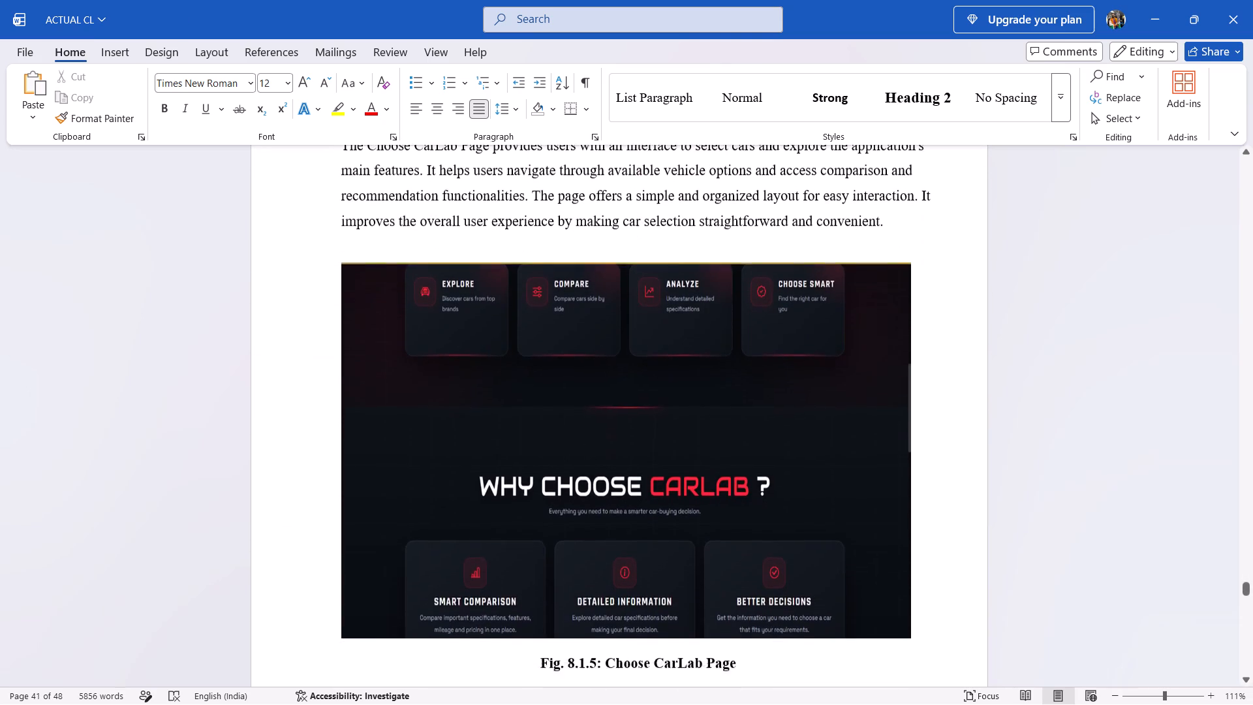
pyautogui.scroll(-2, 638, 264)
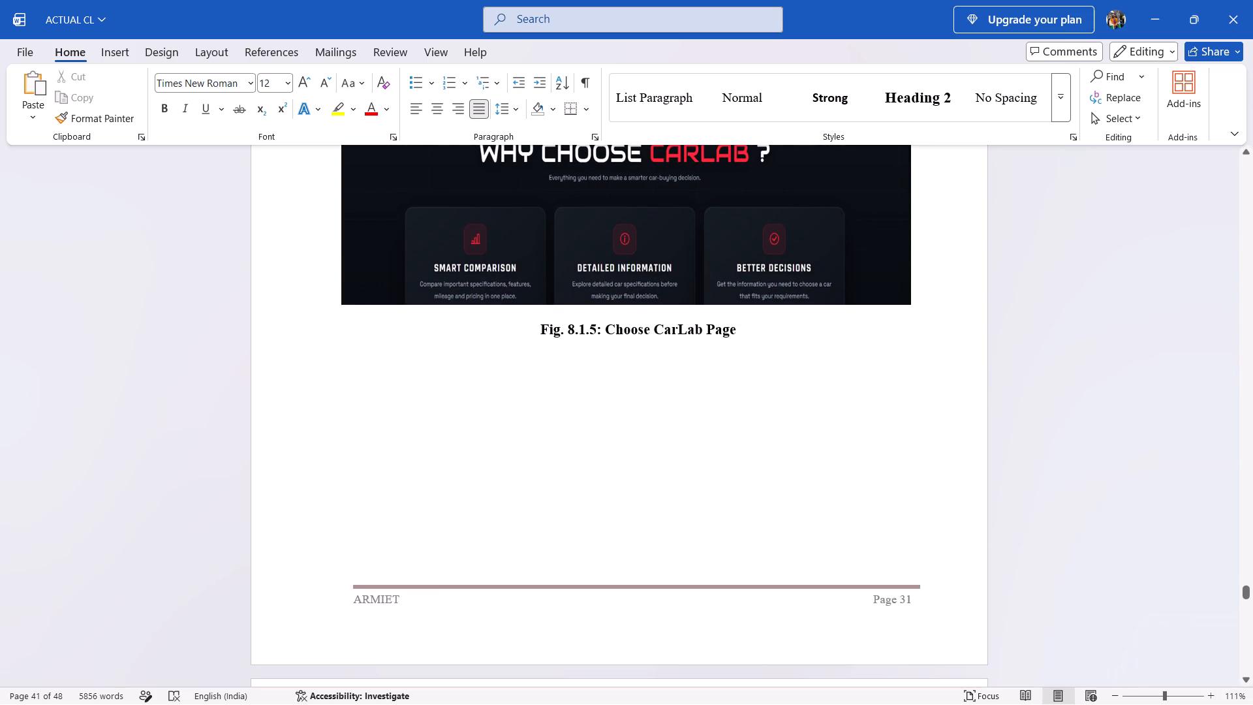
# Return to the cover page, save the corrected CarLab report and close the document.
pyautogui.scroll(20, 638, 264)
pyautogui.scroll(17, 638, 264)
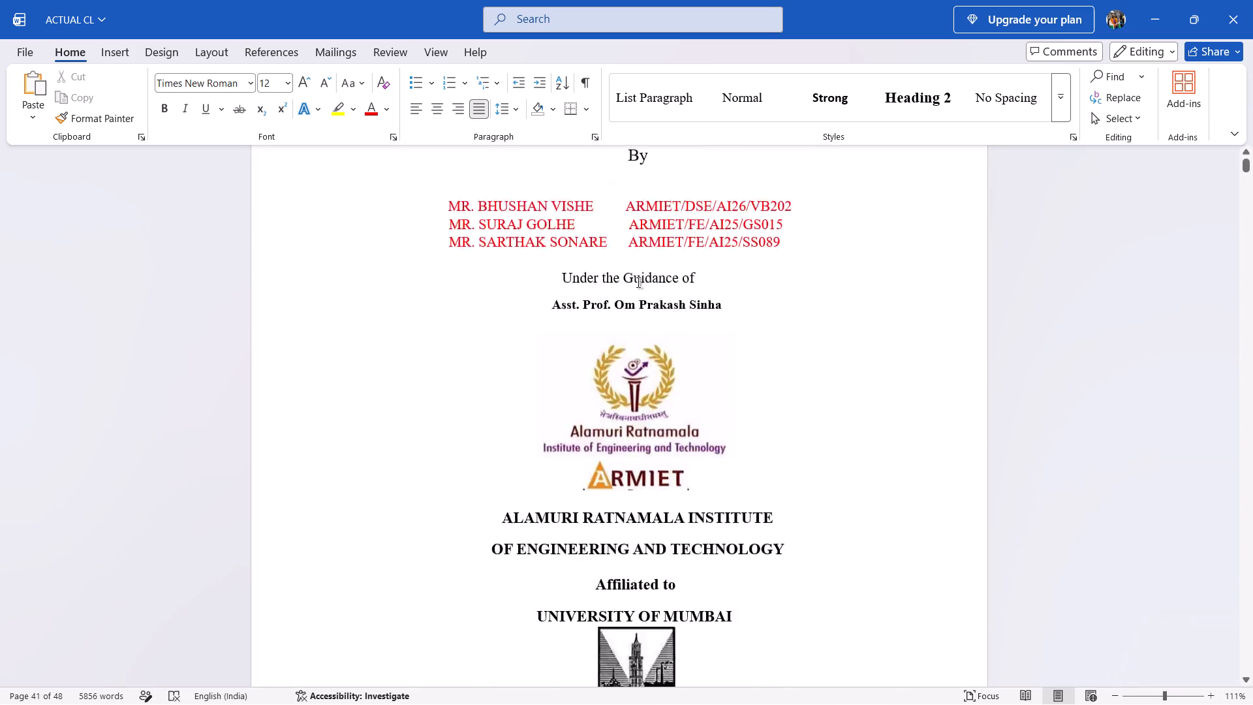
pyautogui.click(812, 382)
pyautogui.hotkey('ctrl', 's')
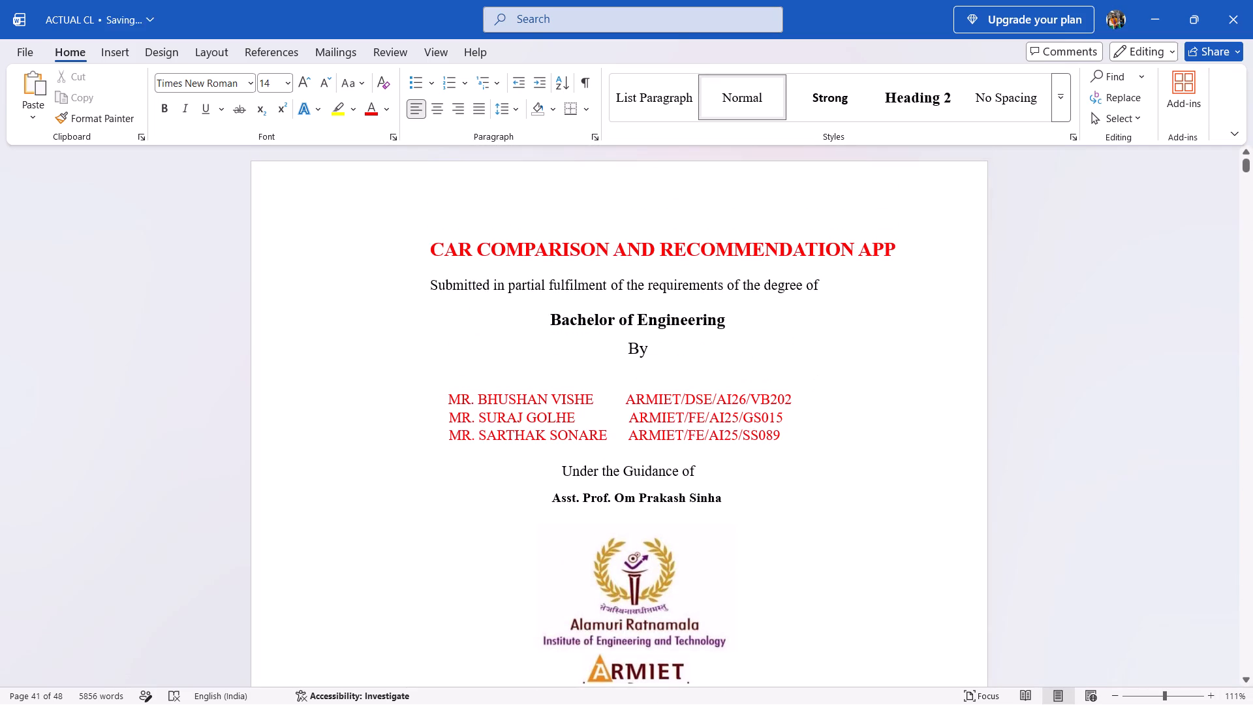
pyautogui.hotkey('ctrl', 's')
pyautogui.hotkey('ctrl', 's')
pyautogui.hotkey('ctrl', 's')
pyautogui.hotkey('ctrl', 's')
pyautogui.hotkey('ctrl', 's')
pyautogui.hotkey('ctrl', 's')
pyautogui.hotkey('ctrl', 's')
pyautogui.hotkey('ctrl', 's')
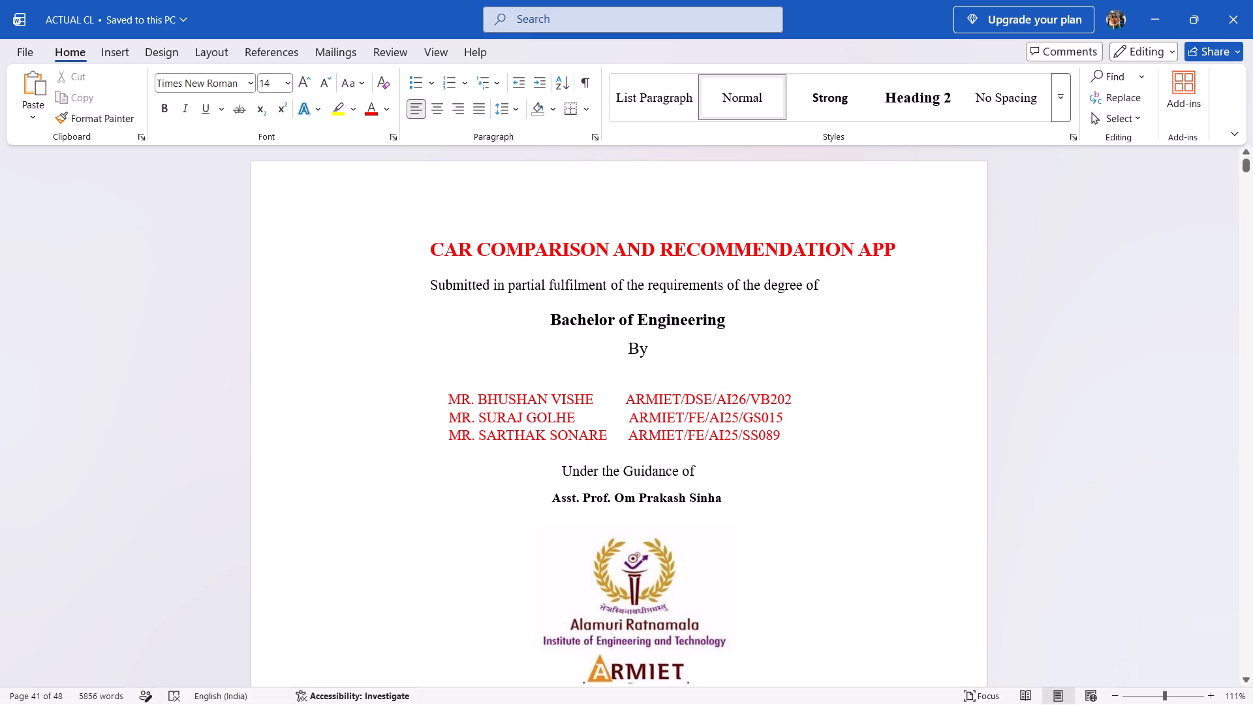
pyautogui.hotkey('ctrl', 's')
pyautogui.hotkey('ctrl', 's')
pyautogui.hotkey('ctrl', 's')
pyautogui.click(1252, 0)
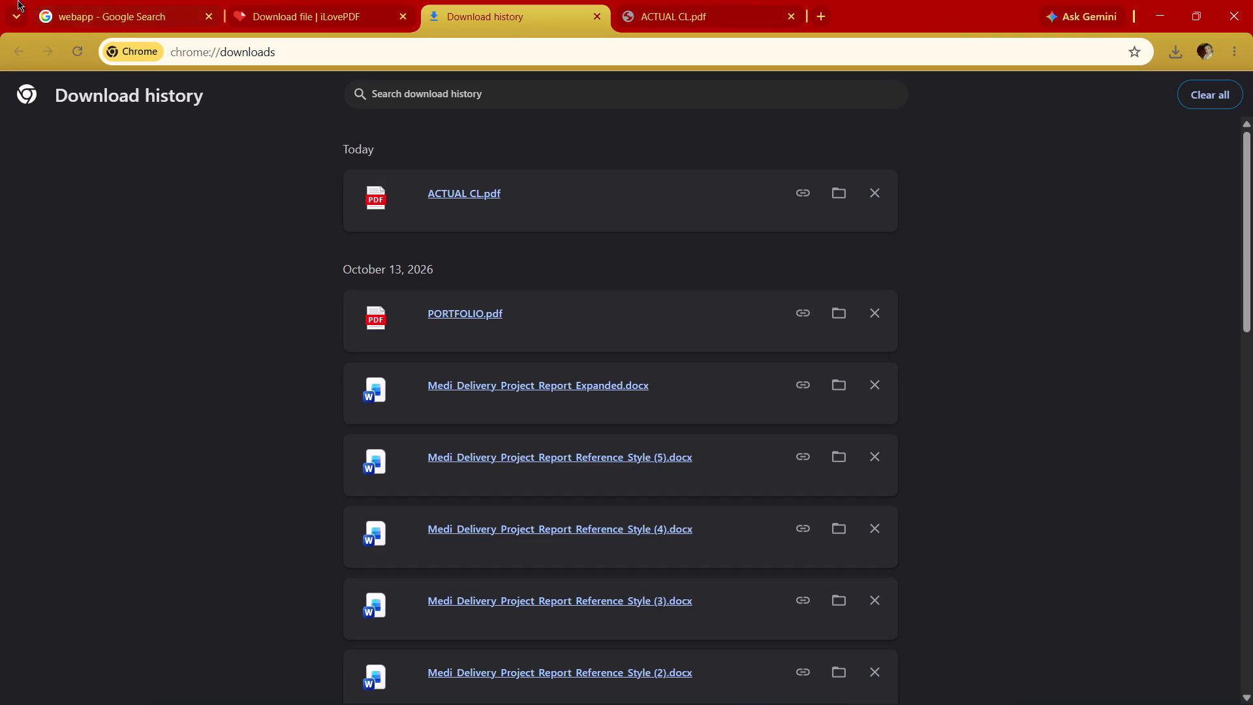
# In Chrome, return to iLovePDF's Word to PDF converter and load the ACTUAL CL document from the Desktop.
pyautogui.click(350, 7)
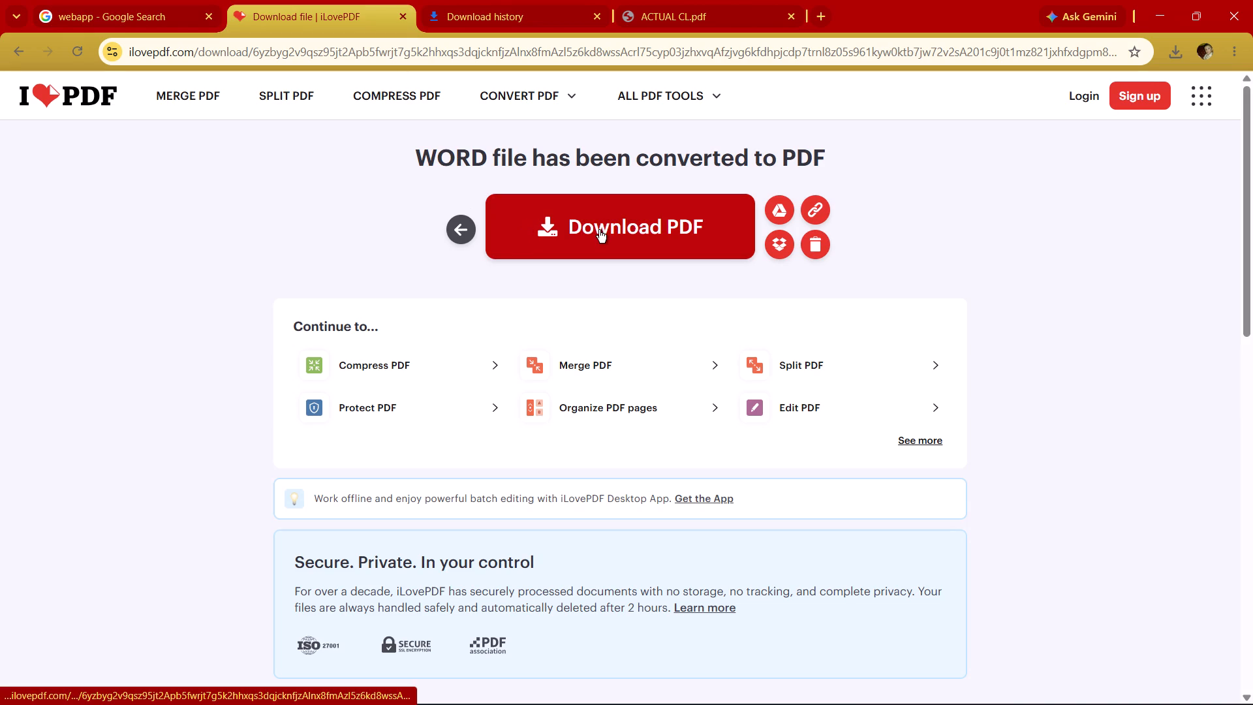
pyautogui.scroll(1, 599, 230)
pyautogui.click(457, 223)
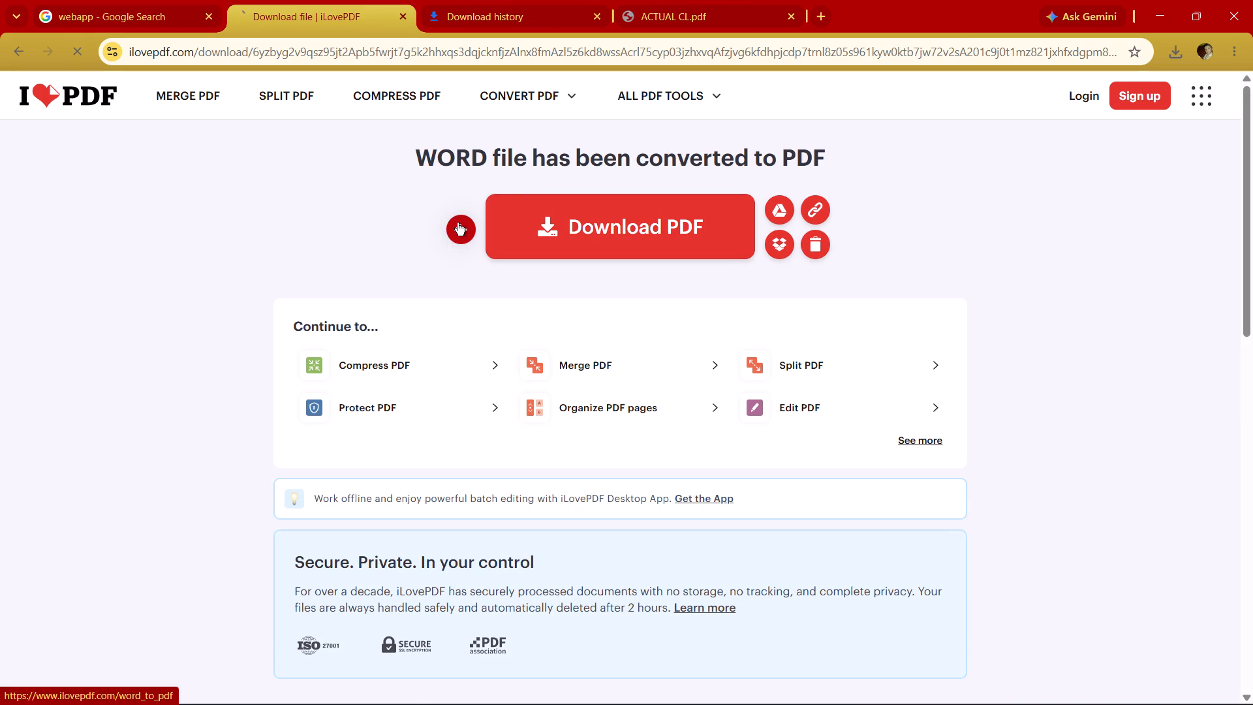
pyautogui.click(461, 230)
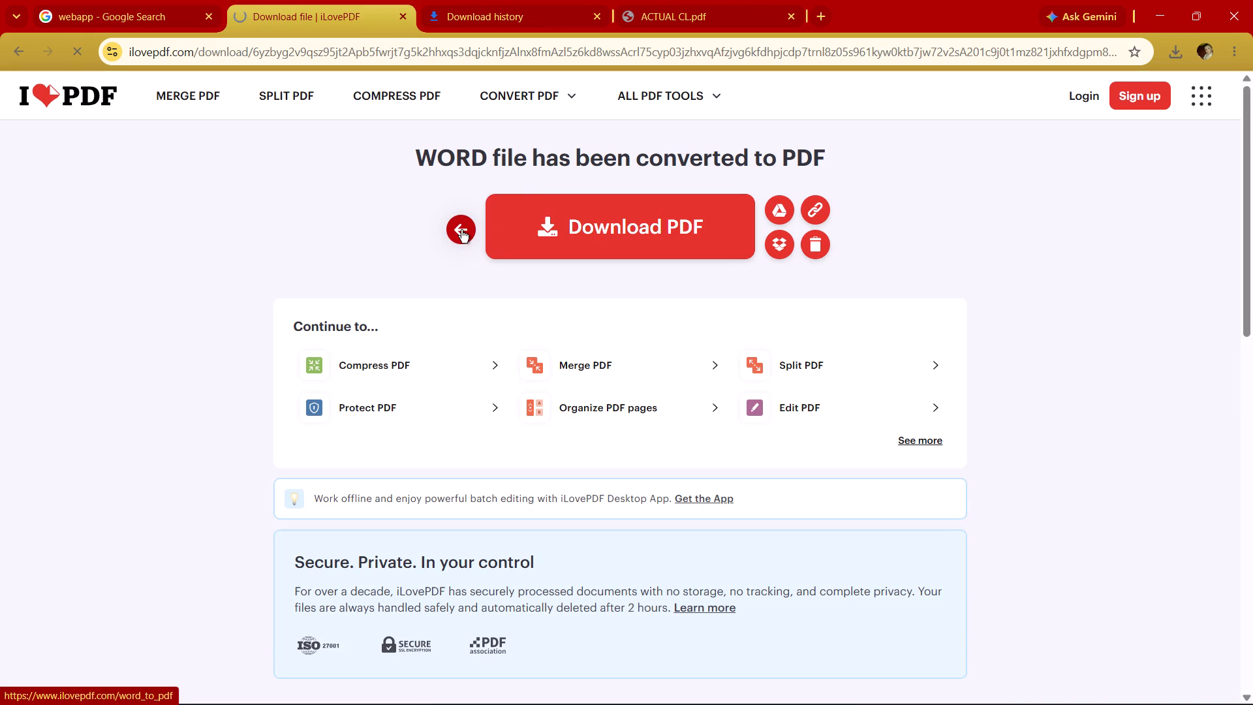
pyautogui.click(461, 230)
pyautogui.click(667, 295)
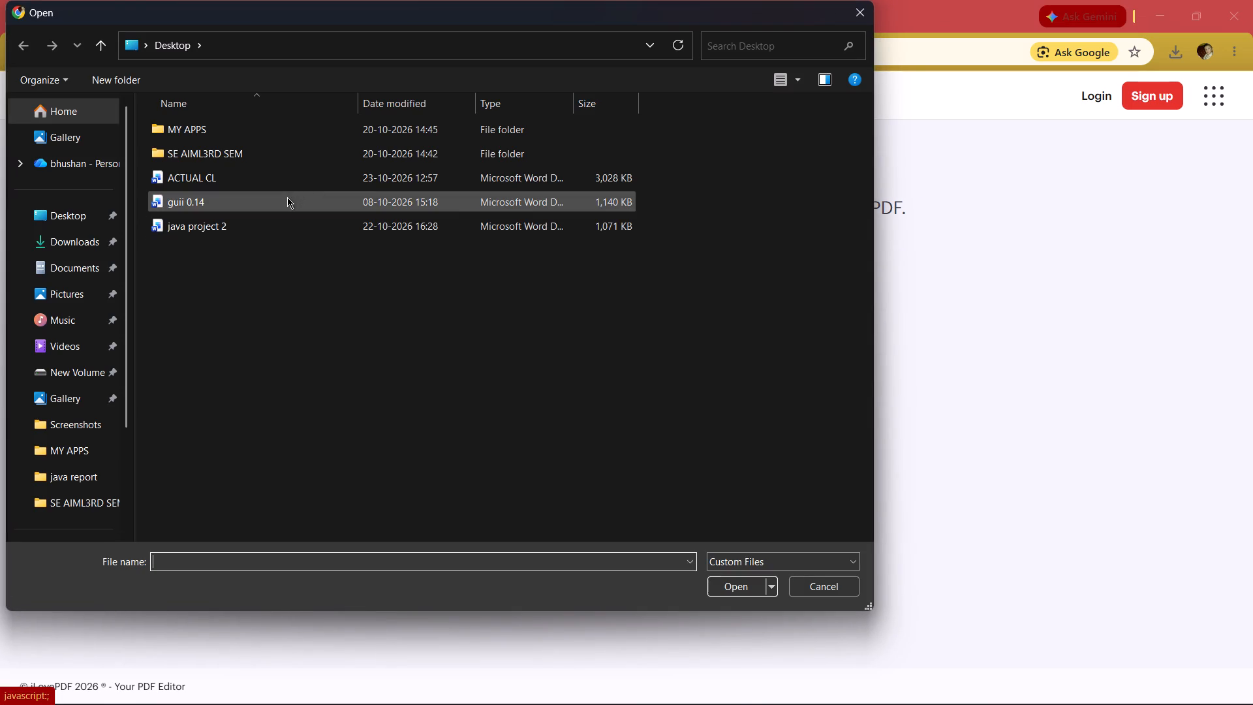
pyautogui.click(270, 170)
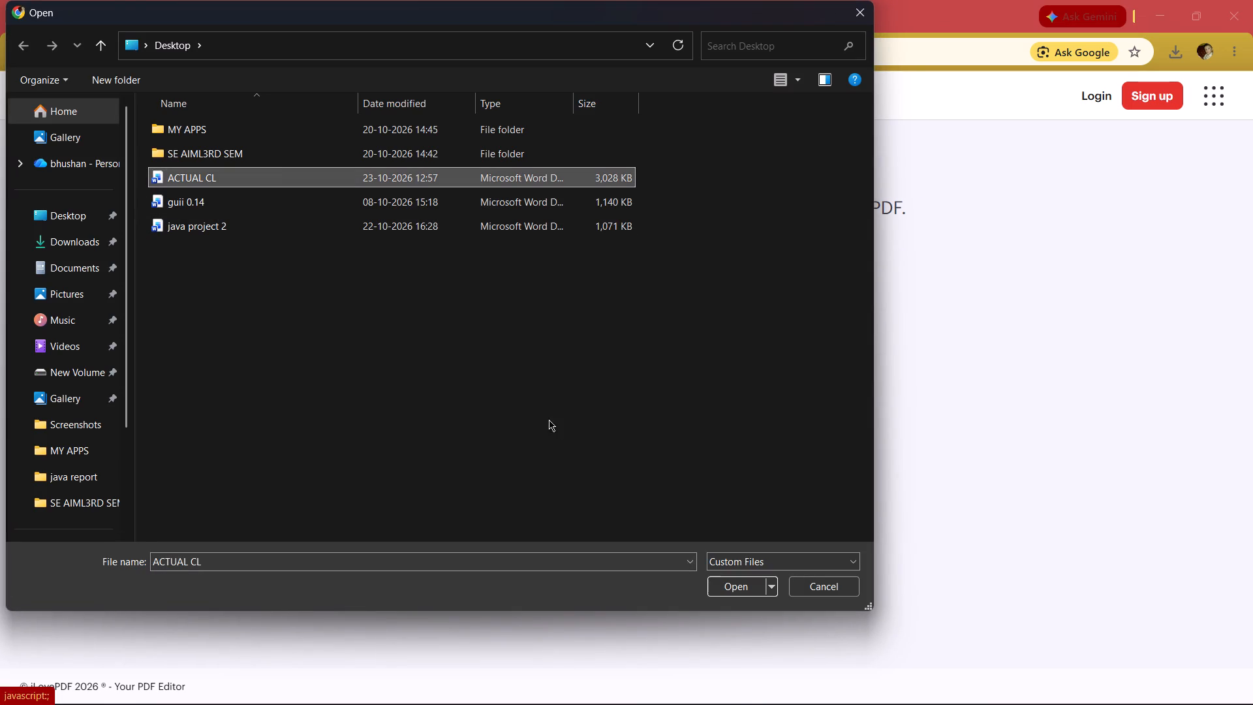
pyautogui.click(730, 581)
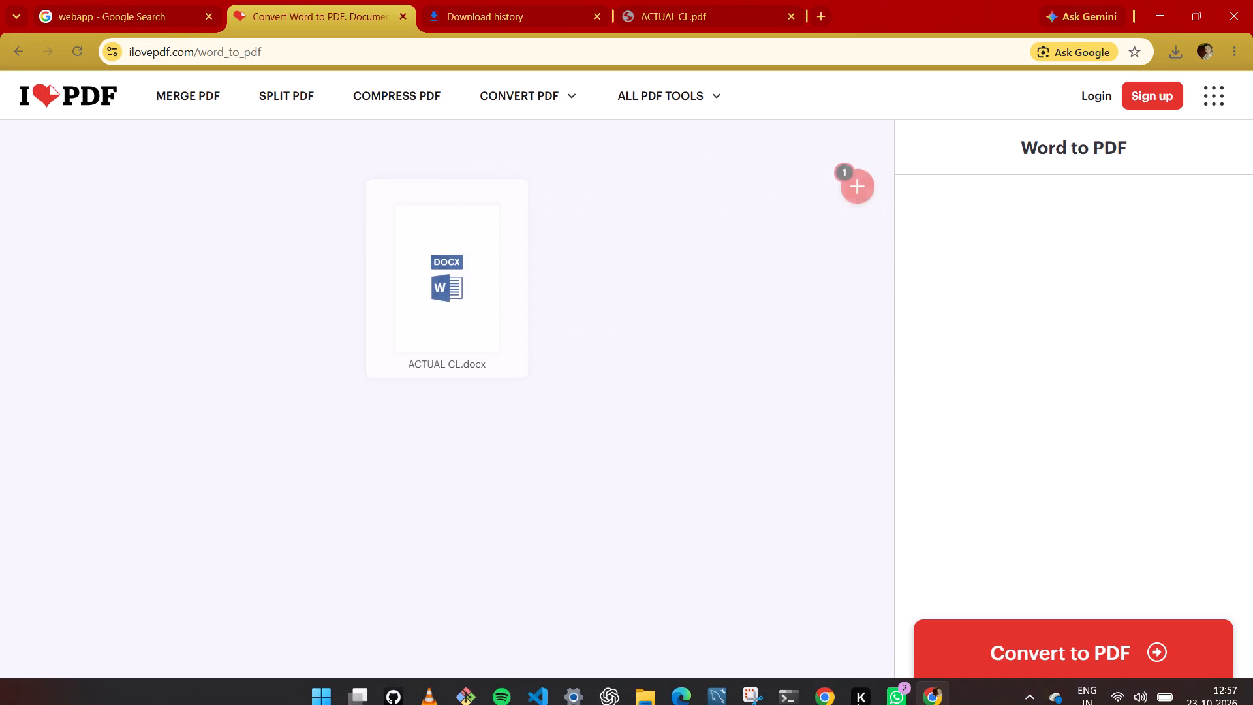
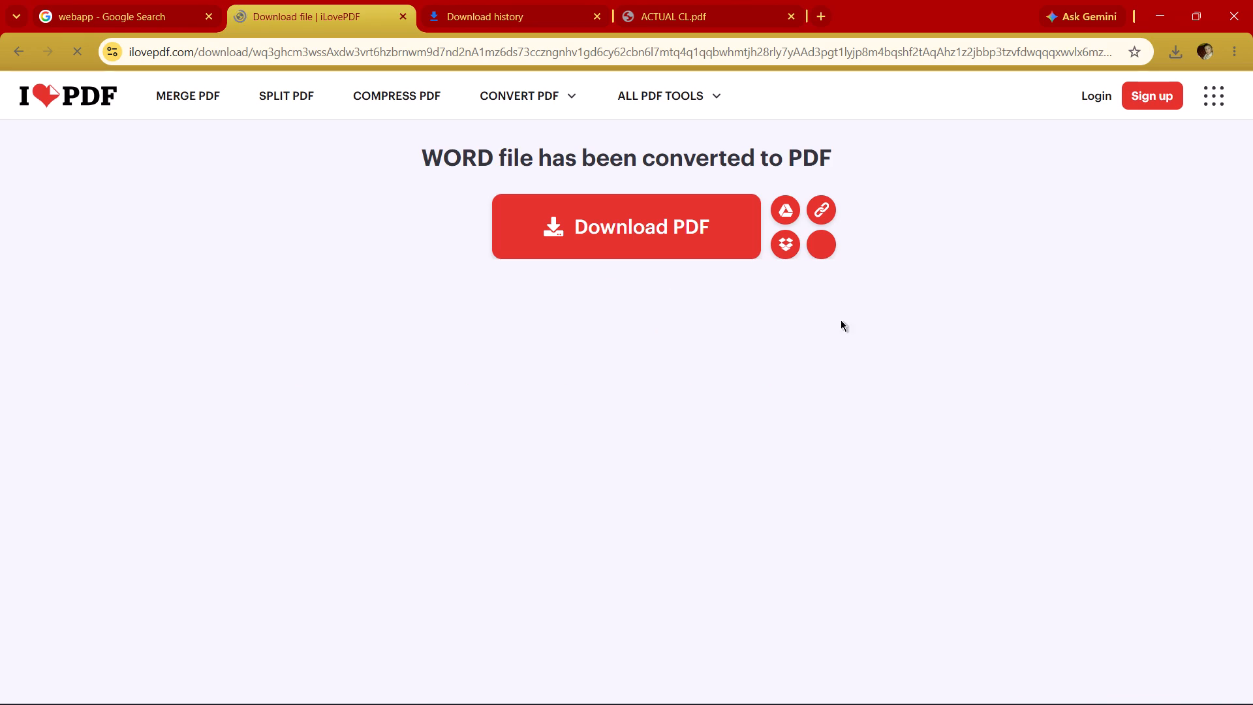
# Download the converted PDF of the CarLab report from iLovePDF.
pyautogui.click(679, 228)
pyautogui.click(642, 219)
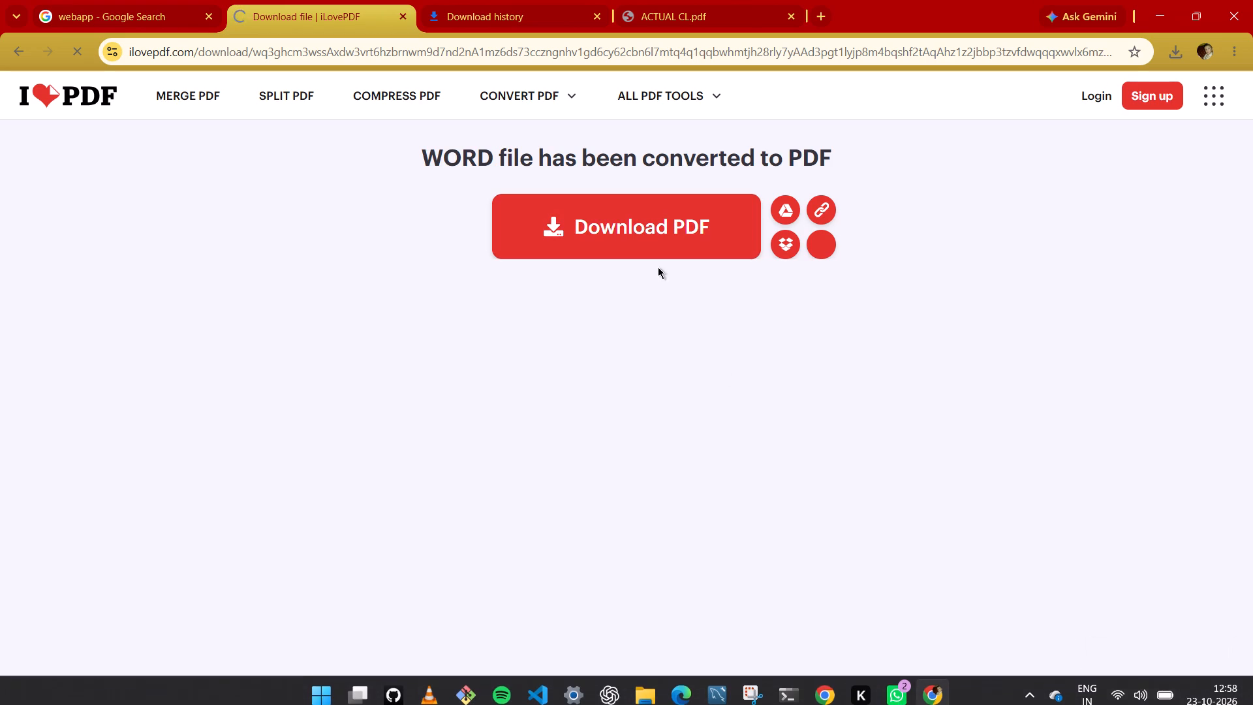
pyautogui.click(664, 219)
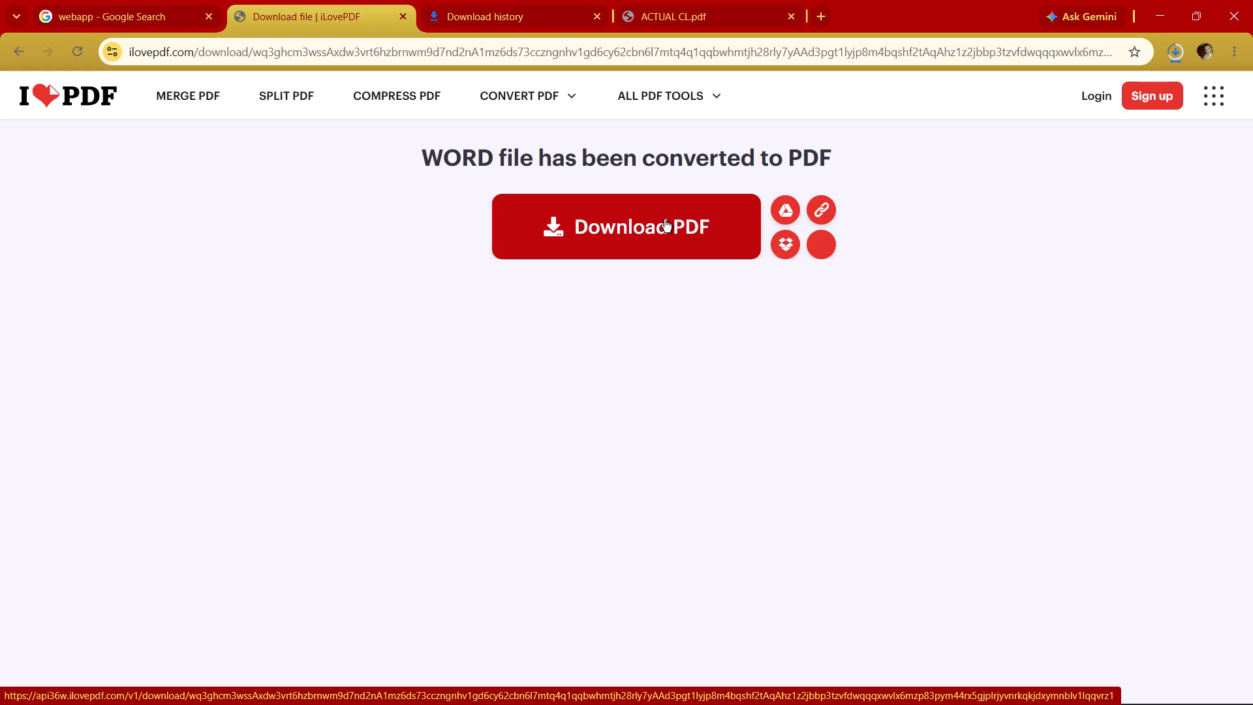
# Show the newly downloaded ACTUAL CL (1) PDF in its Downloads folder in File Explorer and copy the file.
pyautogui.click(1168, 61)
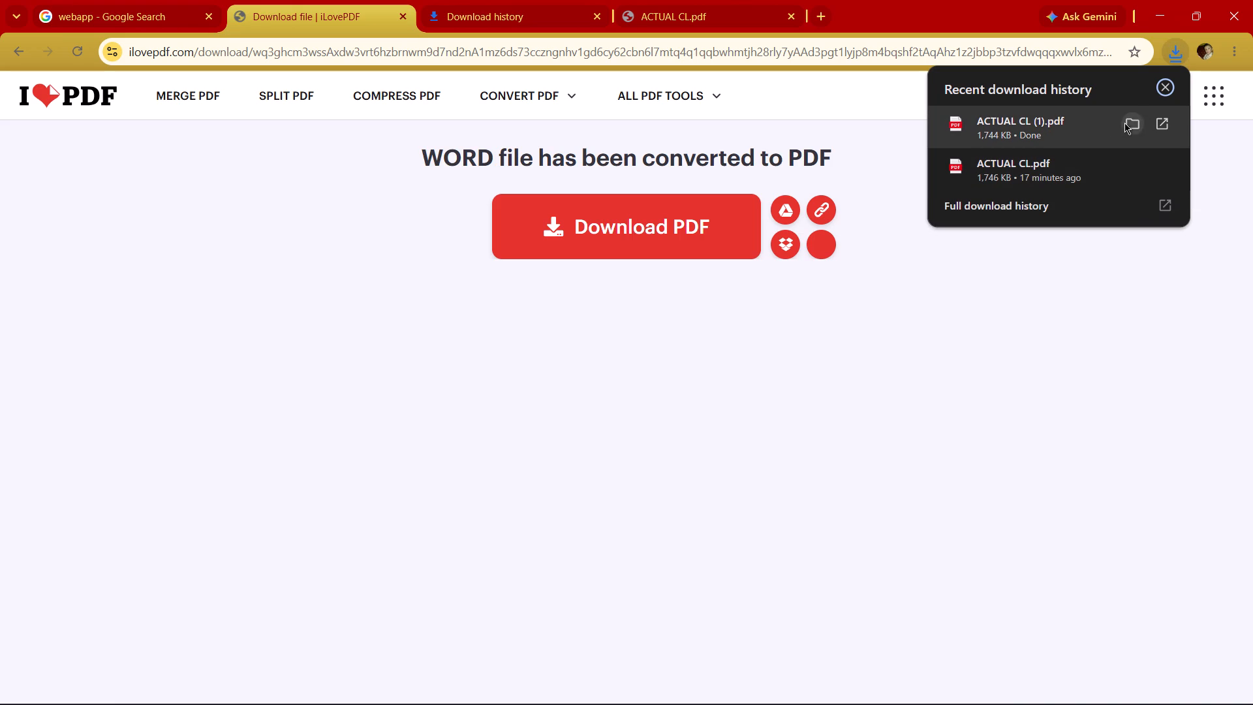
pyautogui.click(1141, 122)
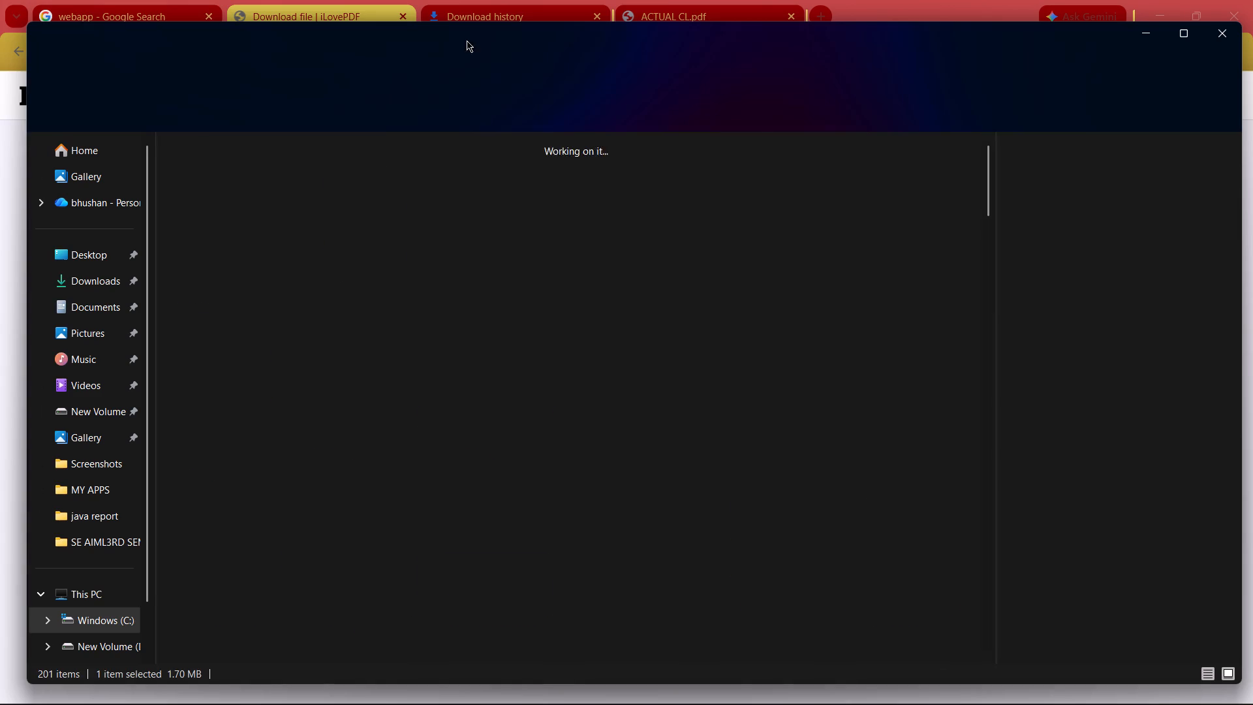
pyautogui.rightClick(241, 217)
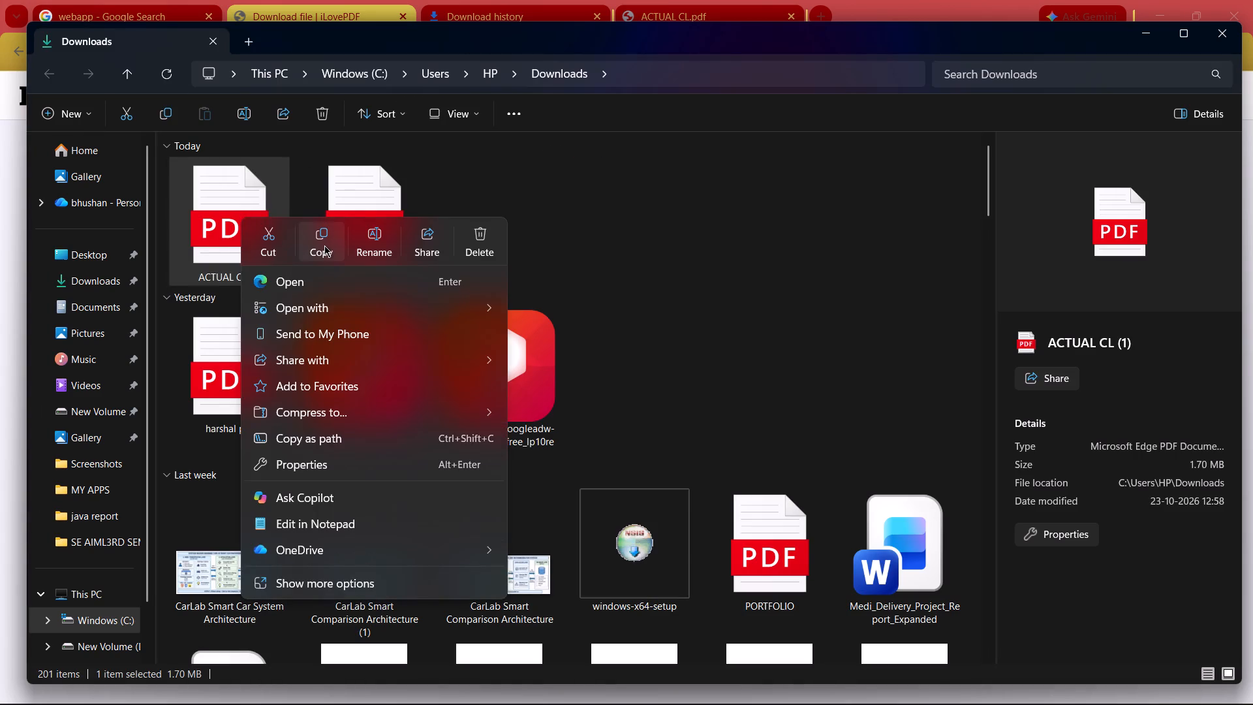
pyautogui.click(325, 245)
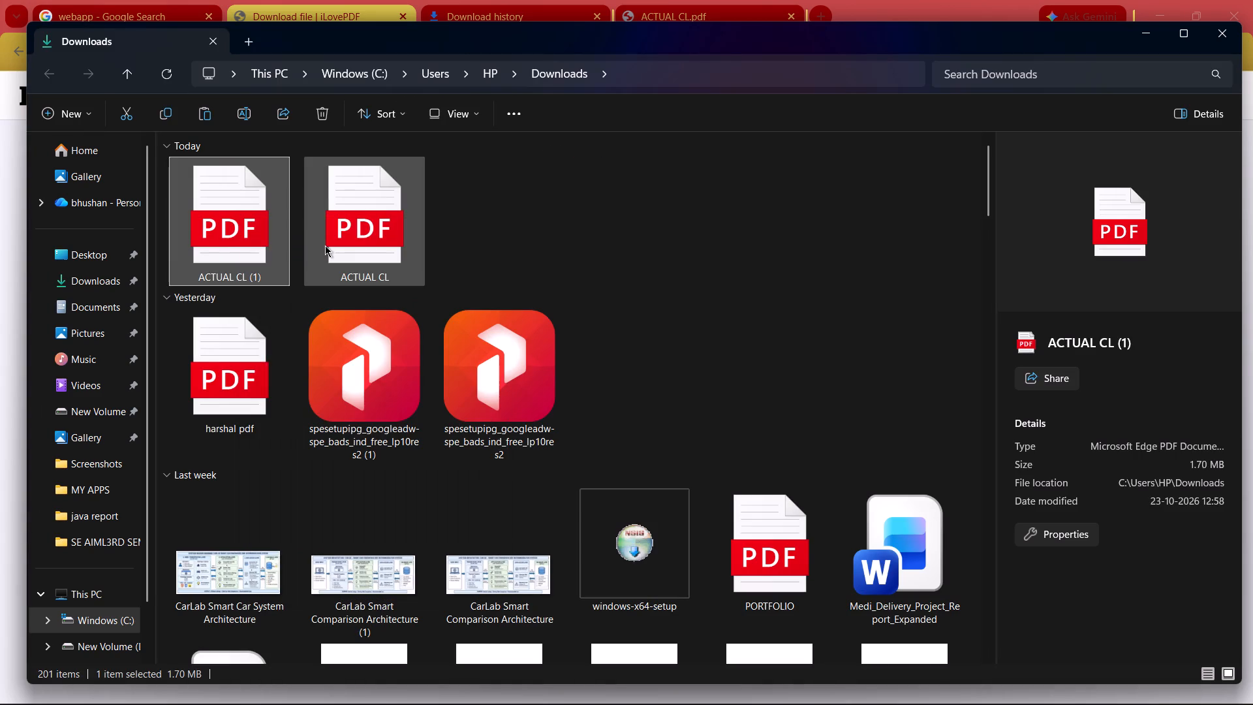
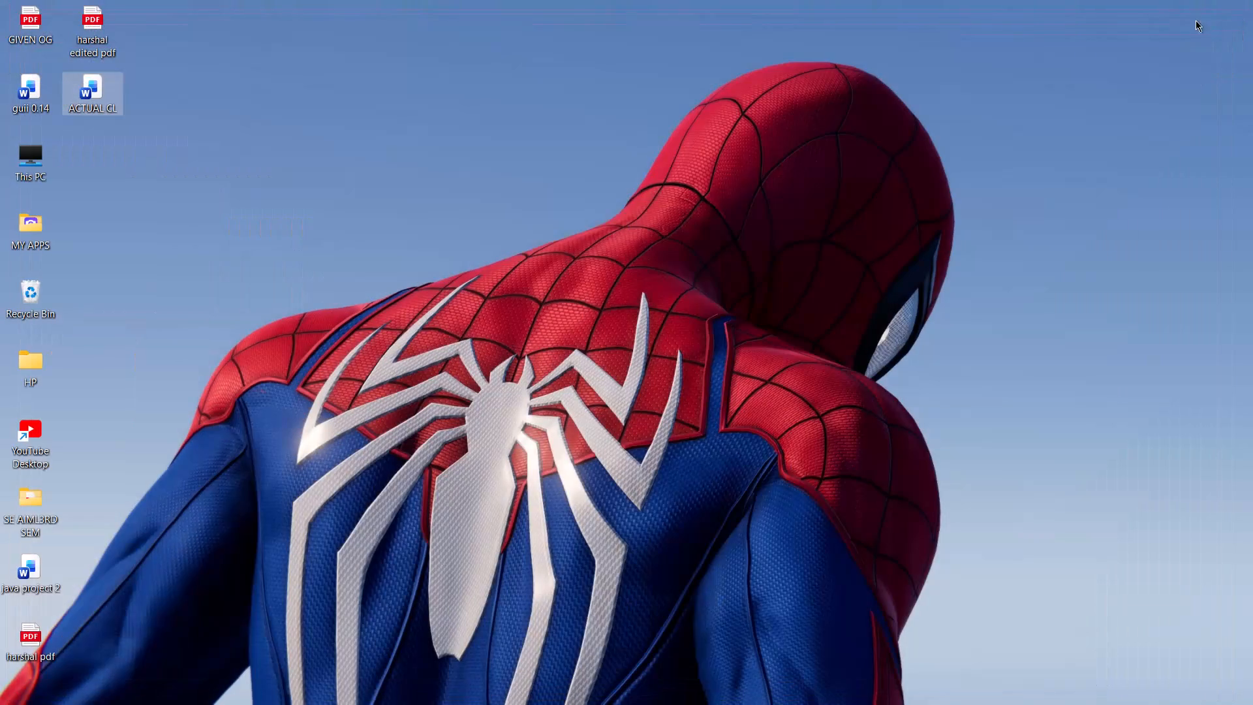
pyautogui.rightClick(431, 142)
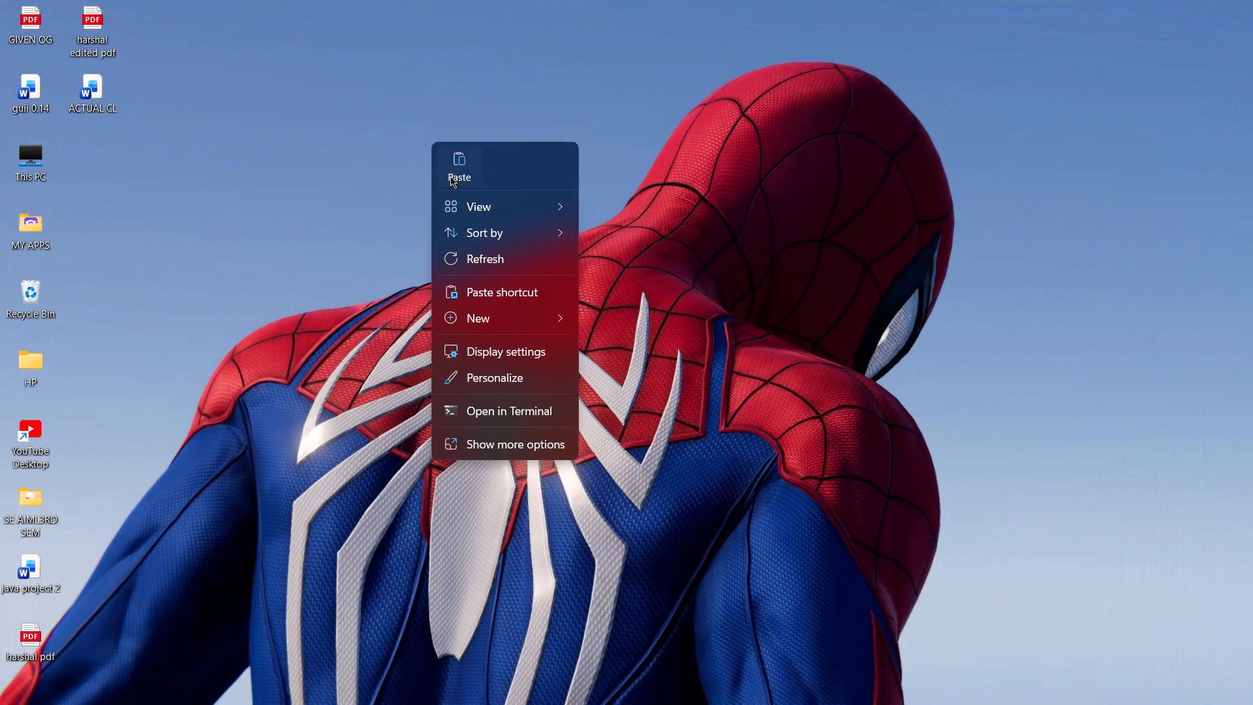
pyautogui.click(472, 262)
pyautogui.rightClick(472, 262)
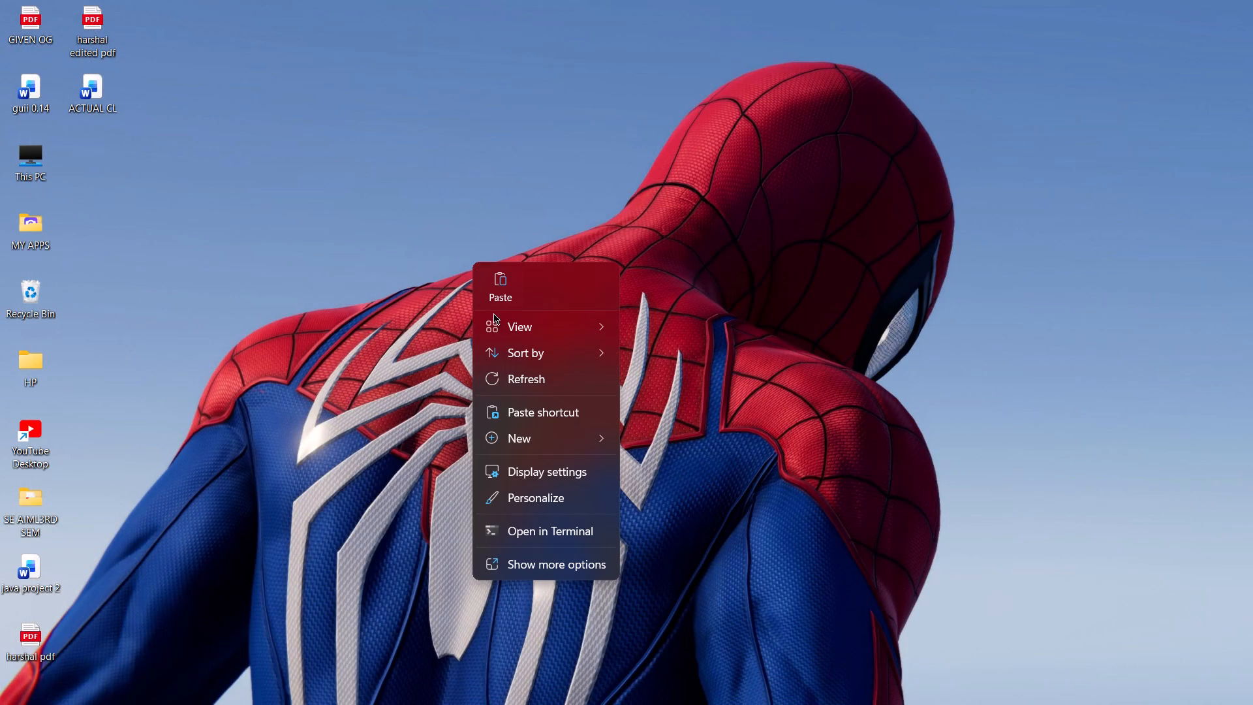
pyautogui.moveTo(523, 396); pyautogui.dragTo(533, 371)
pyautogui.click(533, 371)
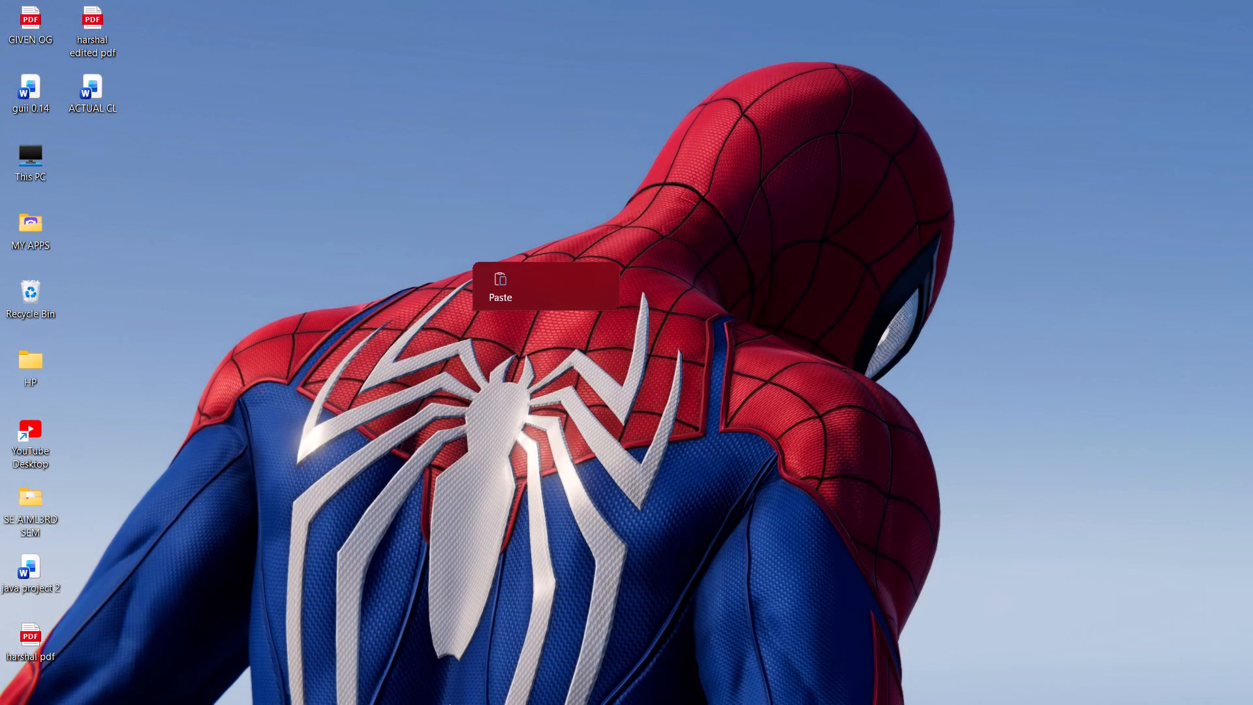
# Bring up the Windows power options for shutting down the PC.
pyautogui.click(341, 704)
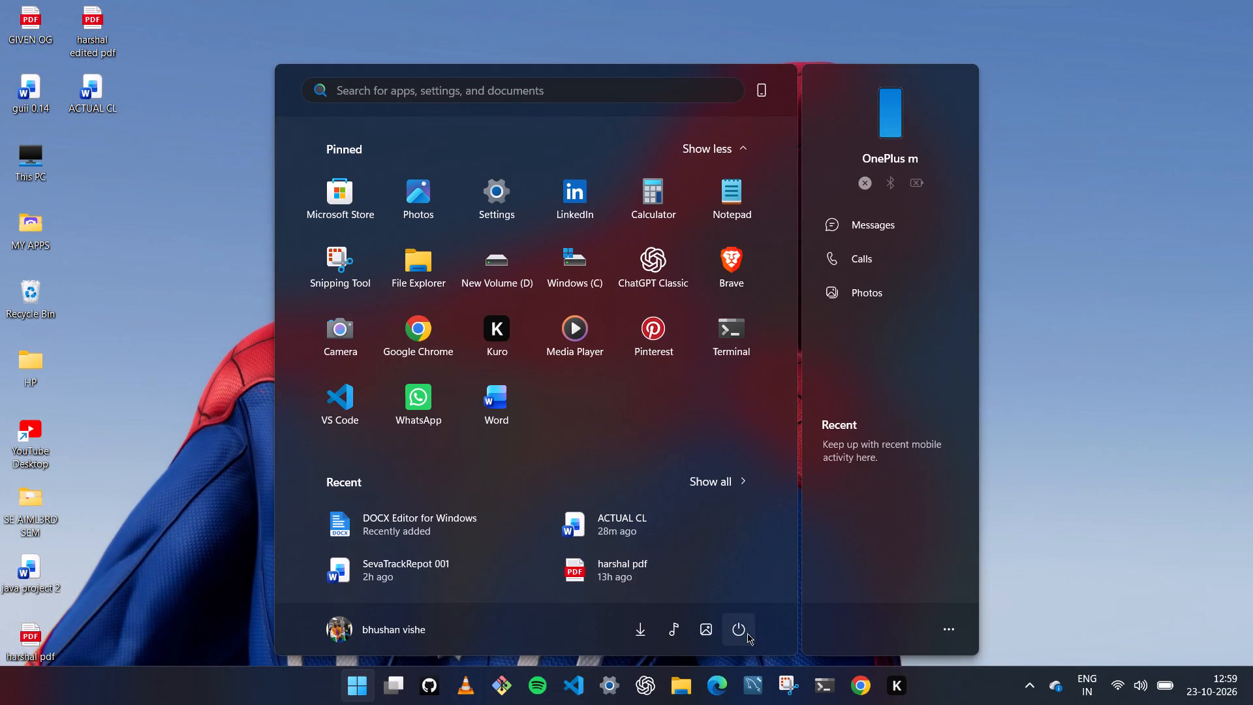
pyautogui.click(743, 630)
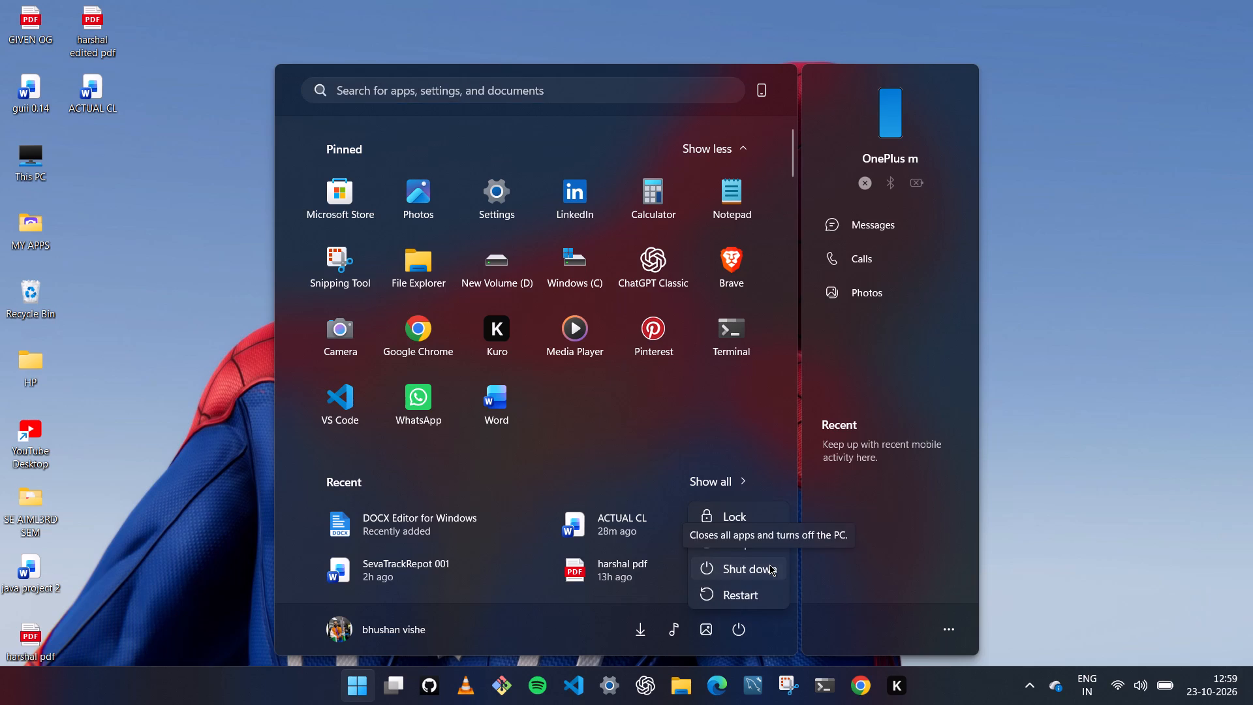